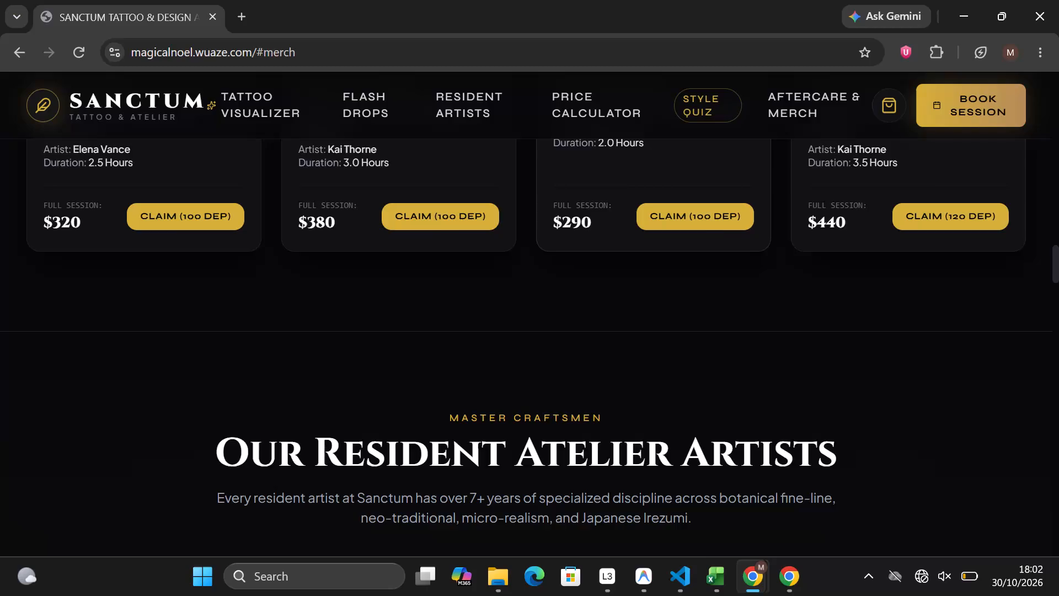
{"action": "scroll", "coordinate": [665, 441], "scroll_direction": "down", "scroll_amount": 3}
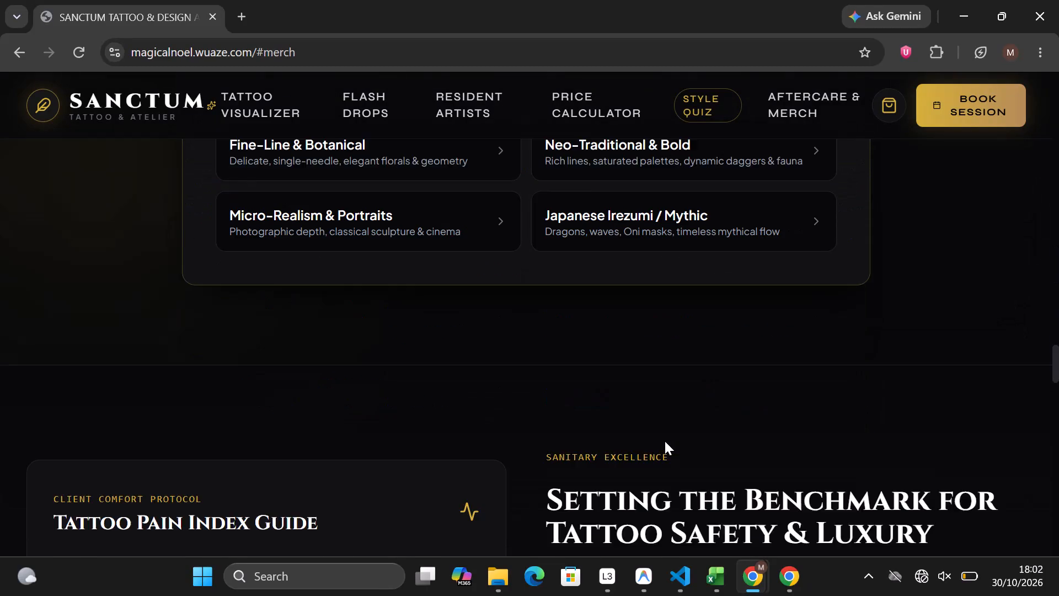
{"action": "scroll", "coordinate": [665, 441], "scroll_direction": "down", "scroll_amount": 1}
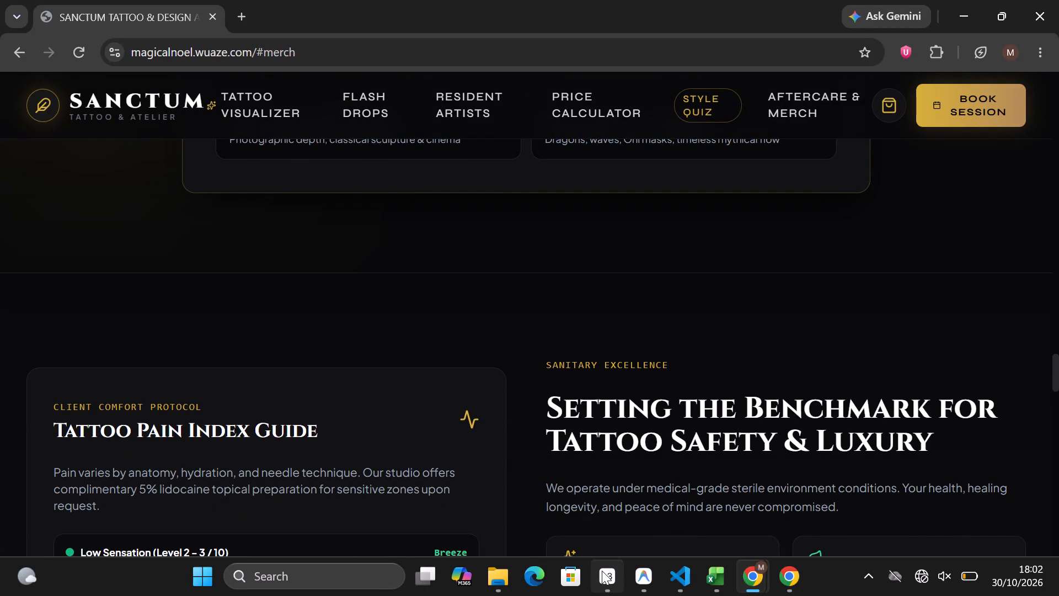
Switch to Loggy3 and review the recorded sessions for 28 and 29 October, plus the whole-month totals.
{"action": "left_click", "coordinate": [602, 571]}
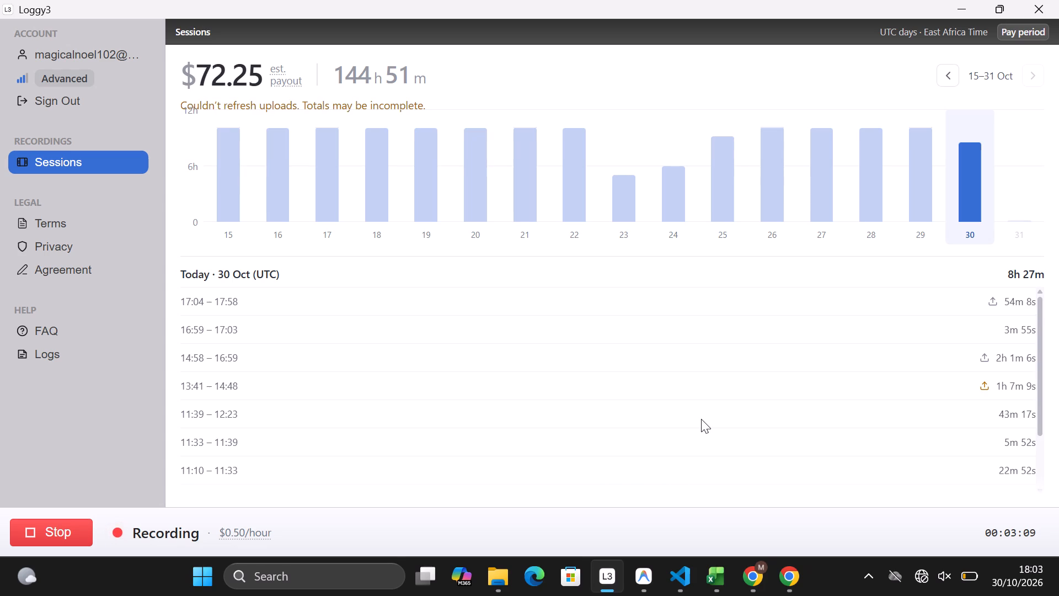
{"action": "left_click", "coordinate": [935, 223]}
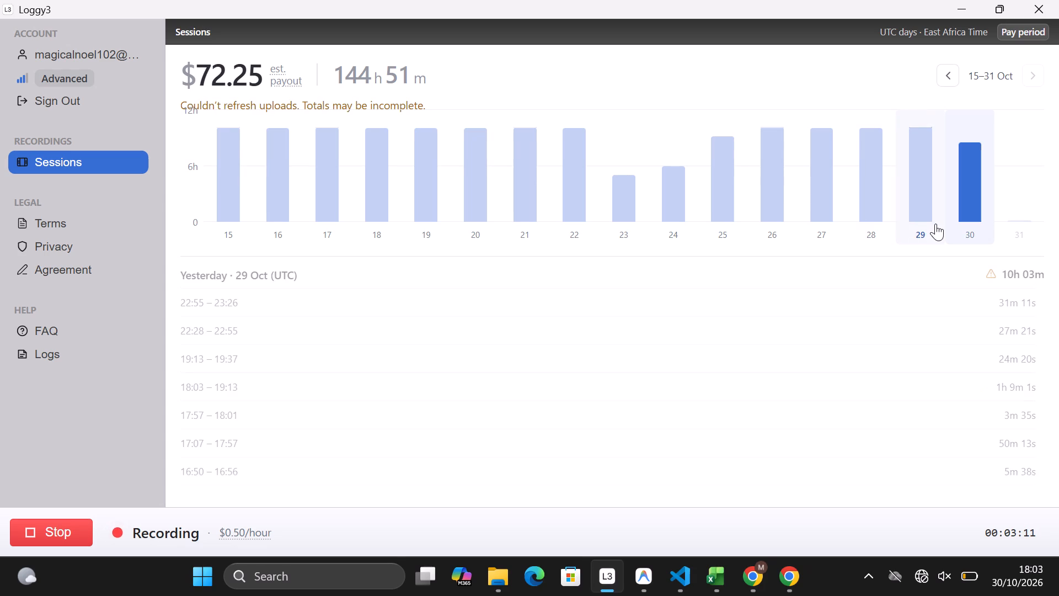
{"action": "left_click", "coordinate": [849, 221]}
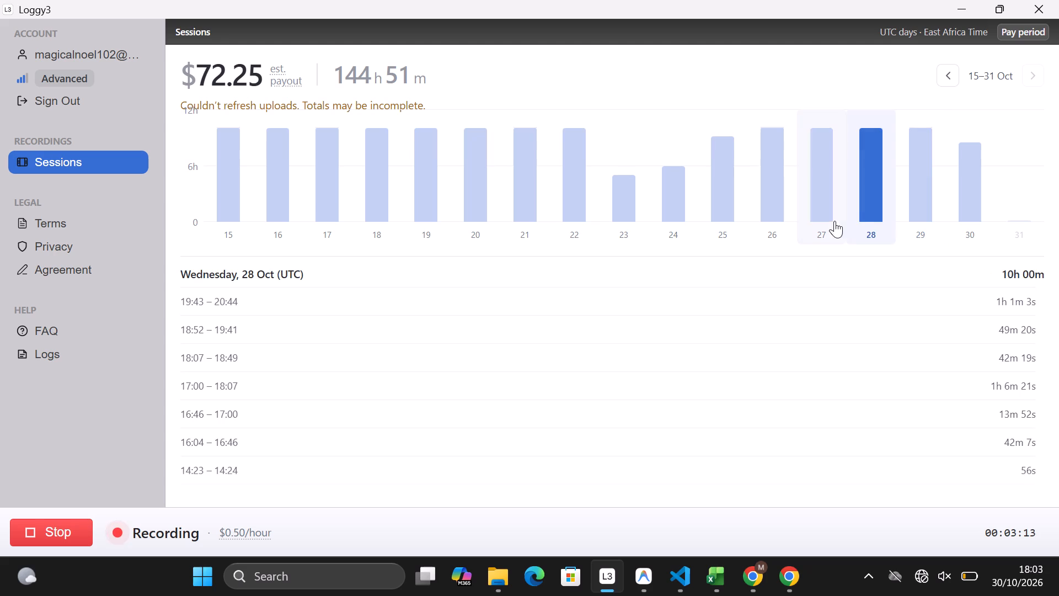
{"action": "left_click", "coordinate": [912, 204]}
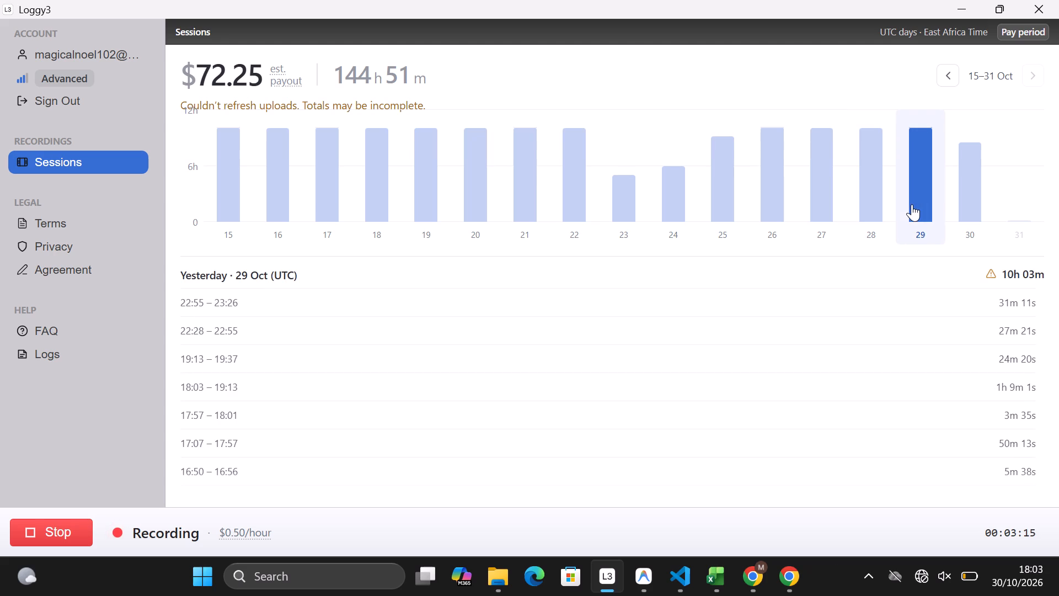
{"action": "scroll", "coordinate": [933, 344], "scroll_direction": "up", "scroll_amount": 1}
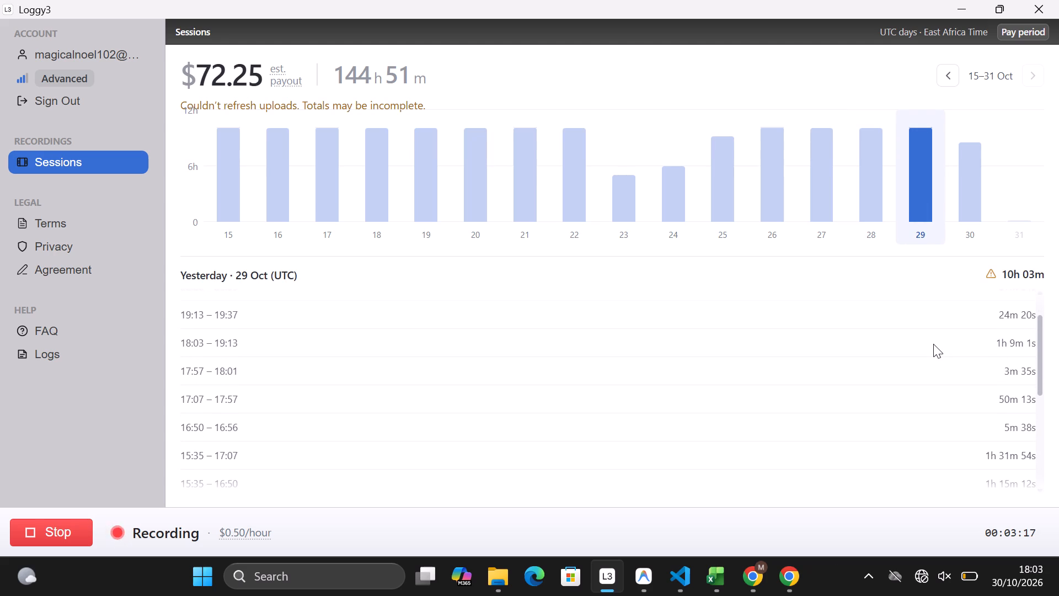
{"action": "scroll", "coordinate": [933, 344], "scroll_direction": "up", "scroll_amount": 1}
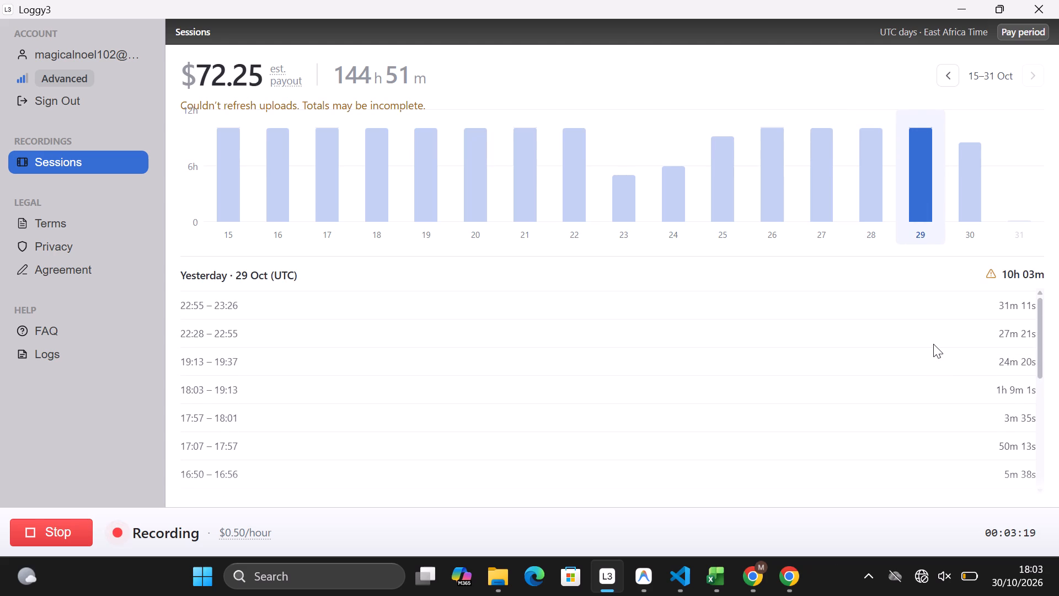
{"action": "scroll", "coordinate": [933, 344], "scroll_direction": "up", "scroll_amount": 2}
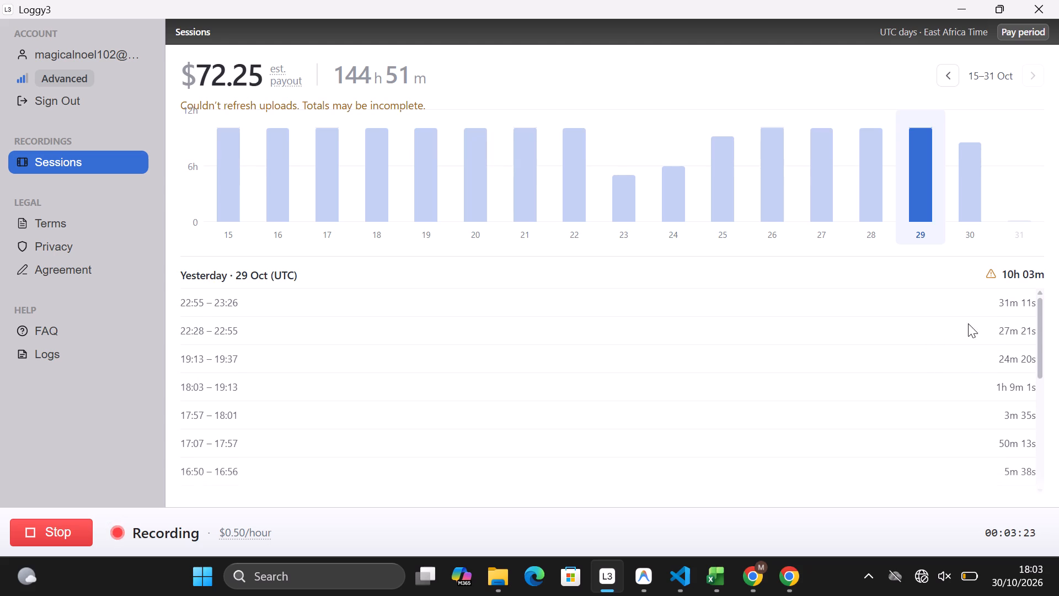
{"action": "left_click", "coordinate": [879, 172]}
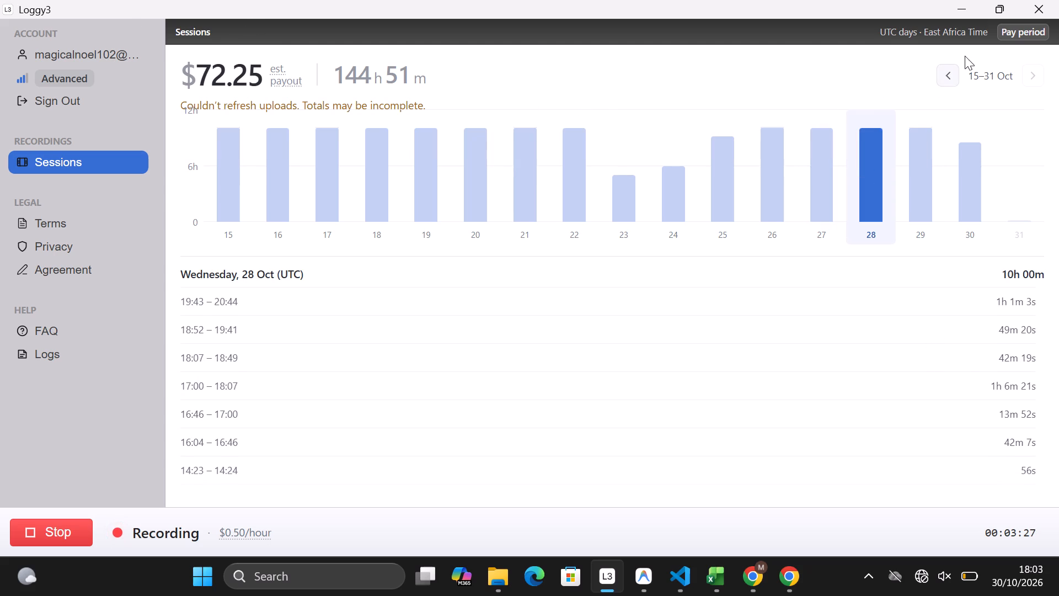
{"action": "left_click", "coordinate": [1012, 32]}
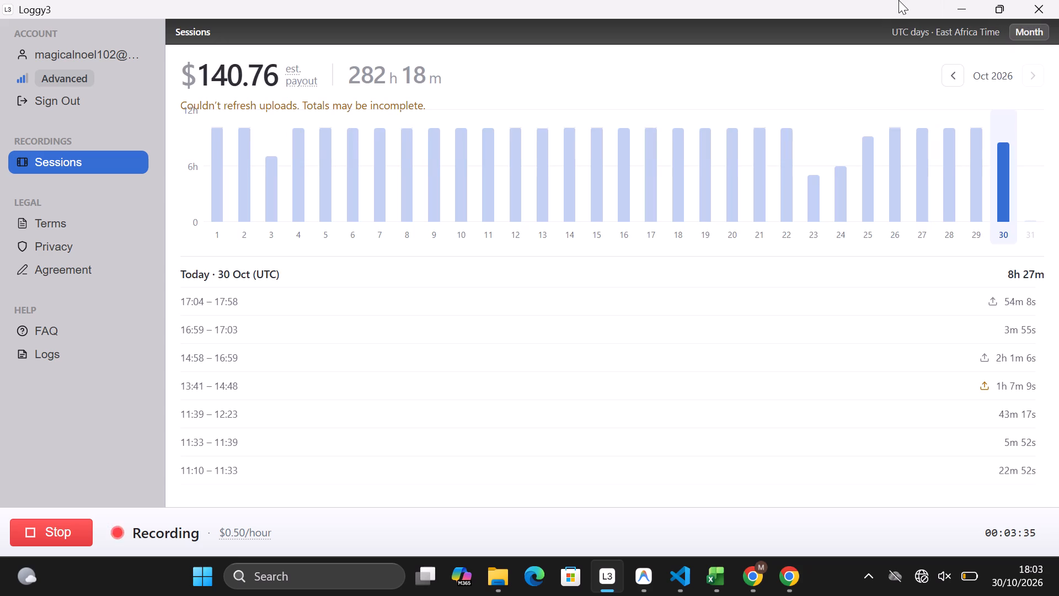
{"action": "left_click", "coordinate": [950, 10]}
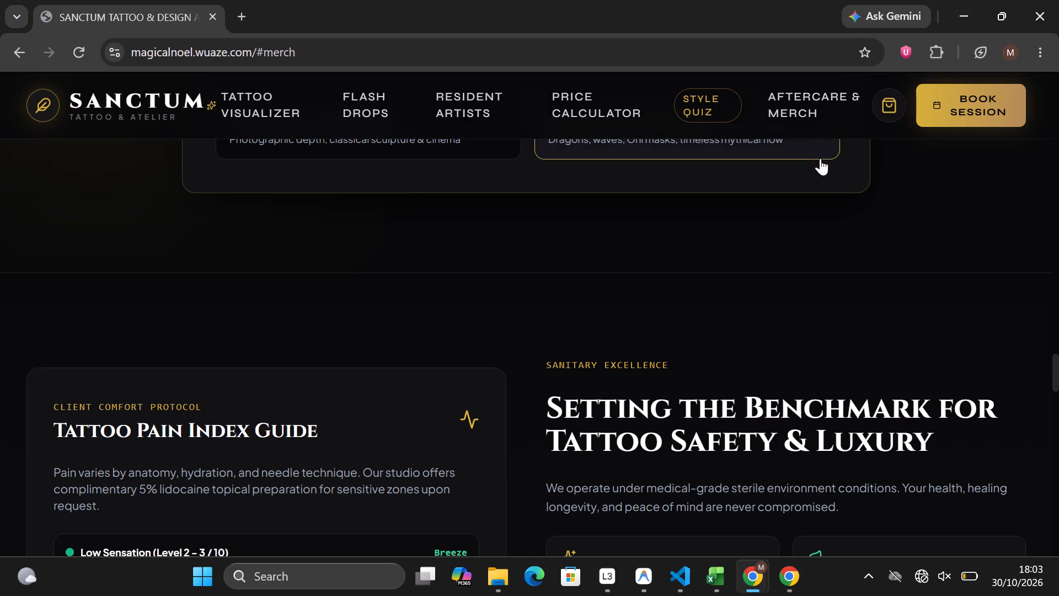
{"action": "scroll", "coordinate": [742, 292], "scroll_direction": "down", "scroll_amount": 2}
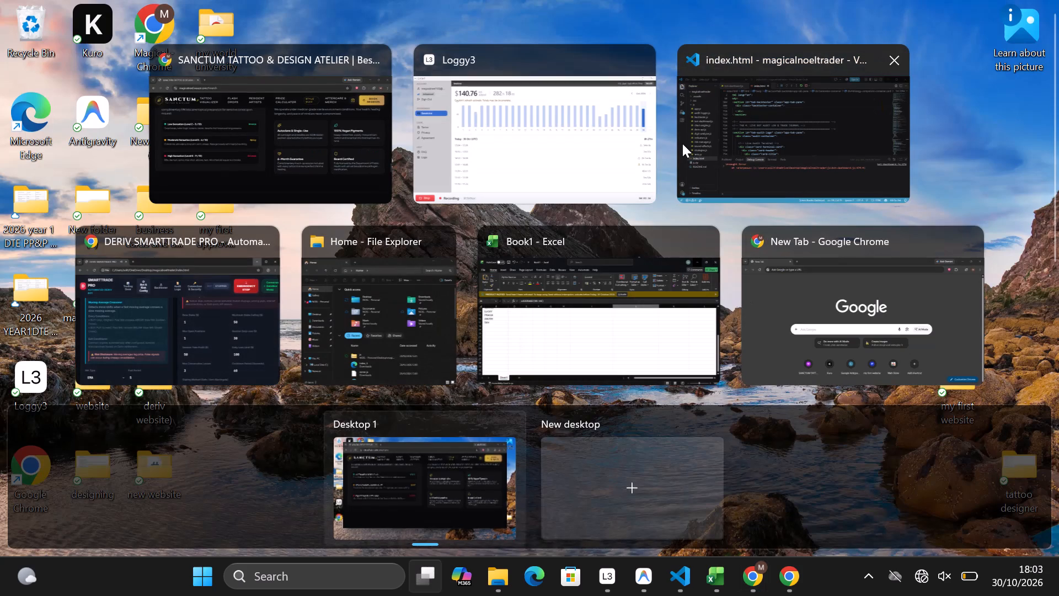
Switch to Visual Studio Code and select the Live Audit Terminal markup in index.html, from the terminal-card div through the terminal-msg line.
{"action": "left_click", "coordinate": [727, 145]}
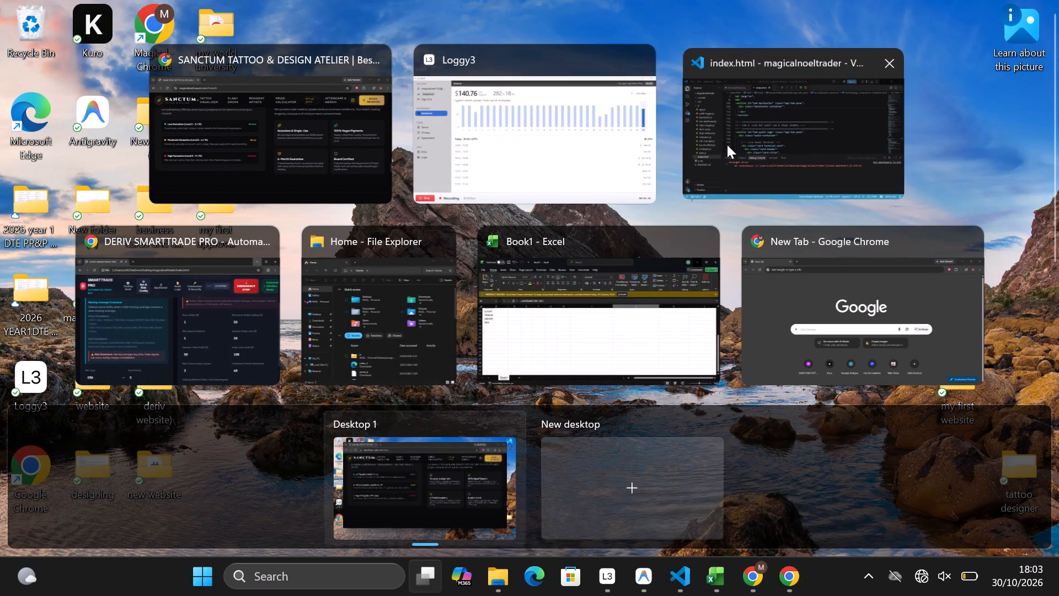
{"action": "scroll", "coordinate": [610, 304], "scroll_direction": "down", "scroll_amount": 1}
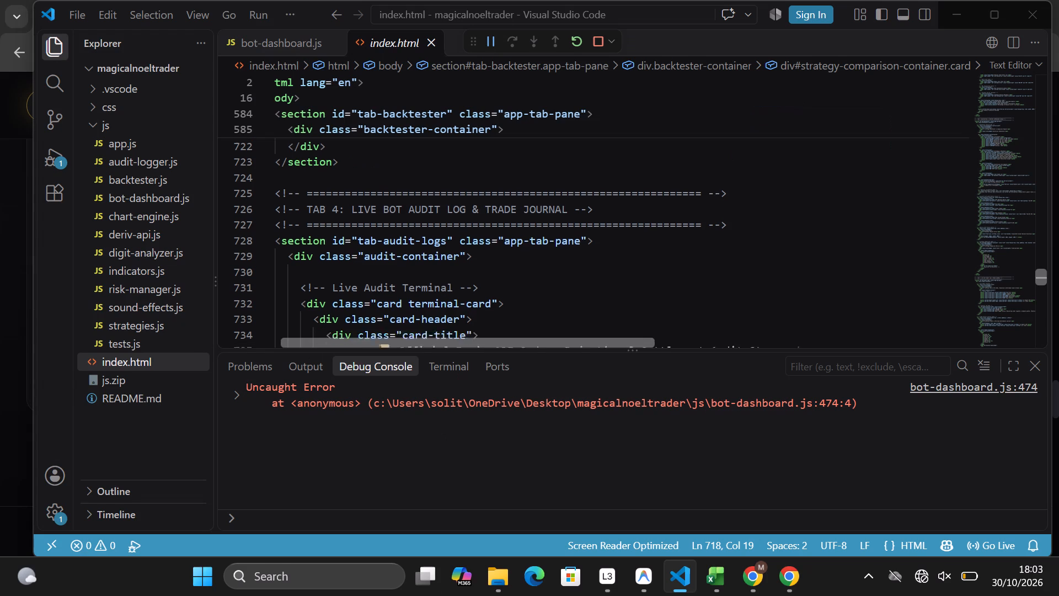
{"action": "scroll", "coordinate": [610, 304], "scroll_direction": "down", "scroll_amount": 2}
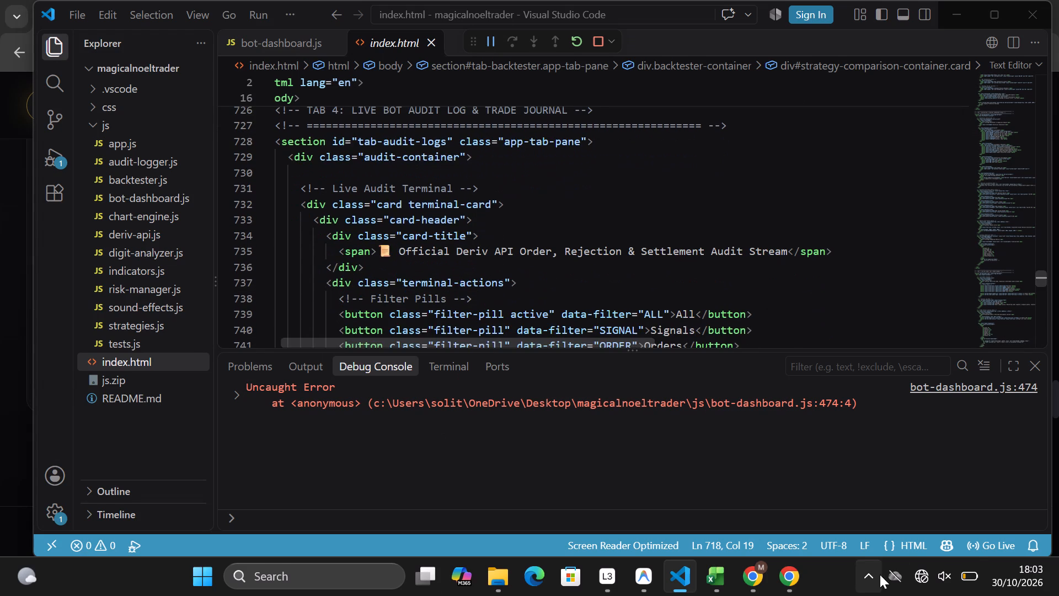
{"action": "left_click", "coordinate": [914, 570]}
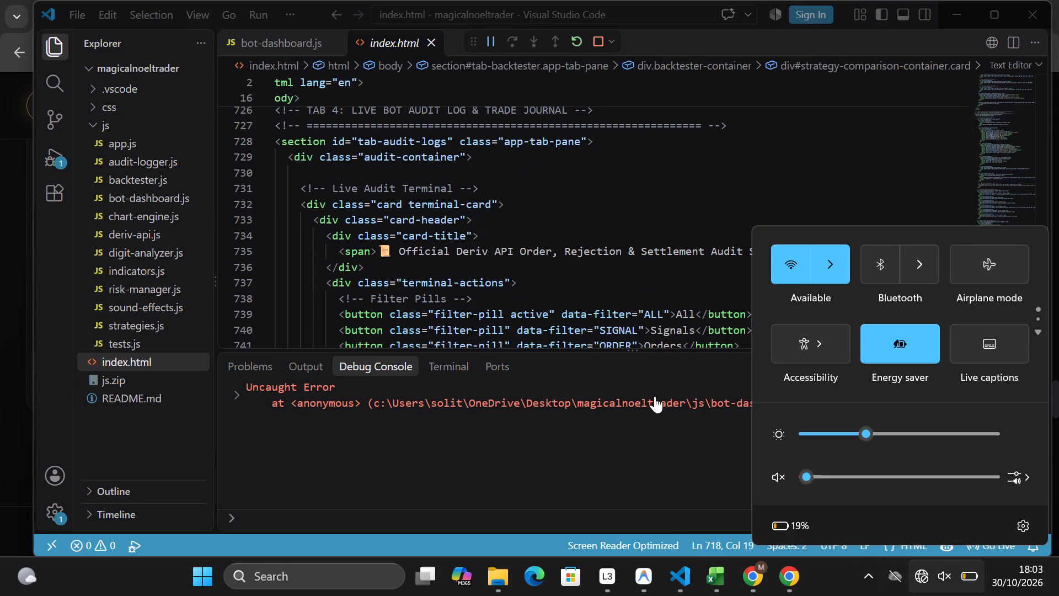
{"action": "scroll", "coordinate": [531, 205], "scroll_direction": "up", "scroll_amount": 1}
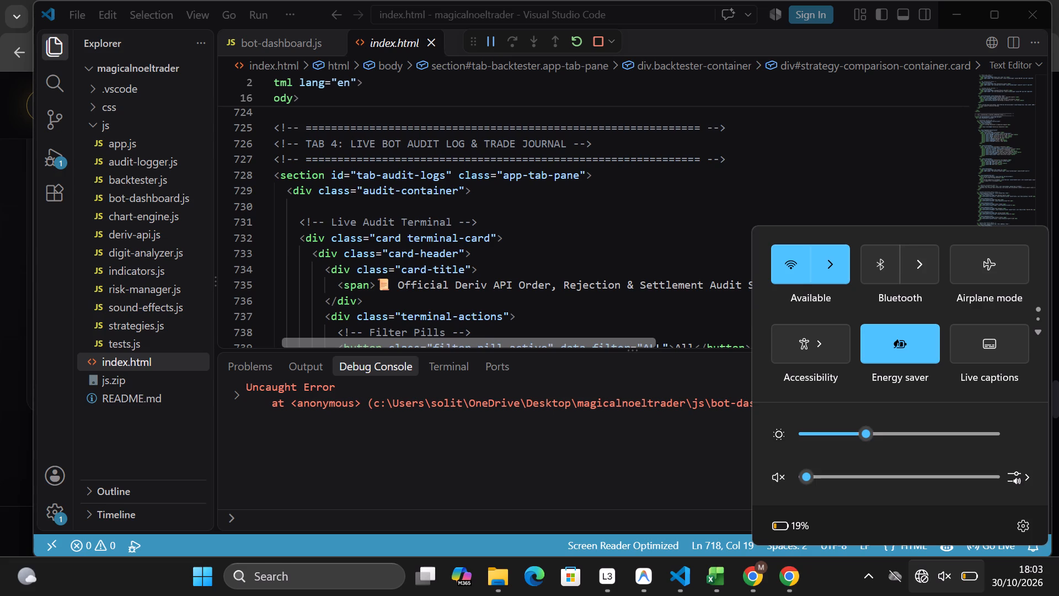
{"action": "left_click_drag", "start_coordinate": [296, 238], "coordinate": [351, 232]}
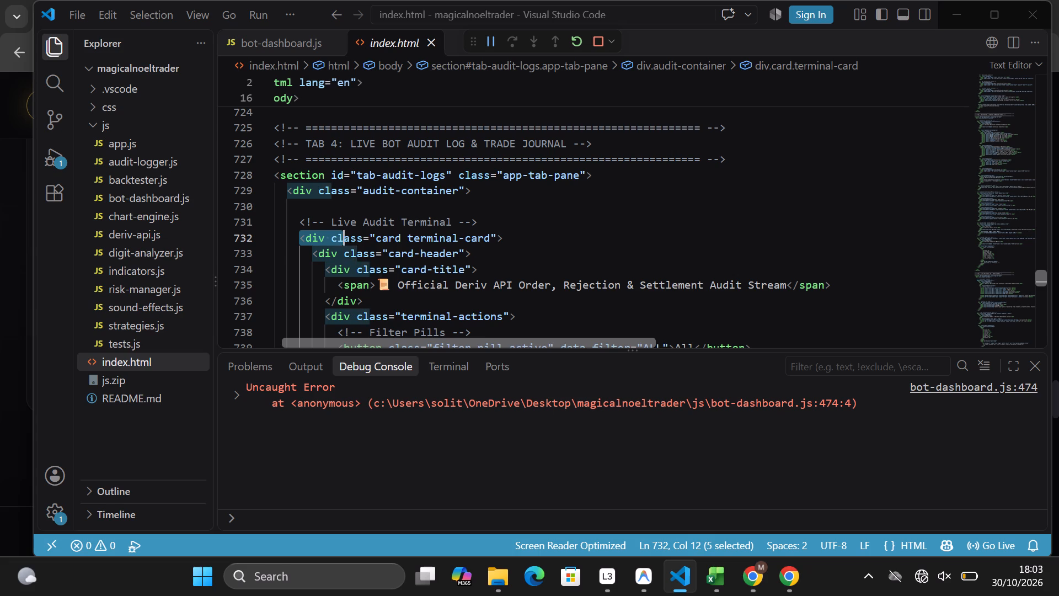
{"action": "left_click_drag", "start_coordinate": [351, 232], "coordinate": [621, 313]}
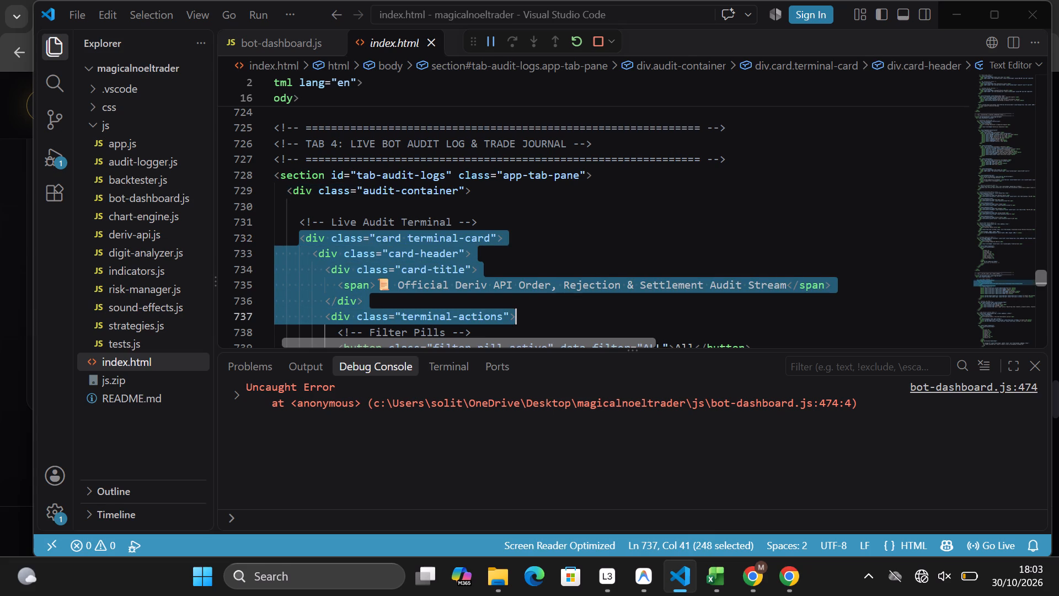
{"action": "left_click_drag", "start_coordinate": [621, 313], "coordinate": [622, 313]}
{"action": "scroll", "coordinate": [622, 313], "scroll_direction": "down", "scroll_amount": 7}
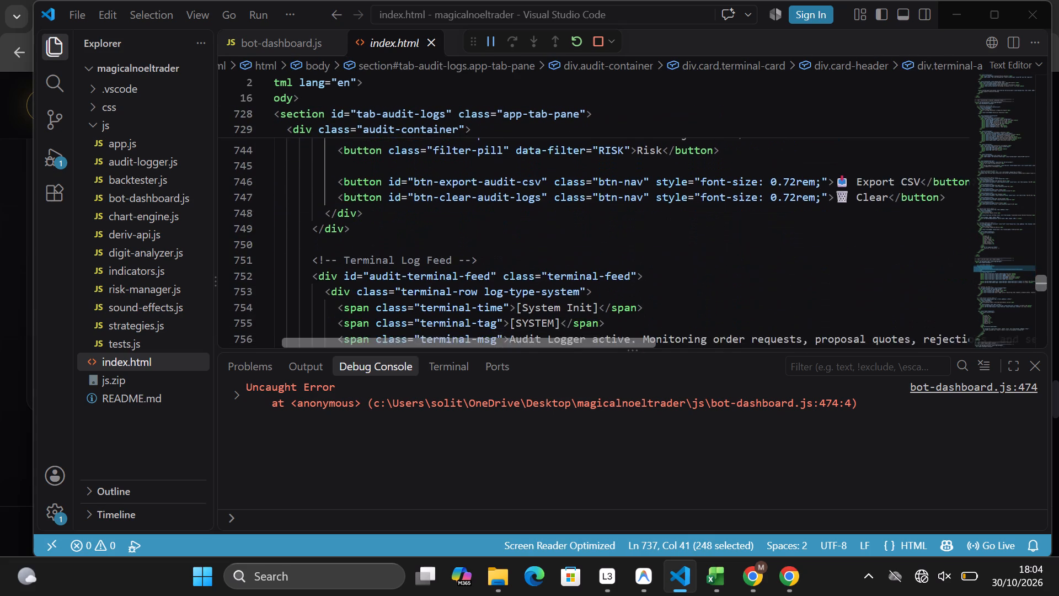
{"action": "scroll", "coordinate": [622, 313], "scroll_direction": "down", "scroll_amount": 1}
{"action": "left_click_drag", "start_coordinate": [622, 313], "coordinate": [834, 310]}
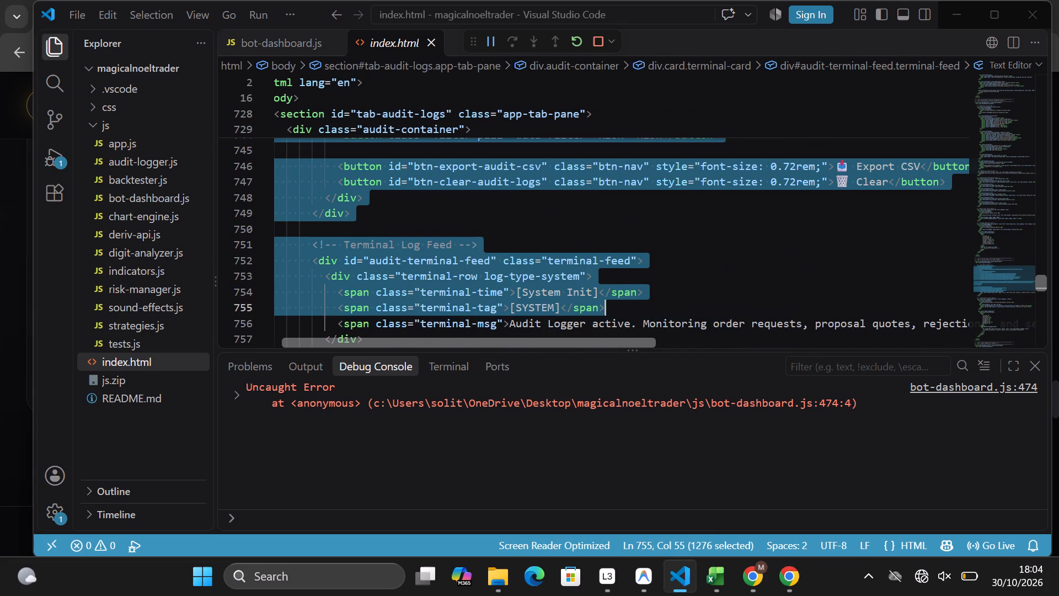
{"action": "left_click_drag", "start_coordinate": [834, 310], "coordinate": [951, 327]}
Read through index.html from the audit log and API security sections back up to the bot configuration section.
{"action": "scroll", "coordinate": [951, 327], "scroll_direction": "down", "scroll_amount": 20}
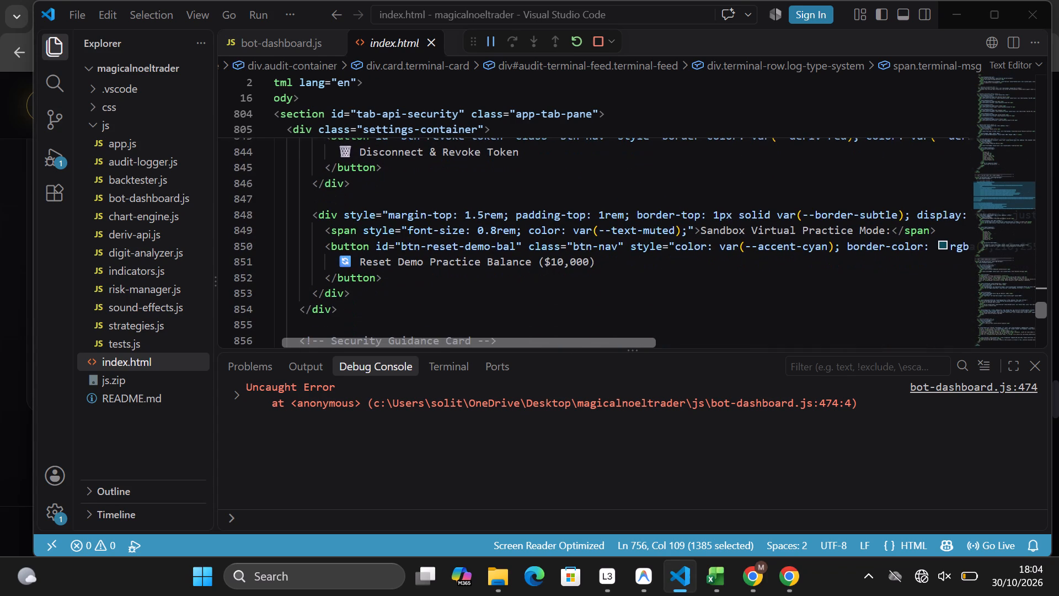
{"action": "scroll", "coordinate": [783, 226], "scroll_direction": "up", "scroll_amount": 6}
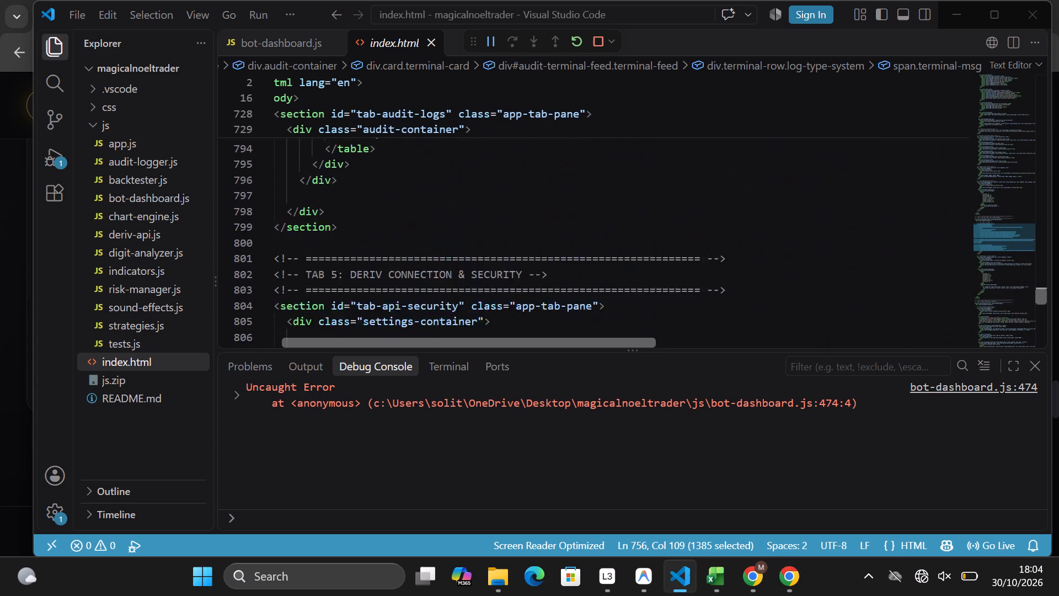
{"action": "scroll", "coordinate": [783, 226], "scroll_direction": "up", "scroll_amount": 6}
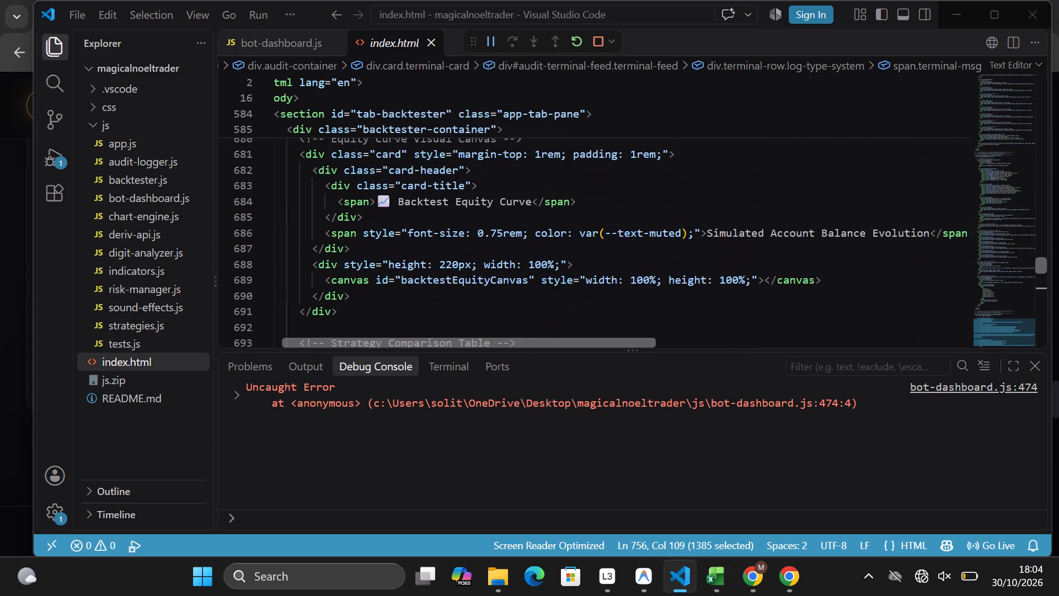
{"action": "scroll", "coordinate": [783, 226], "scroll_direction": "up", "scroll_amount": 9}
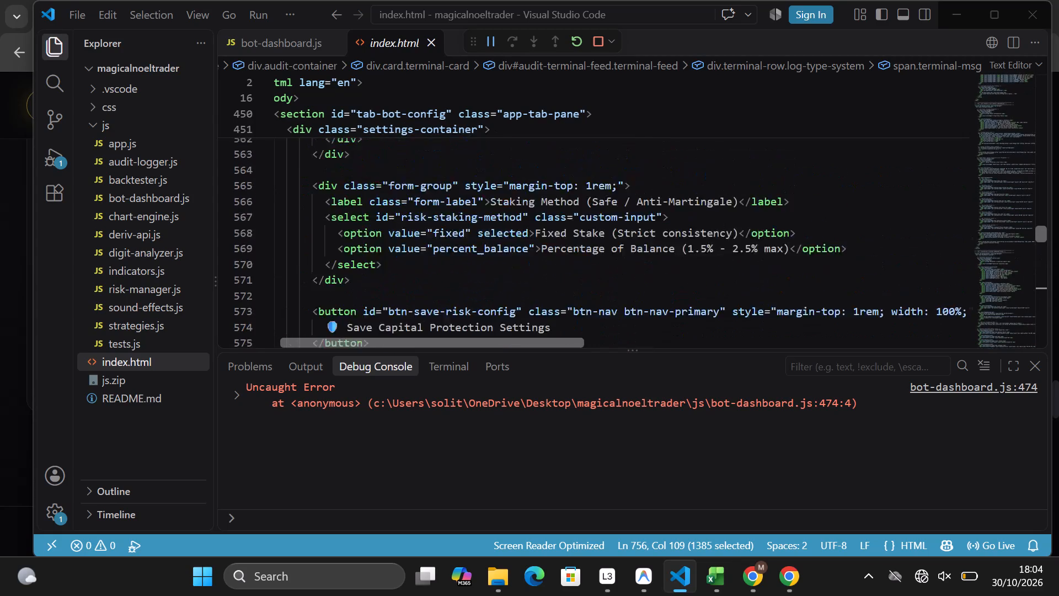
{"action": "scroll", "coordinate": [783, 226], "scroll_direction": "up", "scroll_amount": 2}
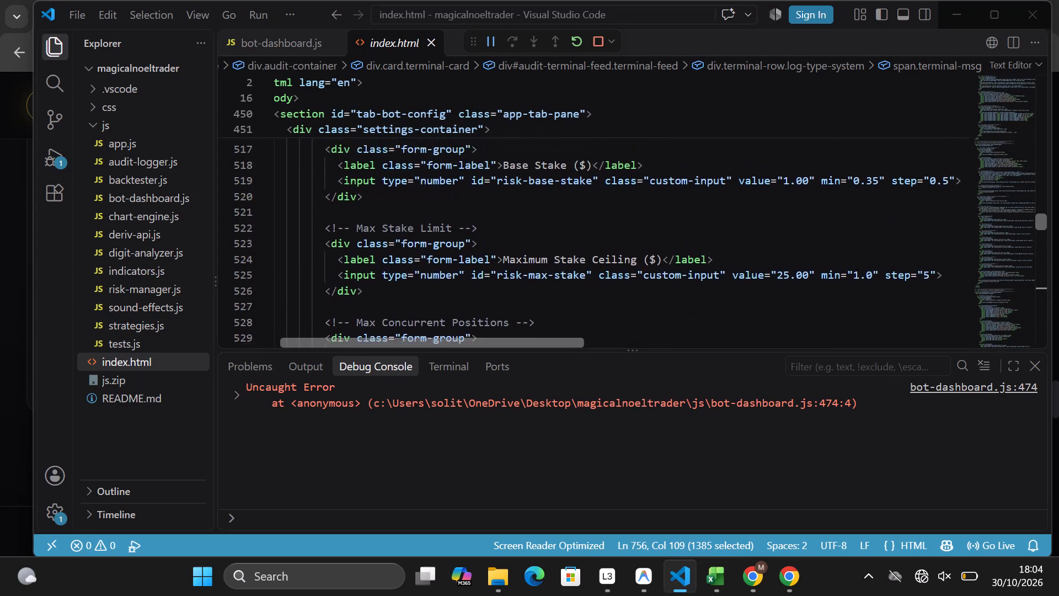
{"action": "scroll", "coordinate": [783, 226], "scroll_direction": "up", "scroll_amount": 3}
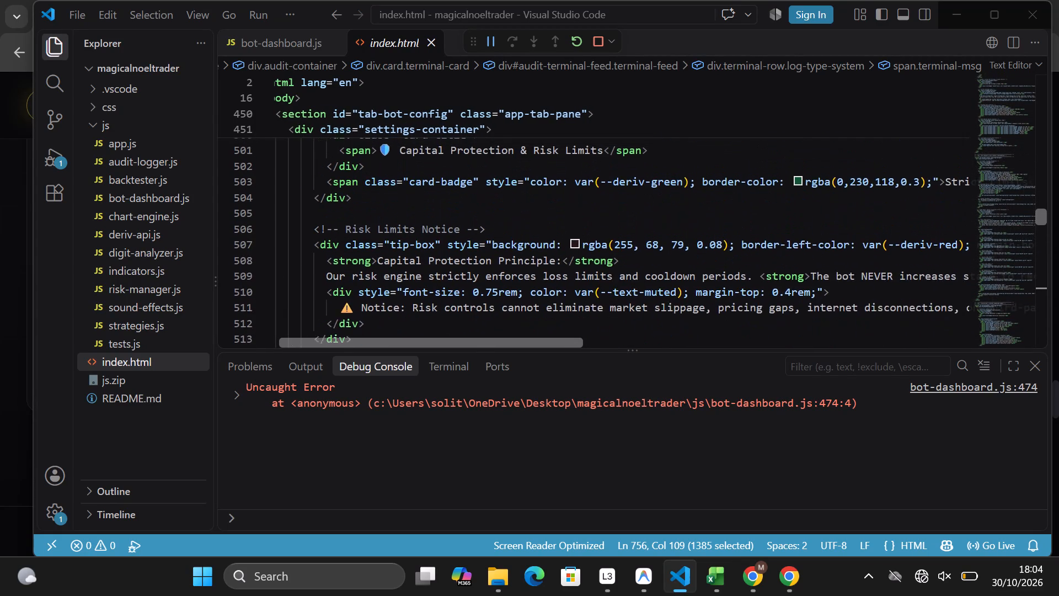
{"action": "scroll", "coordinate": [783, 226], "scroll_direction": "up", "scroll_amount": 2}
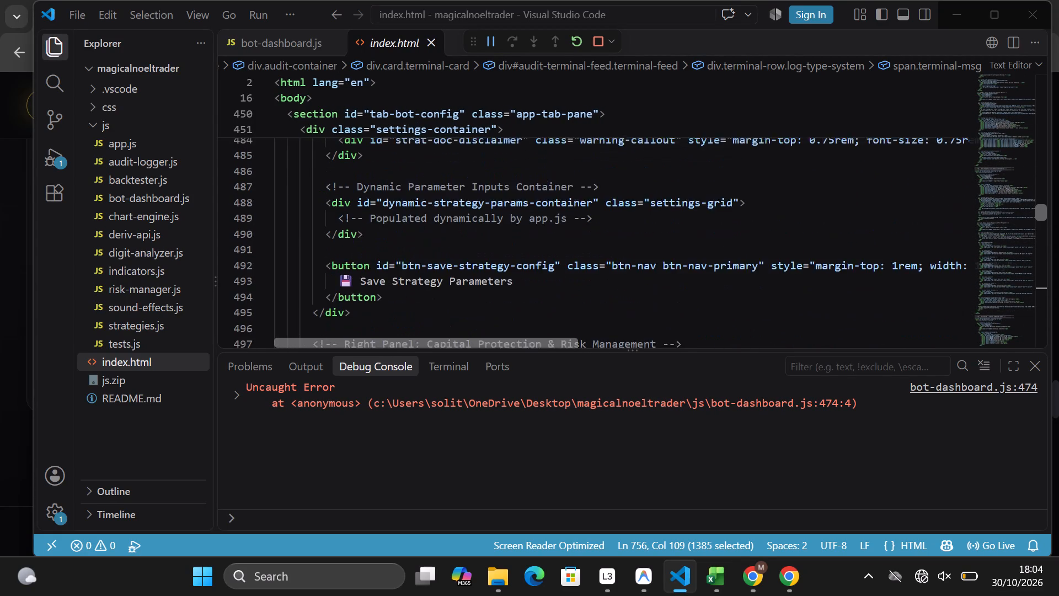
{"action": "scroll", "coordinate": [783, 226], "scroll_direction": "up", "scroll_amount": 2}
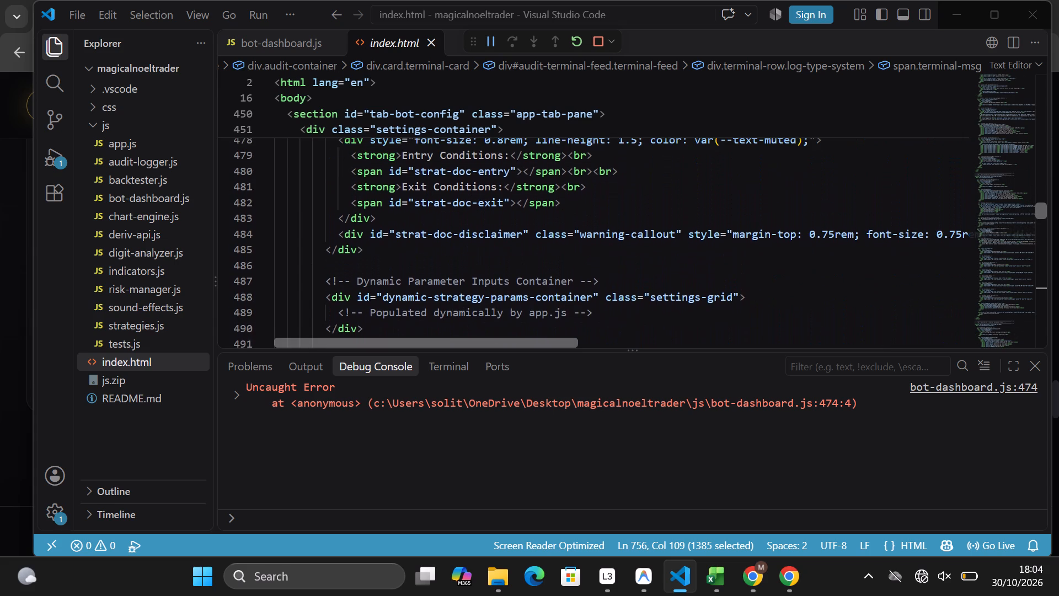
Switch to Excel and add the names SALMAN and KEVIN below DEV in column B, cells B18 and B19.
{"action": "left_click", "coordinate": [729, 578]}
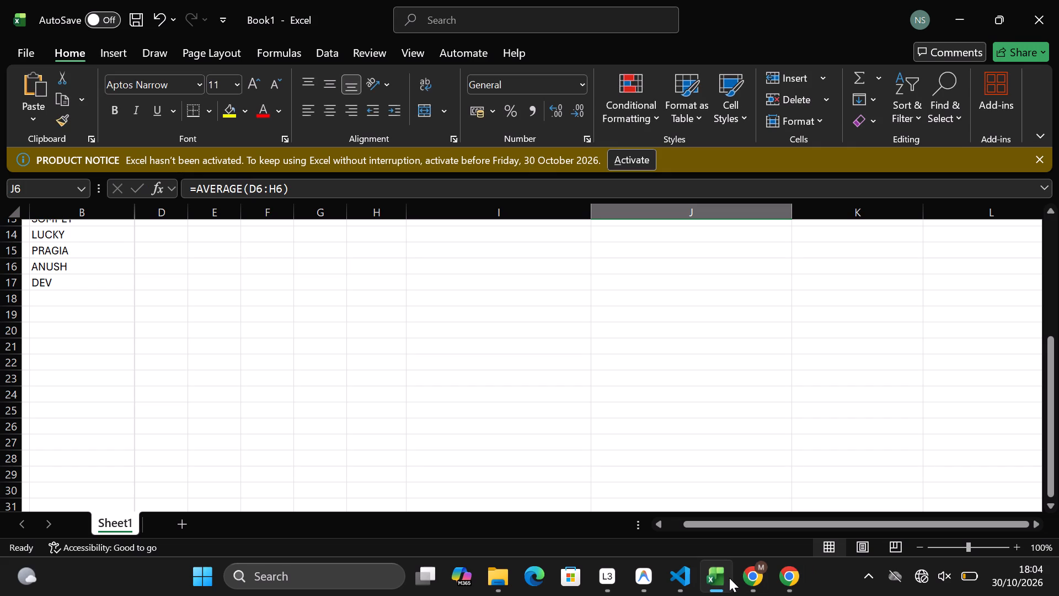
{"action": "scroll", "coordinate": [258, 268], "scroll_direction": "up", "scroll_amount": 1}
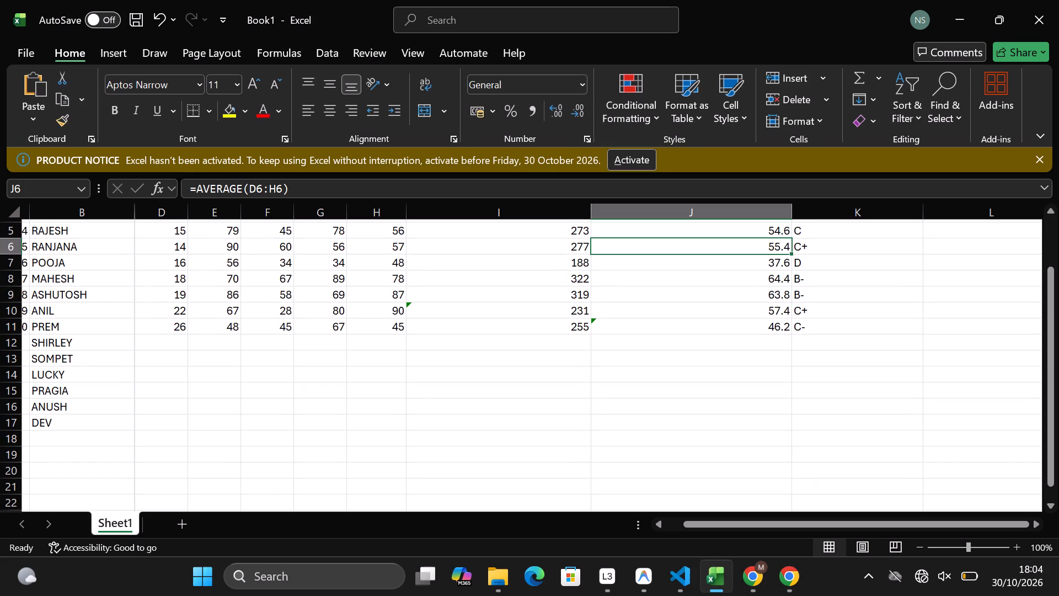
{"action": "left_click", "coordinate": [95, 440]}
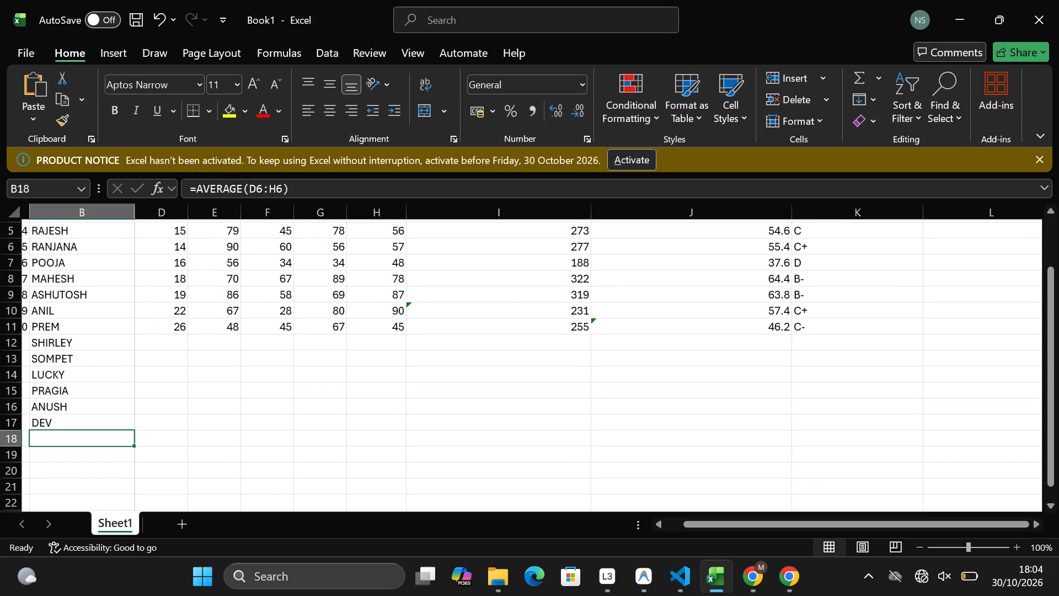
{"action": "key", "text": "n"}
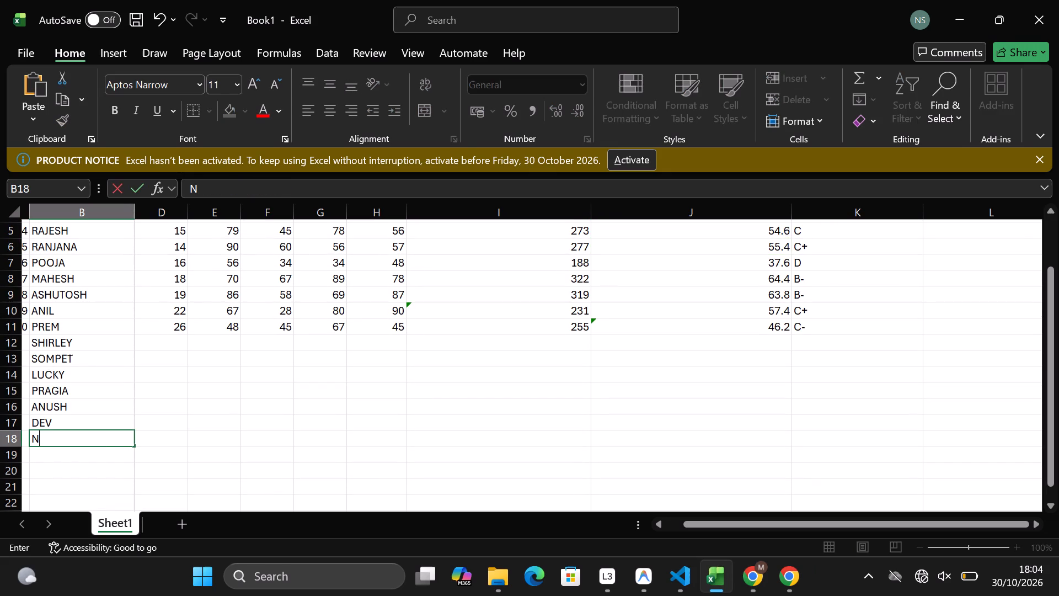
{"action": "key", "text": "BackSpace"}
{"action": "type", "text": "SAM"}
{"action": "key", "text": "BackSpace"}
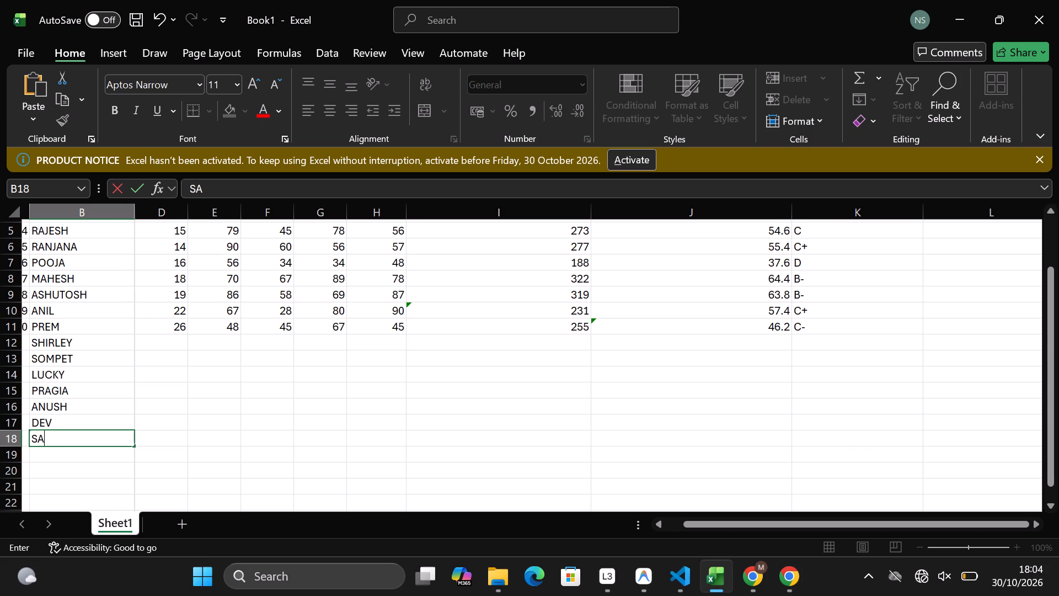
{"action": "key", "text": "l"}
{"action": "type", "text": "MA"}
{"action": "key", "text": "n"}
{"action": "key", "text": "Down"}
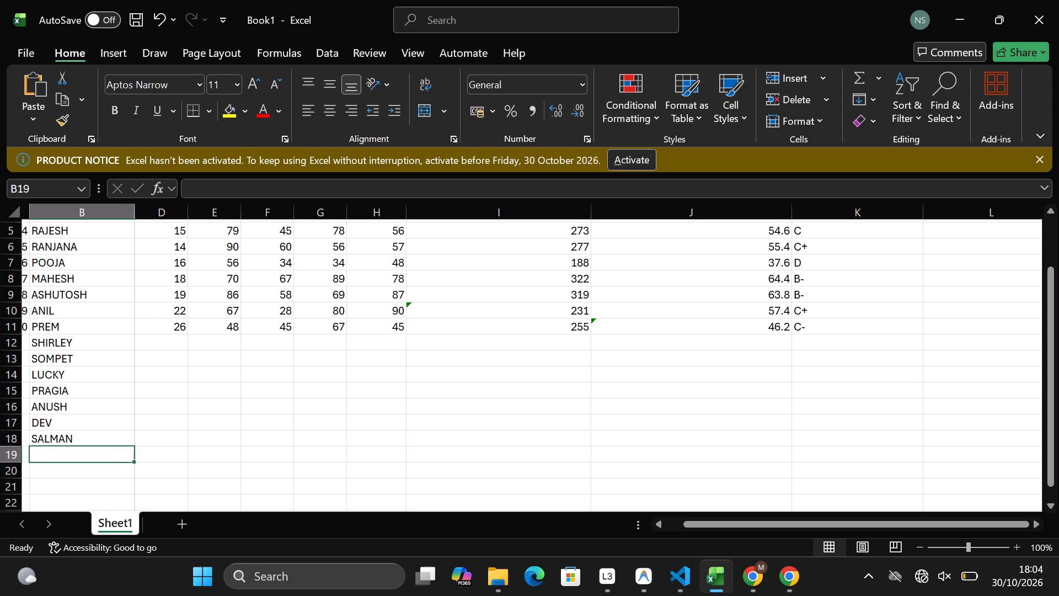
{"action": "type", "text": "KE"}
{"action": "type", "text": "VIN"}
{"action": "key", "text": "Down"}
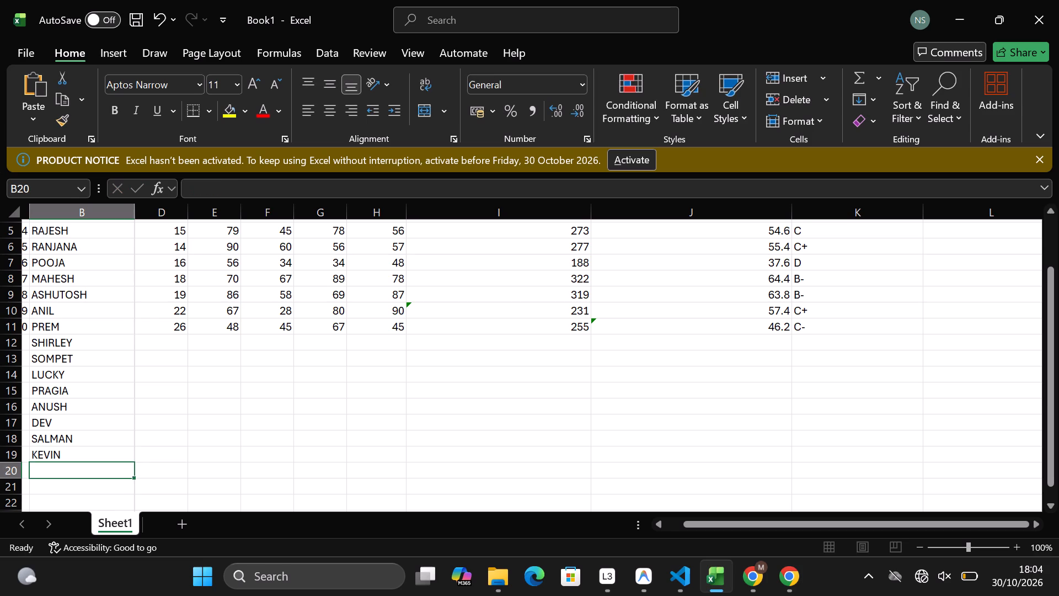
Continue the name list in cells B20 to B23 with BRIAN, BRAM, ANGEL and EBENEZER.
{"action": "type", "text": "BRIA"}
{"action": "key", "text": "m"}
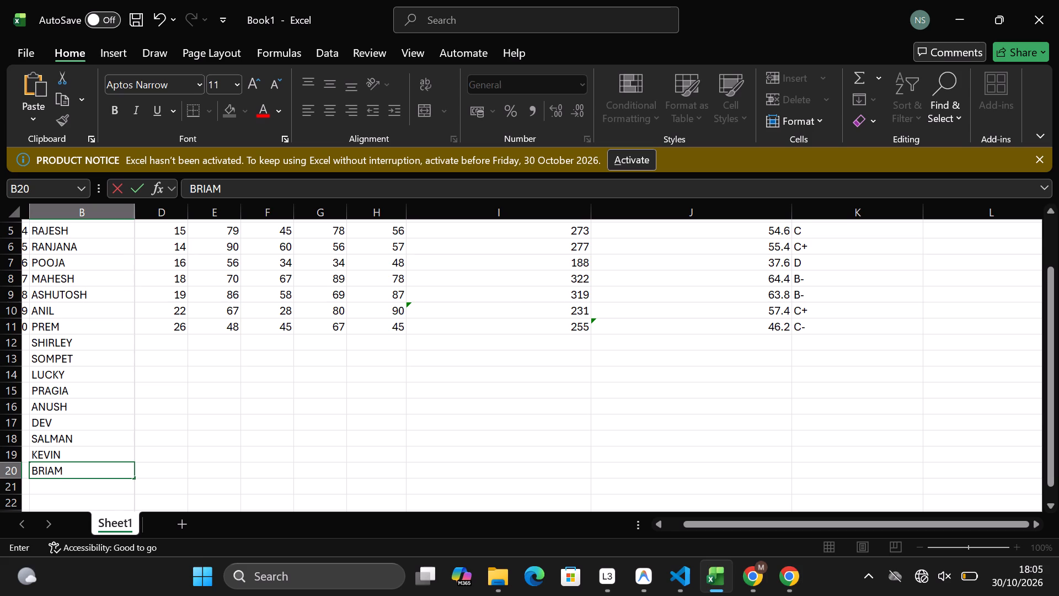
{"action": "key", "text": "BackSpace"}
{"action": "key", "text": "n"}
{"action": "key", "text": "Down"}
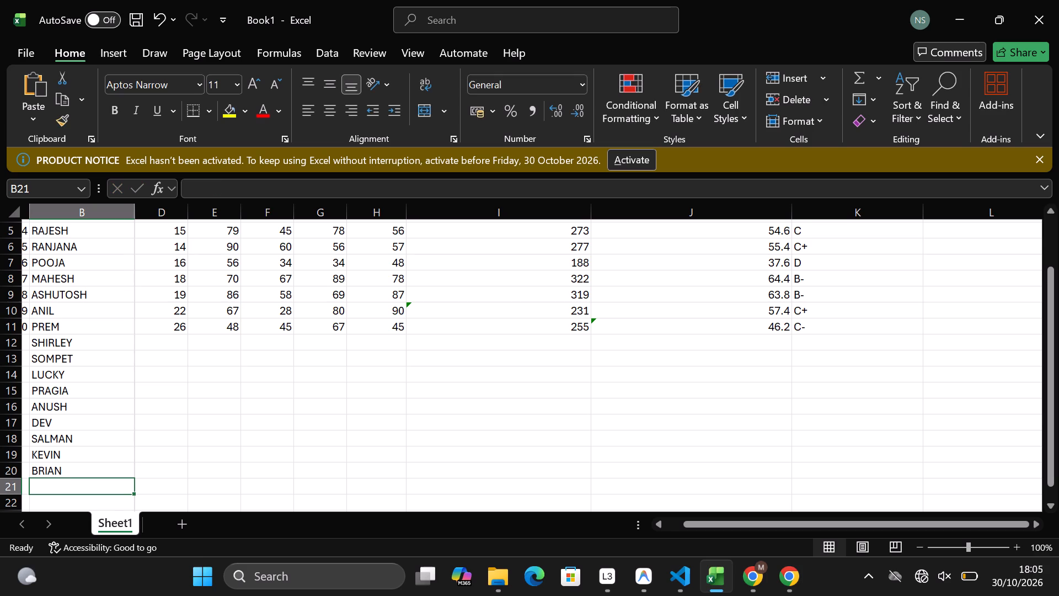
{"action": "type", "text": "BRAM"}
{"action": "key", "text": "Down"}
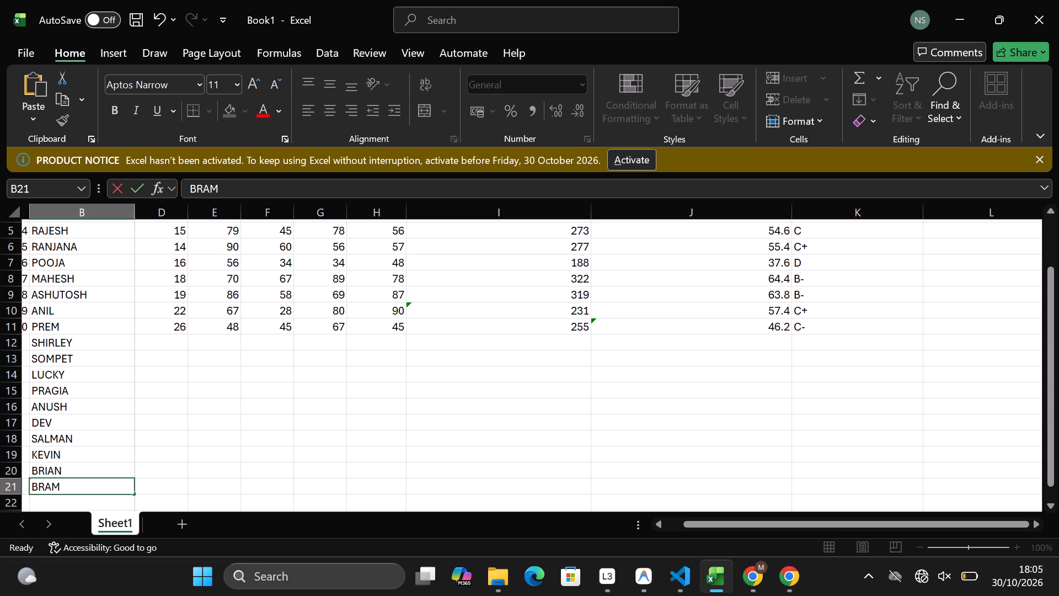
{"action": "type", "text": "ANGEL"}
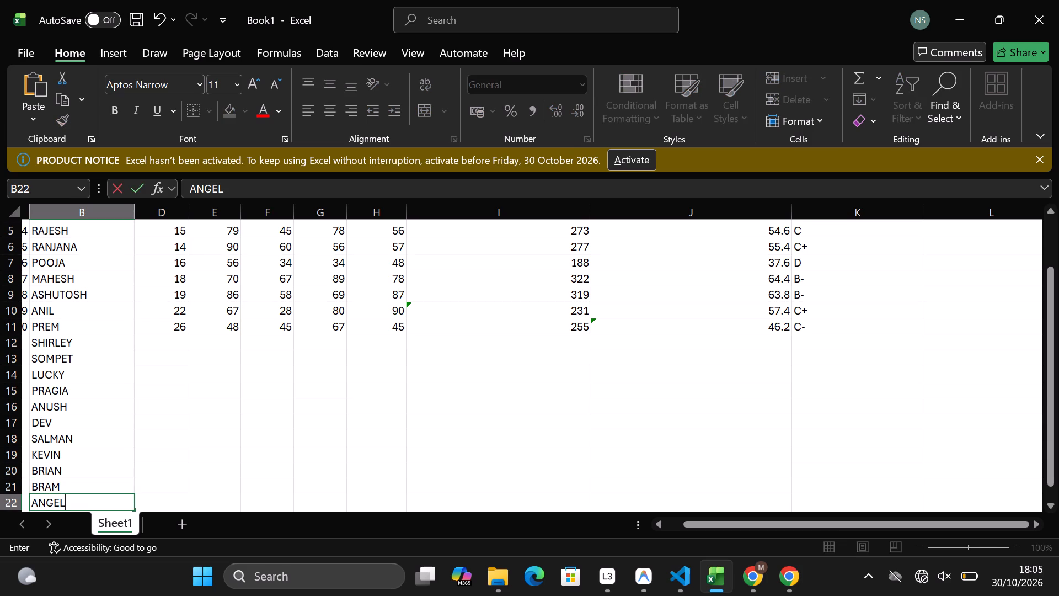
{"action": "key", "text": "Down"}
{"action": "key", "text": "e"}
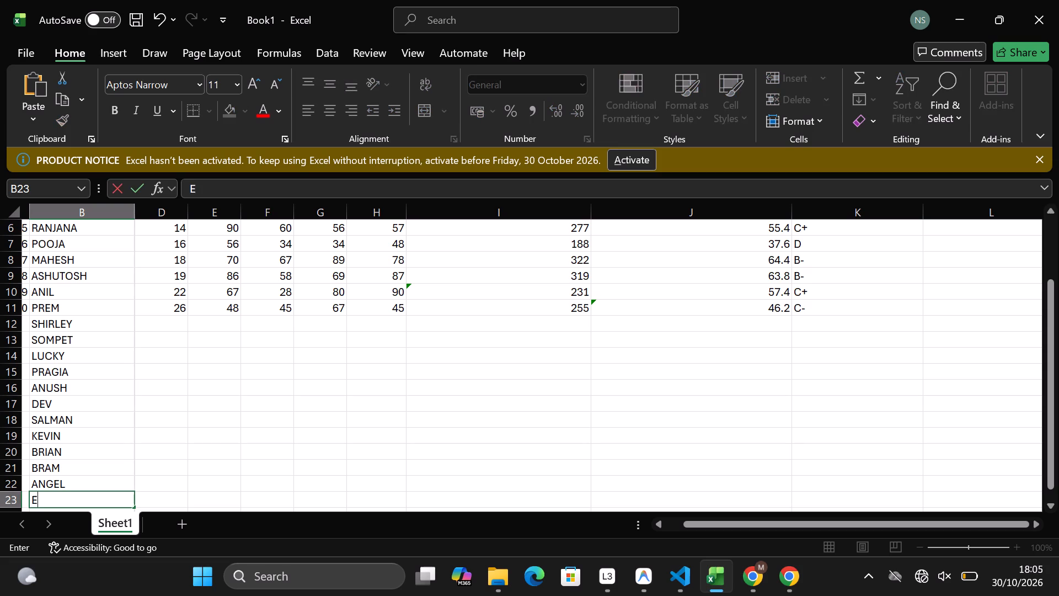
{"action": "type", "text": "BENE"}
{"action": "type", "text": "ZER"}
{"action": "key", "text": "Down"}
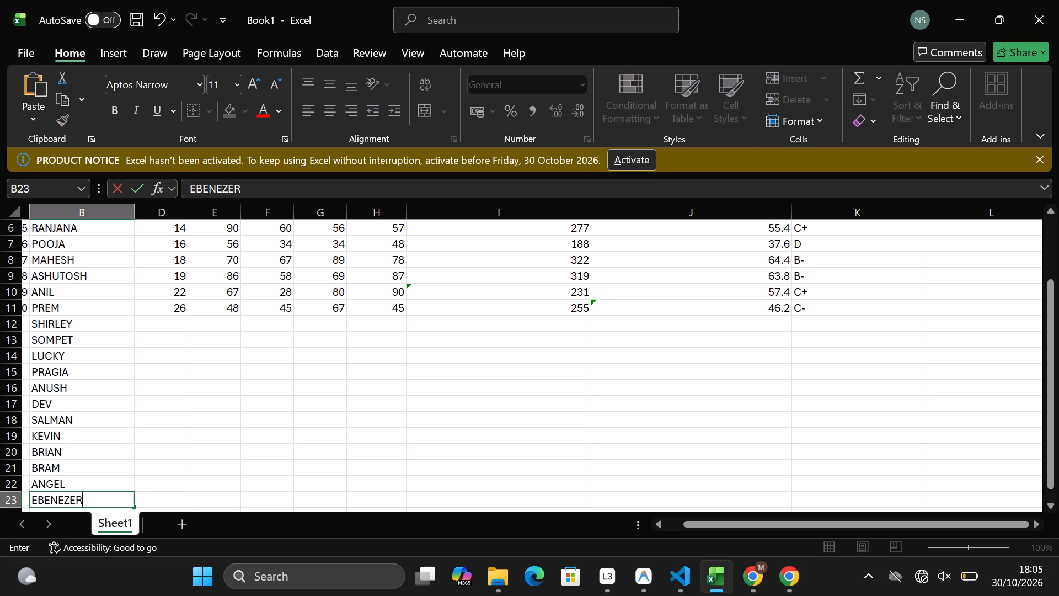
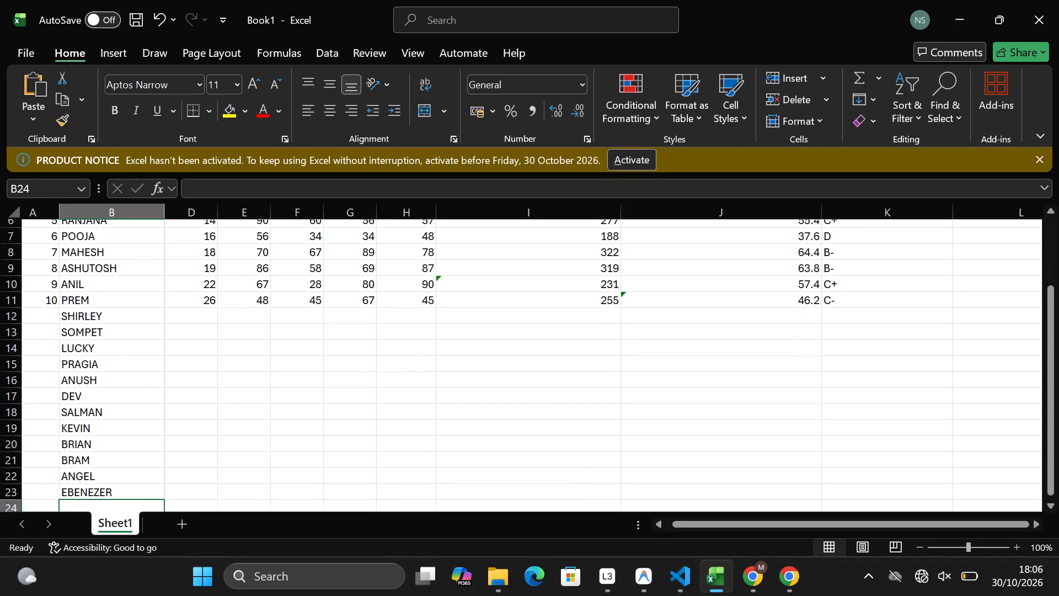
Enter the column D marks 45, 54 and 56 for SHIRLEY, SOMPET and LUCKY in cells D12 to D14.
{"action": "left_click", "coordinate": [194, 318]}
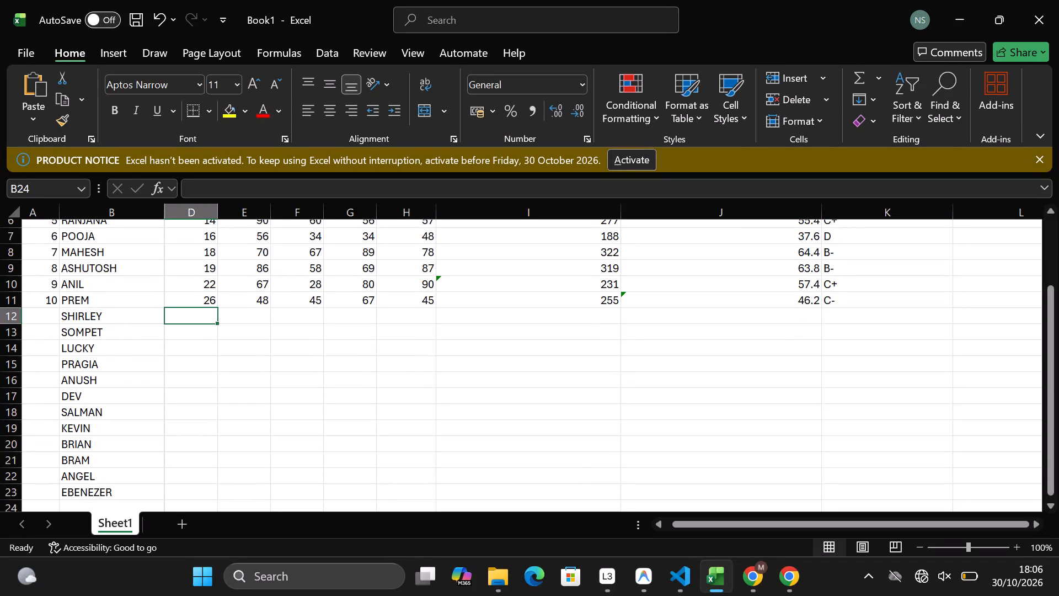
{"action": "key", "text": "f"}
{"action": "key", "text": "BackSpace"}
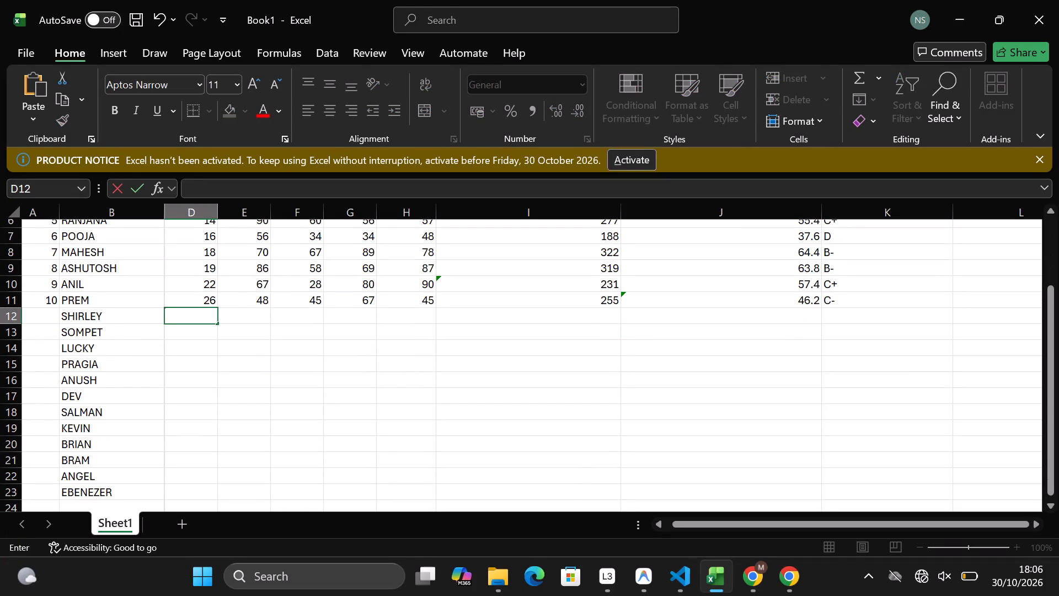
{"action": "type", "text": "45"}
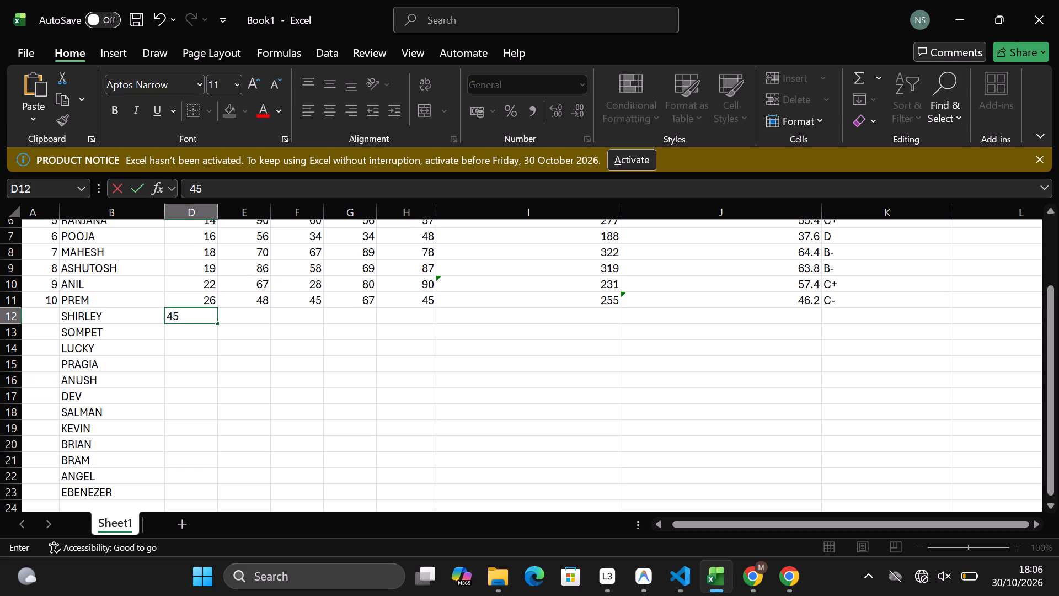
{"action": "key", "text": "Down"}
{"action": "key", "text": "5"}
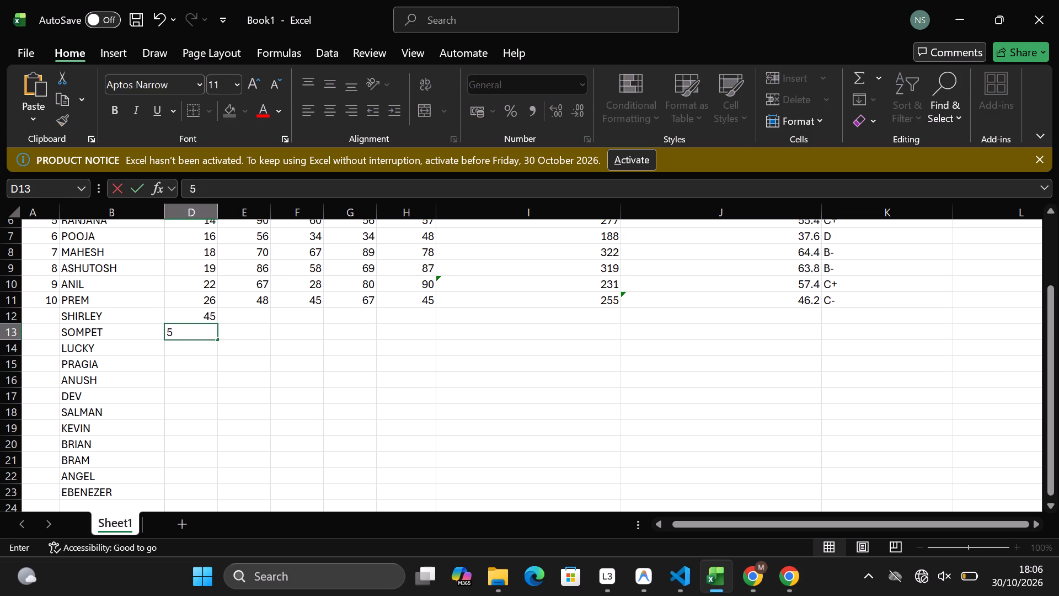
{"action": "key", "text": "4"}
{"action": "key", "text": "Down"}
{"action": "key", "text": "Right"}
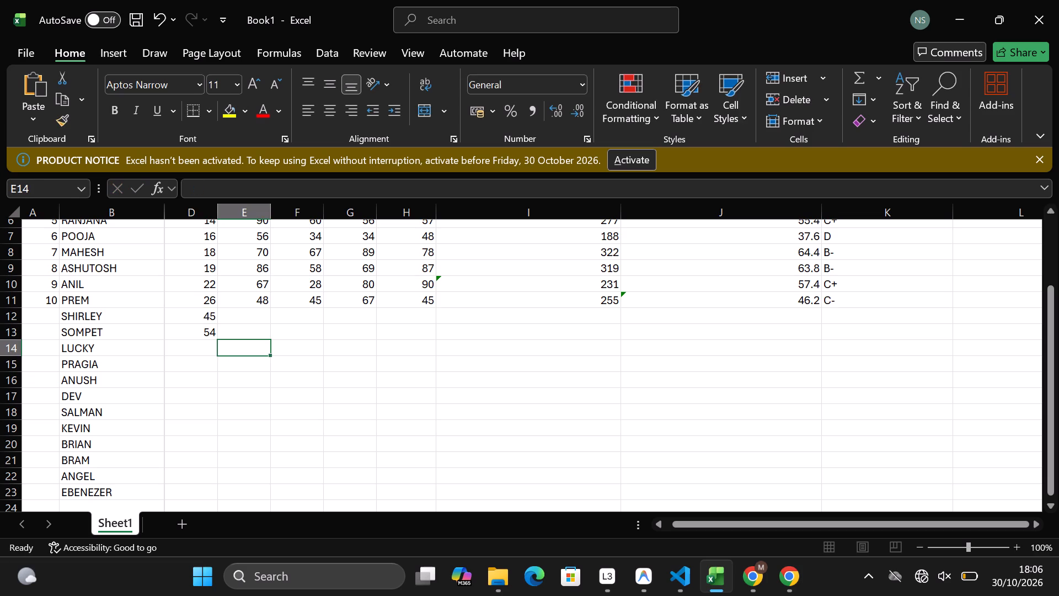
{"action": "key", "text": "Left"}
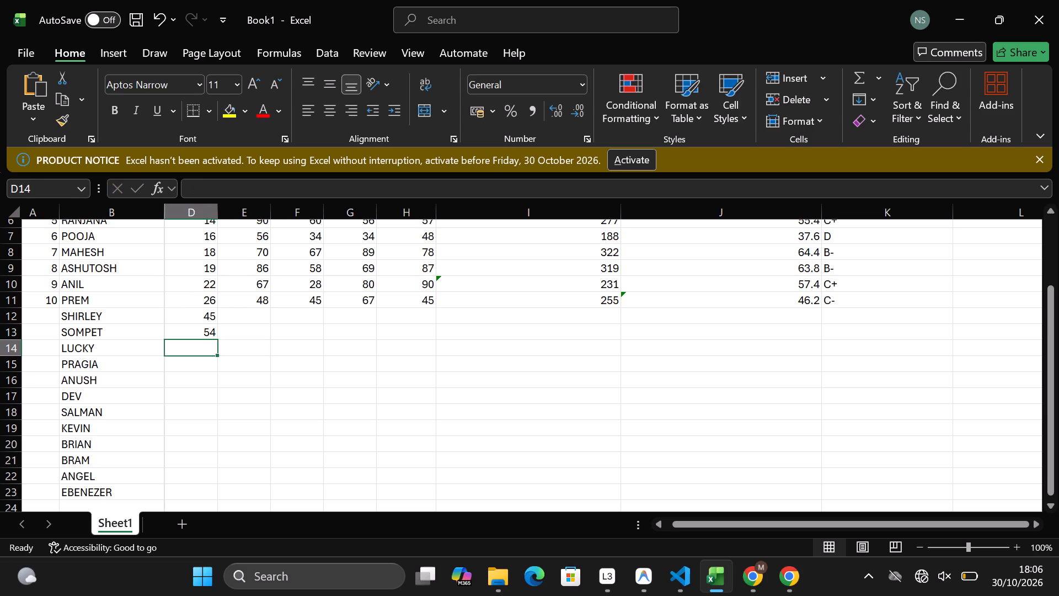
{"action": "type", "text": "56"}
{"action": "key", "text": "Down"}
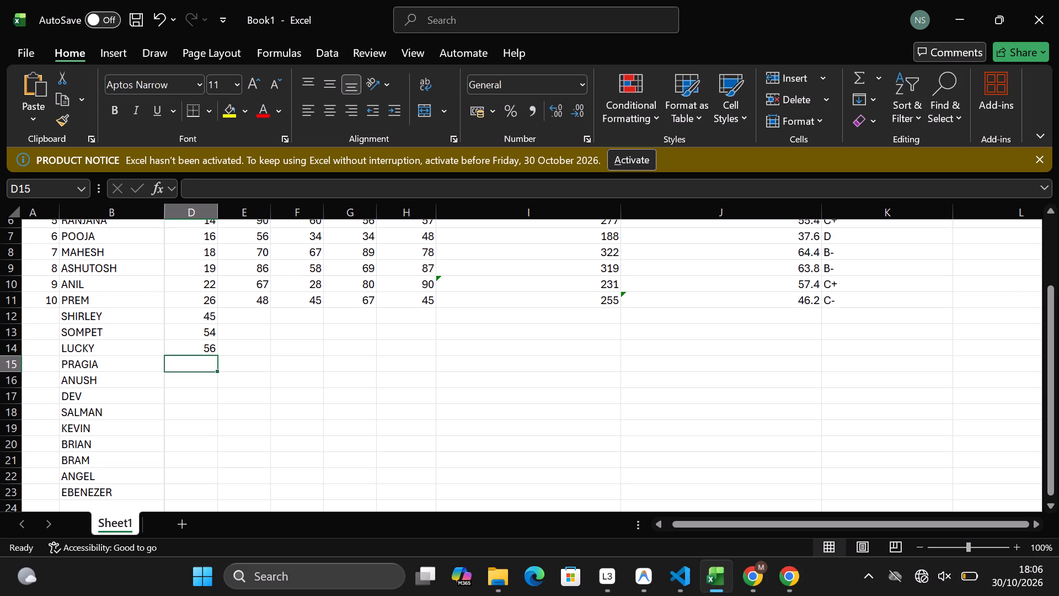
Continue column D with the marks 35, 87, 56, 78, 65 and 65 for PRAGIA through BRIAN, cells D15 to D20.
{"action": "type", "text": "35"}
{"action": "key", "text": "Down"}
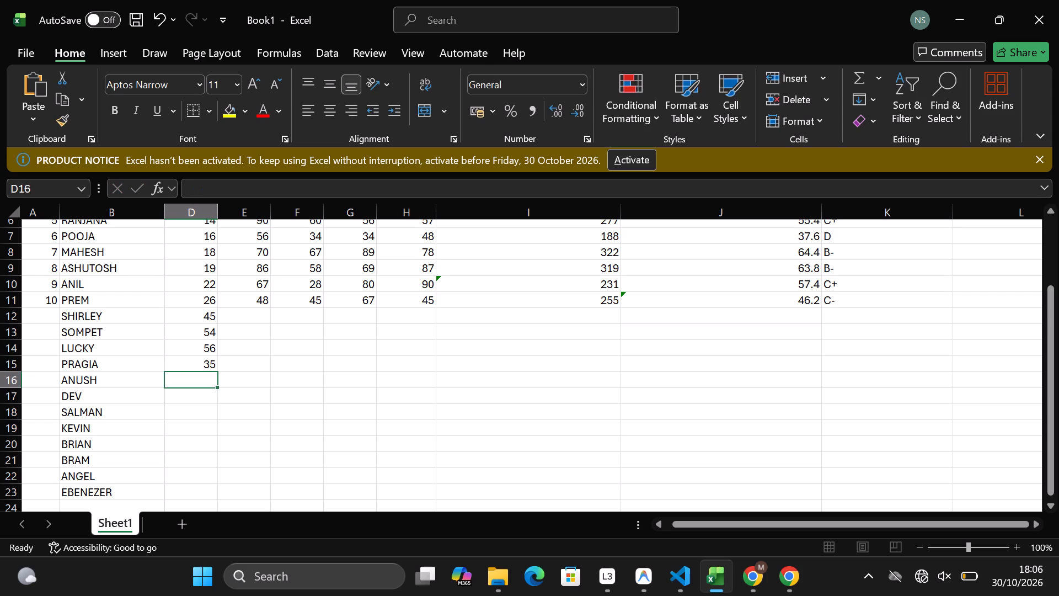
{"action": "type", "text": "87"}
{"action": "key", "text": "Down"}
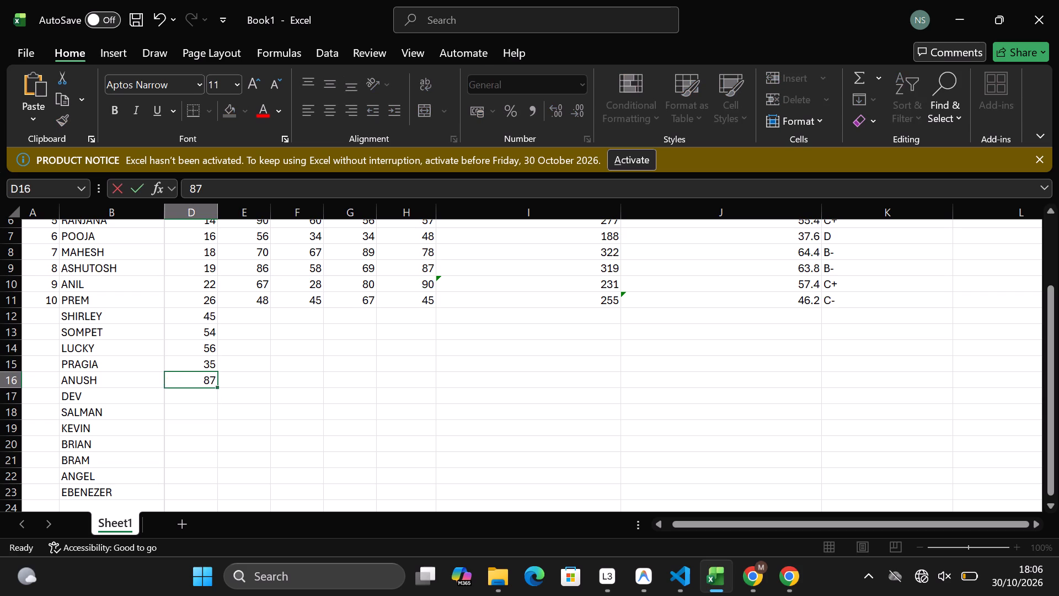
{"action": "type", "text": "56"}
{"action": "key", "text": "Down"}
{"action": "type", "text": "78"}
{"action": "key", "text": "Down"}
{"action": "type", "text": "65"}
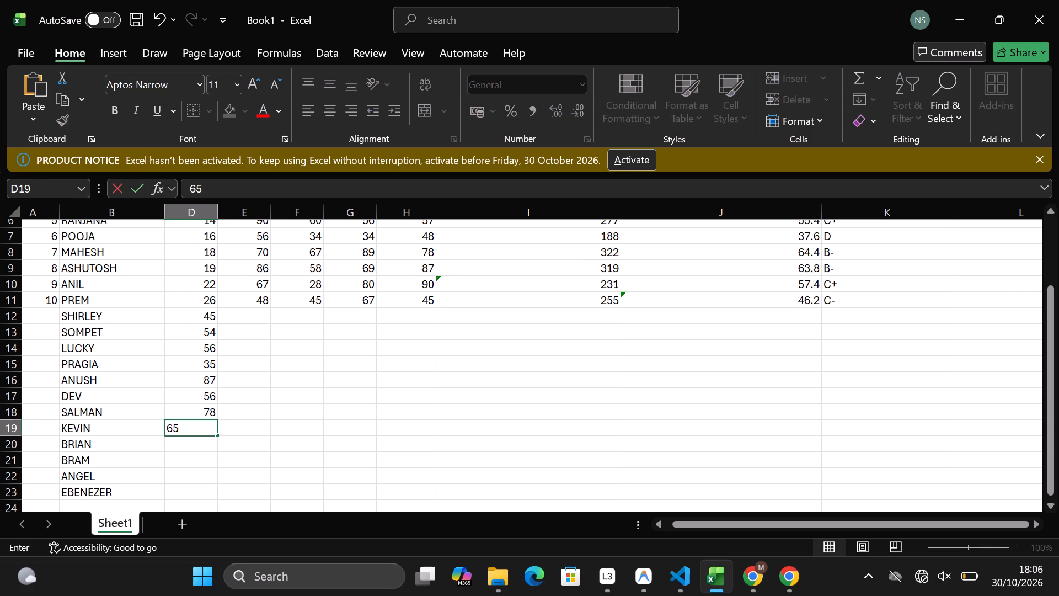
{"action": "key", "text": "Down"}
{"action": "type", "text": "65"}
{"action": "key", "text": "Down"}
Complete column D with the marks 34, 65 and 55 for BRAM, ANGEL and EBENEZER in cells D21 to D23.
{"action": "key", "text": "Down"}
{"action": "key", "text": "F3"}
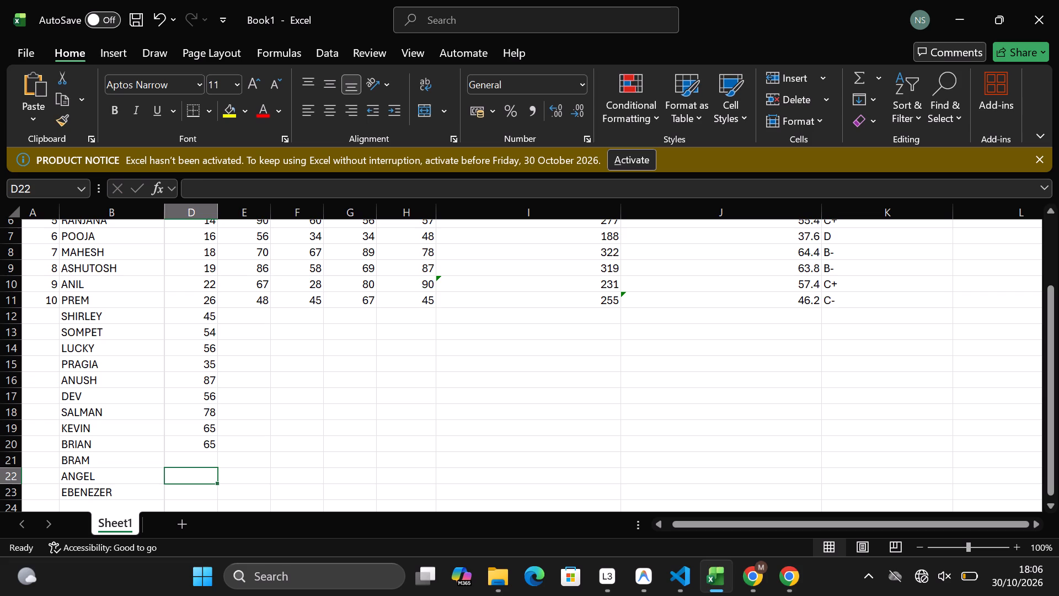
{"action": "key", "text": "Up"}
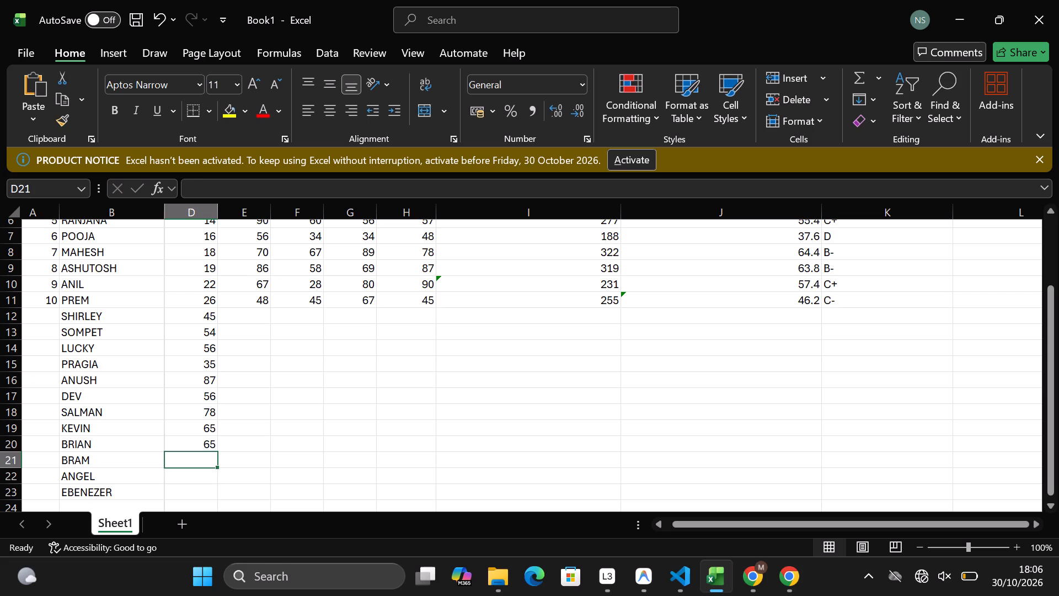
{"action": "type", "text": "34"}
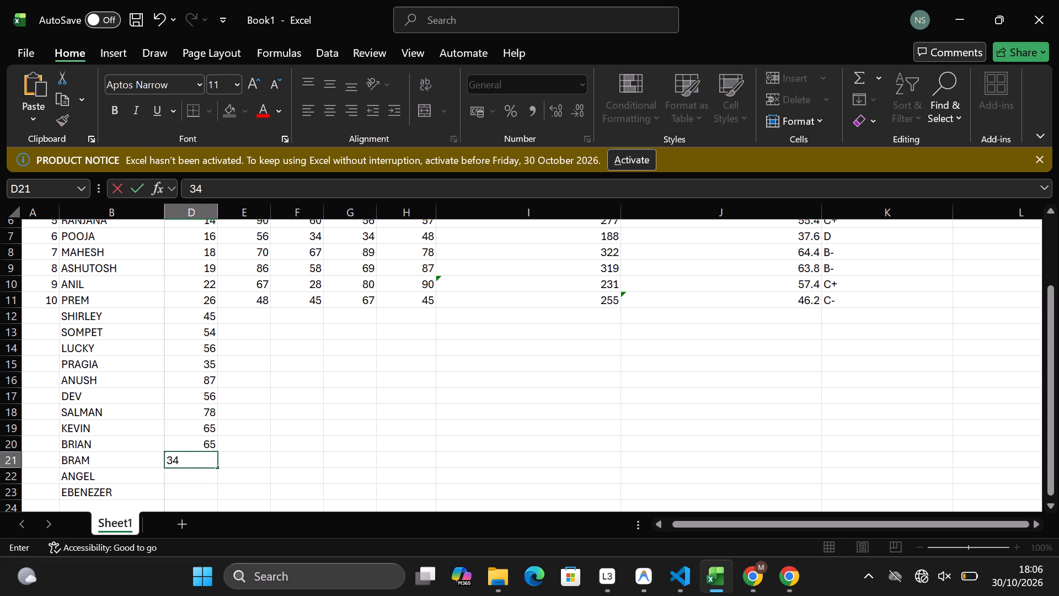
{"action": "key", "text": "Down"}
{"action": "type", "text": "65"}
{"action": "key", "text": "Down"}
{"action": "type", "text": "55"}
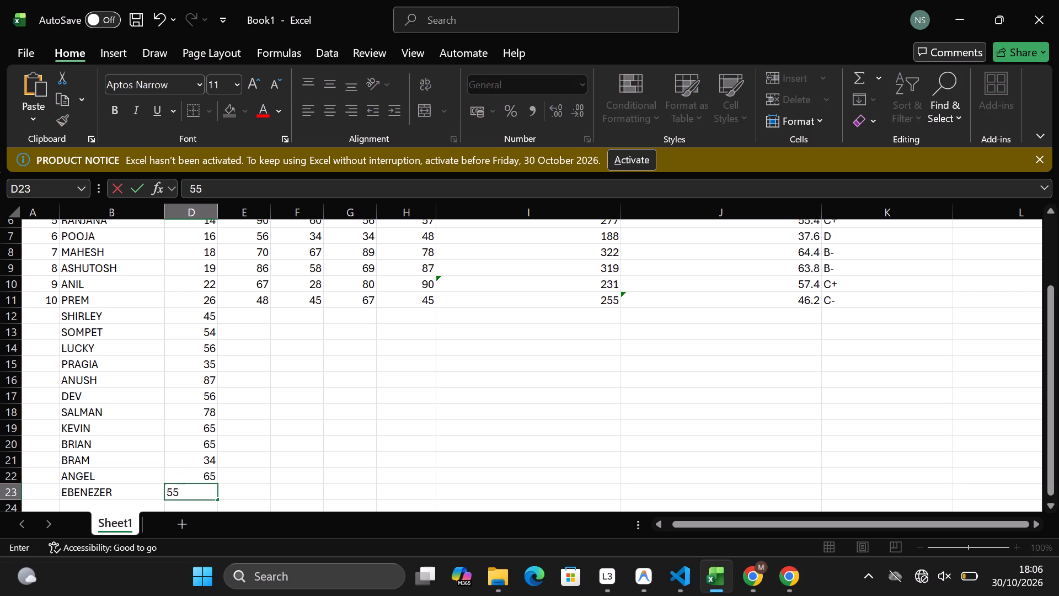
{"action": "double_click", "coordinate": [287, 318]}
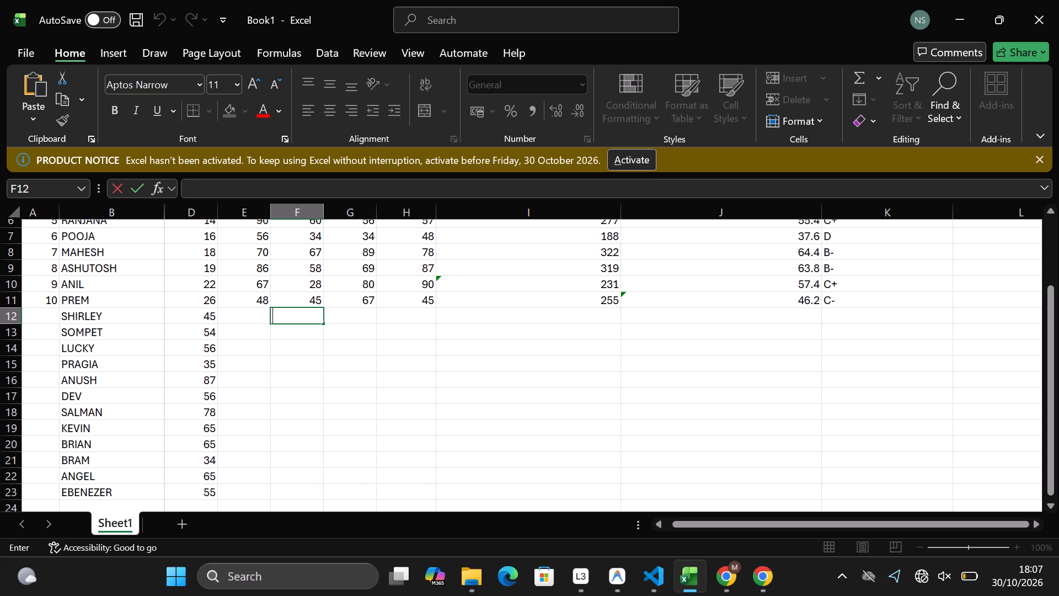
Switch to Loggy3 to check the recorded sessions, and return to the Excel marks sheet.
{"action": "left_click", "coordinate": [582, 574]}
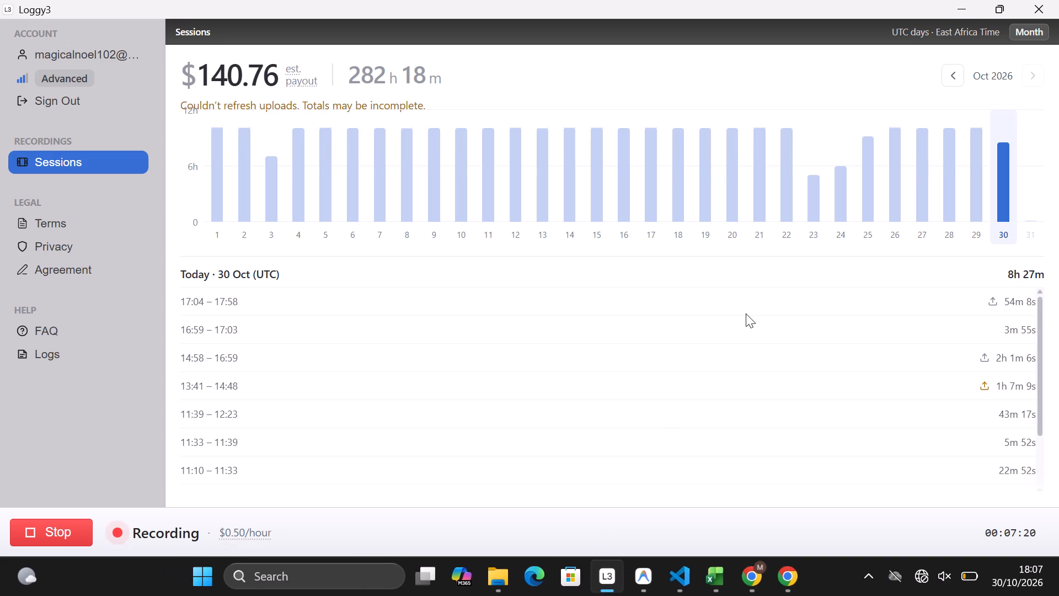
{"action": "left_click", "coordinate": [956, 2]}
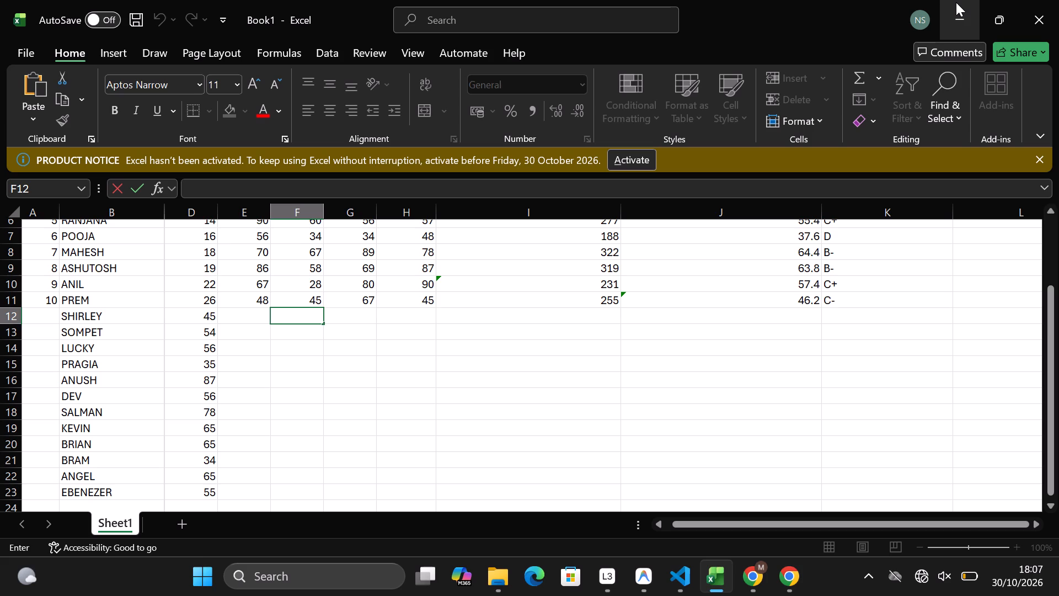
Enter the mark 56 for SHIRLEY in cell F12.
{"action": "scroll", "coordinate": [956, 2], "scroll_direction": "down", "scroll_amount": 4}
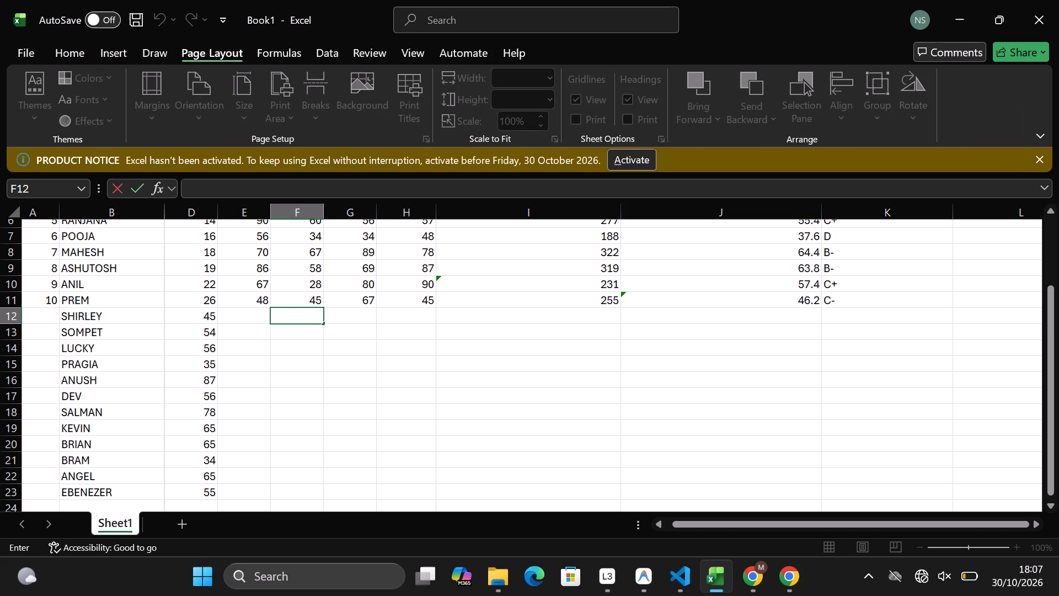
{"action": "scroll", "coordinate": [601, 300], "scroll_direction": "down", "scroll_amount": 1}
{"action": "scroll", "coordinate": [571, 323], "scroll_direction": "up", "scroll_amount": 1}
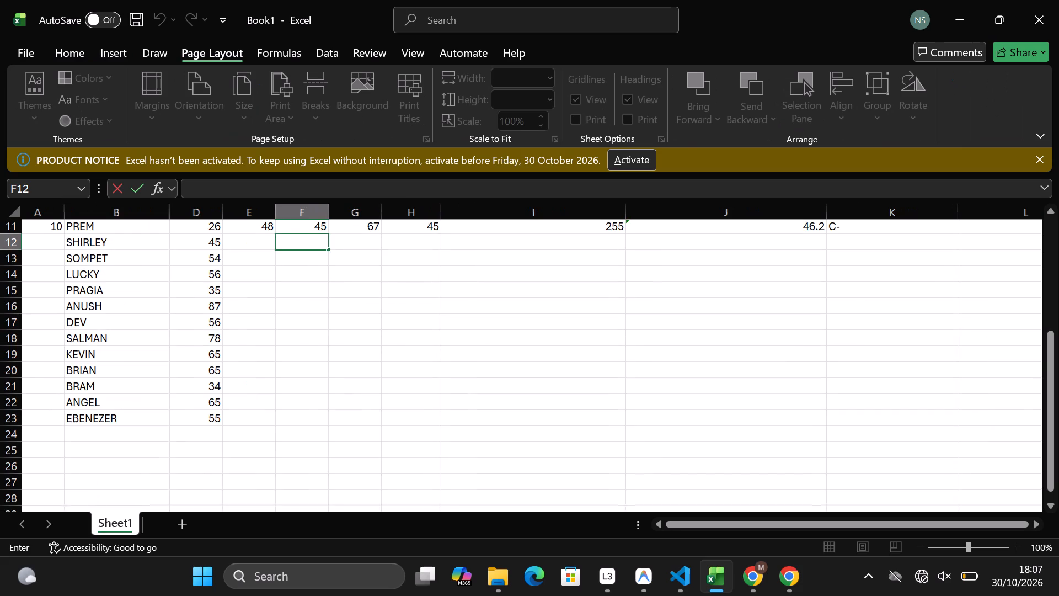
{"action": "scroll", "coordinate": [571, 323], "scroll_direction": "up", "scroll_amount": 2}
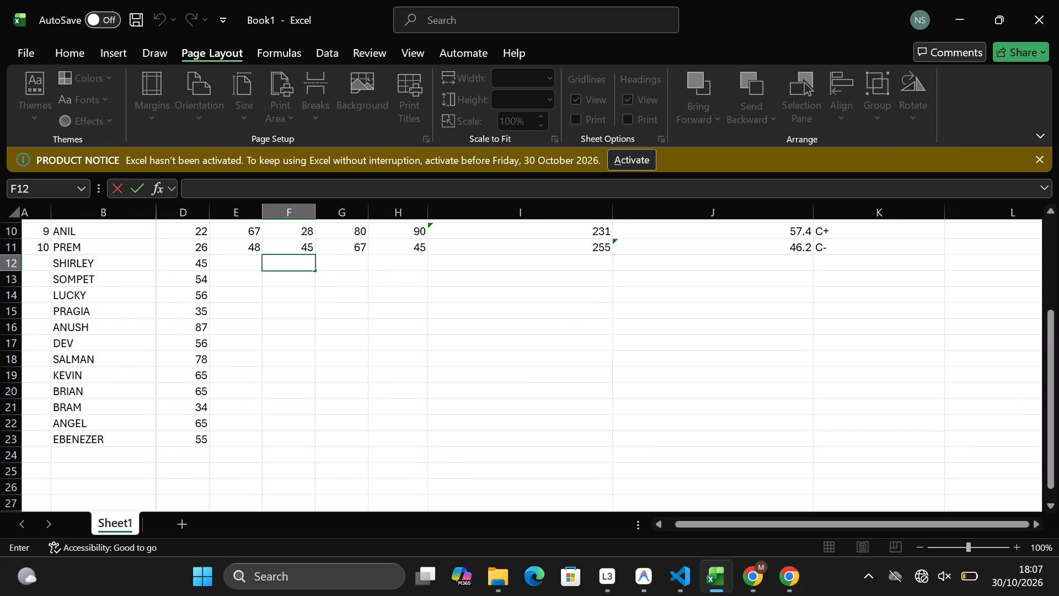
{"action": "key", "text": "5"}
{"action": "key", "text": "6"}
{"action": "key", "text": "Down"}
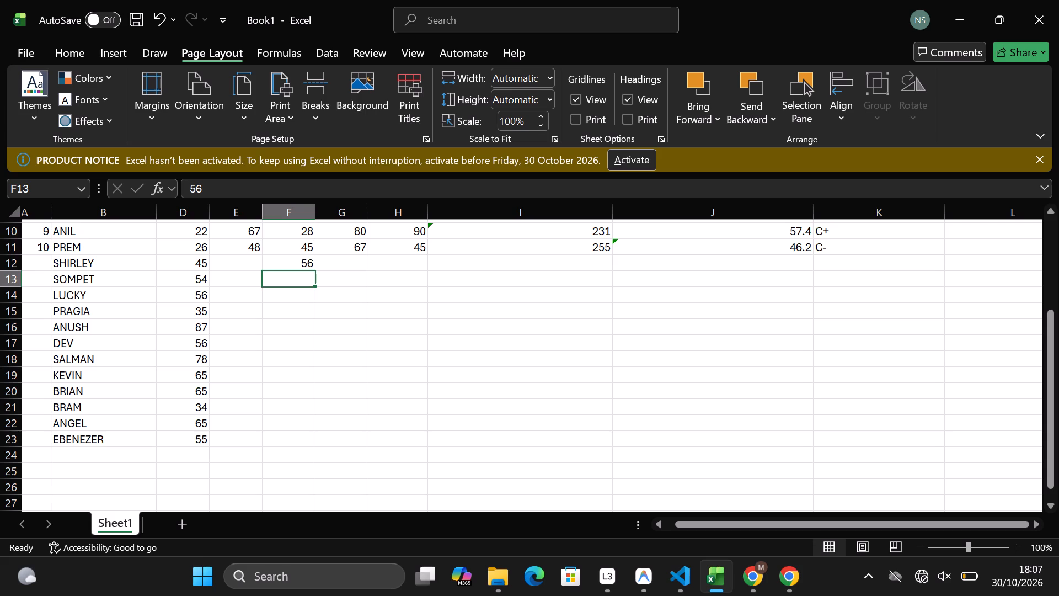
Enter the column E marks 55, 34, 65, 87 and 67 for SHIRLEY through ANUSH in cells E12 to E16.
{"action": "key", "text": "Up"}
{"action": "key", "text": "Left"}
{"action": "type", "text": "55"}
{"action": "key", "text": "Down"}
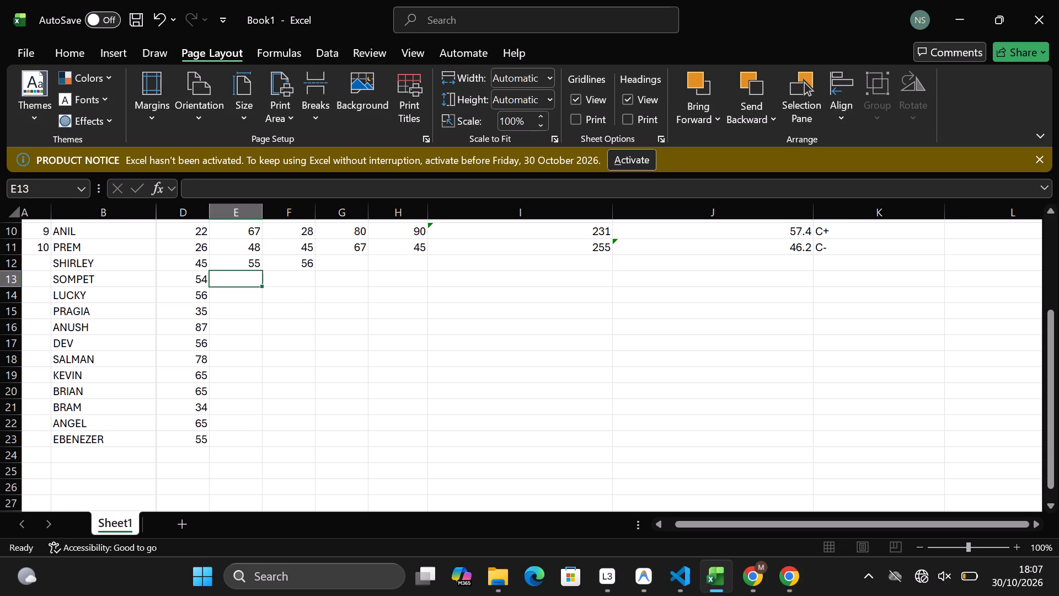
{"action": "type", "text": "34"}
{"action": "key", "text": "Down"}
{"action": "type", "text": "65"}
{"action": "key", "text": "Down"}
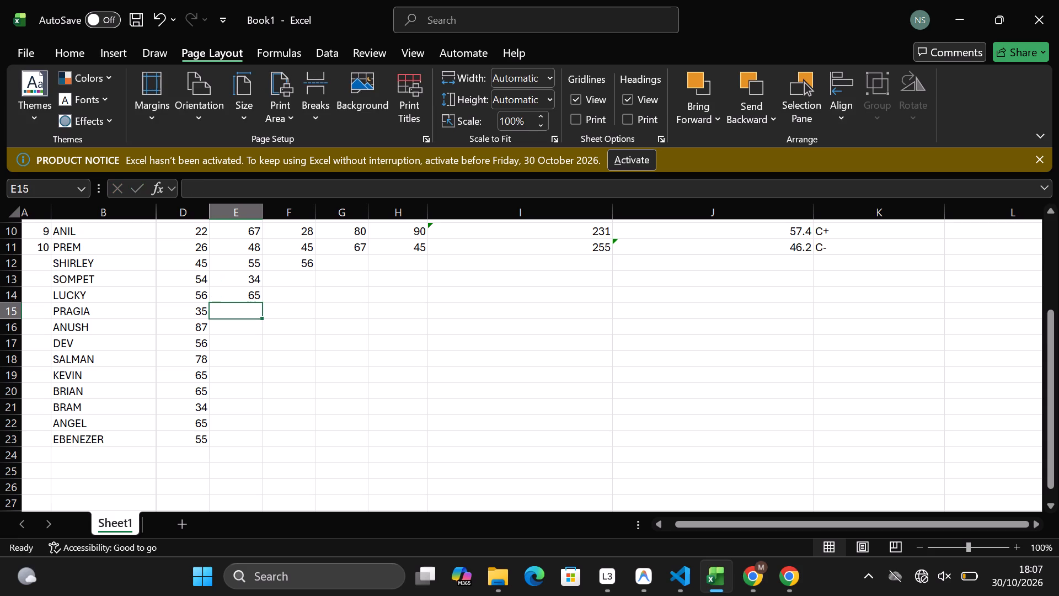
{"action": "type", "text": "87"}
{"action": "key", "text": "Down"}
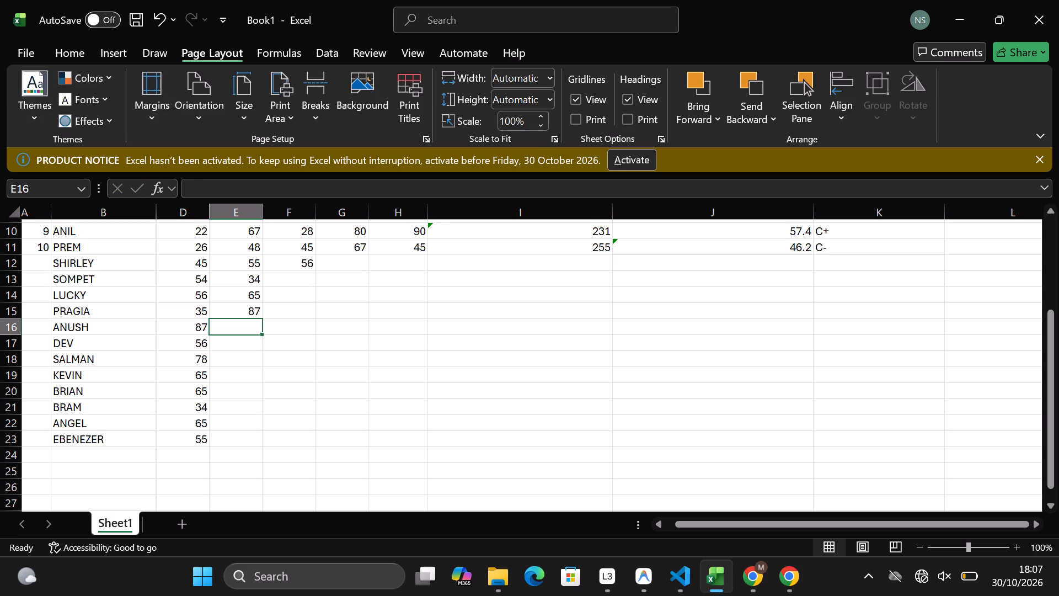
{"action": "type", "text": "67"}
{"action": "key", "text": "Down"}
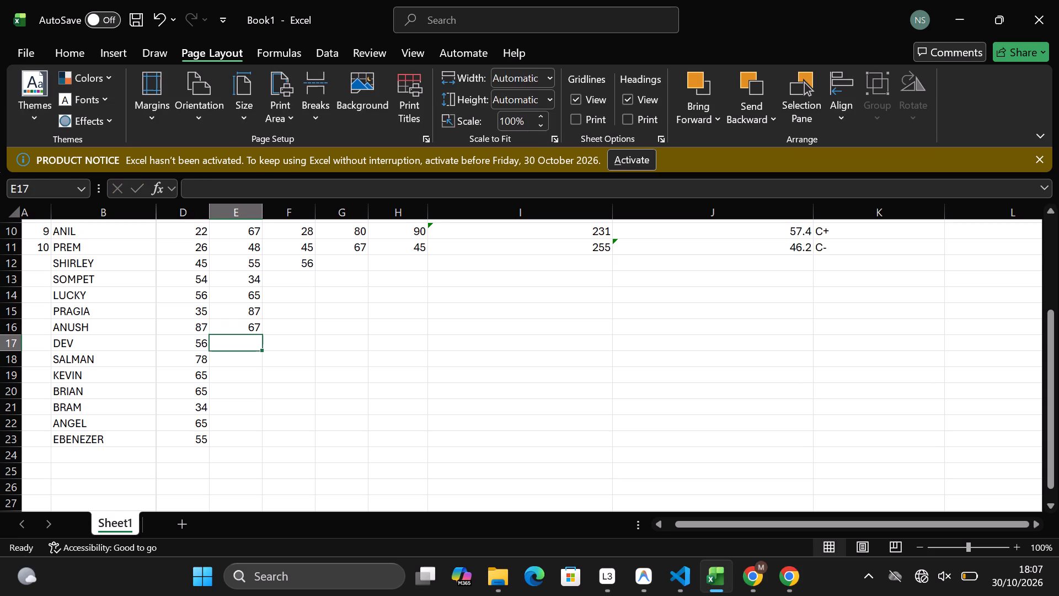
Complete column E with the marks 67, 87, 54, 76, 55, 67 and 67 for DEV through EBENEZER, cells E17 to E23.
{"action": "type", "text": "67"}
{"action": "key", "text": "Down"}
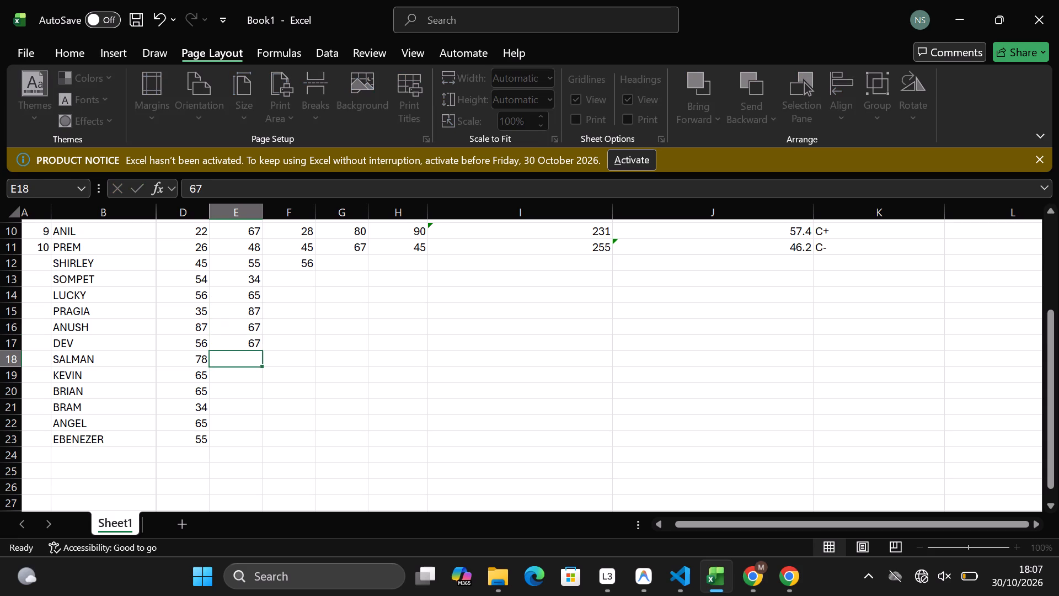
{"action": "type", "text": "87"}
{"action": "key", "text": "Down"}
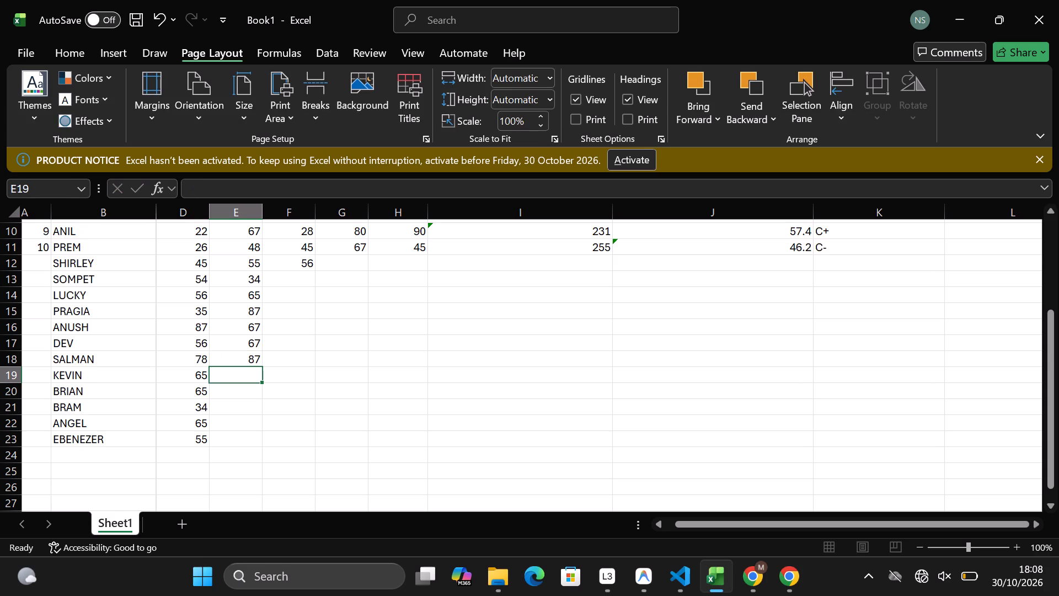
{"action": "type", "text": "54"}
{"action": "key", "text": "Down"}
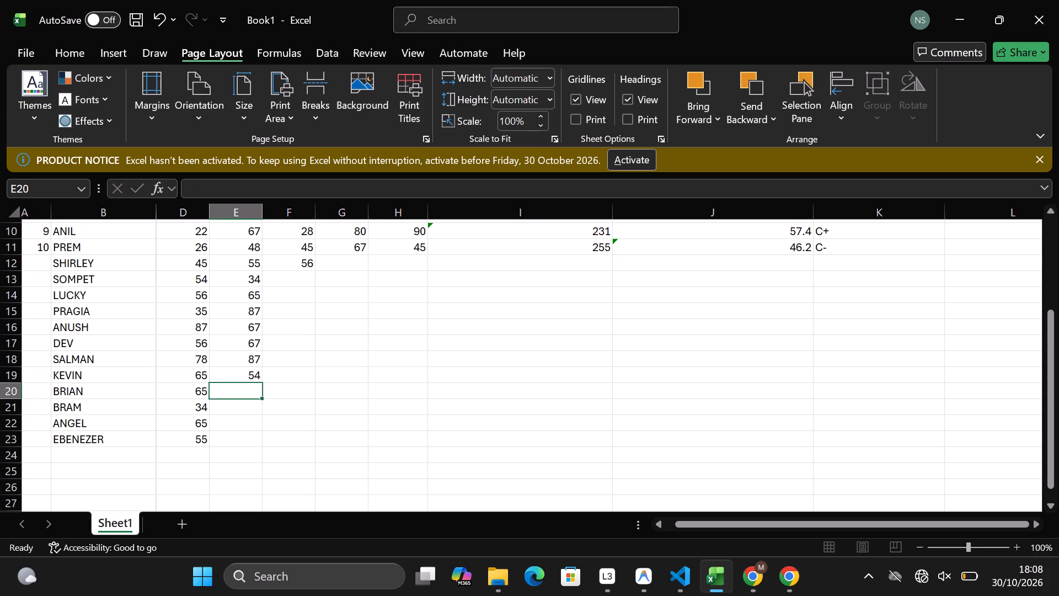
{"action": "type", "text": "76"}
{"action": "key", "text": "Down"}
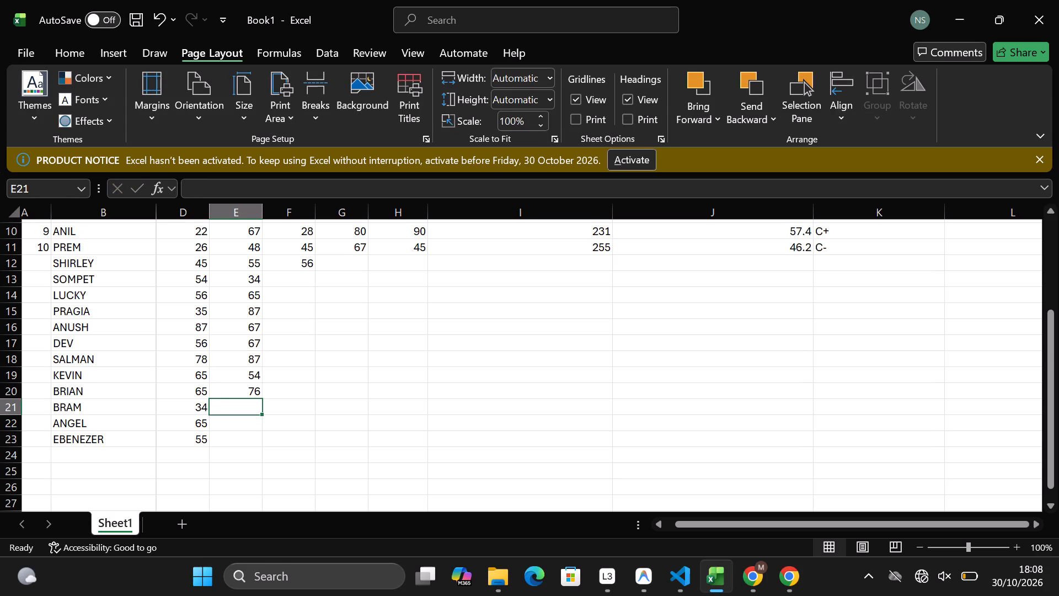
{"action": "type", "text": "55"}
{"action": "key", "text": "Down"}
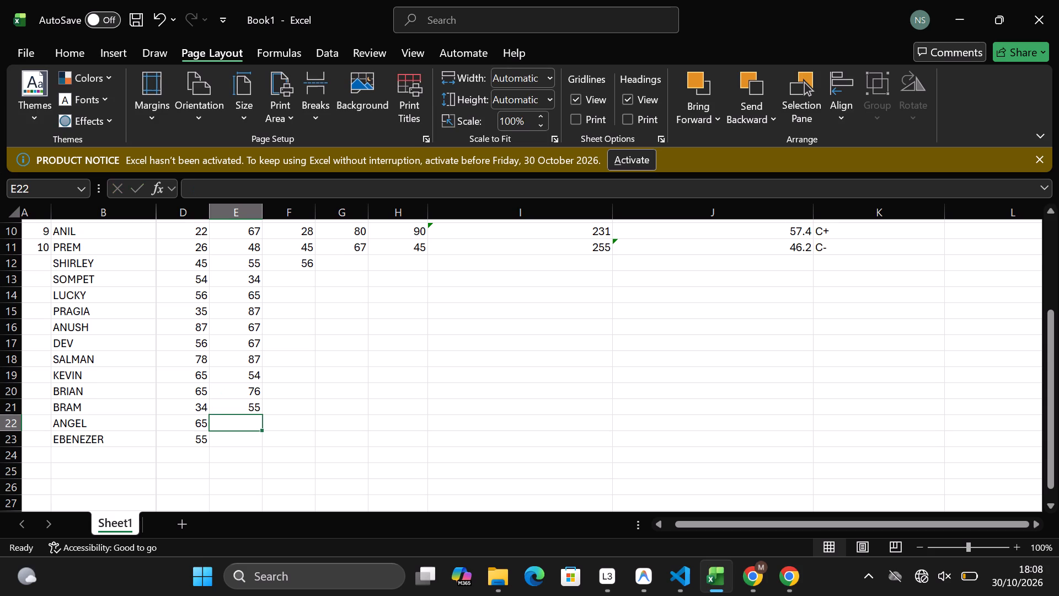
{"action": "type", "text": "67"}
{"action": "key", "text": "Down"}
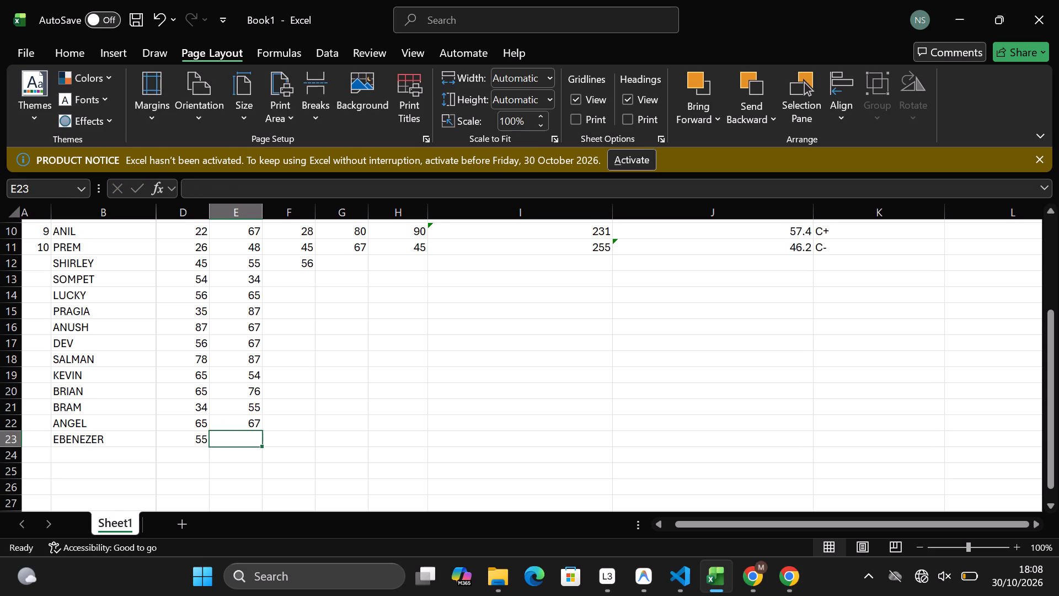
{"action": "type", "text": "67"}
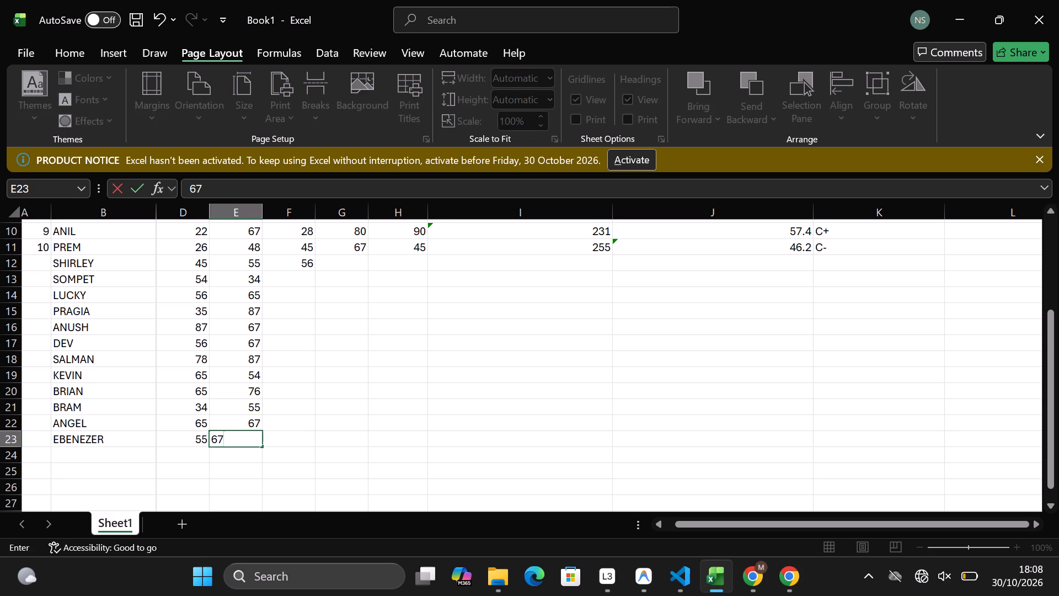
Commit EBENEZER's column E mark and select SOMPET's empty column F cell, F13.
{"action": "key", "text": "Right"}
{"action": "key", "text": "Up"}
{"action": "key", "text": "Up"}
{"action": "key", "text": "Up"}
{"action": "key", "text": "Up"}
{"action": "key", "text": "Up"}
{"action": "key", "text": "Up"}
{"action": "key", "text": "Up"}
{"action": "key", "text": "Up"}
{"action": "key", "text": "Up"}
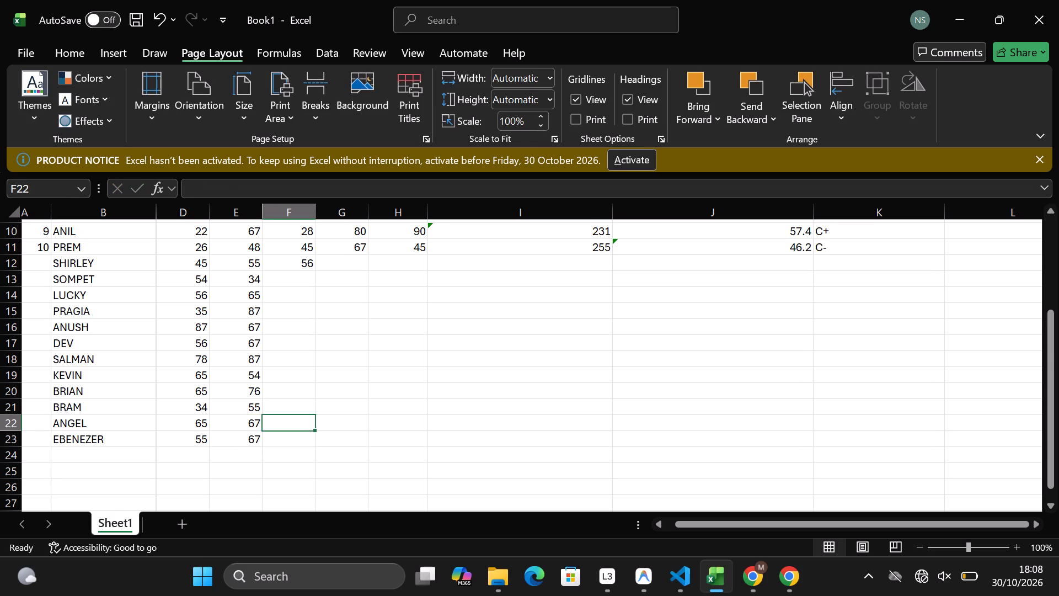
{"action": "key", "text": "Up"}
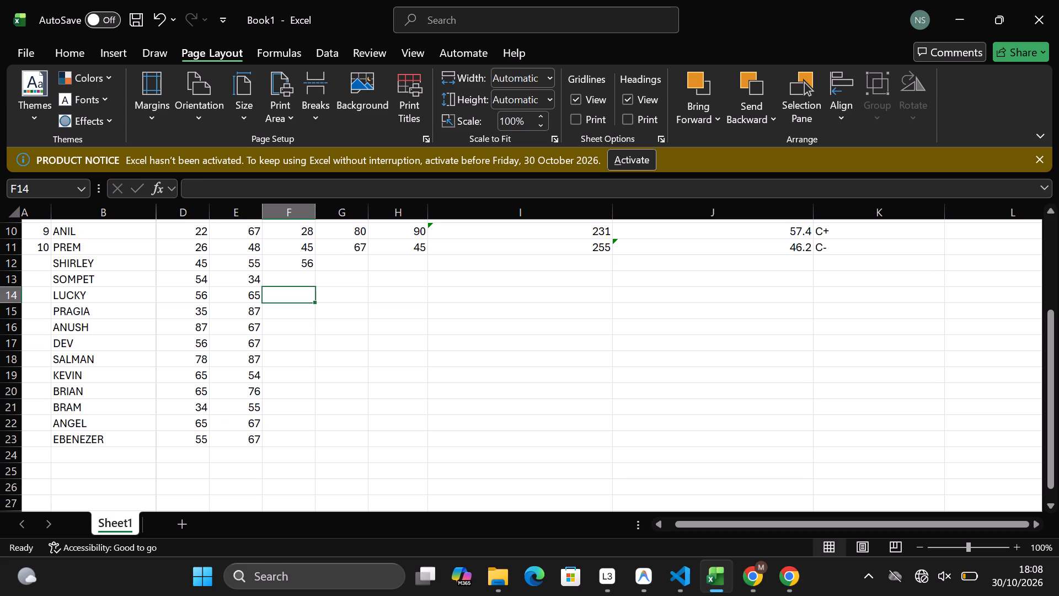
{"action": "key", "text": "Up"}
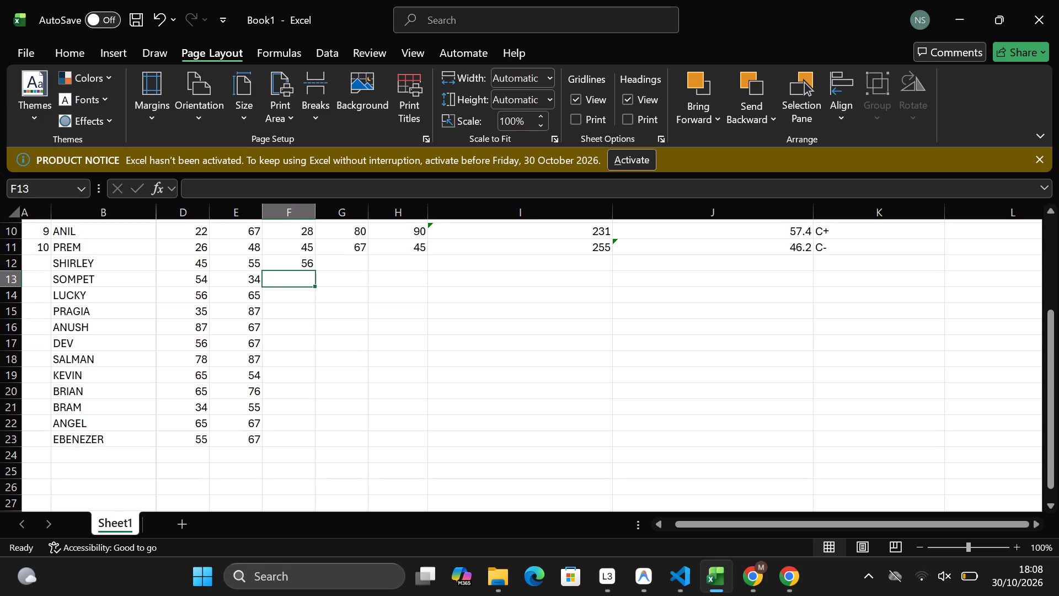
Switch to Loggy3 to check the recorded sessions, and return to the Excel marks sheet.
{"action": "left_click", "coordinate": [612, 578]}
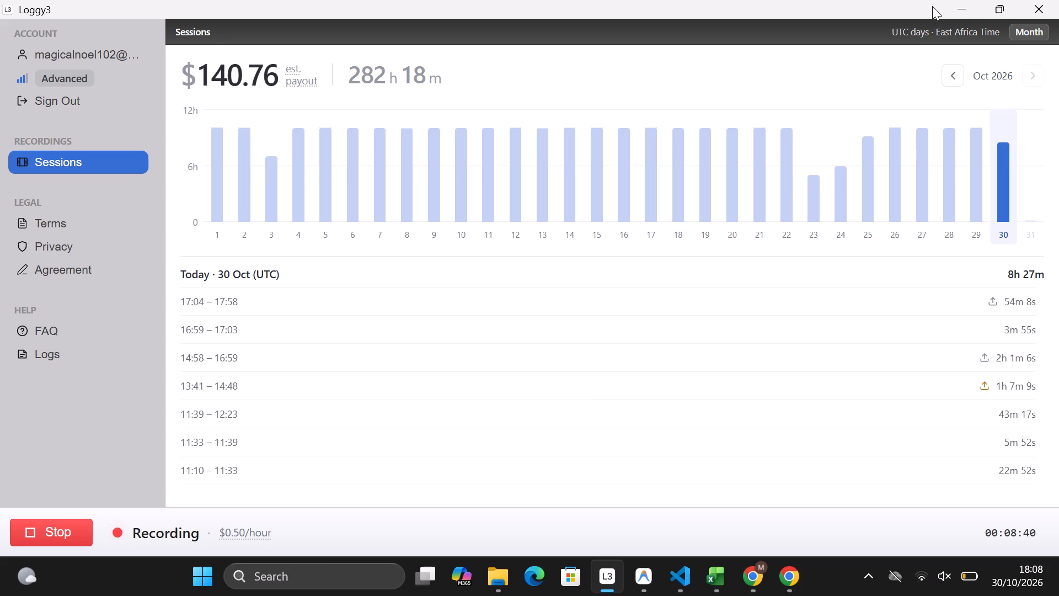
{"action": "left_click", "coordinate": [964, 6]}
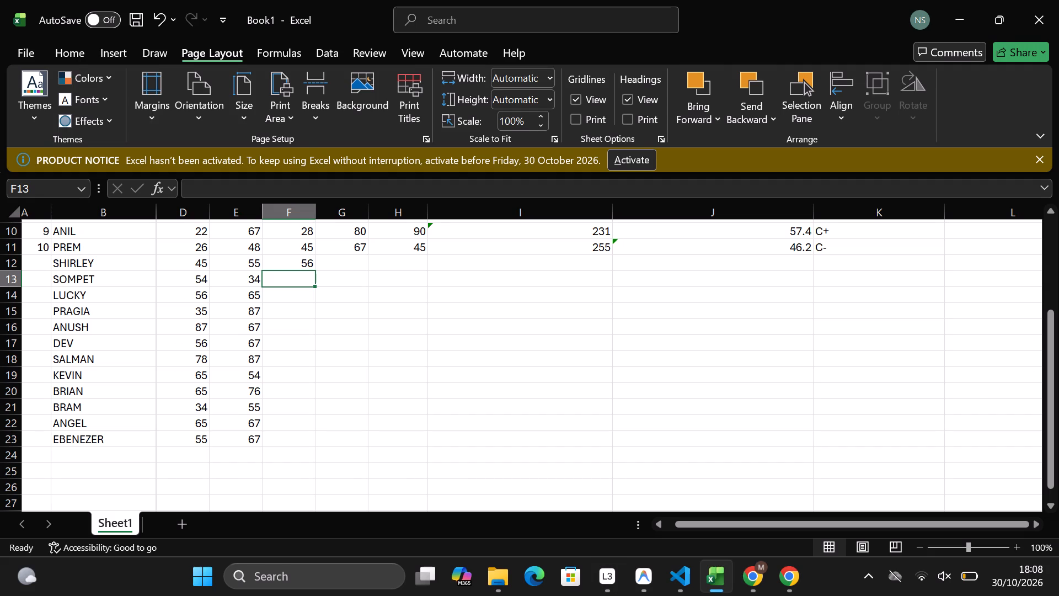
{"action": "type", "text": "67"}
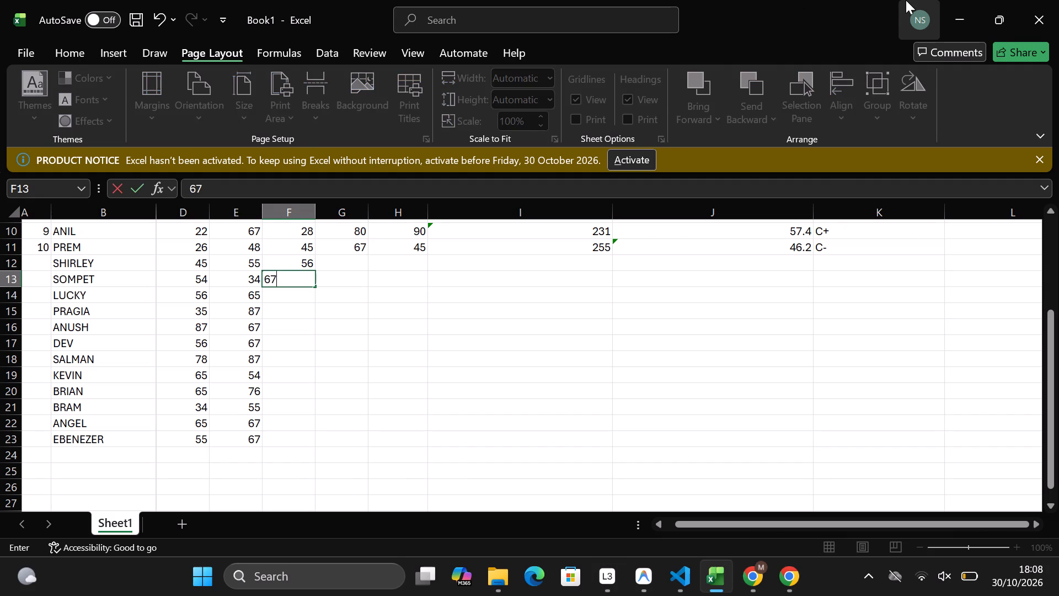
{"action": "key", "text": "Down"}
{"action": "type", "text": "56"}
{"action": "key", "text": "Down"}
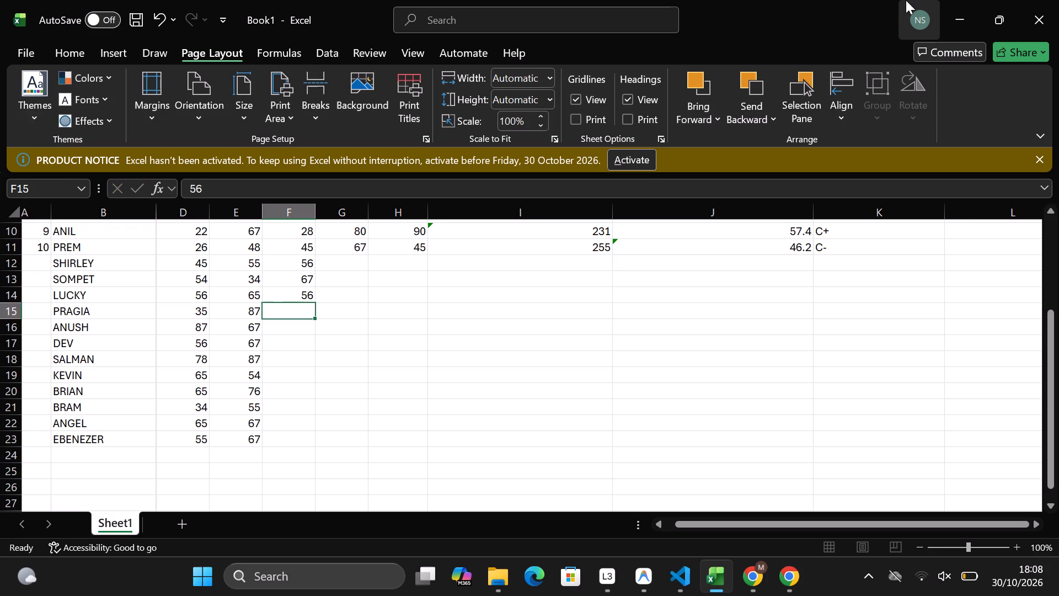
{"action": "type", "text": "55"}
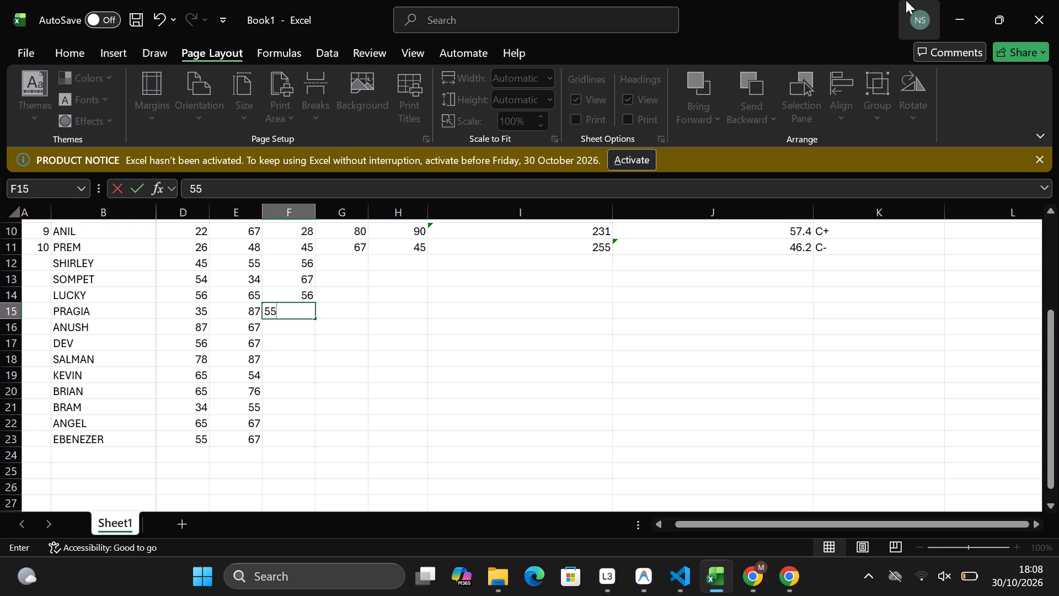
Enter the MATH marks 67, 89, 56 and 76 for ANUSH through KEVIN in cells F16 to F19.
{"action": "key", "text": "Down"}
{"action": "type", "text": "67"}
{"action": "key", "text": "Down"}
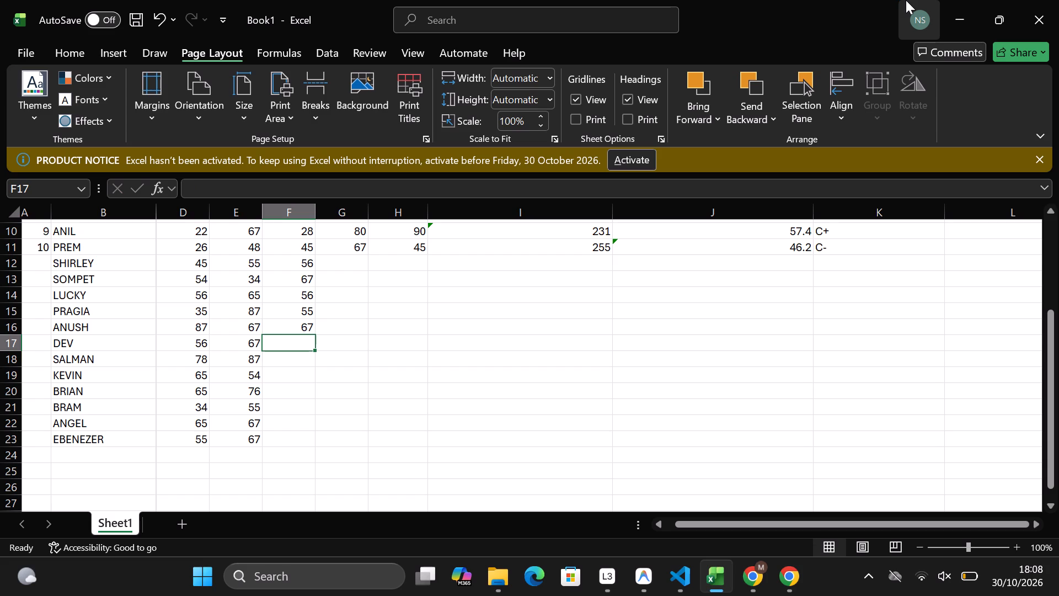
{"action": "type", "text": "89"}
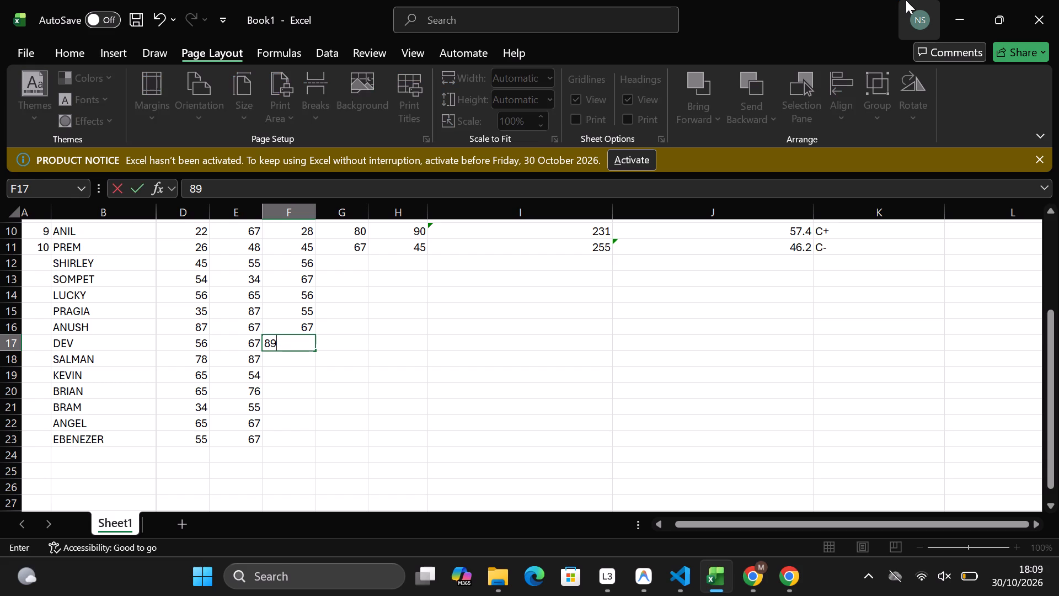
{"action": "key", "text": "Down"}
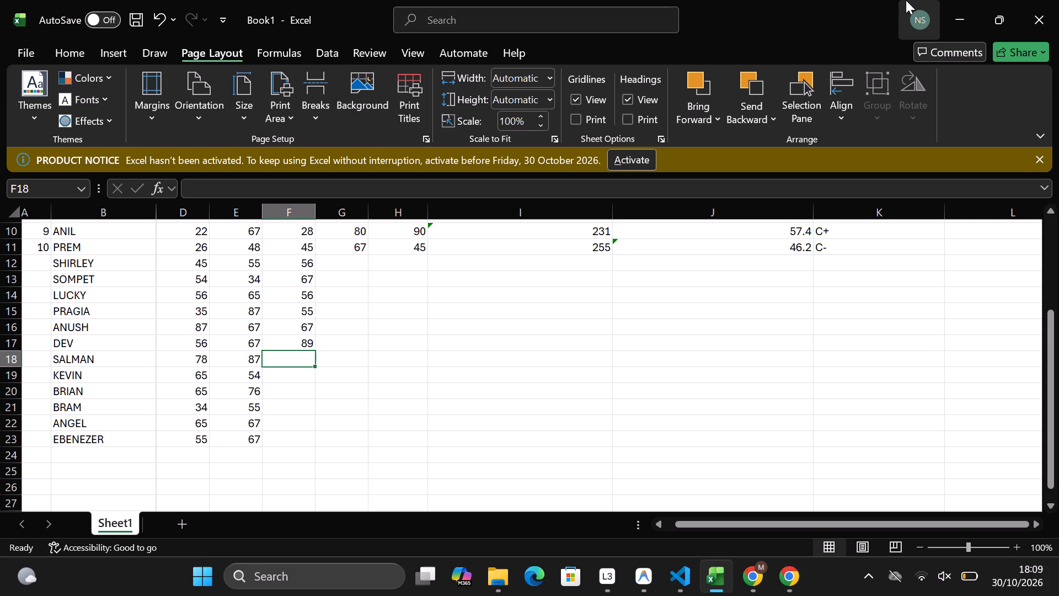
{"action": "type", "text": "56"}
{"action": "key", "text": "Down"}
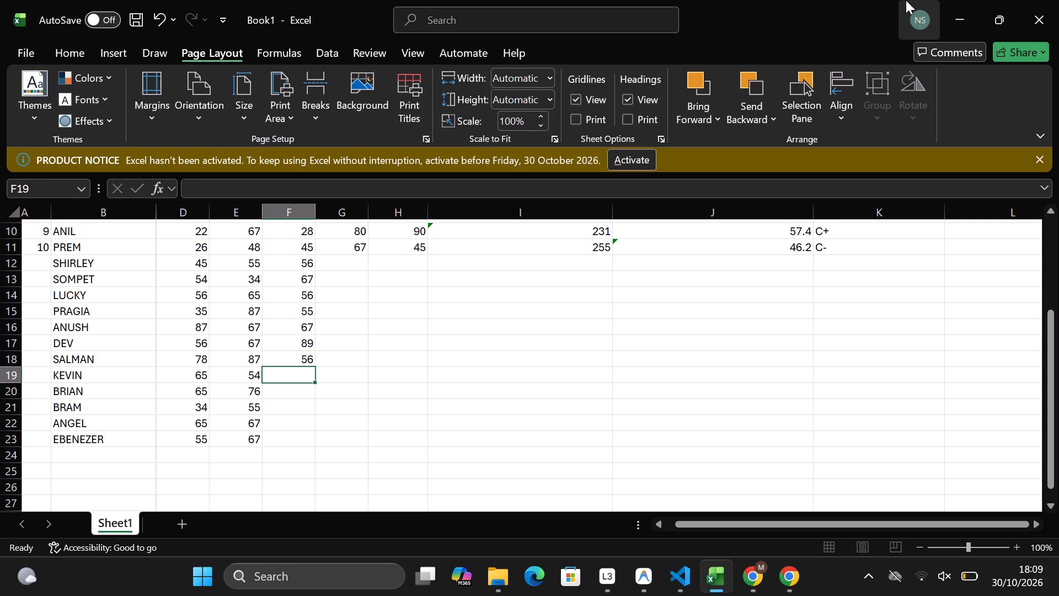
{"action": "type", "text": "76"}
{"action": "key", "text": "Down"}
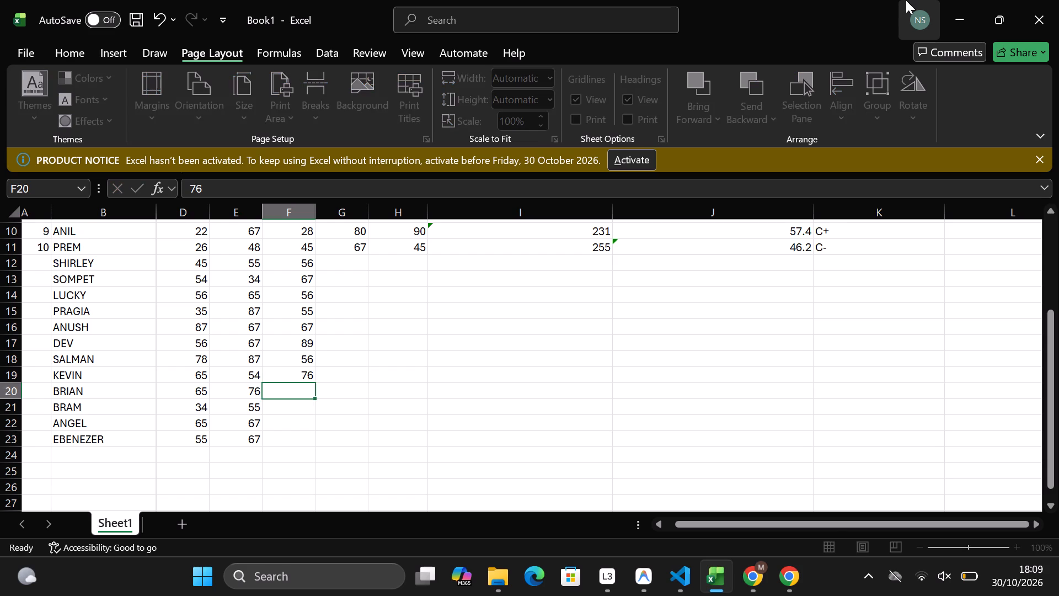
Complete the MATH column with the marks 65, 45, 67 and 34 for BRIAN through EBENEZER in cells F20 to F23.
{"action": "key", "text": "6"}
{"action": "key", "text": "5"}
{"action": "key", "text": "Down"}
{"action": "type", "text": "45"}
{"action": "key", "text": "Down"}
{"action": "type", "text": "67"}
{"action": "key", "text": "Down"}
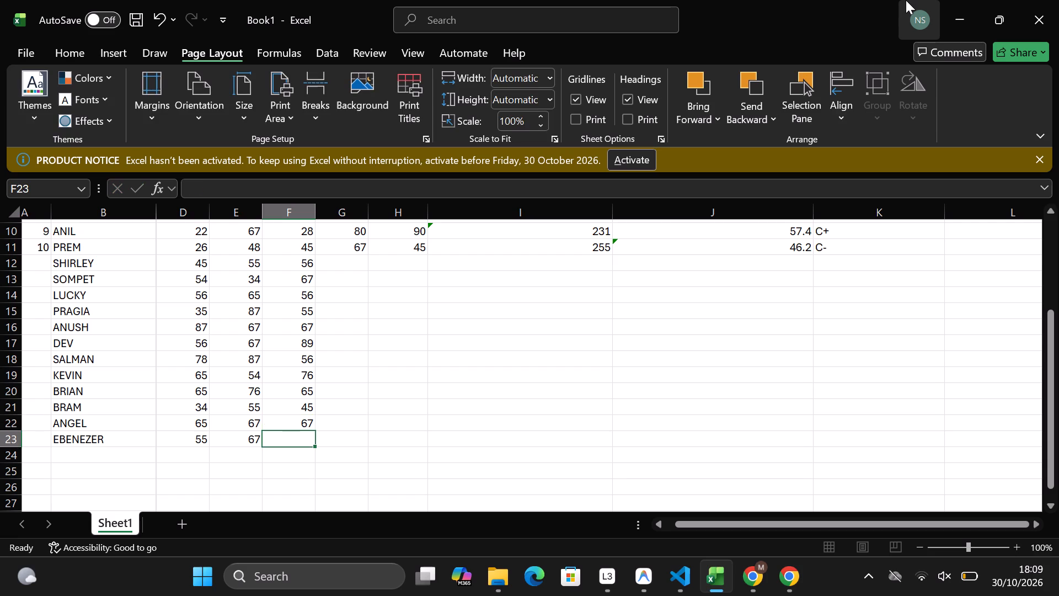
{"action": "type", "text": "34"}
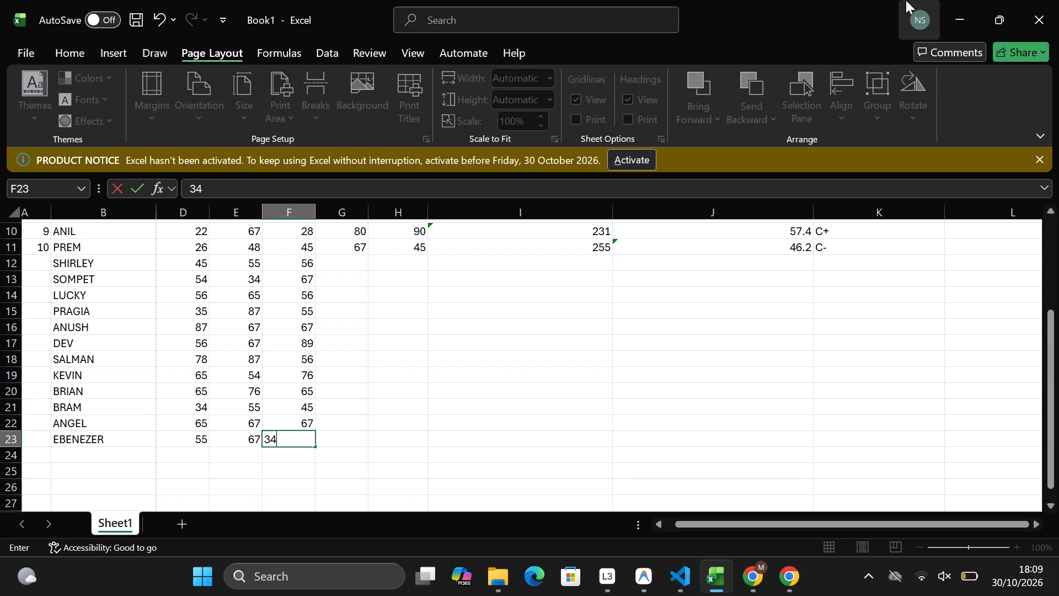
{"action": "key", "text": "Right"}
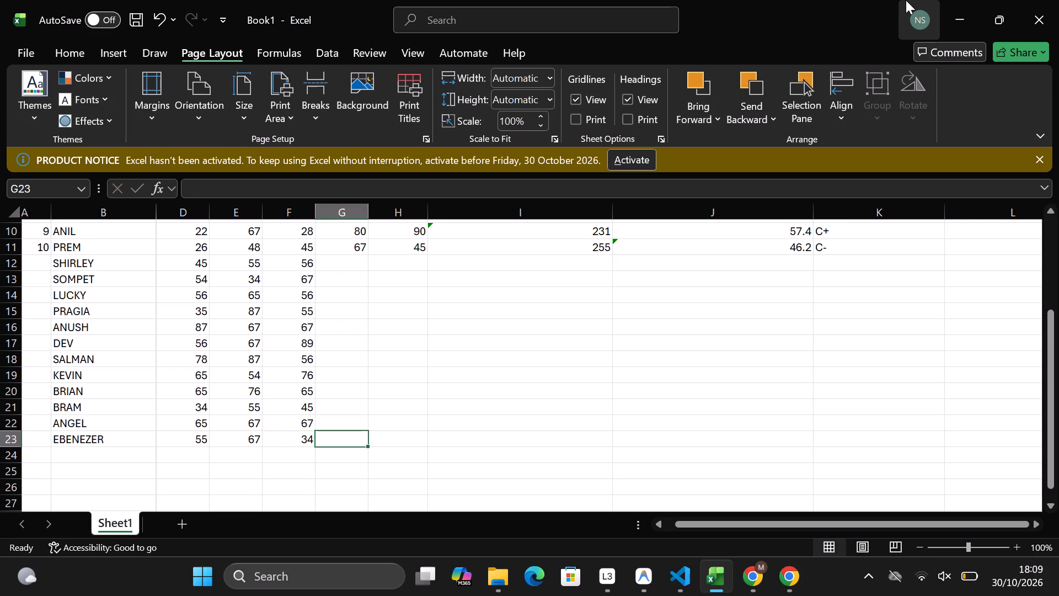
Select SHIRLEY's empty PHYSICS cell, G12, to start filling in that column.
{"action": "scroll", "coordinate": [906, 0], "scroll_direction": "up", "scroll_amount": 8}
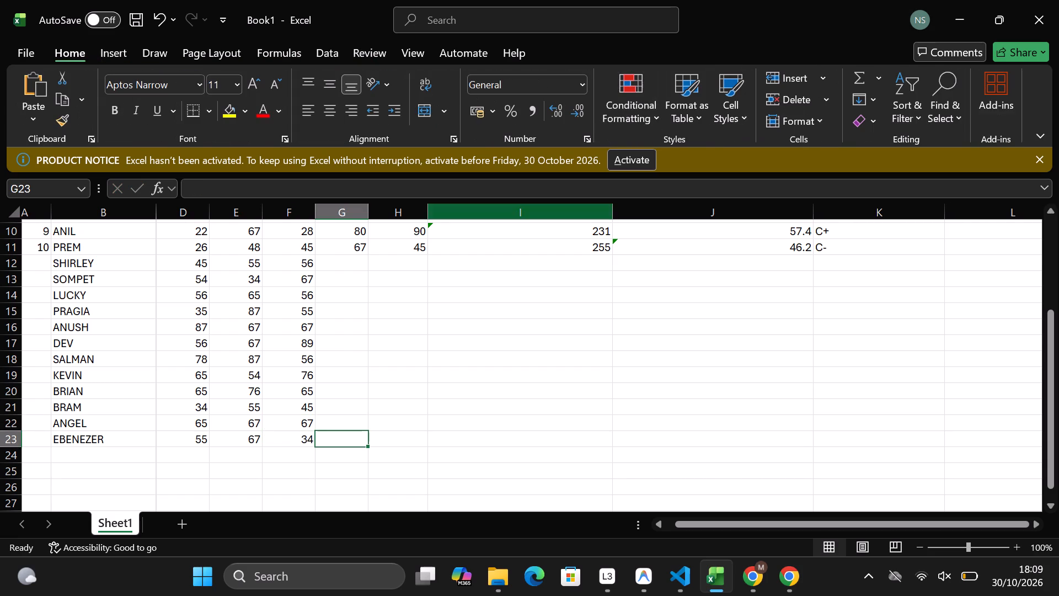
{"action": "scroll", "coordinate": [576, 261], "scroll_direction": "up", "scroll_amount": 2}
{"action": "scroll", "coordinate": [576, 261], "scroll_direction": "down", "scroll_amount": 2}
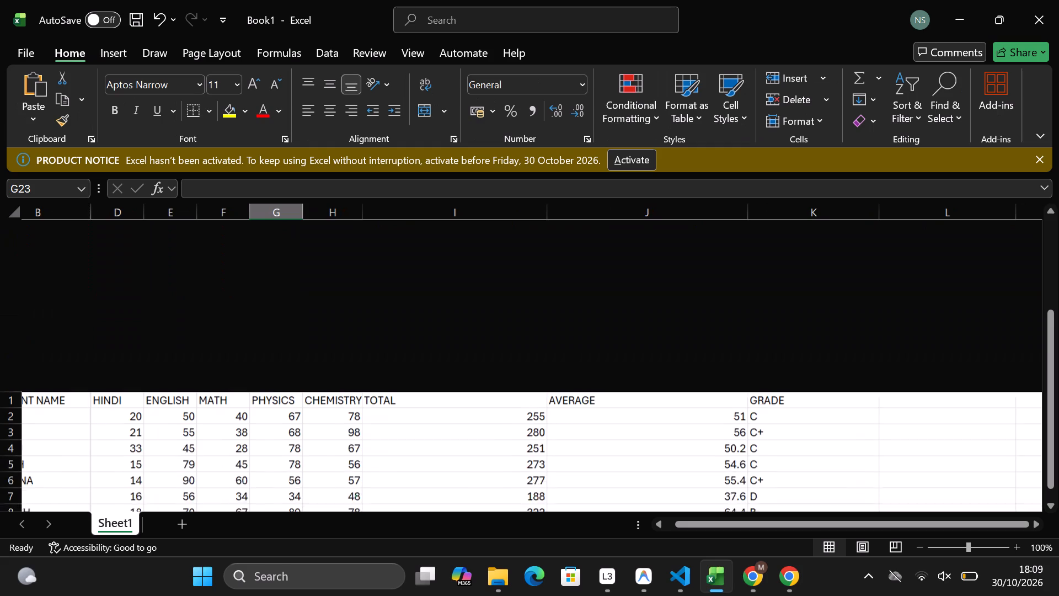
{"action": "scroll", "coordinate": [576, 261], "scroll_direction": "down", "scroll_amount": 2}
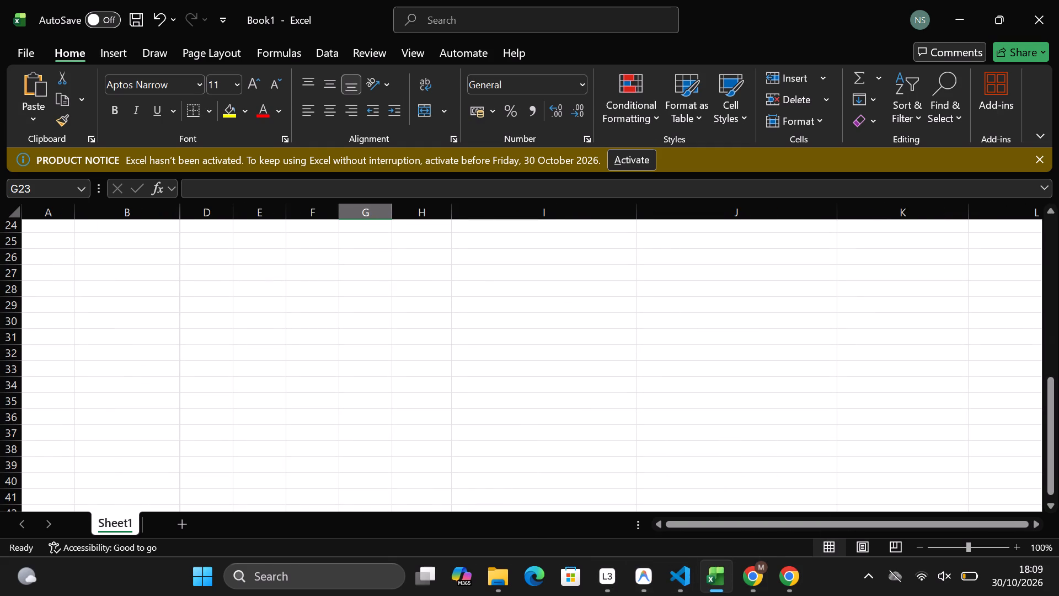
{"action": "scroll", "coordinate": [793, 429], "scroll_direction": "up", "scroll_amount": 2}
{"action": "scroll", "coordinate": [793, 429], "scroll_direction": "right", "scroll_amount": 1}
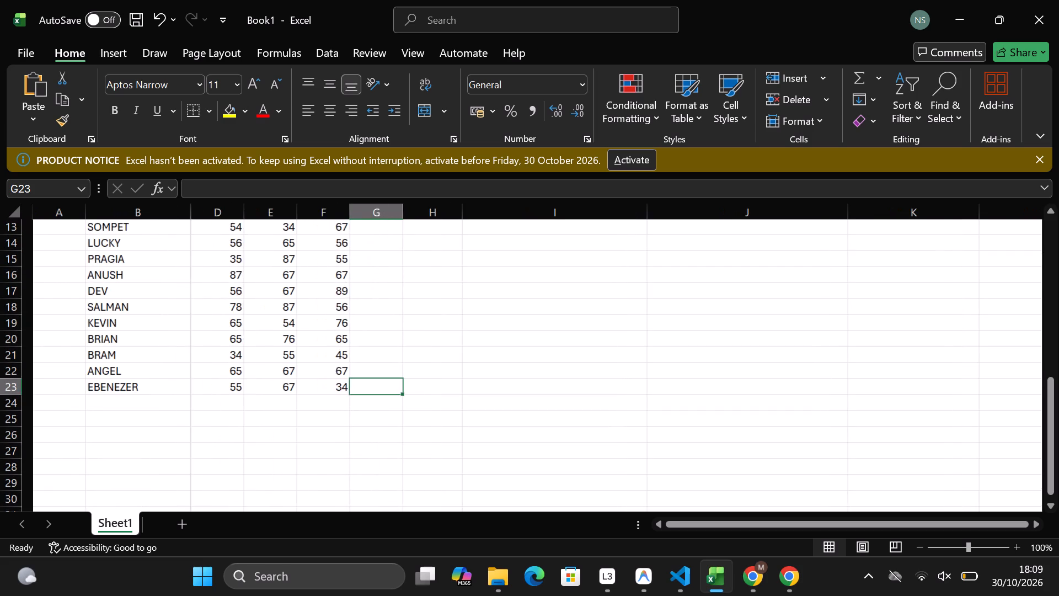
{"action": "scroll", "coordinate": [793, 429], "scroll_direction": "up", "scroll_amount": 1}
{"action": "scroll", "coordinate": [554, 327], "scroll_direction": "up", "scroll_amount": 1}
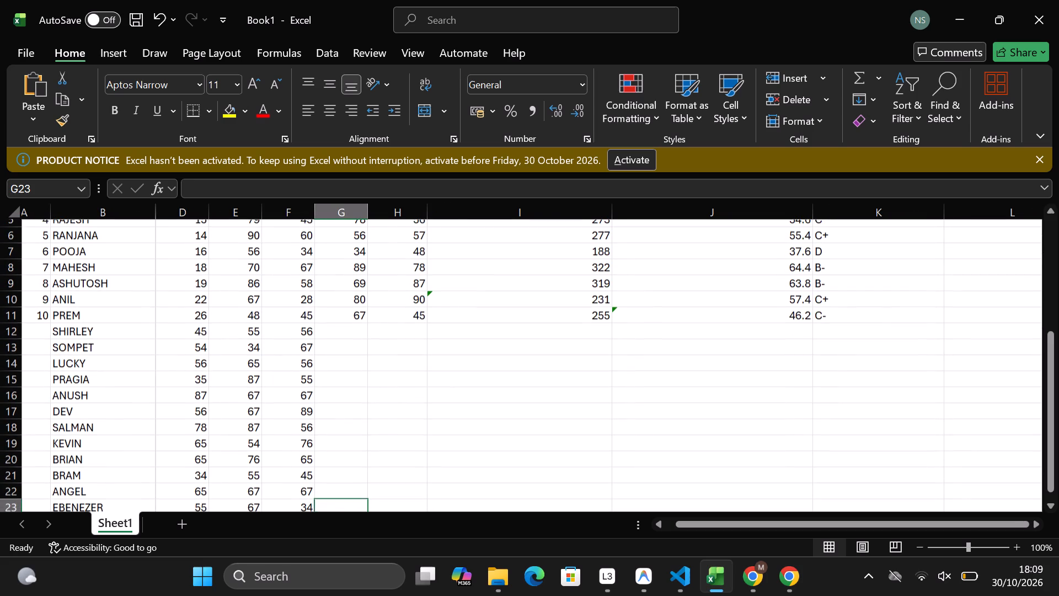
{"action": "left_click", "coordinate": [359, 336]}
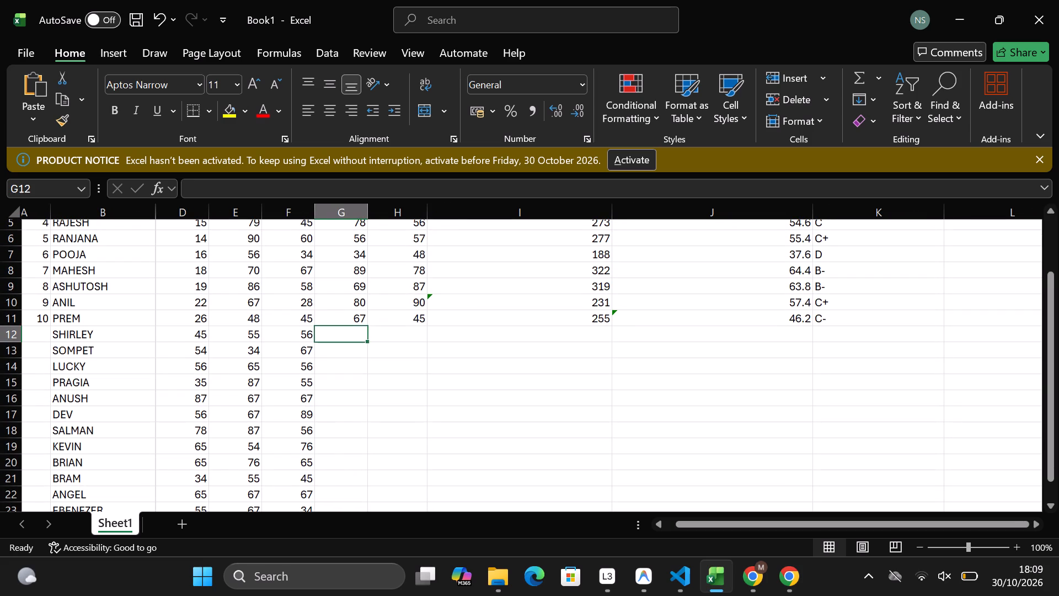
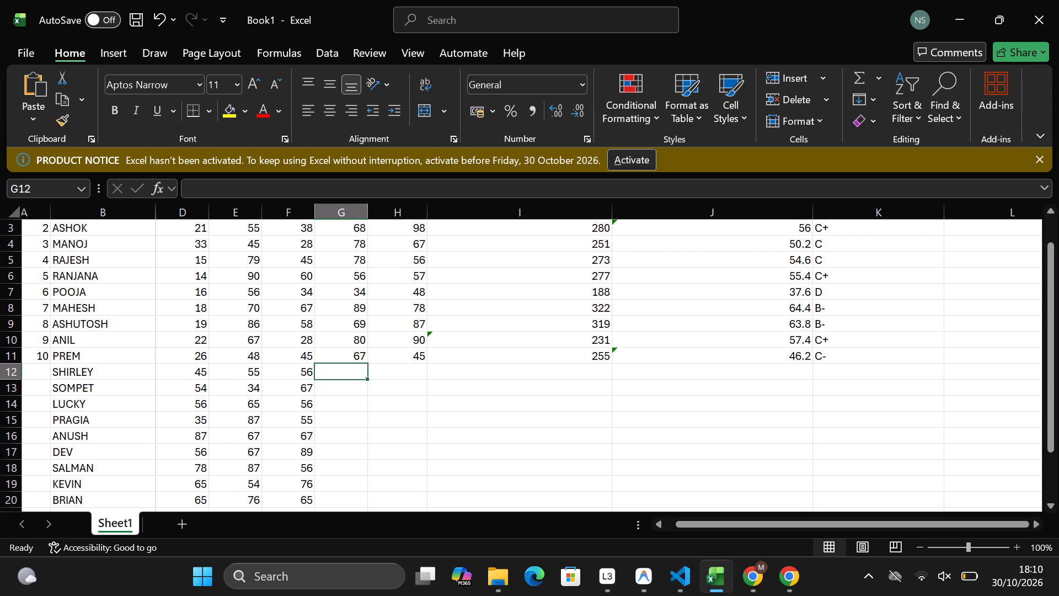
Enter the PHYSICS marks 67, 65, 56, 87 and 76 for SHIRLEY through ANUSH in cells G12 to G16.
{"action": "type", "text": "67"}
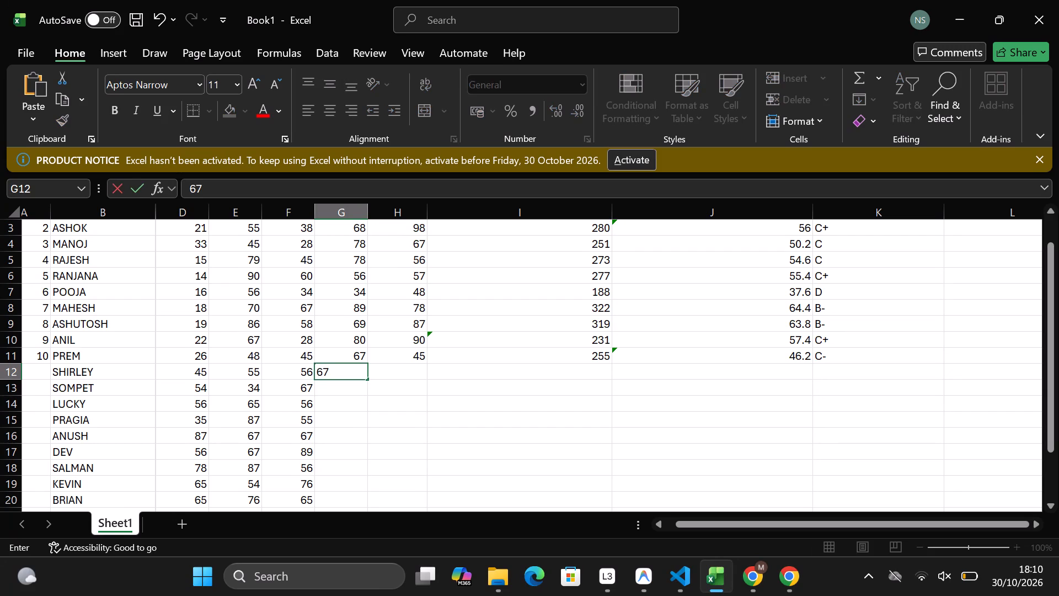
{"action": "key", "text": "Down"}
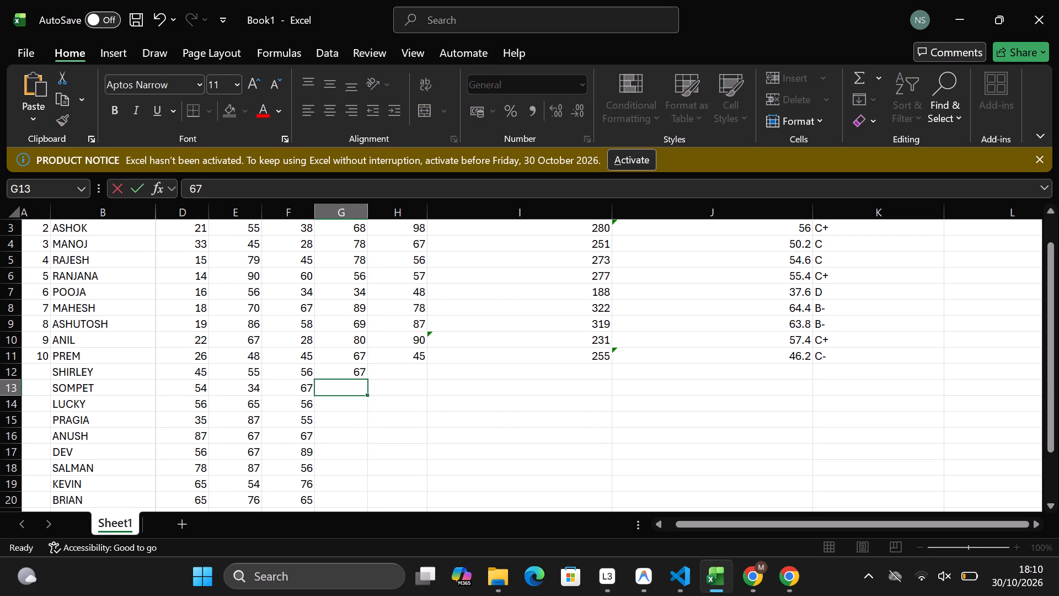
{"action": "type", "text": "65"}
{"action": "key", "text": "Down"}
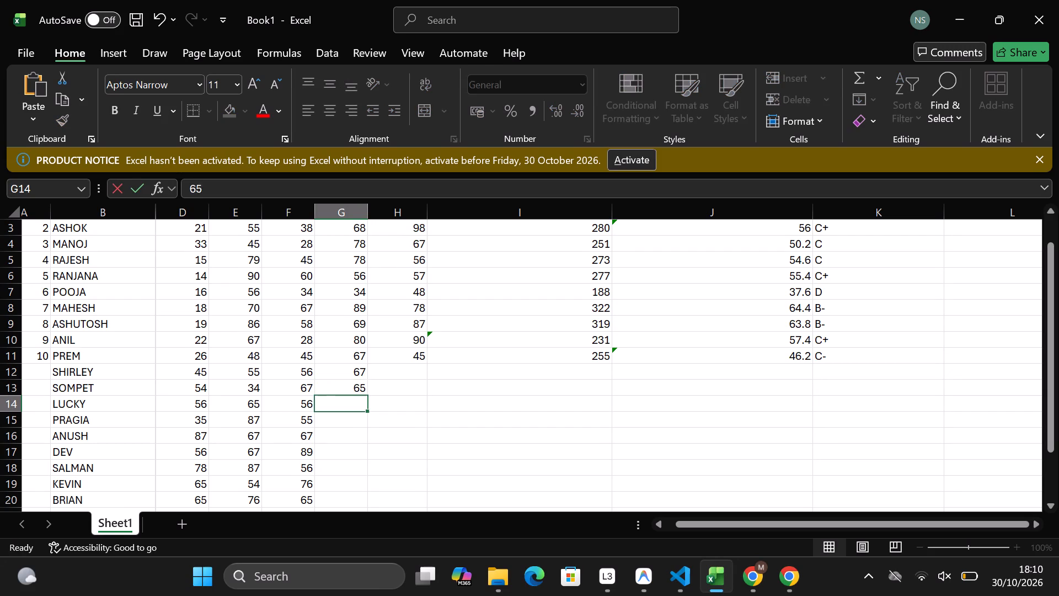
{"action": "type", "text": "56"}
{"action": "key", "text": "Down"}
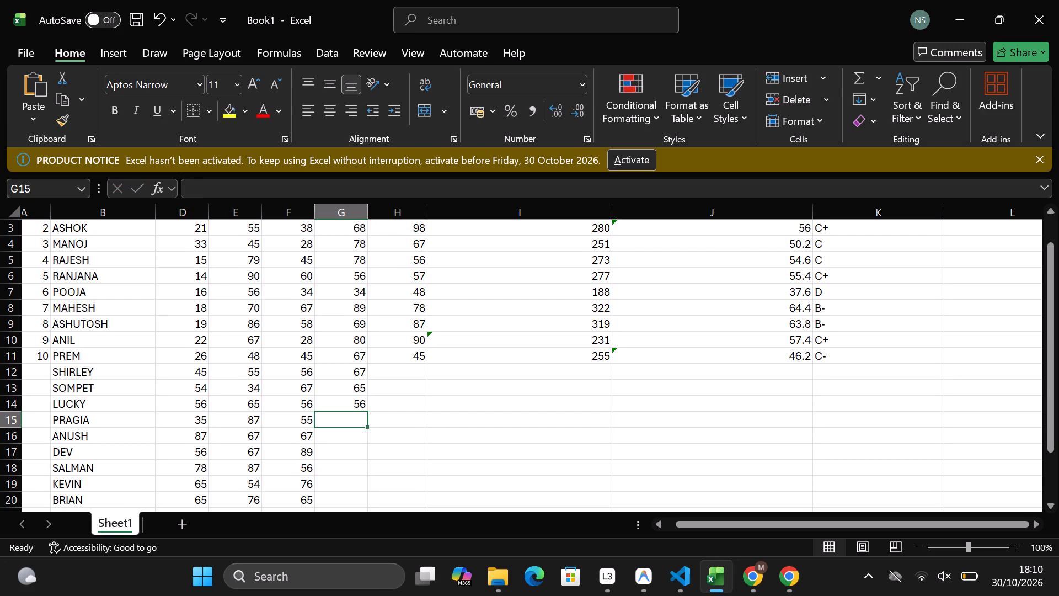
{"action": "type", "text": "87"}
{"action": "key", "text": "Down"}
{"action": "type", "text": "76"}
{"action": "key", "text": "Down"}
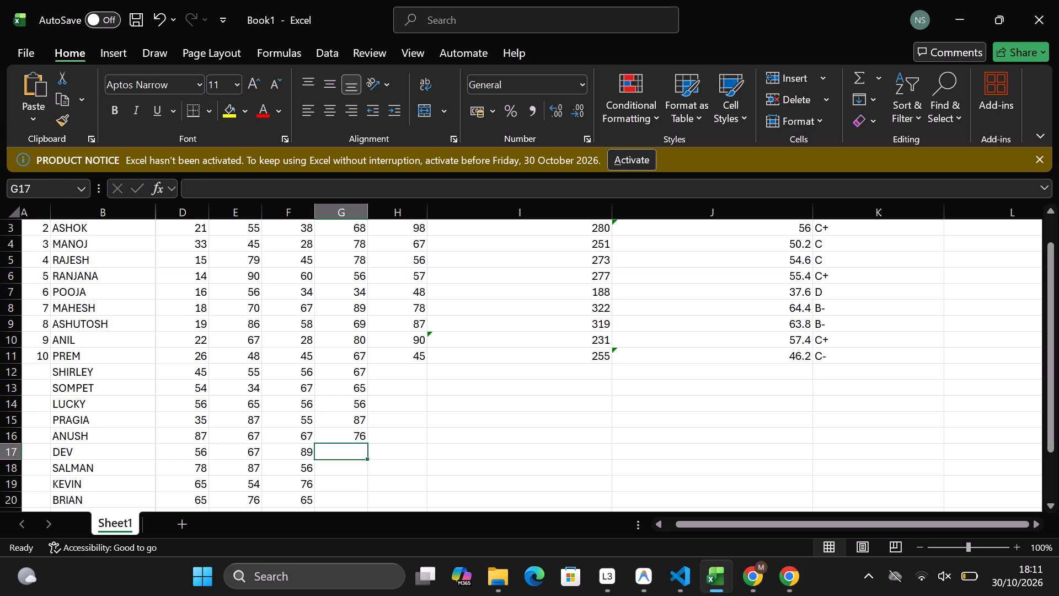
Continue the PHYSICS column with the marks 56, 77, 45 and 68 for DEV through BRIAN in cells G17 to G20.
{"action": "type", "text": "56"}
{"action": "key", "text": "Down"}
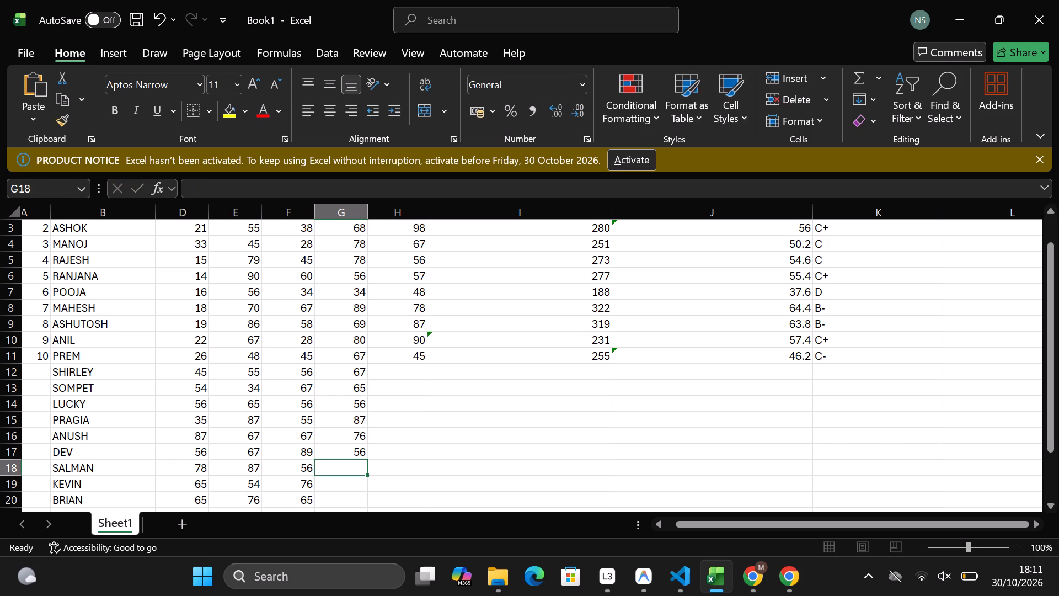
{"action": "type", "text": "77"}
{"action": "key", "text": "Down"}
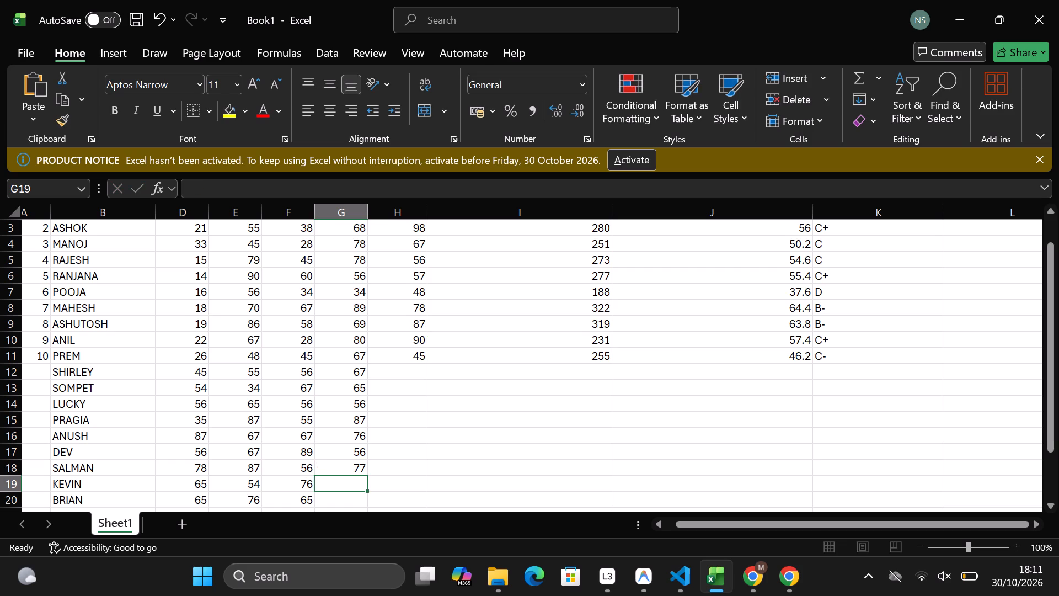
{"action": "type", "text": "45"}
{"action": "key", "text": "Down"}
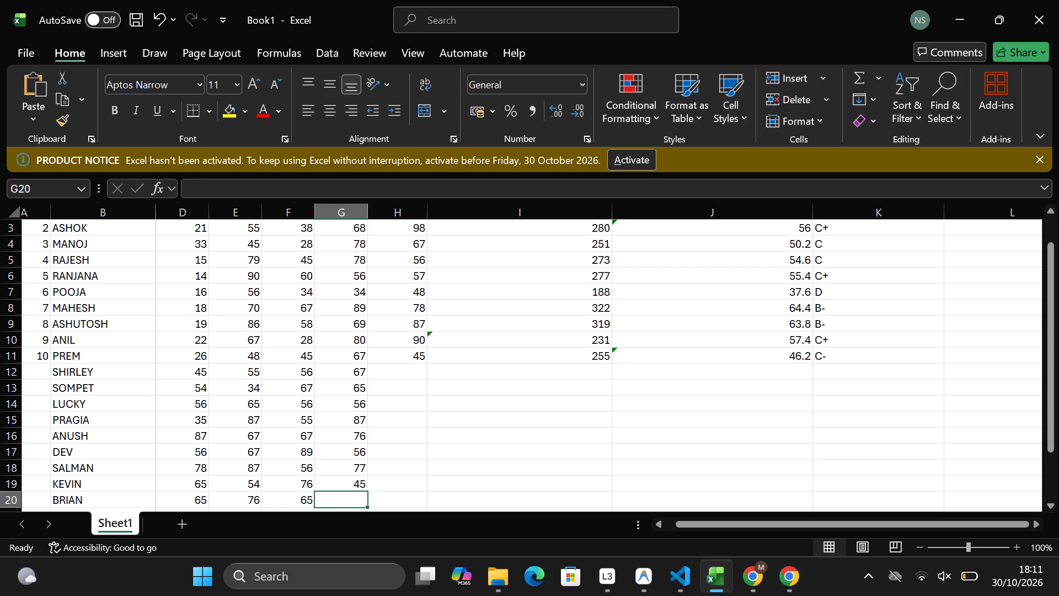
{"action": "type", "text": "68"}
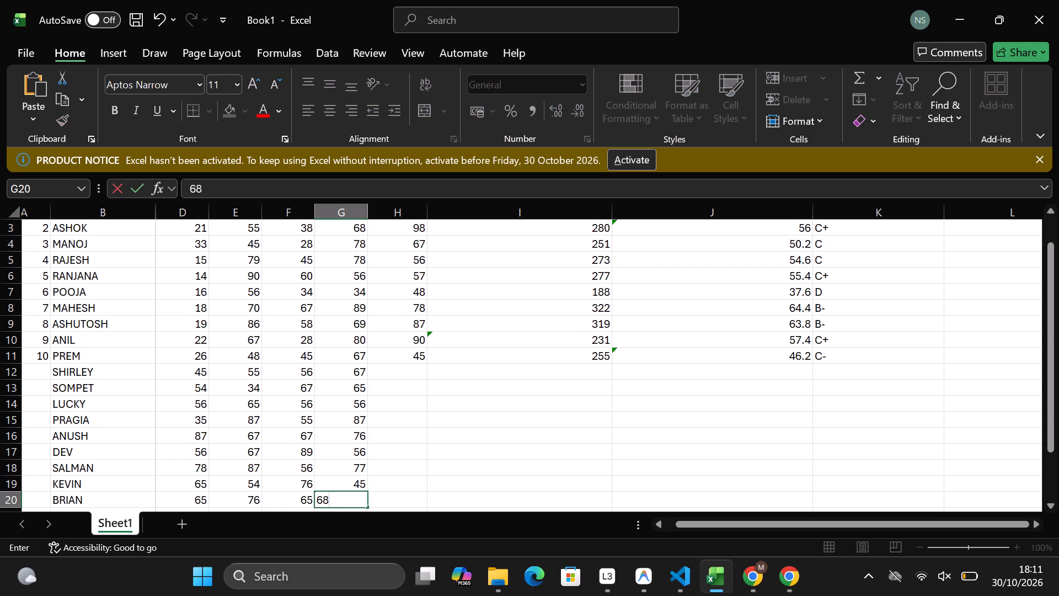
{"action": "key", "text": "Right"}
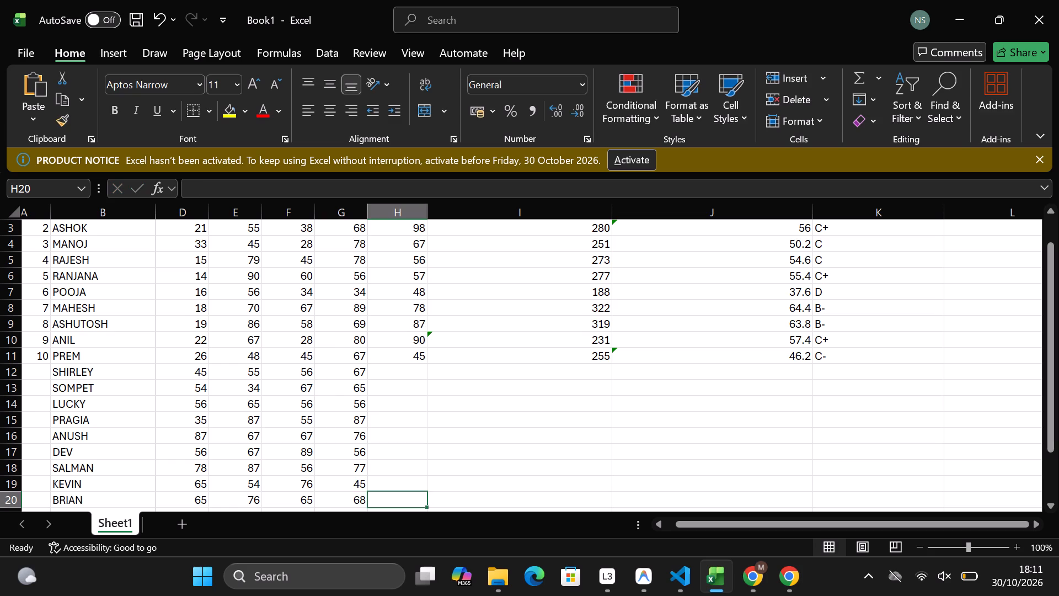
Select SHIRLEY's empty CHEMISTRY cell, H12.
{"action": "key", "text": "Up"}
{"action": "key", "text": "Up"}
{"action": "key", "text": "Up"}
{"action": "key", "text": "Up"}
{"action": "key", "text": "Up"}
{"action": "key", "text": "Up"}
{"action": "key", "text": "Up"}
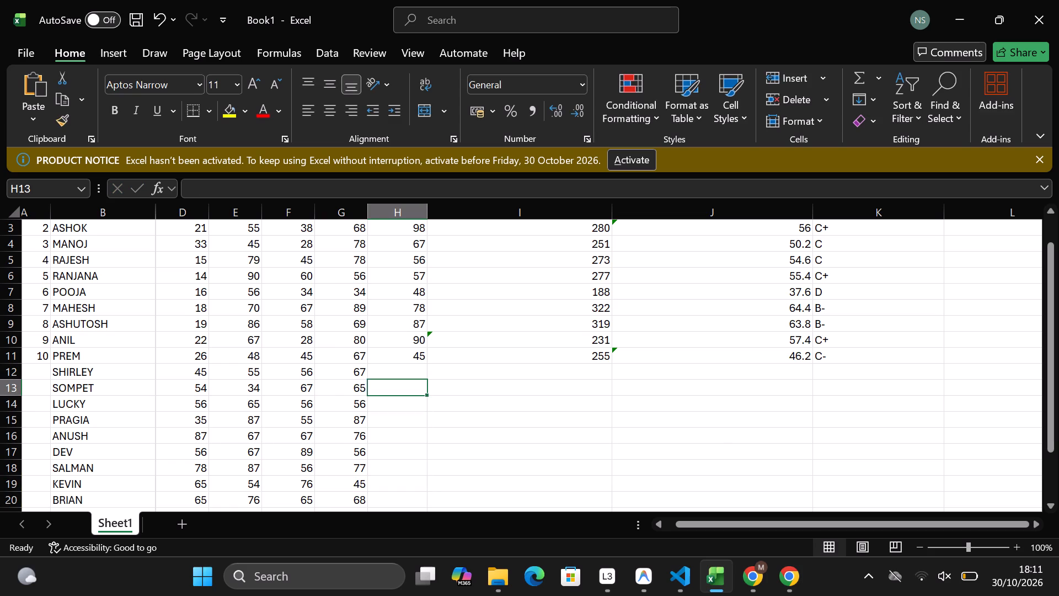
{"action": "key", "text": "Up"}
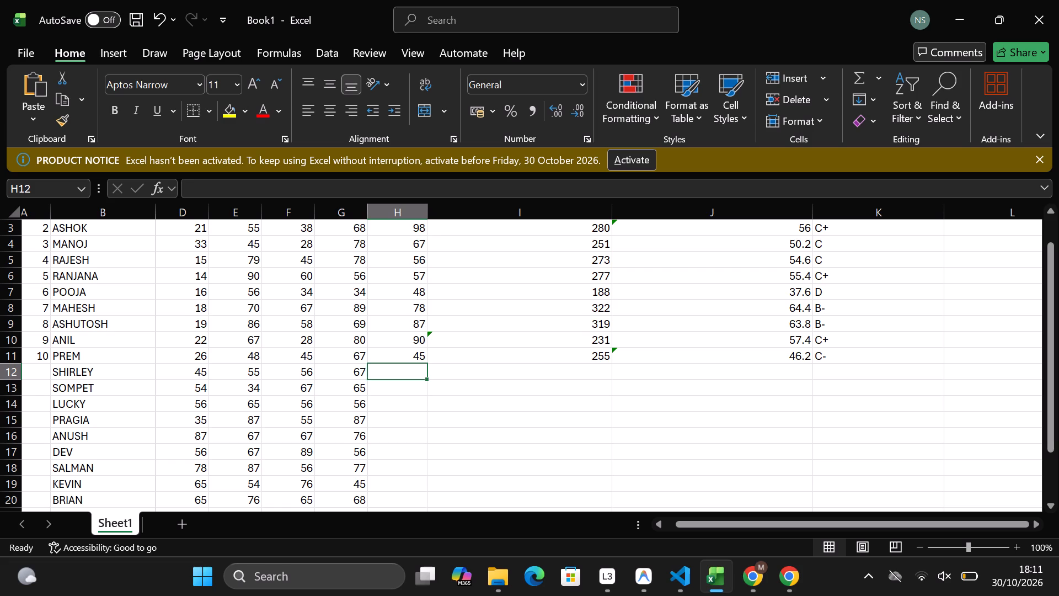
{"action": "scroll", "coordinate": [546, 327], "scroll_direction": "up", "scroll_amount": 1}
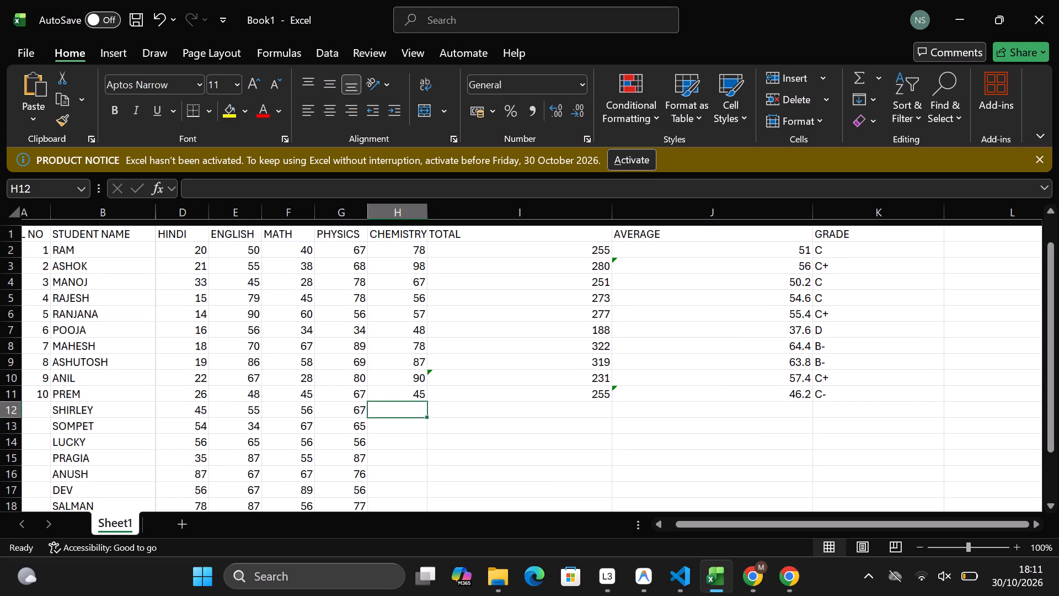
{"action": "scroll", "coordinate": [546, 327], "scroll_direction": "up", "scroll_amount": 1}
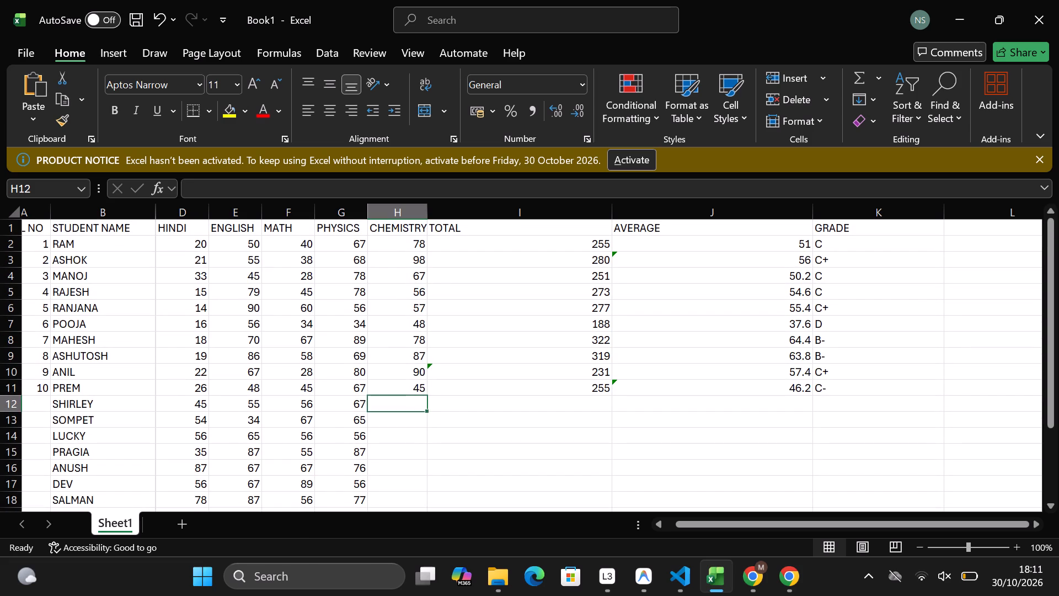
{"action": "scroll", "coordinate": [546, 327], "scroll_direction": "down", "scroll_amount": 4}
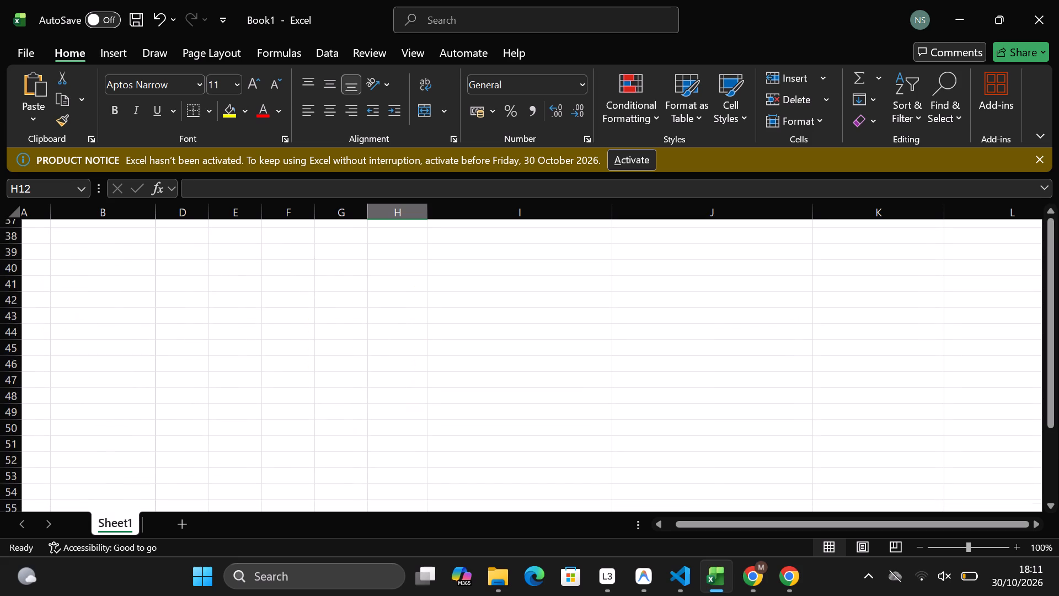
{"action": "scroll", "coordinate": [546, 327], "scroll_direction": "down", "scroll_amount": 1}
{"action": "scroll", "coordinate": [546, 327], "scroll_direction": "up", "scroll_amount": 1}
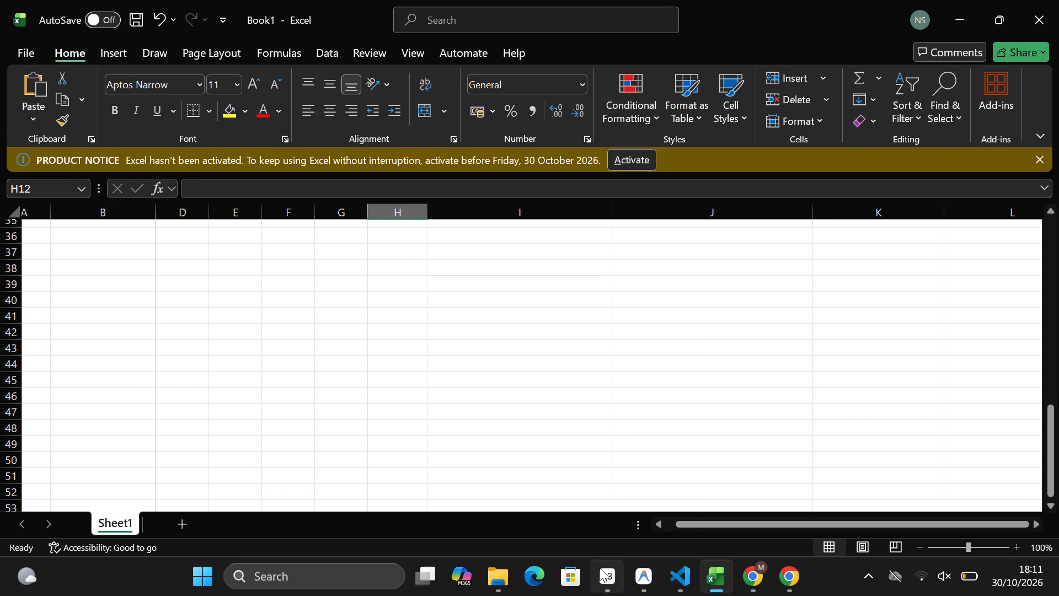
Switch to Loggy3 to check today's recorded session hours, and minimise its window.
{"action": "left_click", "coordinate": [600, 568]}
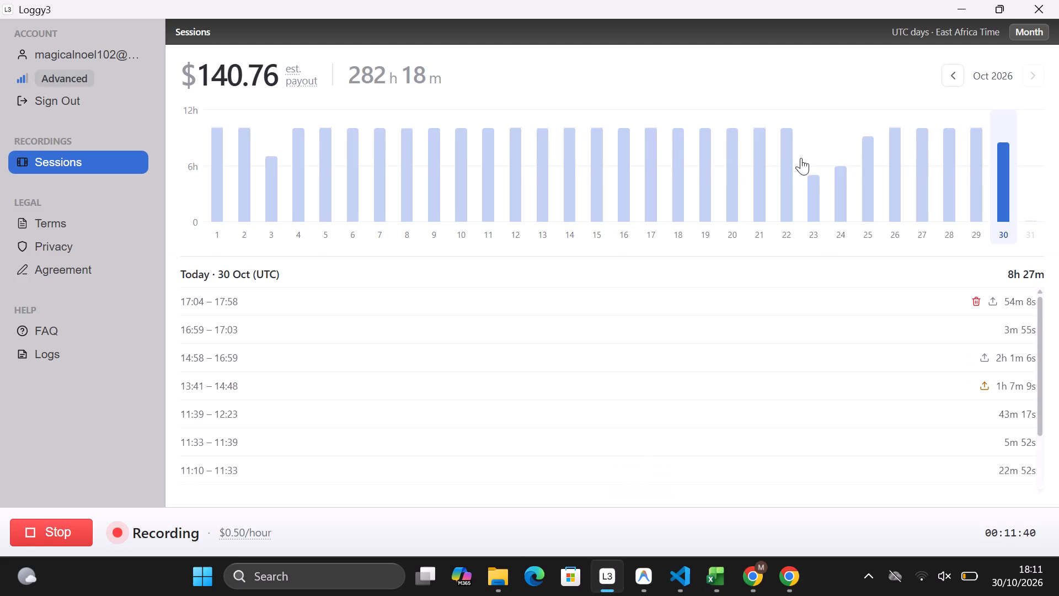
{"action": "left_click", "coordinate": [964, 2]}
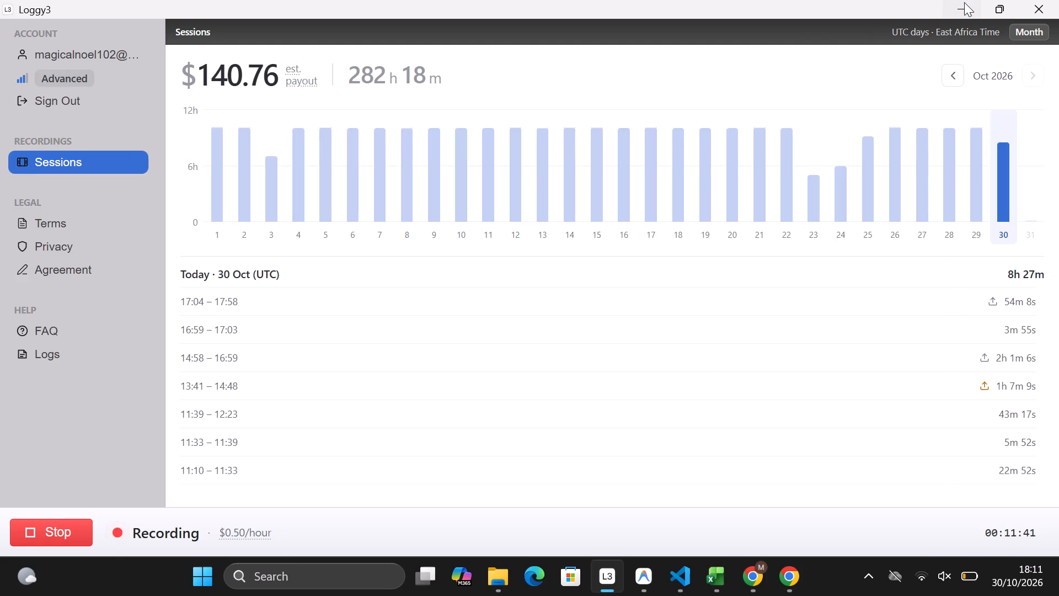
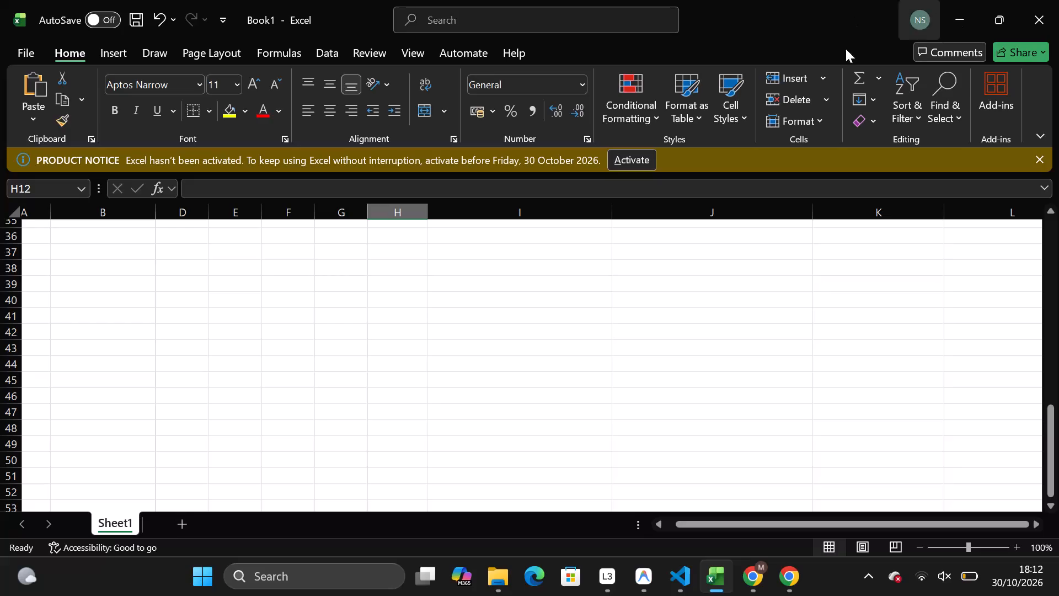
Enter the CHEMISTRY marks 67, 56, 50 and 45 for SHIRLEY through PRAGIA in cells H12 to H15.
{"action": "scroll", "coordinate": [720, 278], "scroll_direction": "up", "scroll_amount": 3}
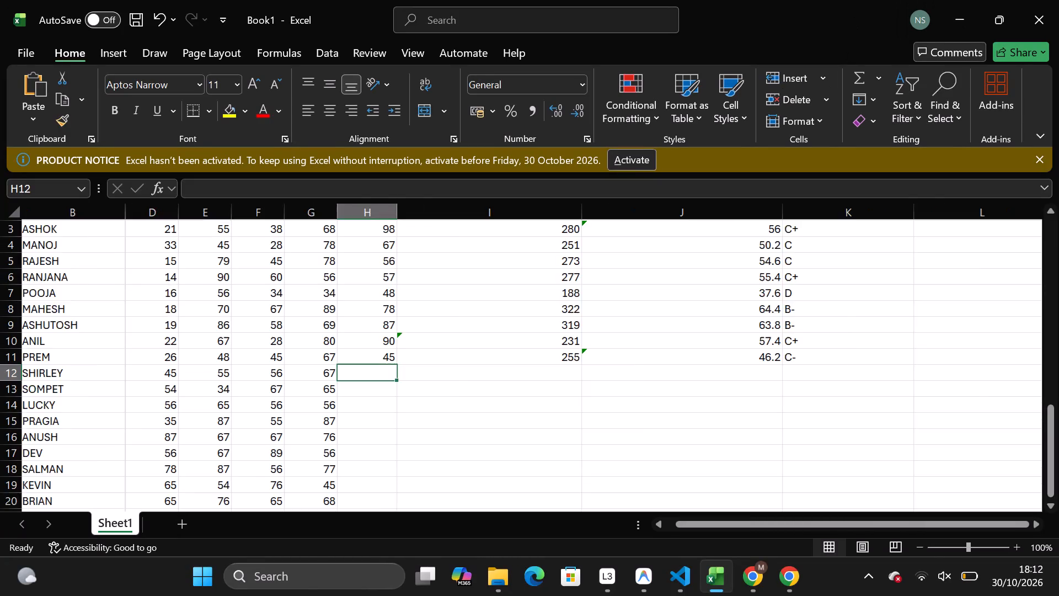
{"action": "scroll", "coordinate": [720, 278], "scroll_direction": "right", "scroll_amount": 1}
{"action": "scroll", "coordinate": [720, 278], "scroll_direction": "up", "scroll_amount": 1}
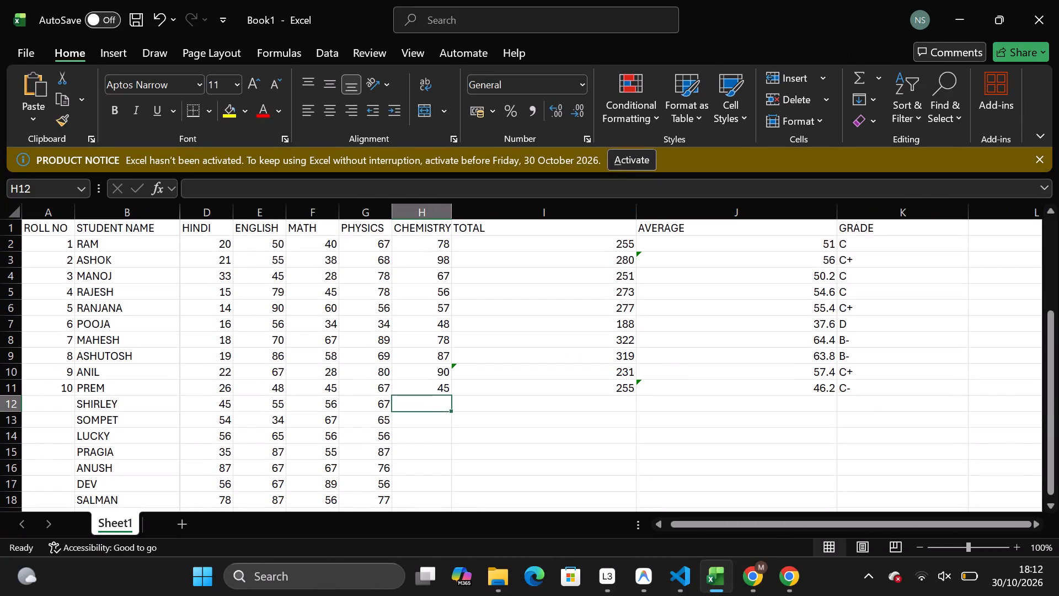
{"action": "type", "text": "67"}
{"action": "key", "text": "Down"}
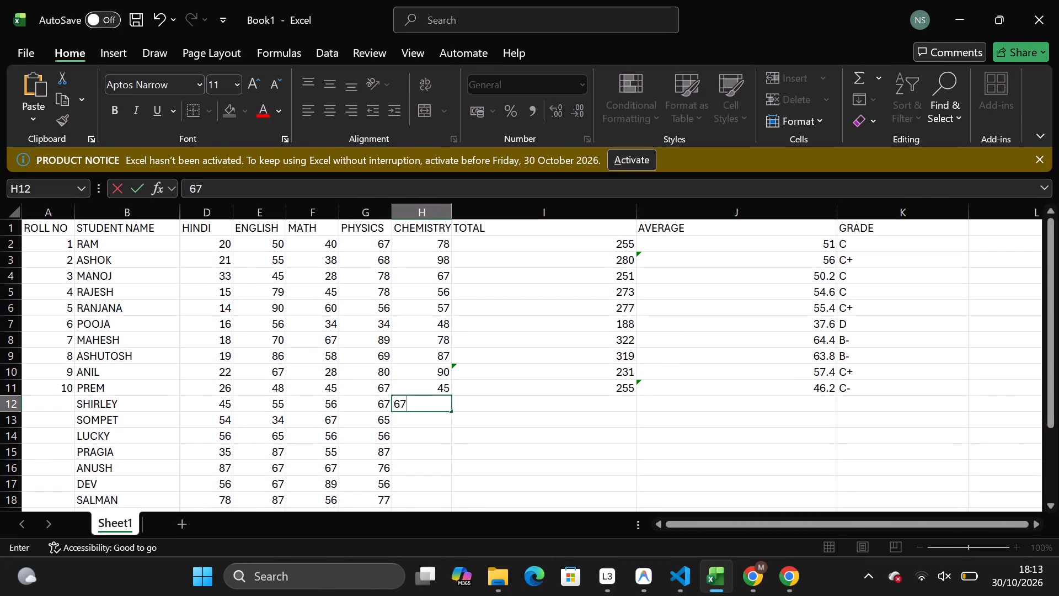
{"action": "type", "text": "56"}
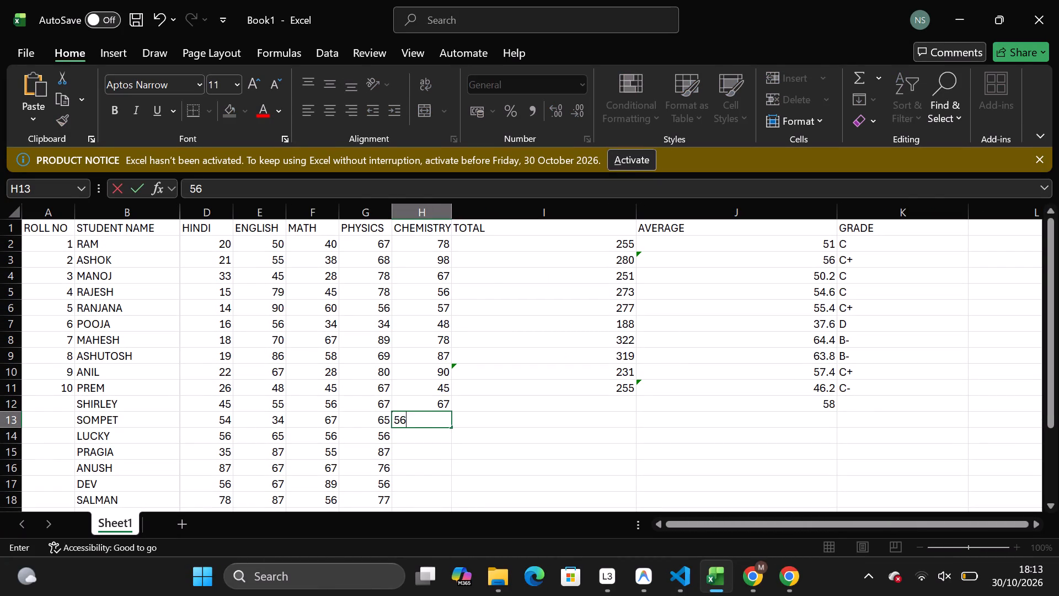
{"action": "key", "text": "Down"}
{"action": "key", "text": "5"}
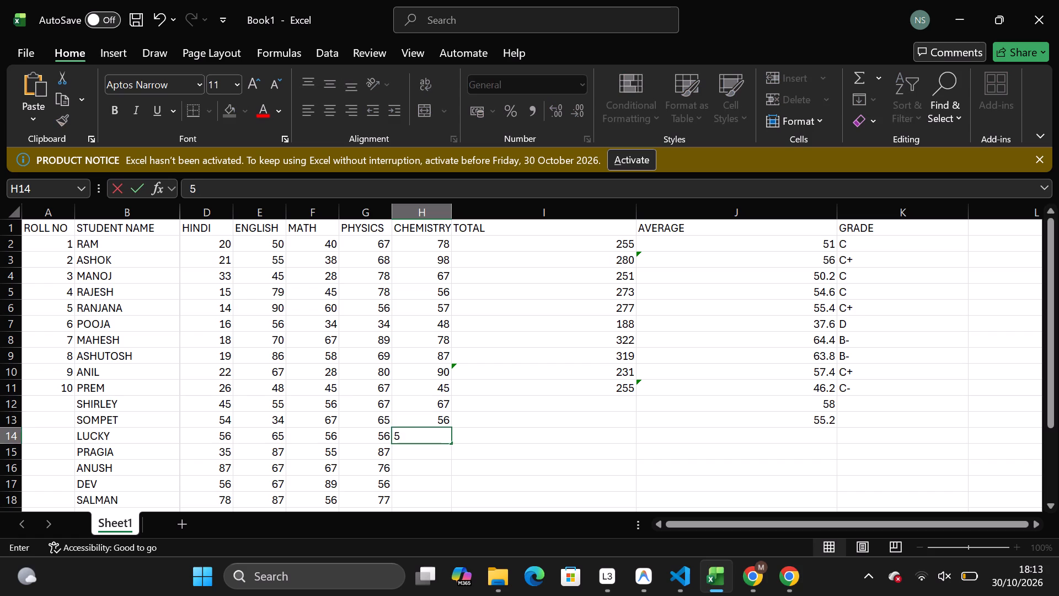
{"action": "key", "text": "0"}
{"action": "key", "text": "Down"}
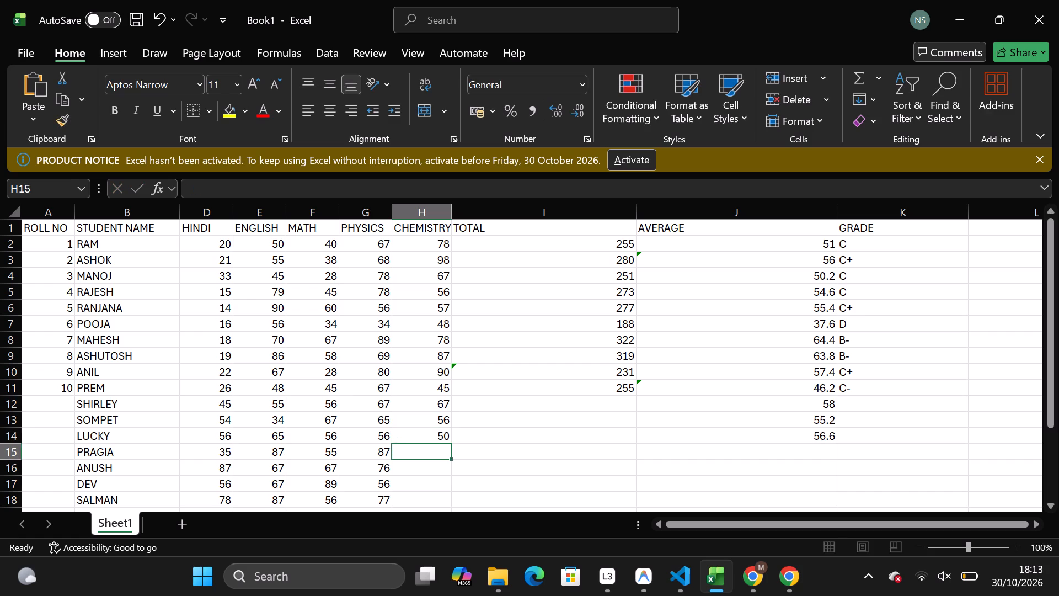
{"action": "type", "text": "45"}
{"action": "key", "text": "Down"}
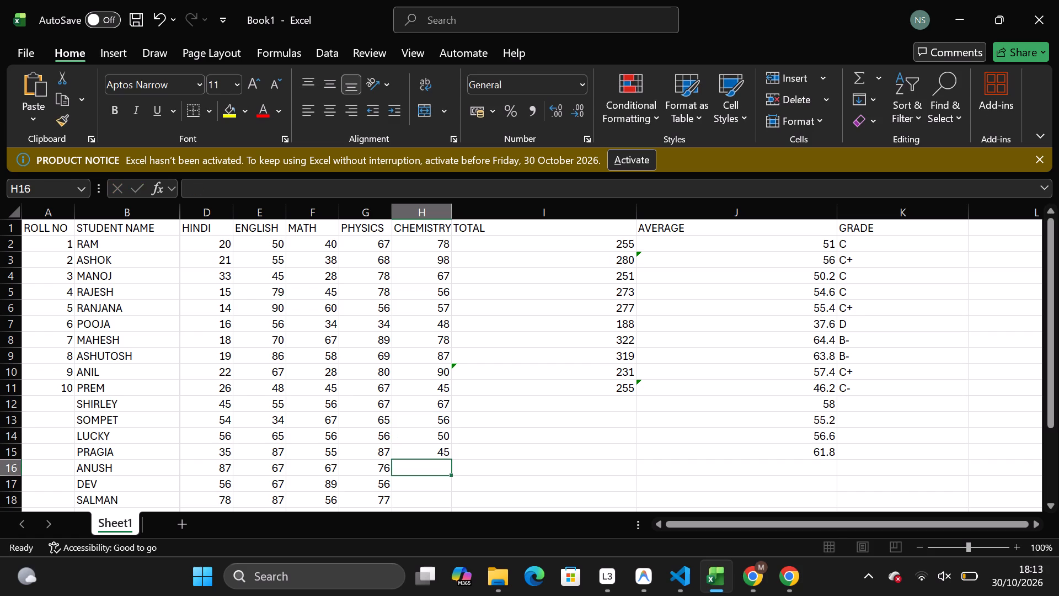
Continue the CHEMISTRY column with the marks 67, 65 and 67 for ANUSH, DEV and SALMAN in cells H16 to H18.
{"action": "type", "text": "67"}
{"action": "key", "text": "Down"}
{"action": "type", "text": "65"}
{"action": "key", "text": "Down"}
{"action": "type", "text": "67"}
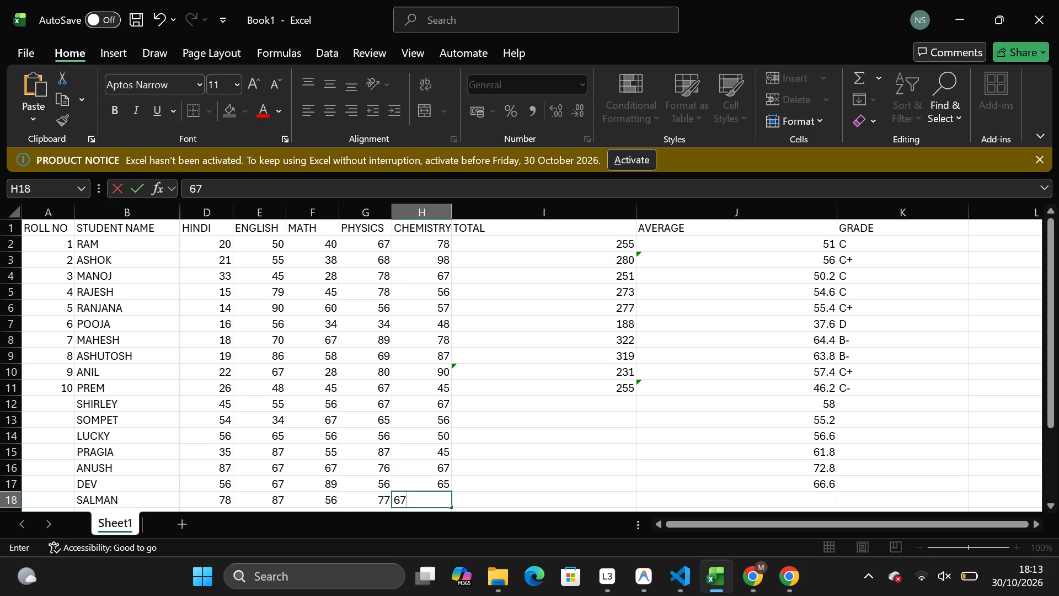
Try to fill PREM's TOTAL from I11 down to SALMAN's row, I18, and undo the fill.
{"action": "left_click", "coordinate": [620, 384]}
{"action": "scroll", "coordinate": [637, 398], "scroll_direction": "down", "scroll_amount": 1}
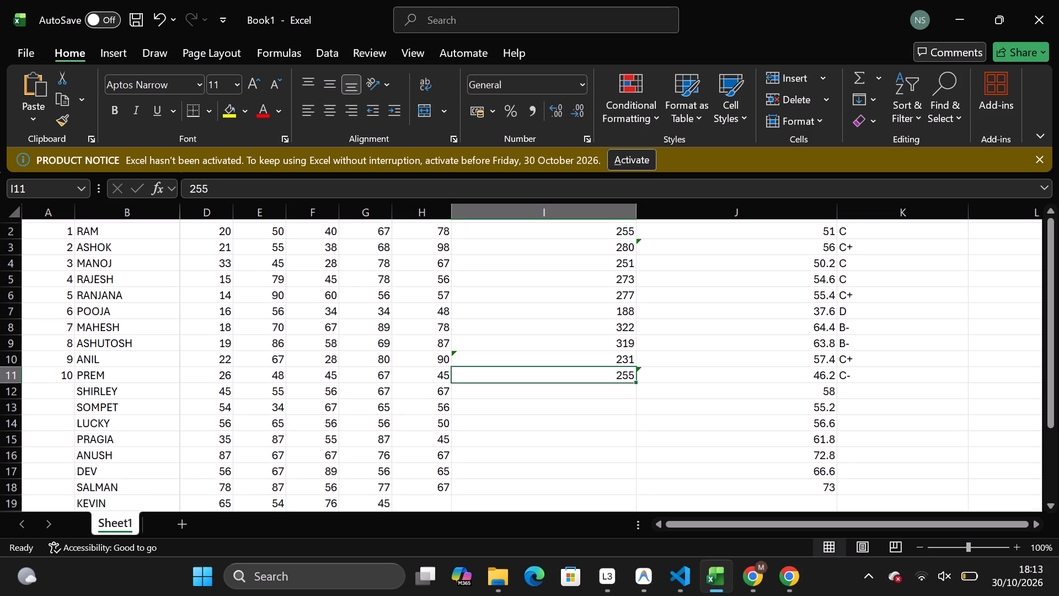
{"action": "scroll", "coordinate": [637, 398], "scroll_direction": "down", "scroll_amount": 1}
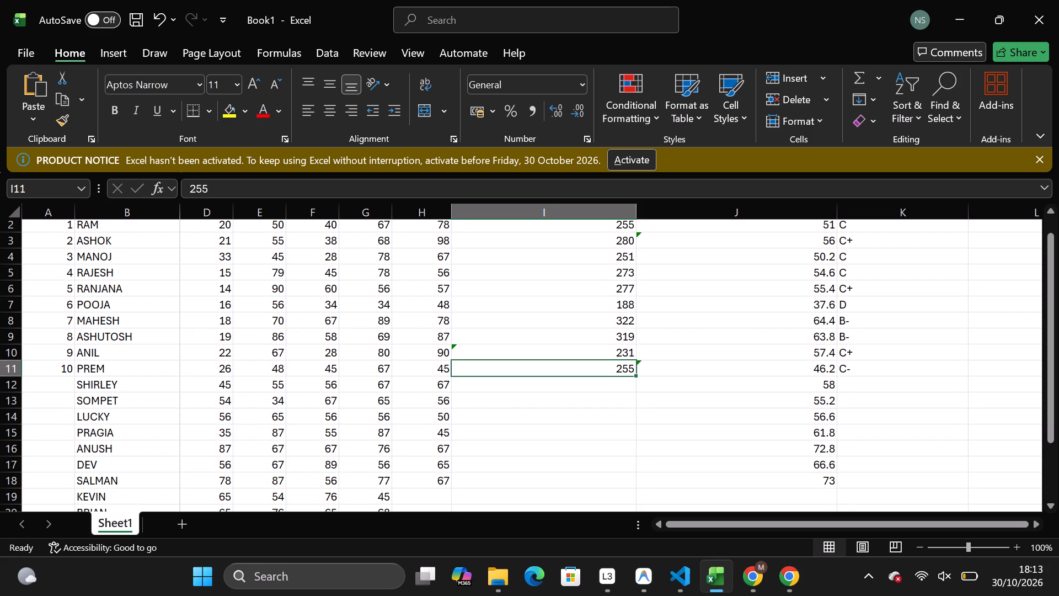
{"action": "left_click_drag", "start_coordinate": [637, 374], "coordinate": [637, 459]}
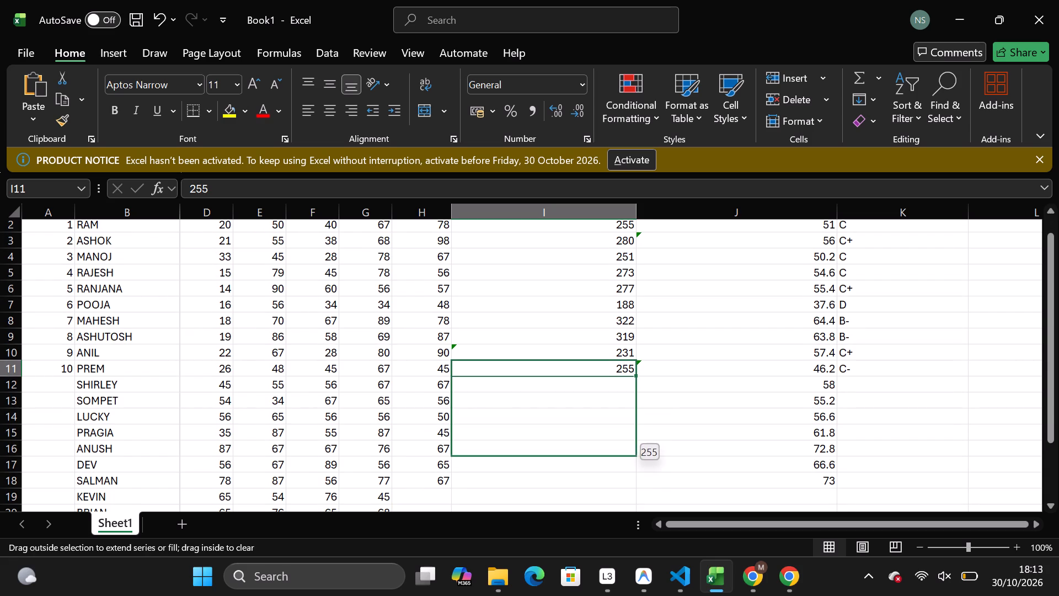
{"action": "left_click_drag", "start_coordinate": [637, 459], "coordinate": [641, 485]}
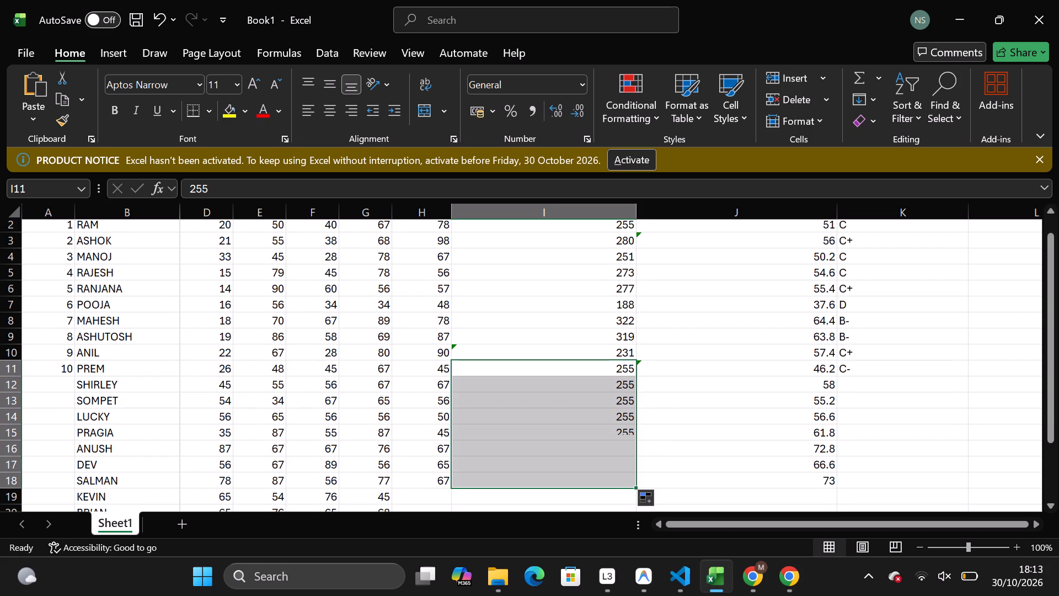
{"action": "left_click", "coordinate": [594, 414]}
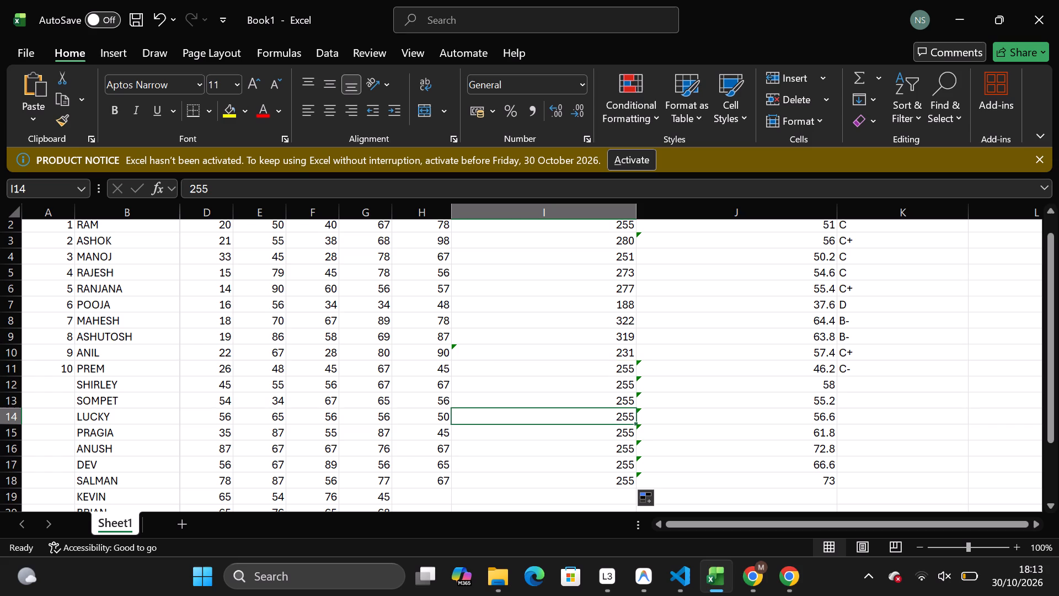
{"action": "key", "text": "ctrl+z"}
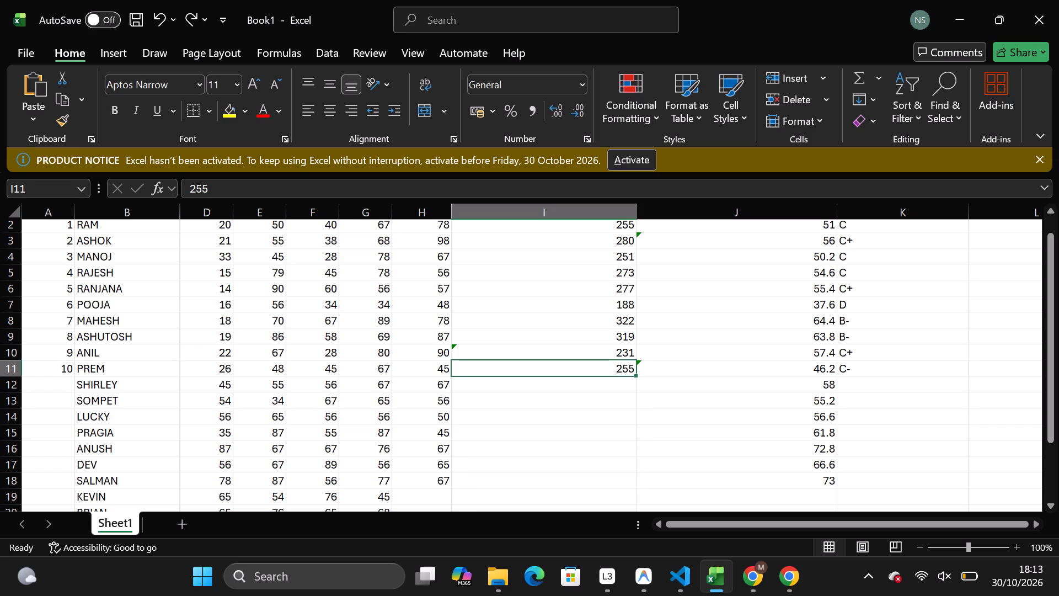
Enter the CHEMISTRY marks 56, 67 and 56 for KEVIN, BRIAN and BRAM in cells H19 to H21.
{"action": "scroll", "coordinate": [565, 486], "scroll_direction": "down", "scroll_amount": 1}
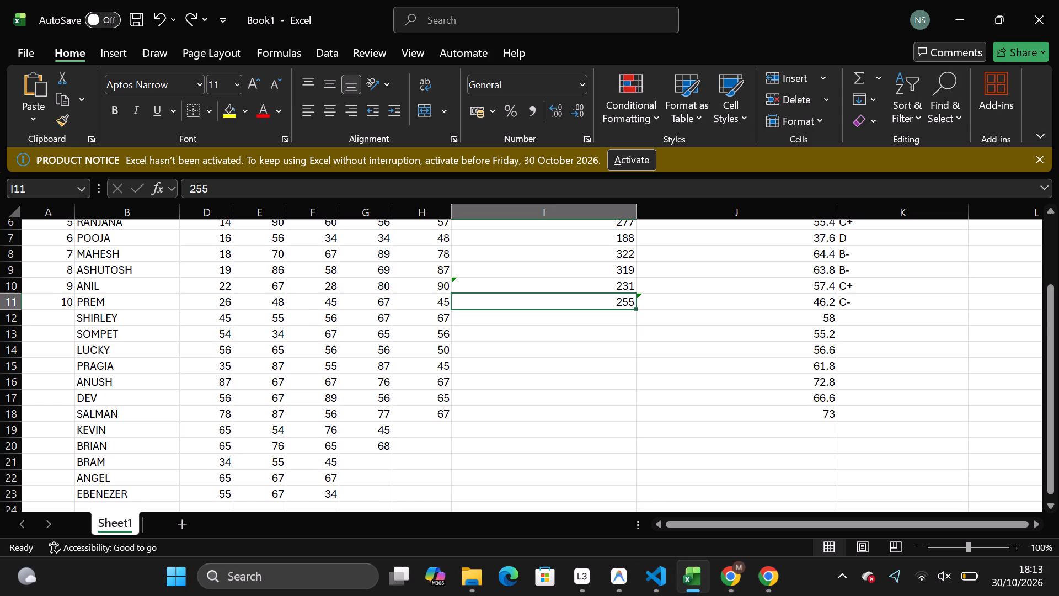
{"action": "left_click", "coordinate": [427, 432]}
{"action": "type", "text": "56"}
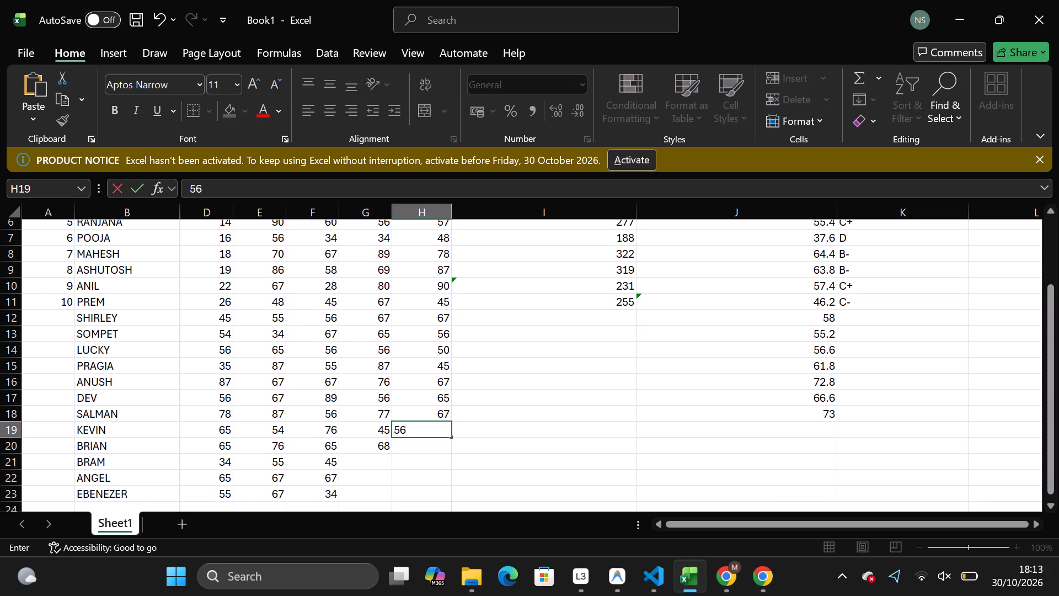
{"action": "key", "text": "Down"}
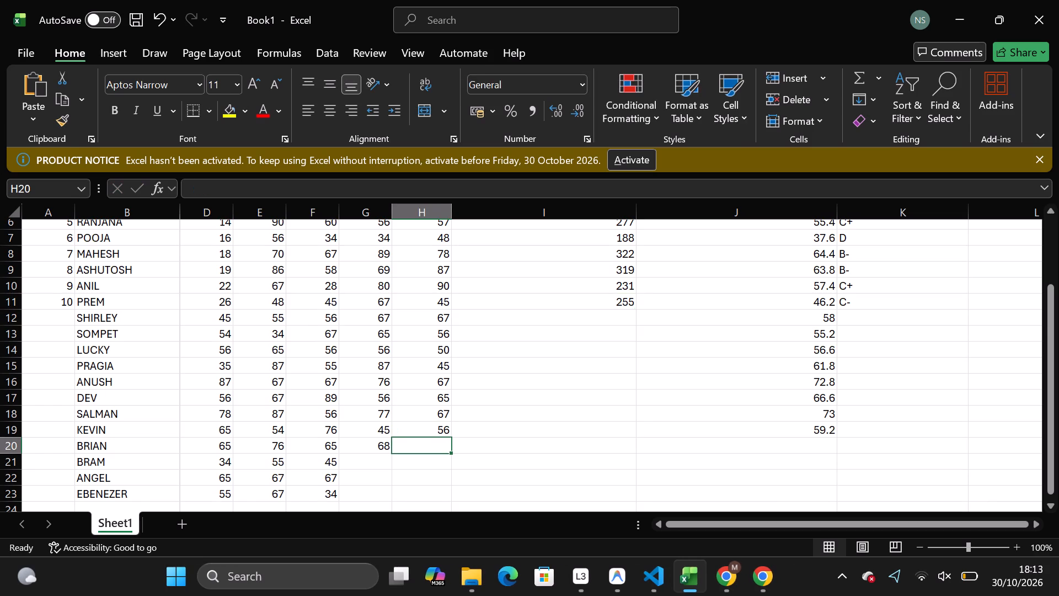
{"action": "type", "text": "67"}
{"action": "key", "text": "Down"}
{"action": "type", "text": "56"}
{"action": "key", "text": "Down"}
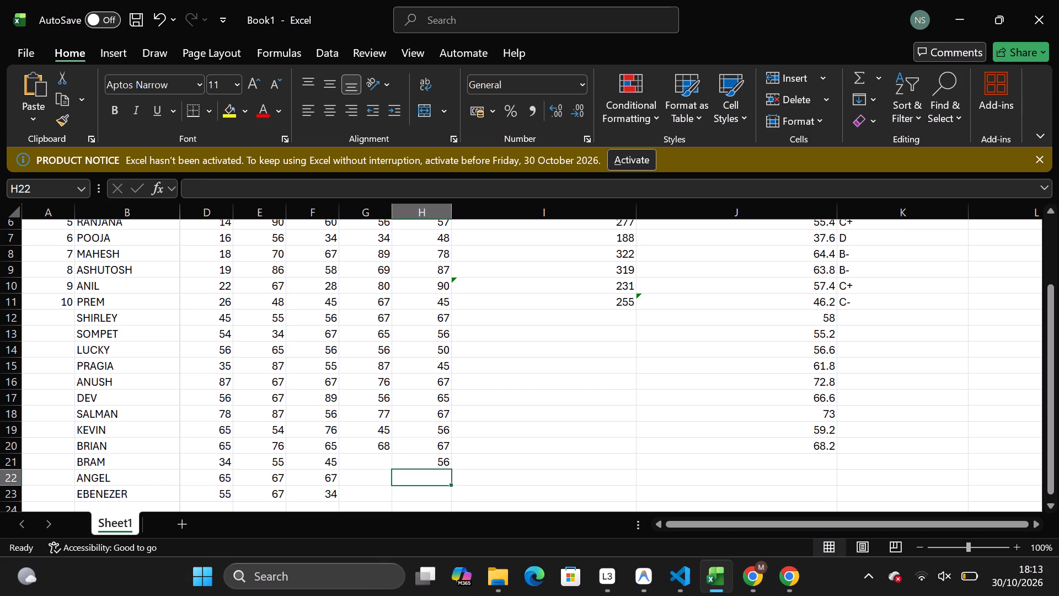
Fill in the missing PHYSICS marks 56, 56 and 66 for BRAM, ANGEL and EBENEZER in cells G21 to G23.
{"action": "left_click", "coordinate": [383, 461]}
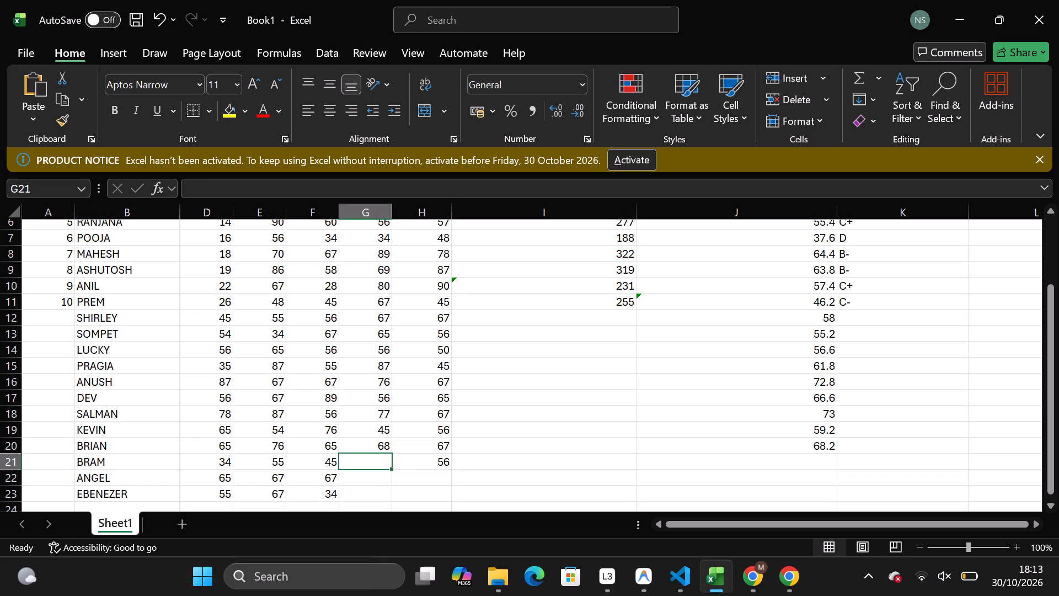
{"action": "type", "text": "56"}
{"action": "key", "text": "Down"}
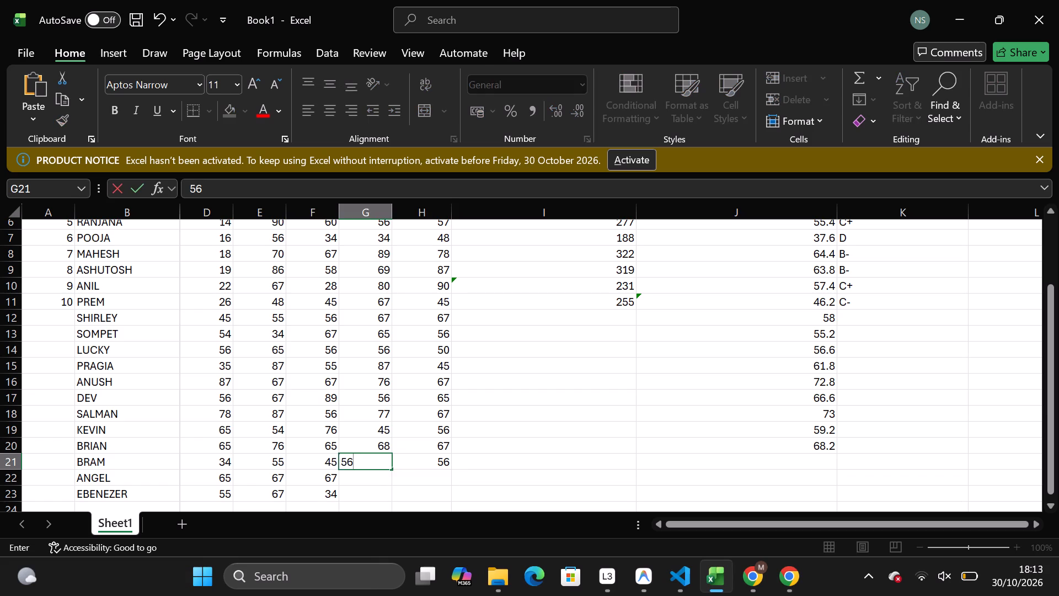
{"action": "type", "text": "56"}
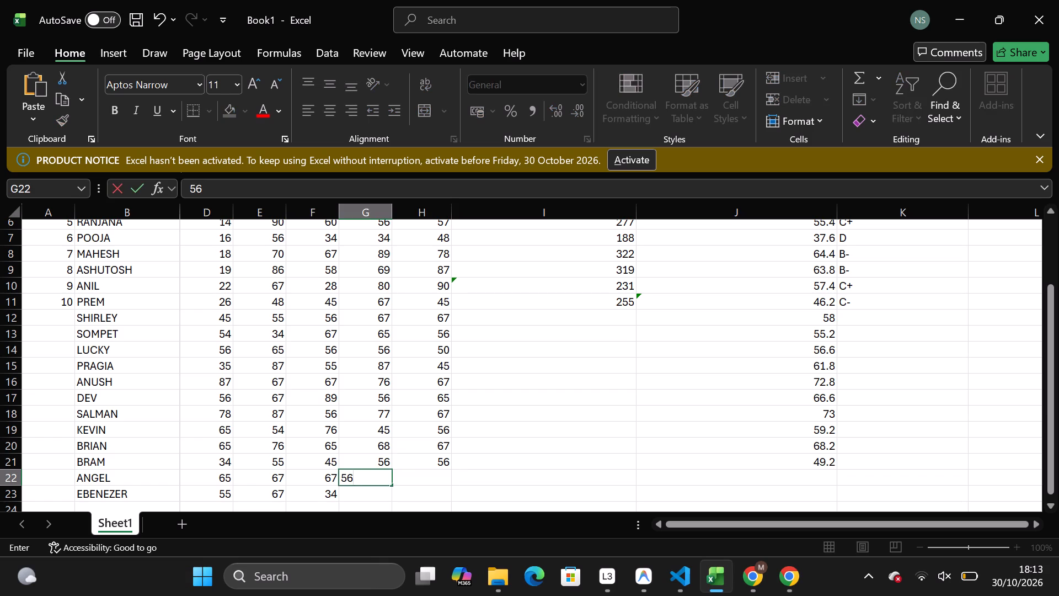
{"action": "key", "text": "Down"}
{"action": "type", "text": "66"}
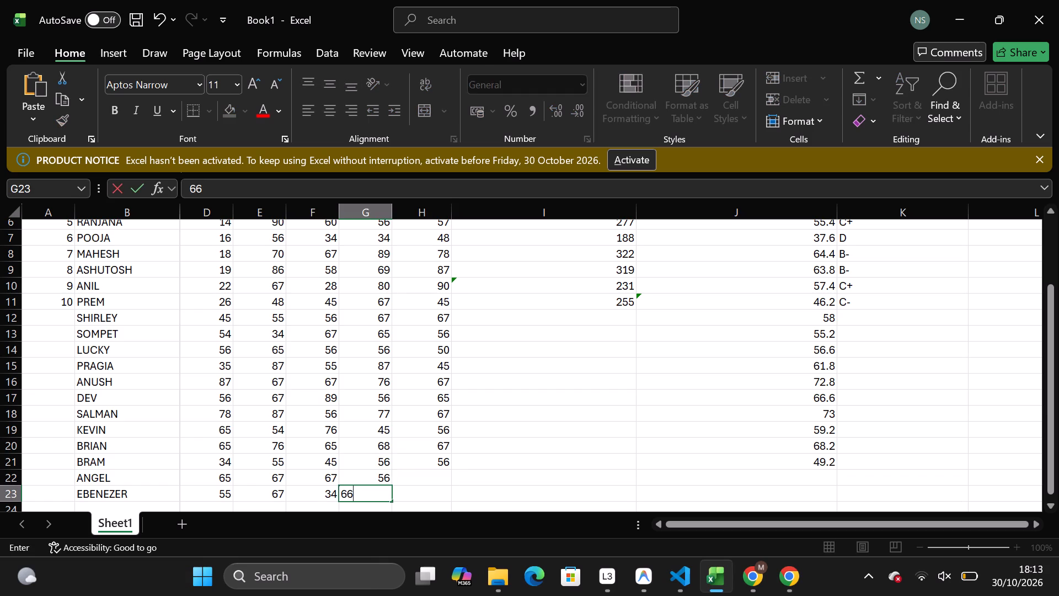
Complete the CHEMISTRY column with 24 for EBENEZER in H23 and 56 for ANGEL in H22.
{"action": "key", "text": "Right"}
{"action": "type", "text": "24"}
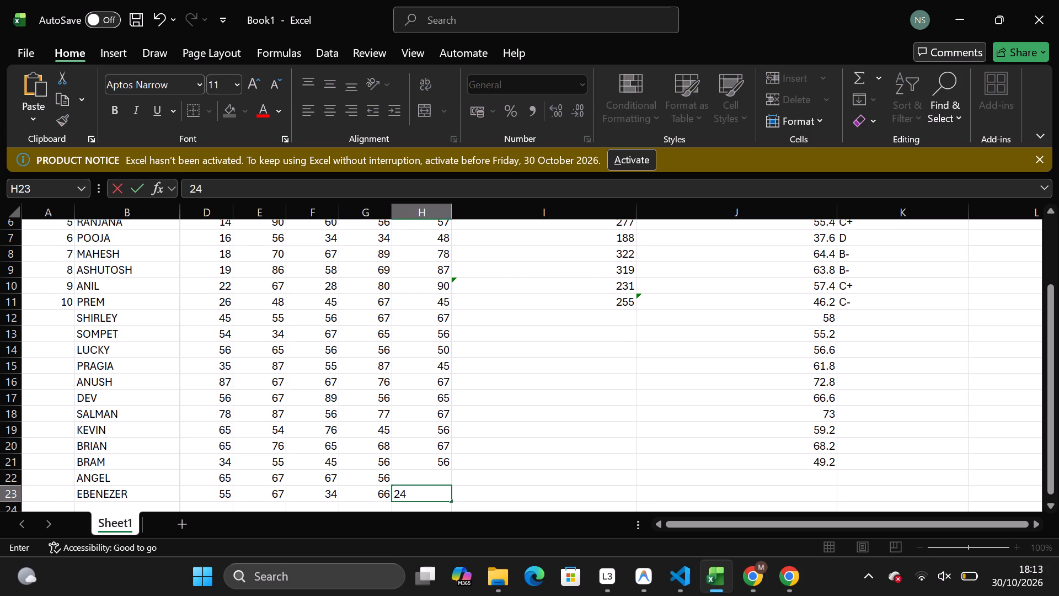
{"action": "key", "text": "Right"}
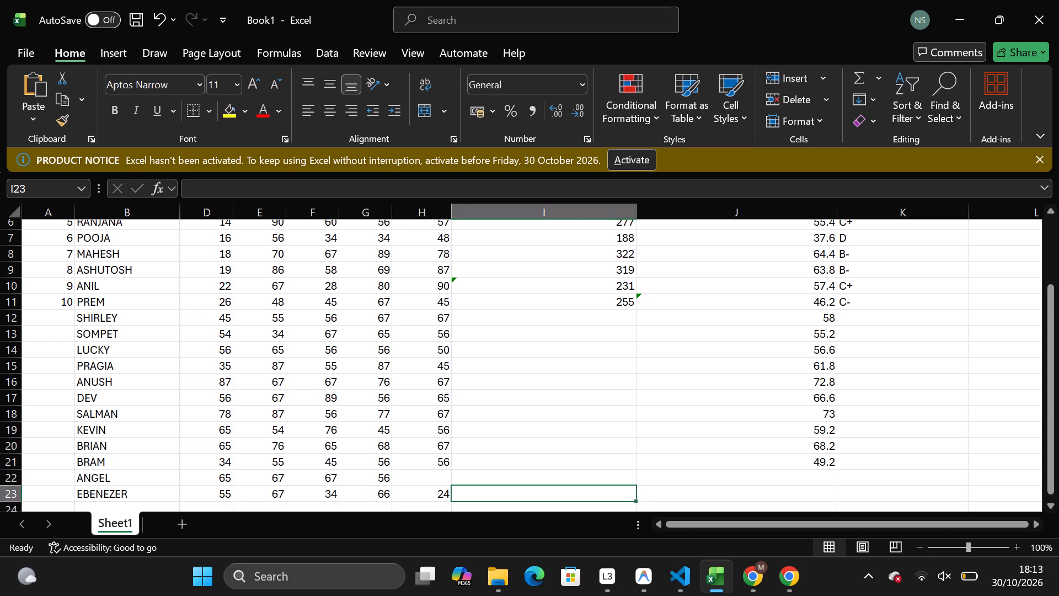
{"action": "key", "text": "Left"}
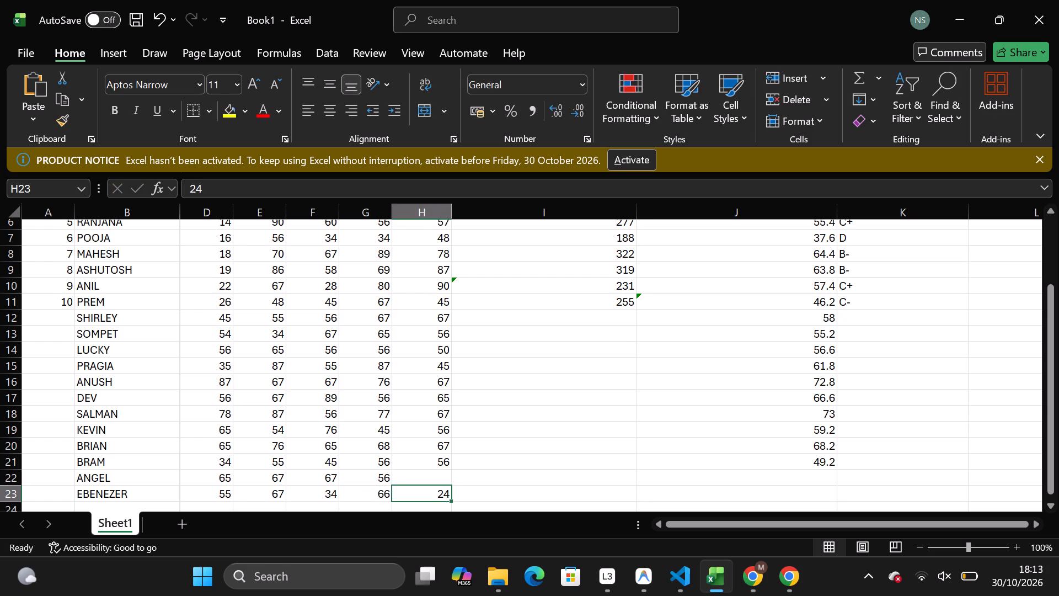
{"action": "key", "text": "Up"}
{"action": "key", "text": "t"}
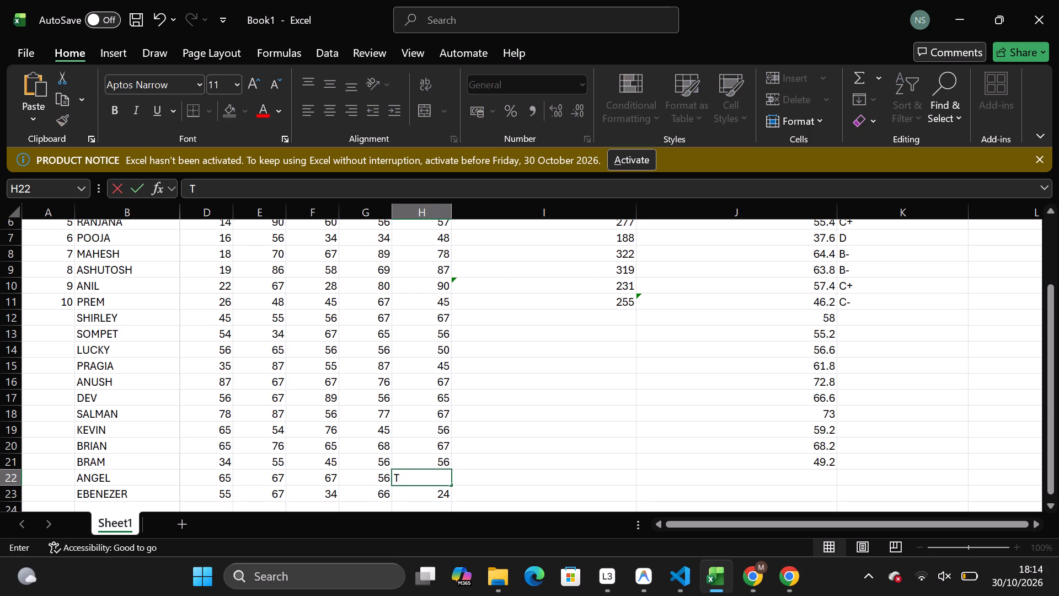
{"action": "key", "text": "BackSpace"}
{"action": "type", "text": "56"}
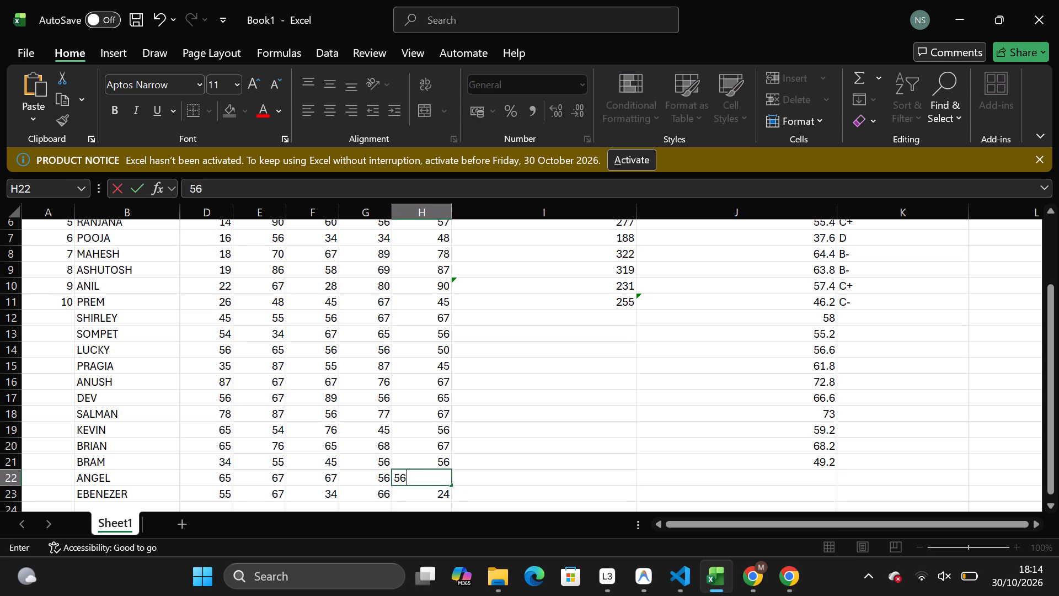
Enter the formula =SUM(D12:H12) as SHIRLEY's TOTAL in cell I12.
{"action": "left_click", "coordinate": [566, 315]}
{"action": "scroll", "coordinate": [566, 315], "scroll_direction": "up", "scroll_amount": 1}
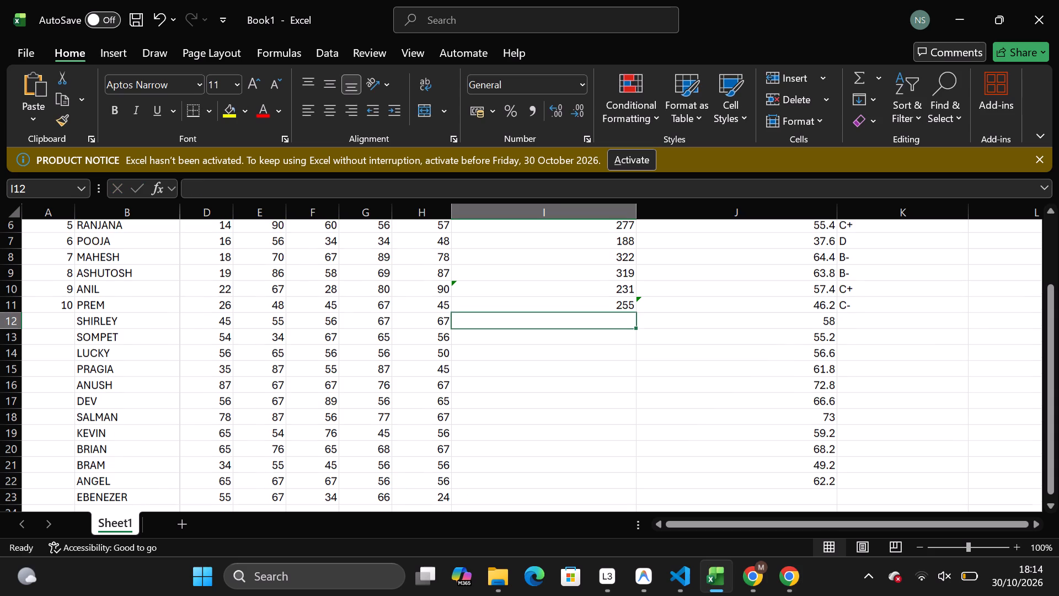
{"action": "scroll", "coordinate": [566, 315], "scroll_direction": "up", "scroll_amount": 3}
{"action": "scroll", "coordinate": [566, 315], "scroll_direction": "down", "scroll_amount": 1}
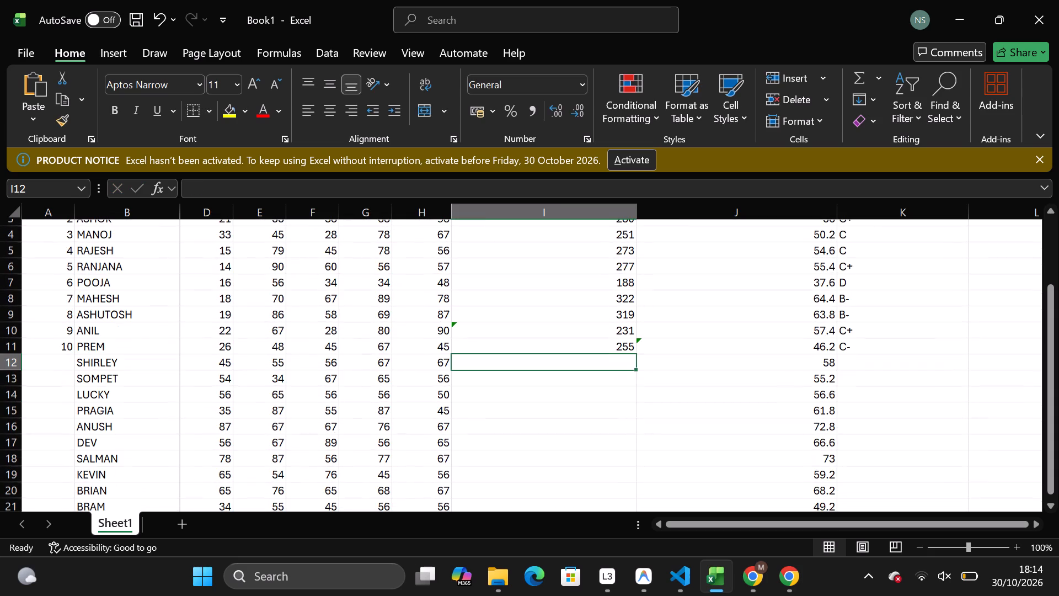
{"action": "scroll", "coordinate": [566, 315], "scroll_direction": "down", "scroll_amount": 1}
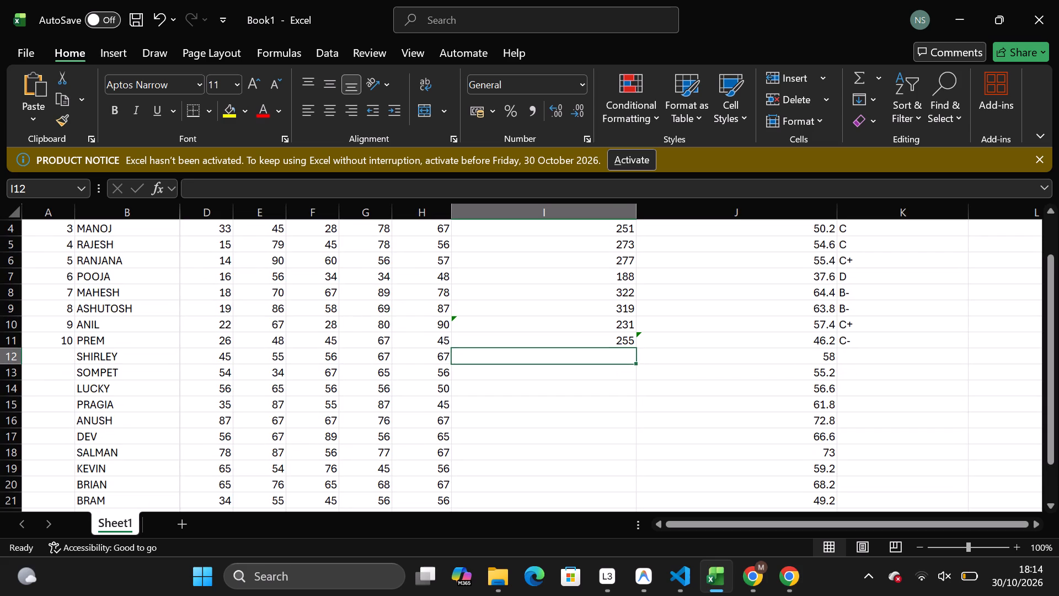
{"action": "key", "text": "equal"}
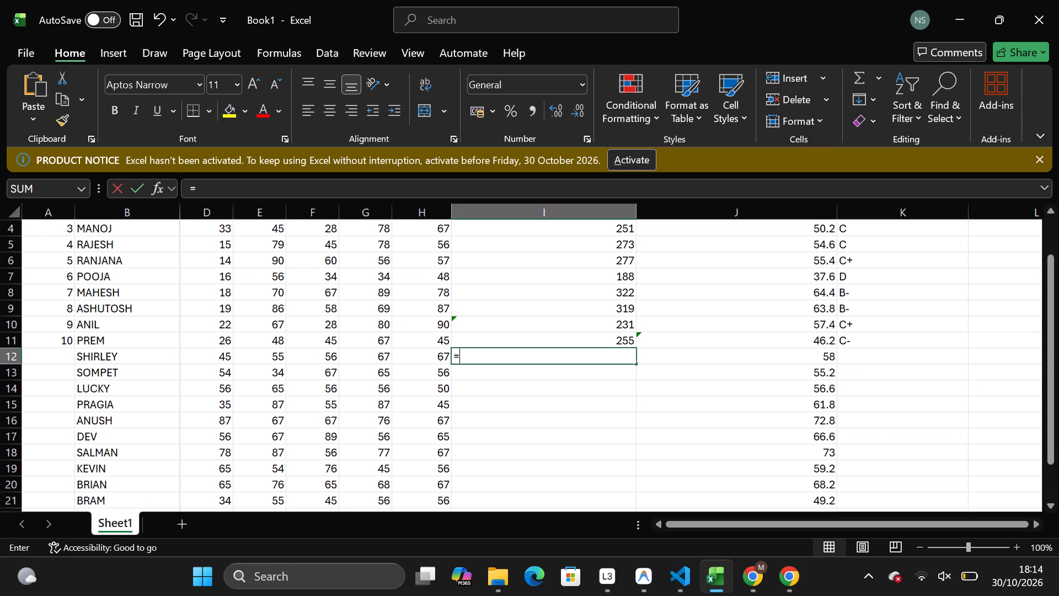
{"action": "key", "text": "s"}
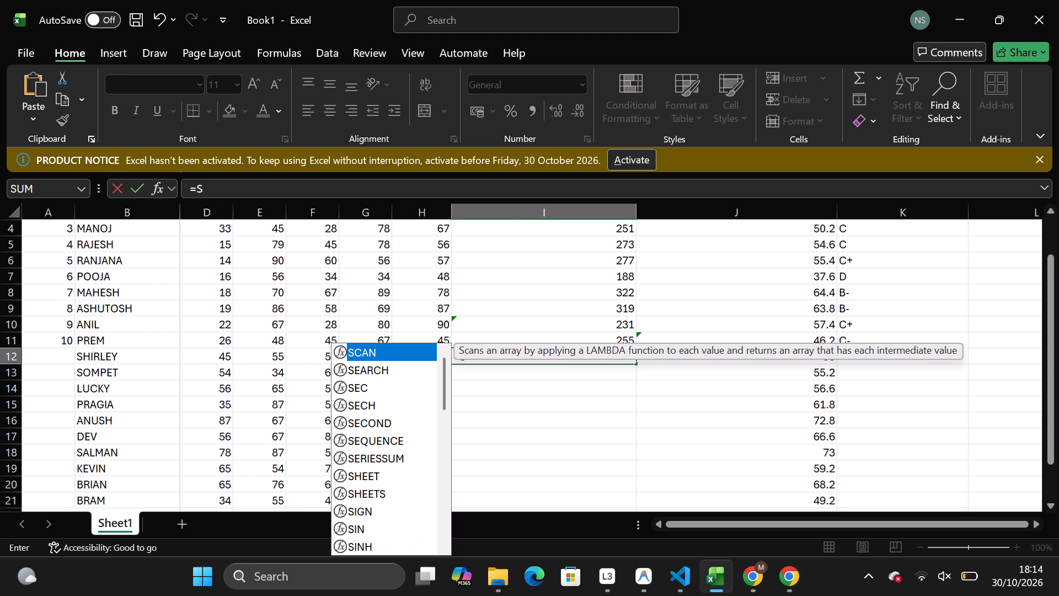
{"action": "type", "text": "UM"}
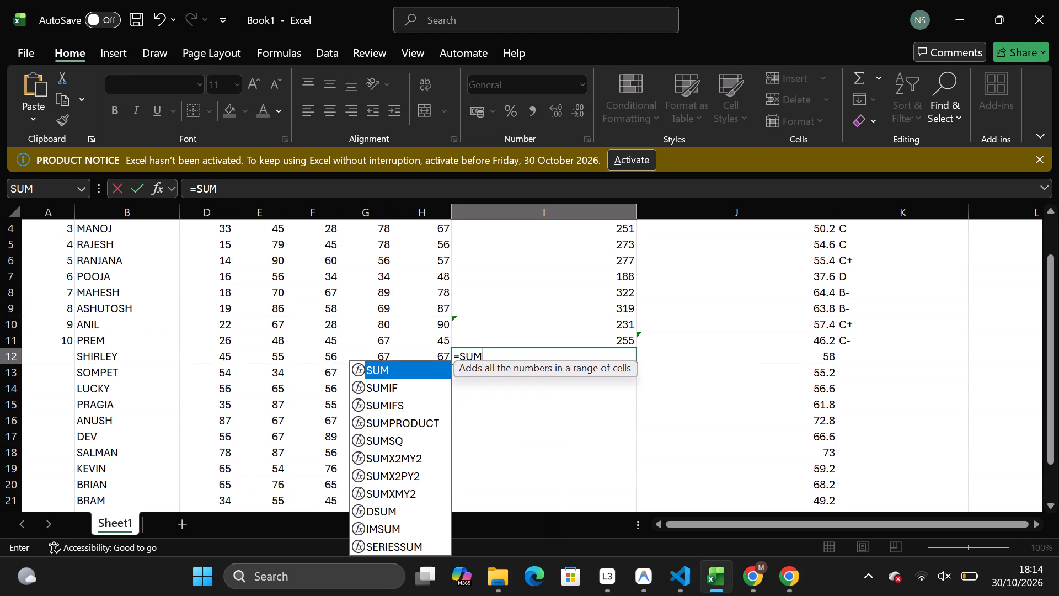
{"action": "key", "text": "shift+parenleft"}
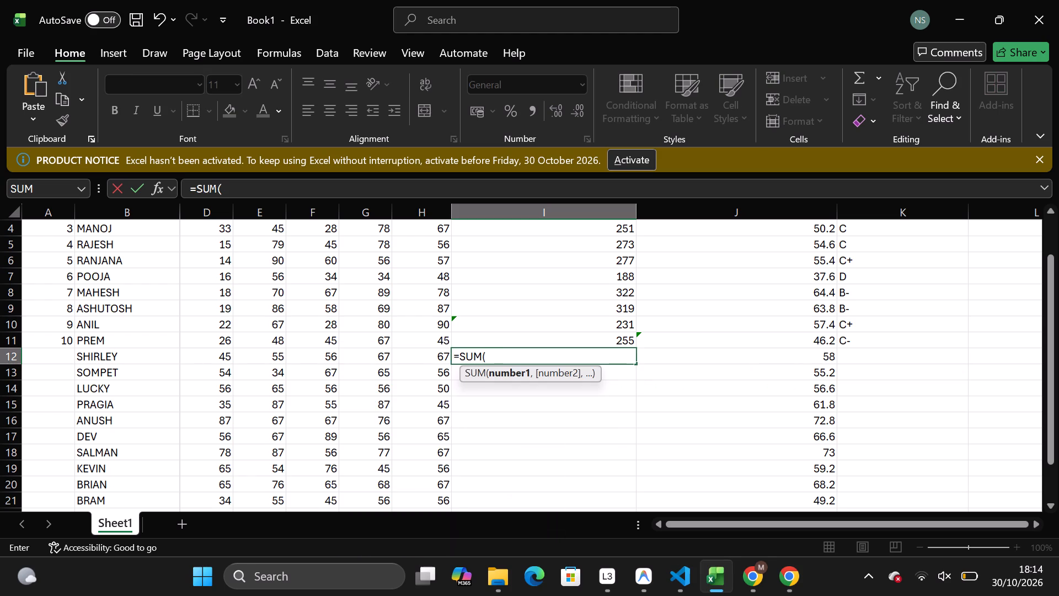
{"action": "scroll", "coordinate": [566, 315], "scroll_direction": "up", "scroll_amount": 1}
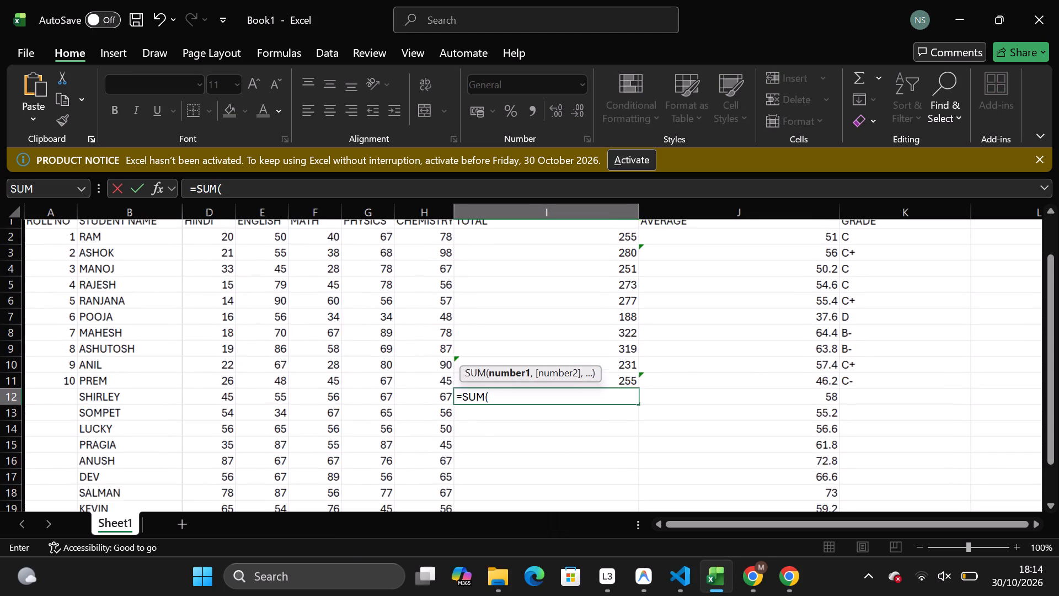
{"action": "scroll", "coordinate": [566, 315], "scroll_direction": "up", "scroll_amount": 1}
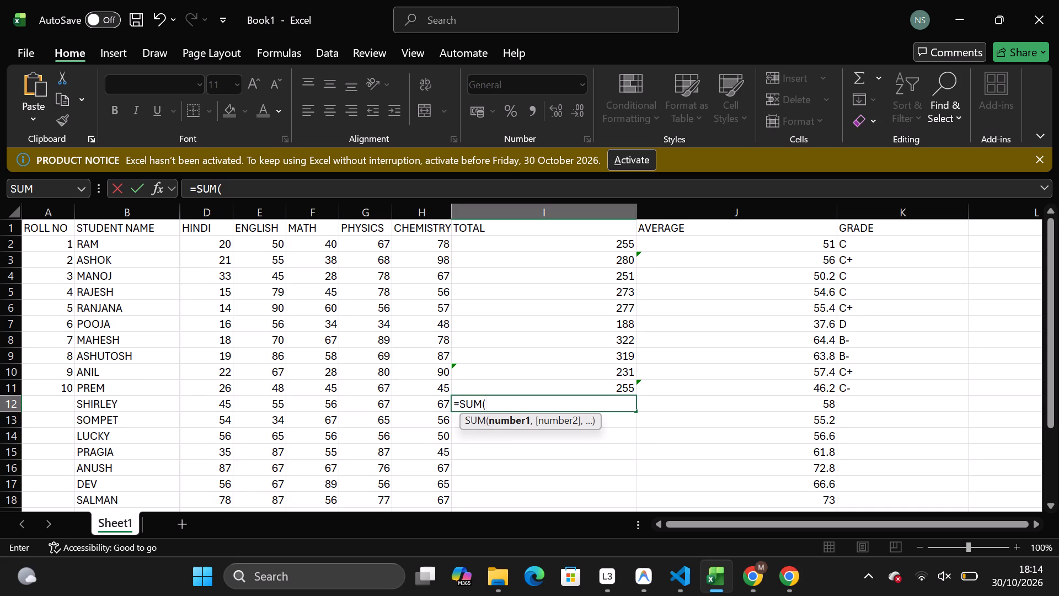
{"action": "left_click", "coordinate": [224, 404]}
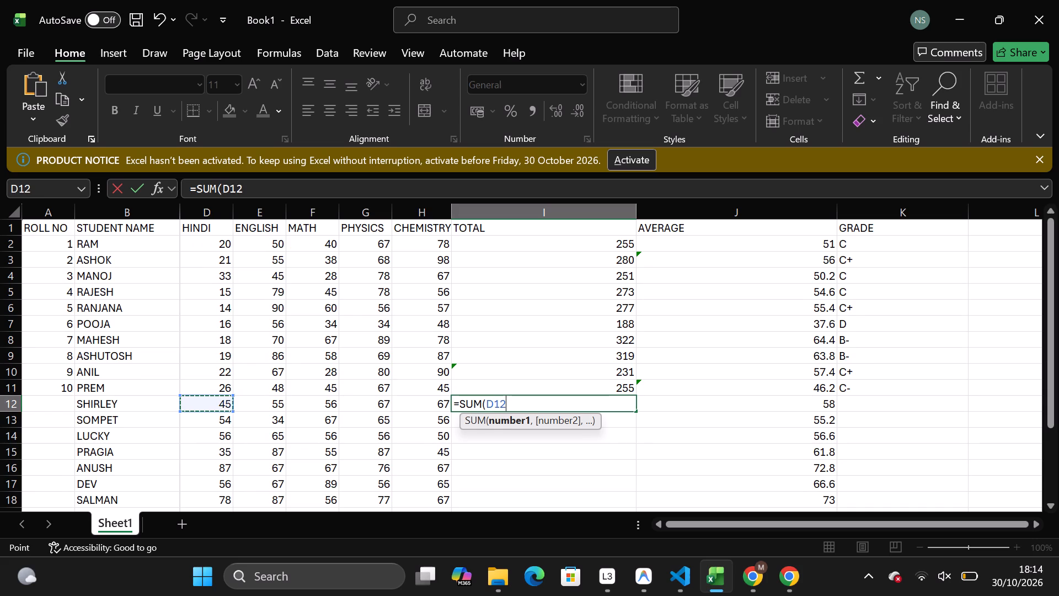
{"action": "key", "text": "shift+colon"}
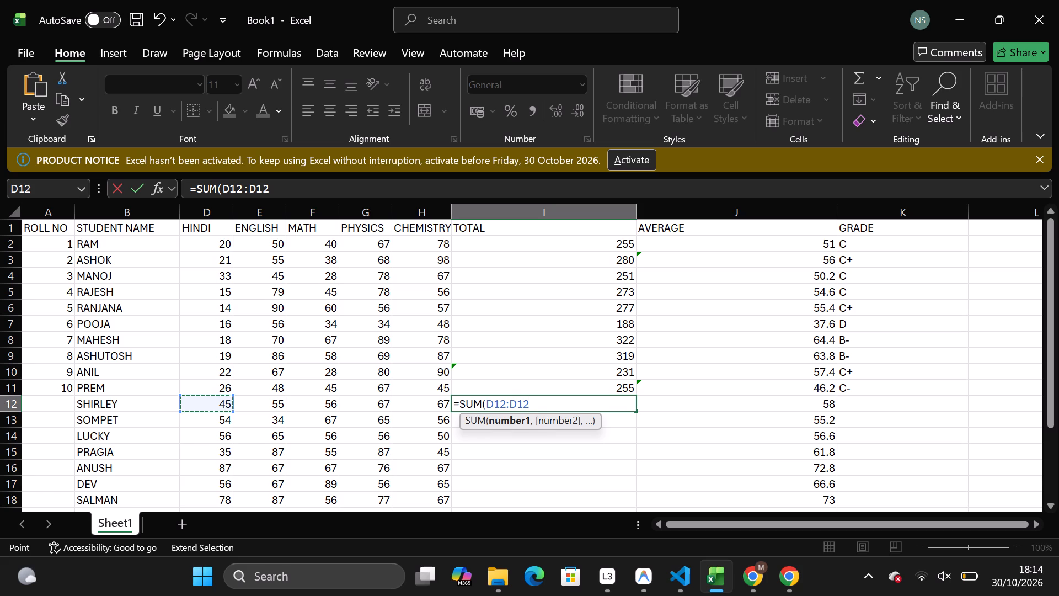
{"action": "key", "text": "BackSpace"}
{"action": "key", "text": "BackSpace"}
{"action": "key", "text": "BackSpace"}
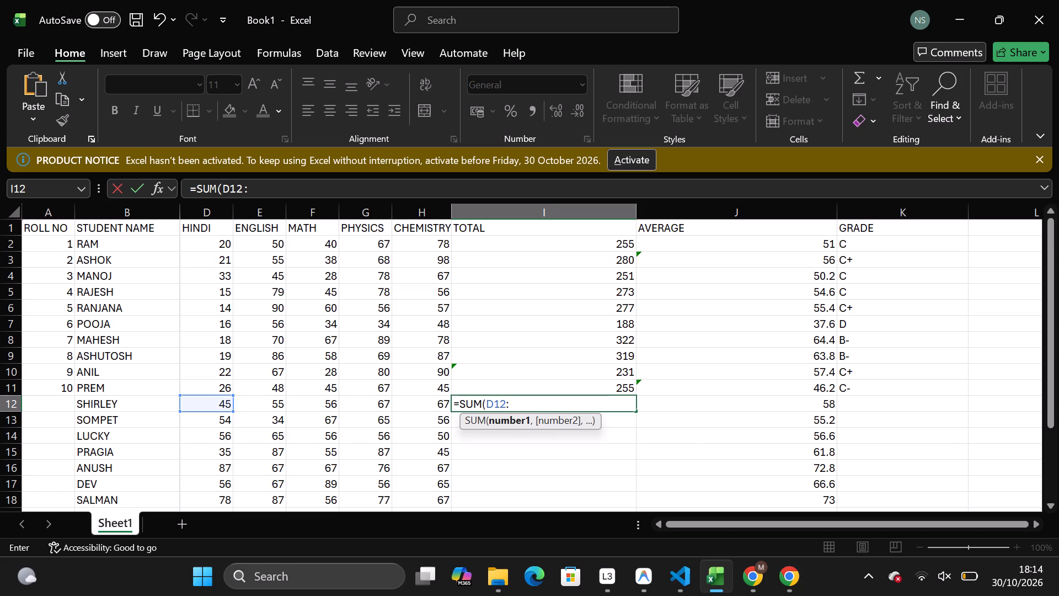
{"action": "key", "text": "h"}
{"action": "type", "text": "12"}
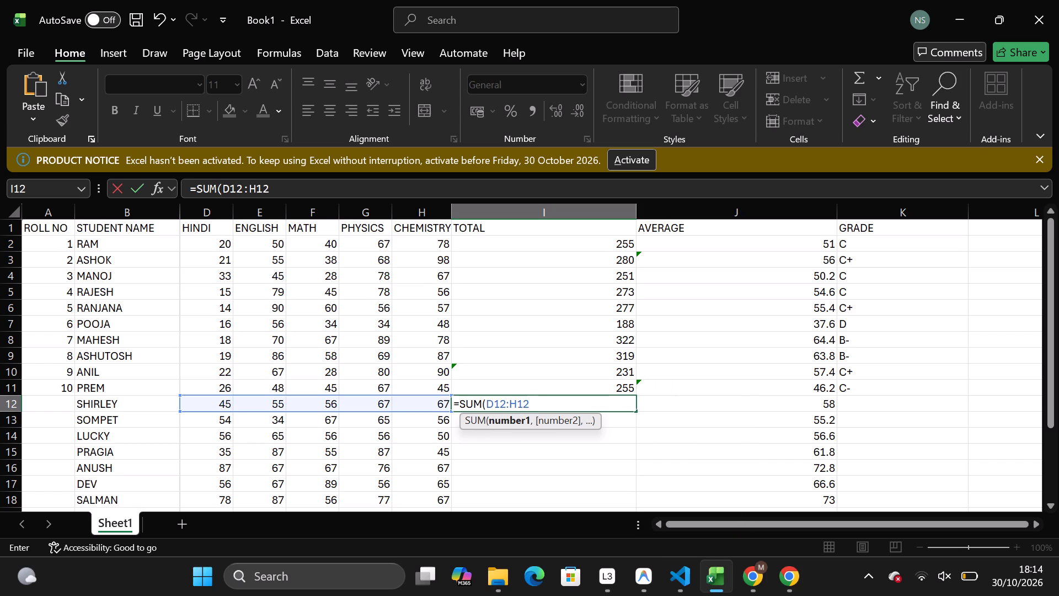
{"action": "key", "text": "shift+parenright"}
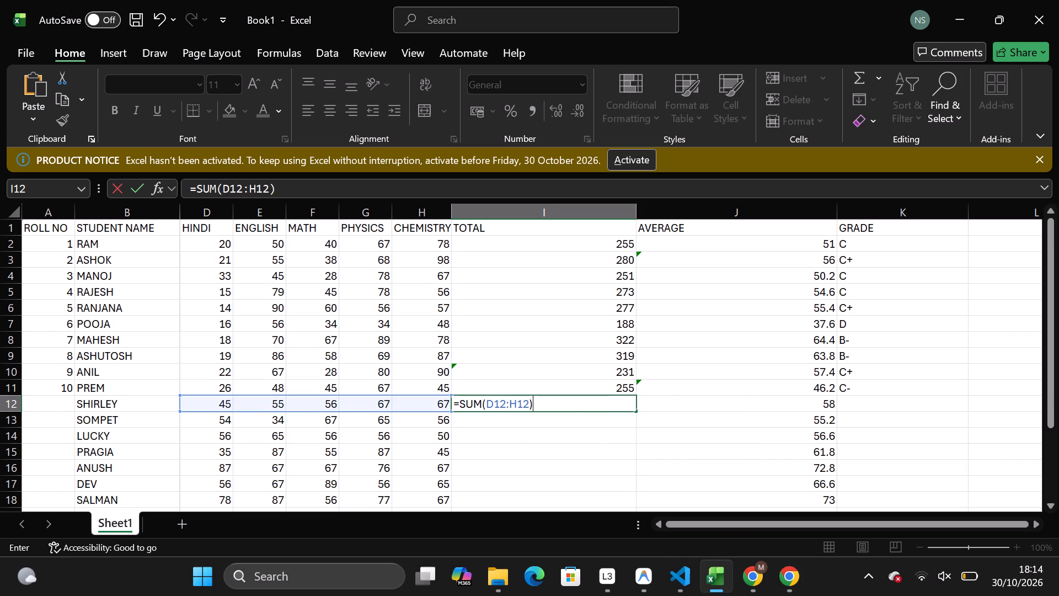
{"action": "key", "text": "Return"}
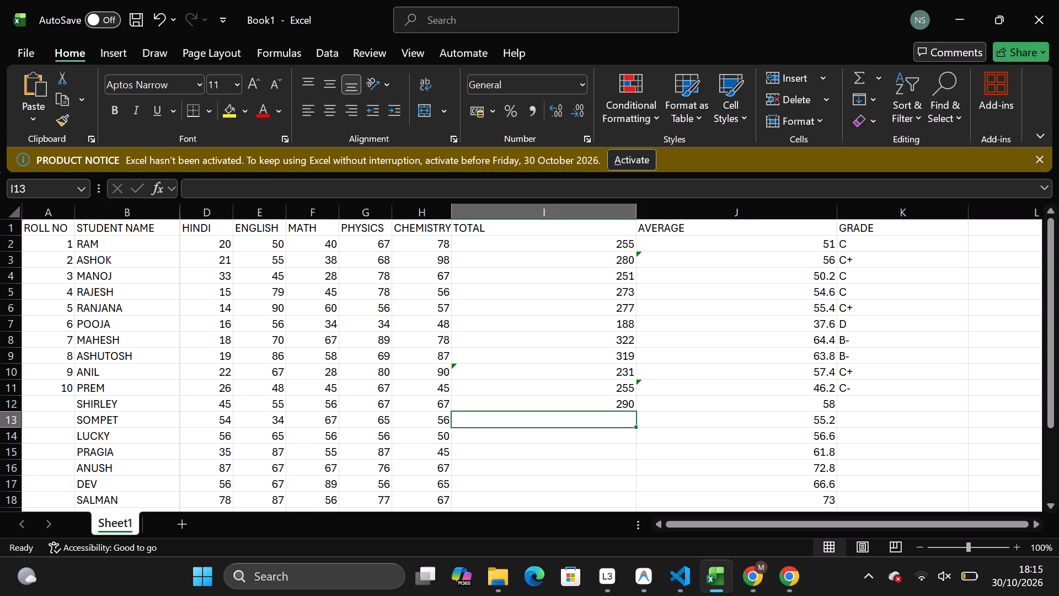
Fill SHIRLEY's TOTAL formula from I12 down to EBENEZER's row, I23.
{"action": "left_click", "coordinate": [628, 398]}
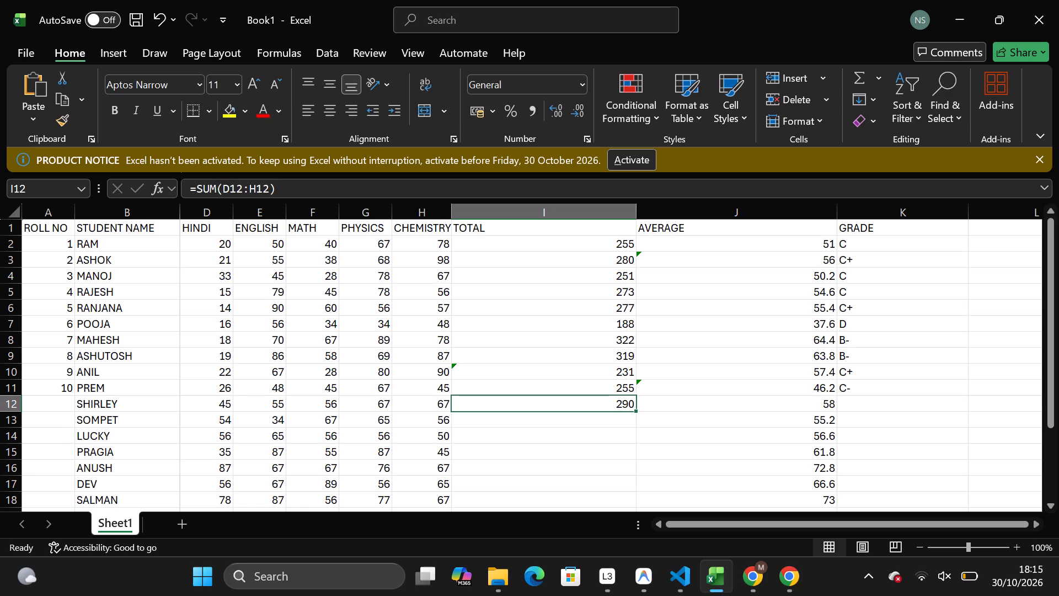
{"action": "left_click_drag", "start_coordinate": [633, 409], "coordinate": [641, 481]}
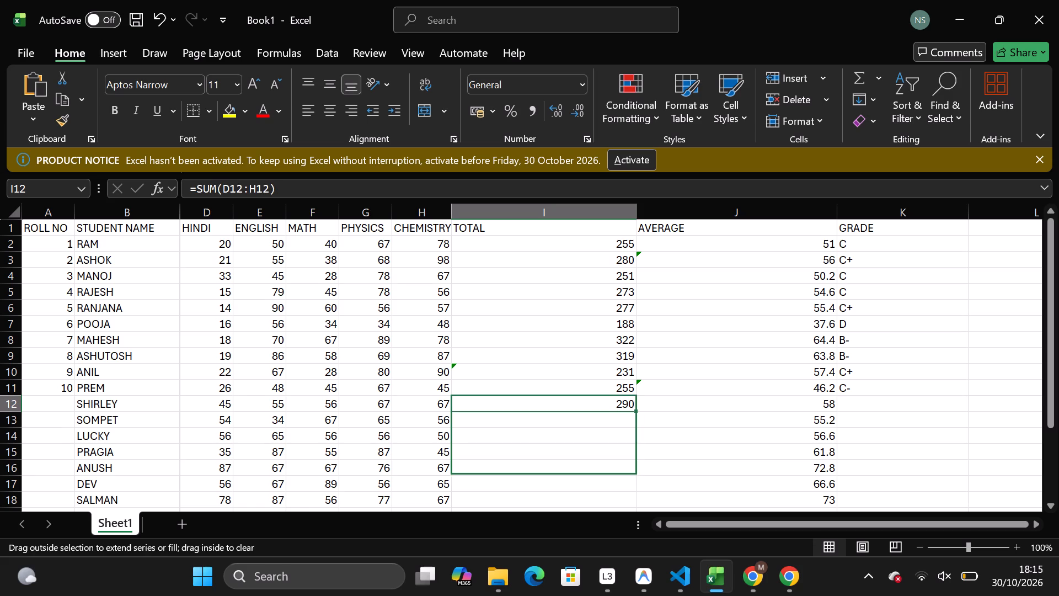
{"action": "left_click_drag", "start_coordinate": [641, 481], "coordinate": [637, 502]}
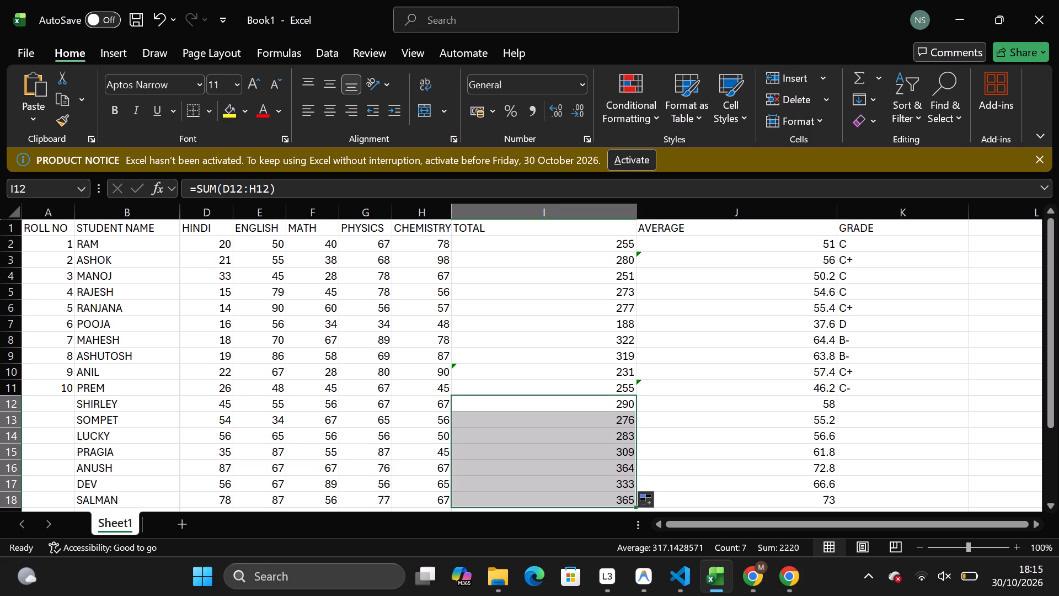
{"action": "scroll", "coordinate": [562, 475], "scroll_direction": "down", "scroll_amount": 1}
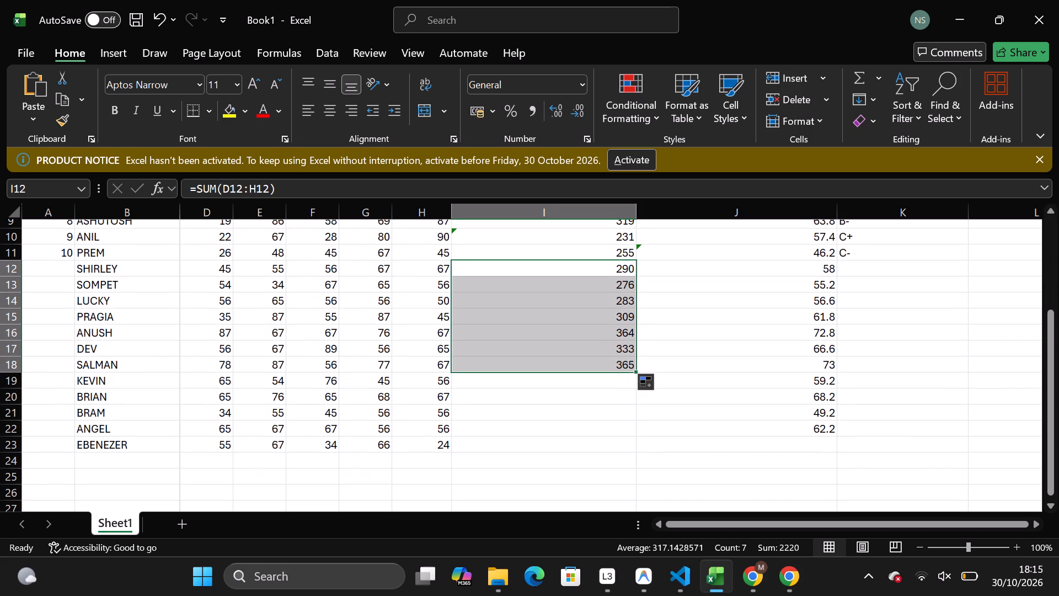
{"action": "left_click_drag", "start_coordinate": [633, 372], "coordinate": [640, 448]}
Review the TOTAL and AVERAGE columns across all the student rows, including SALMAN's average formula in J18.
{"action": "left_click", "coordinate": [678, 359]}
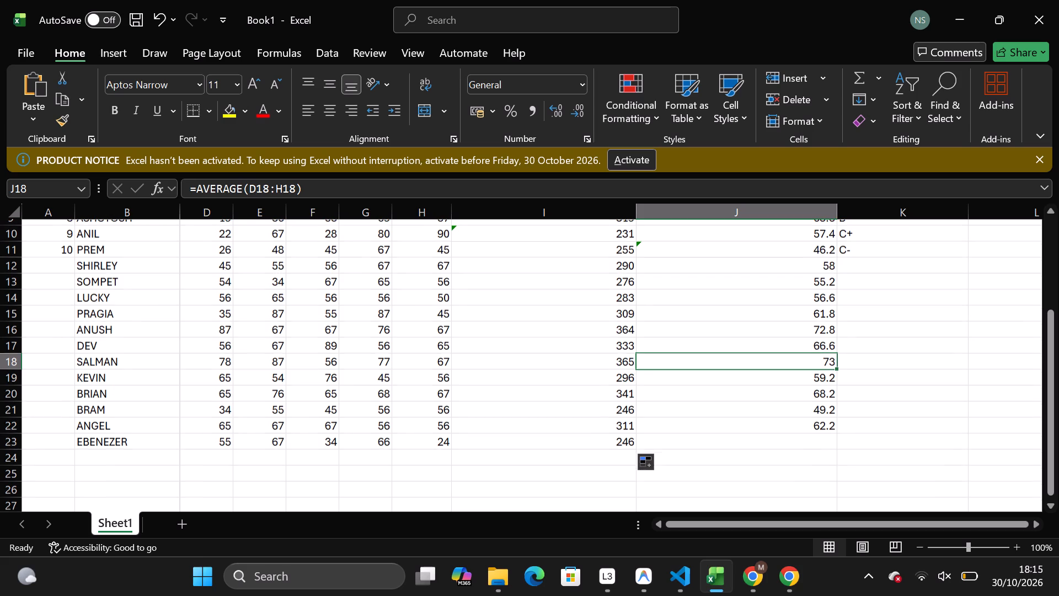
{"action": "scroll", "coordinate": [678, 359], "scroll_direction": "up", "scroll_amount": 1}
{"action": "scroll", "coordinate": [678, 359], "scroll_direction": "down", "scroll_amount": 1}
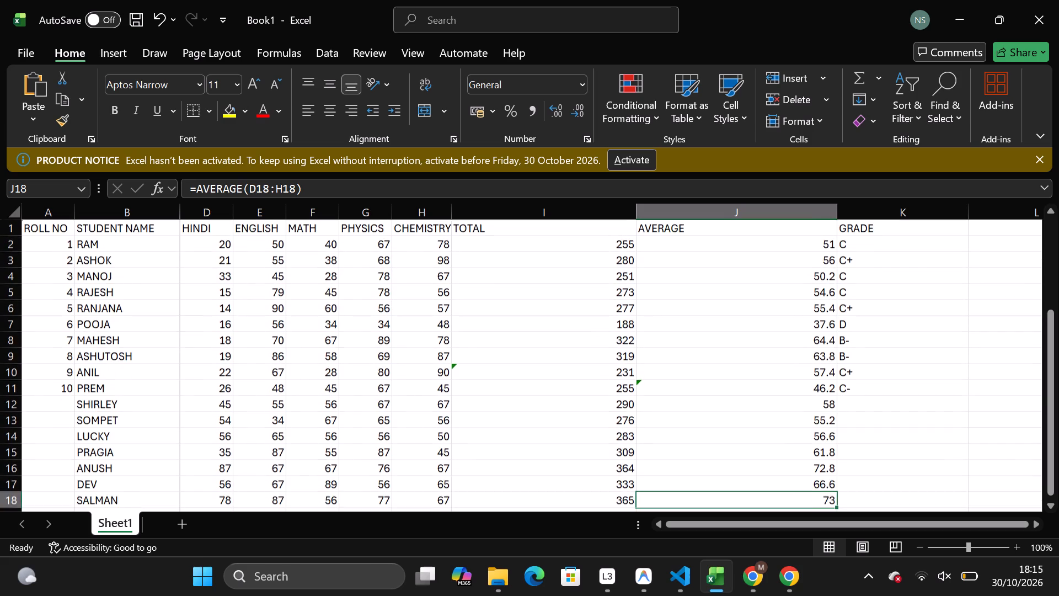
{"action": "scroll", "coordinate": [678, 359], "scroll_direction": "down", "scroll_amount": 4}
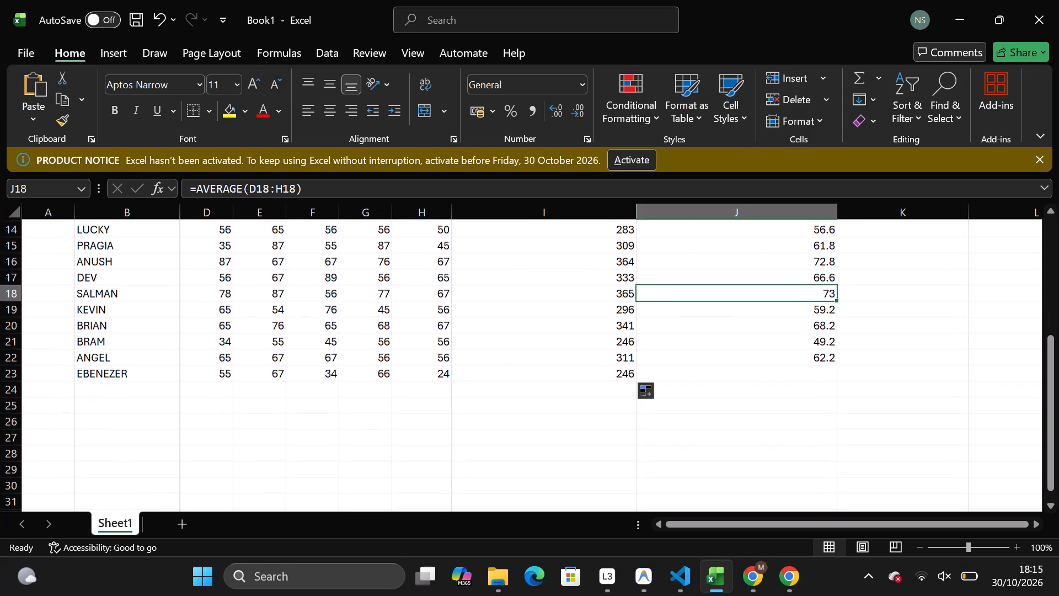
{"action": "scroll", "coordinate": [678, 359], "scroll_direction": "down", "scroll_amount": 1}
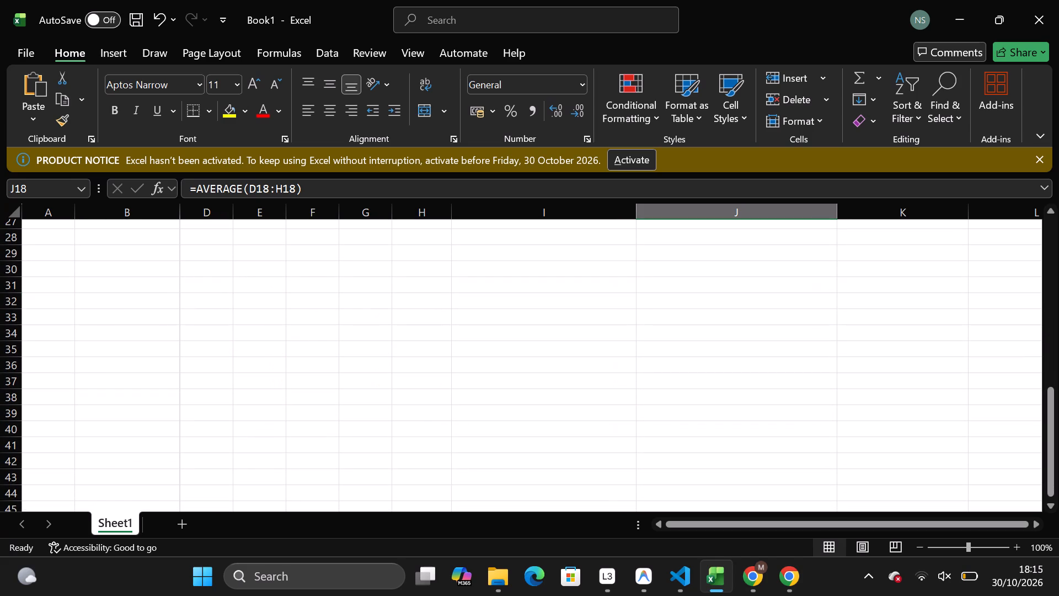
Switch to Loggy3 to check the recorded session hours, and return to the student rows in Excel.
{"action": "left_click", "coordinate": [623, 587]}
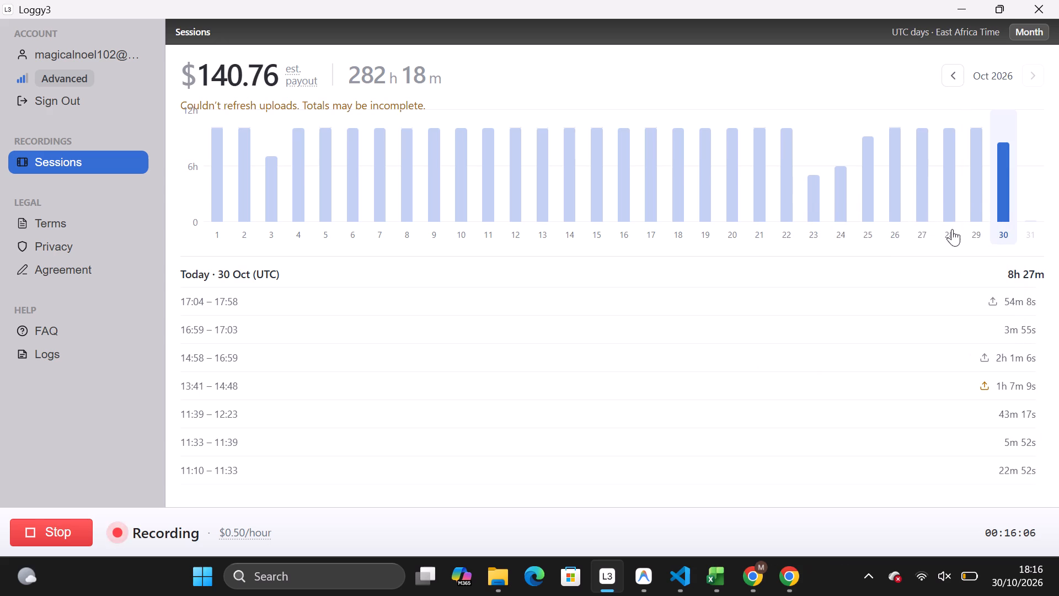
{"action": "left_click", "coordinate": [958, 0]}
{"action": "scroll", "coordinate": [745, 354], "scroll_direction": "up", "scroll_amount": 1}
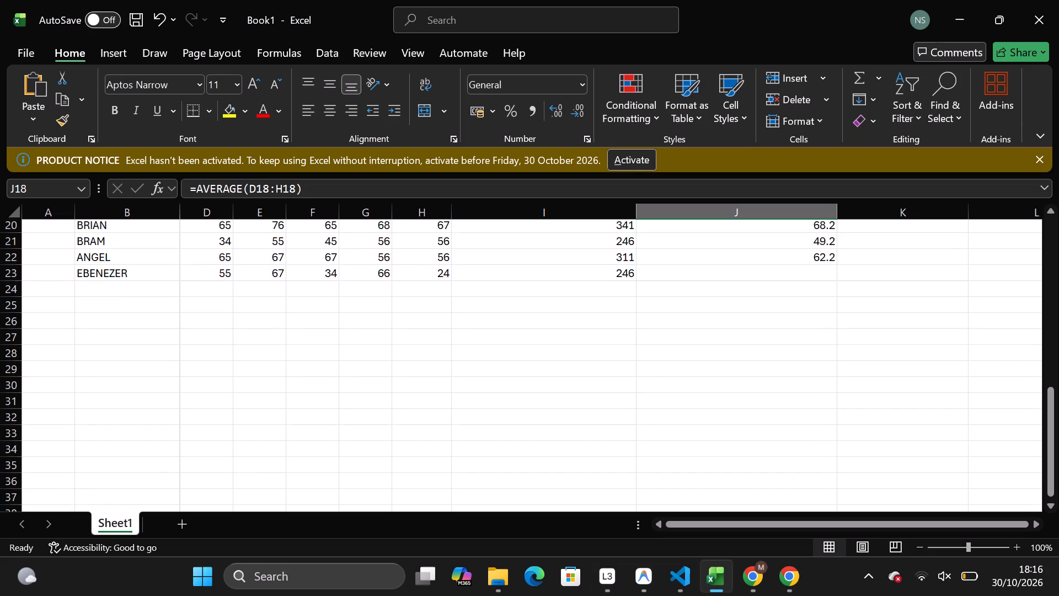
{"action": "scroll", "coordinate": [745, 354], "scroll_direction": "up", "scroll_amount": 1}
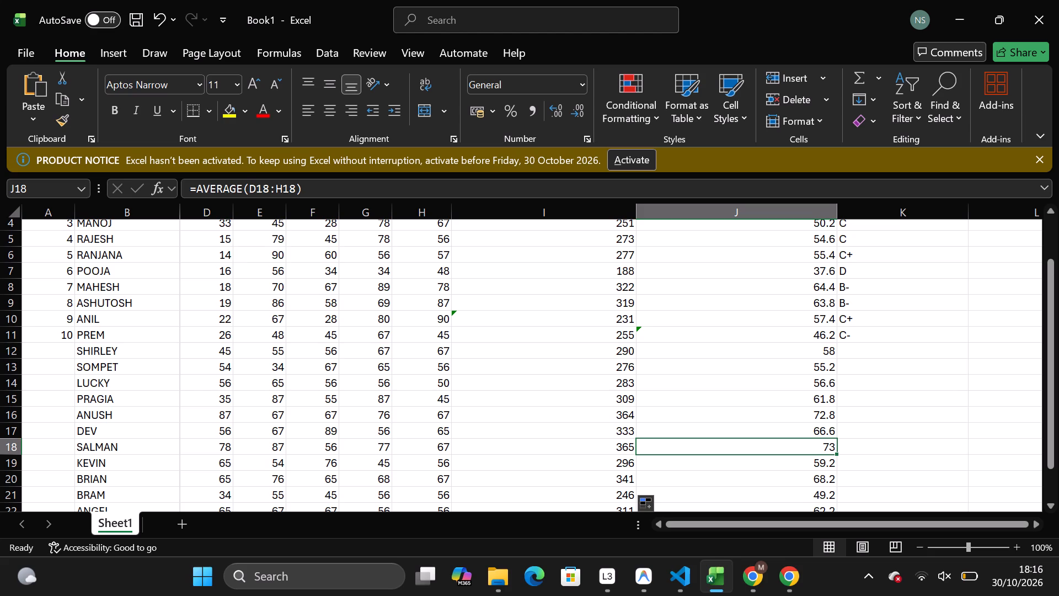
Check the laptop's battery level in the system quick settings and return to the sheet.
{"action": "left_click", "coordinate": [960, 582]}
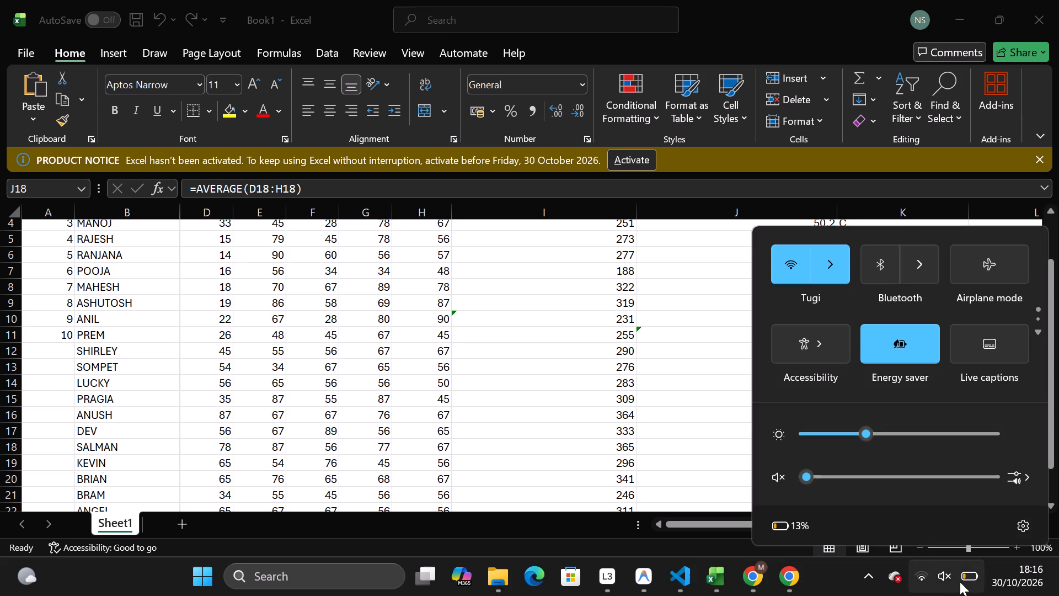
{"action": "left_click", "coordinate": [716, 433]}
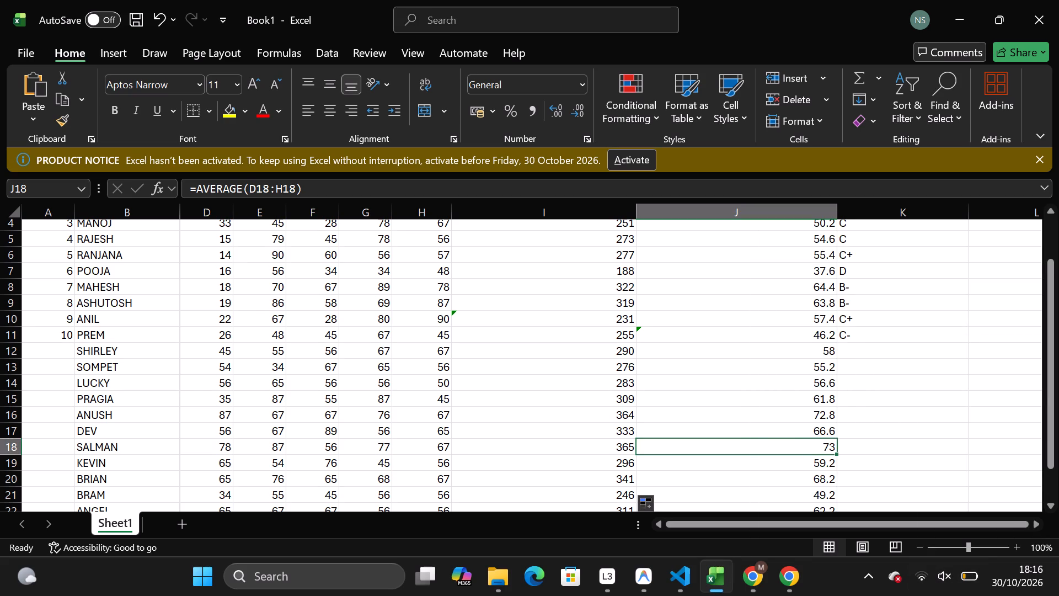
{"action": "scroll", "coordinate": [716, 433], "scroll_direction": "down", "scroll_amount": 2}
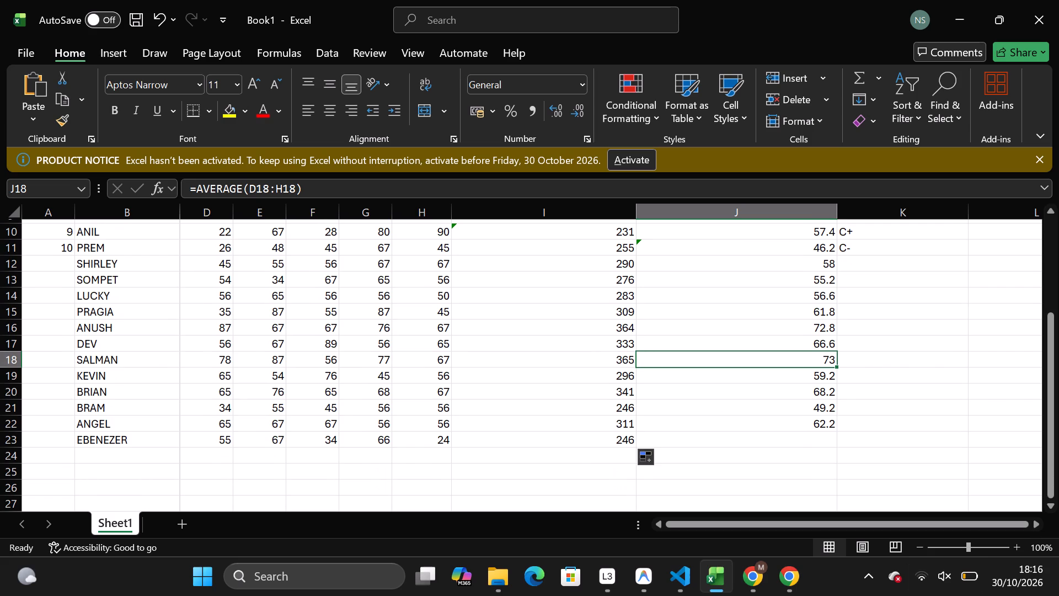
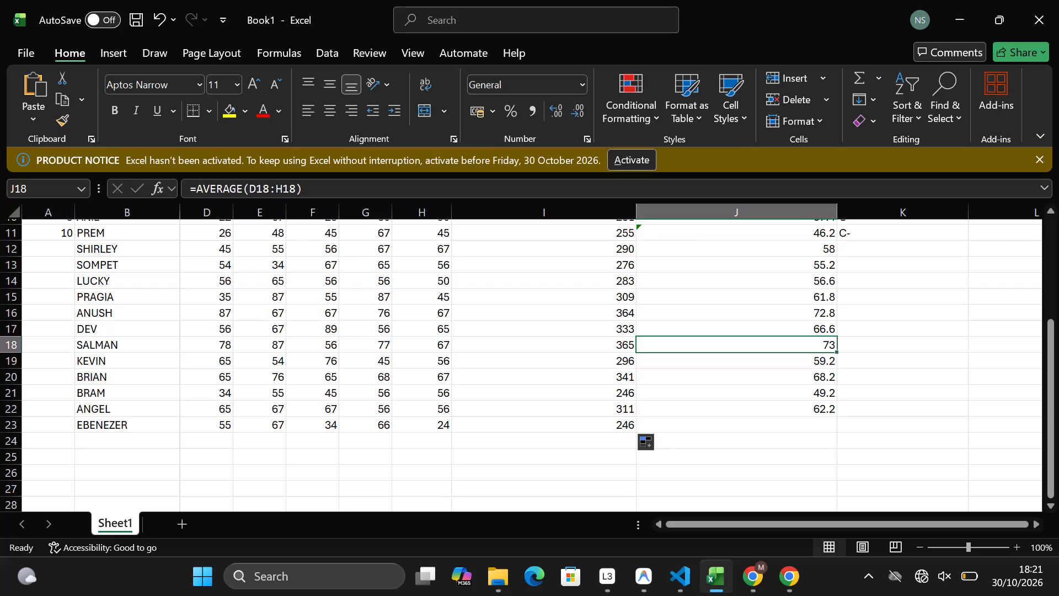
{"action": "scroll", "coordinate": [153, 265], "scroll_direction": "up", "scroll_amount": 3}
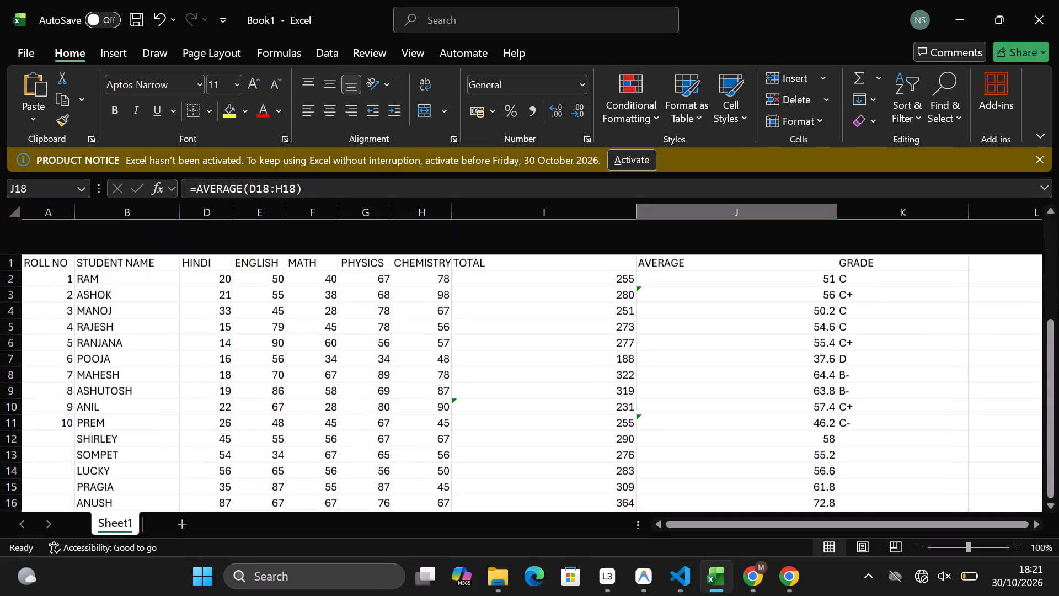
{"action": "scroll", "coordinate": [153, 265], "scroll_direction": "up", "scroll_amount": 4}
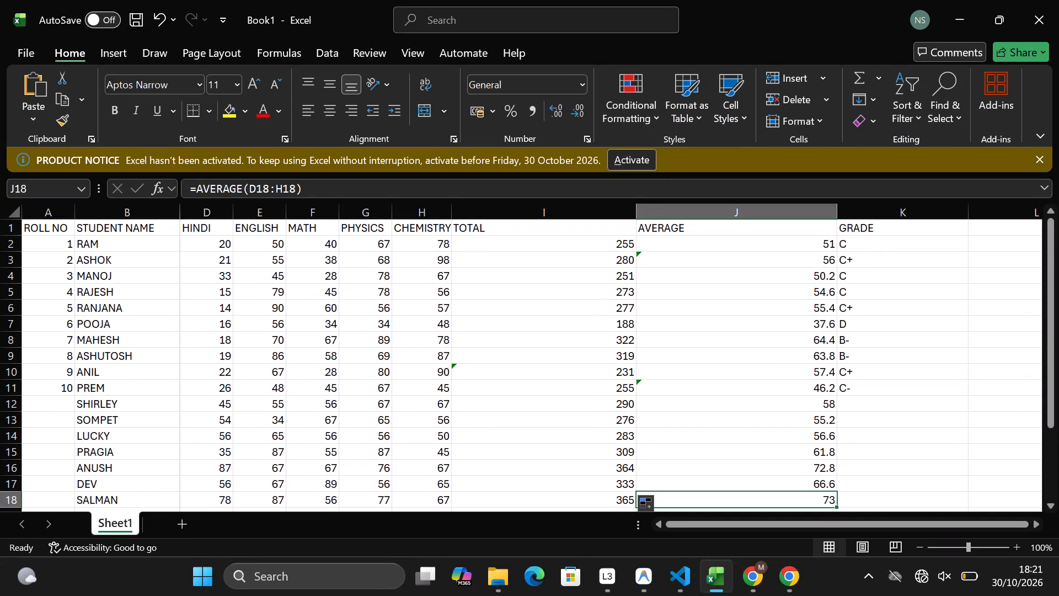
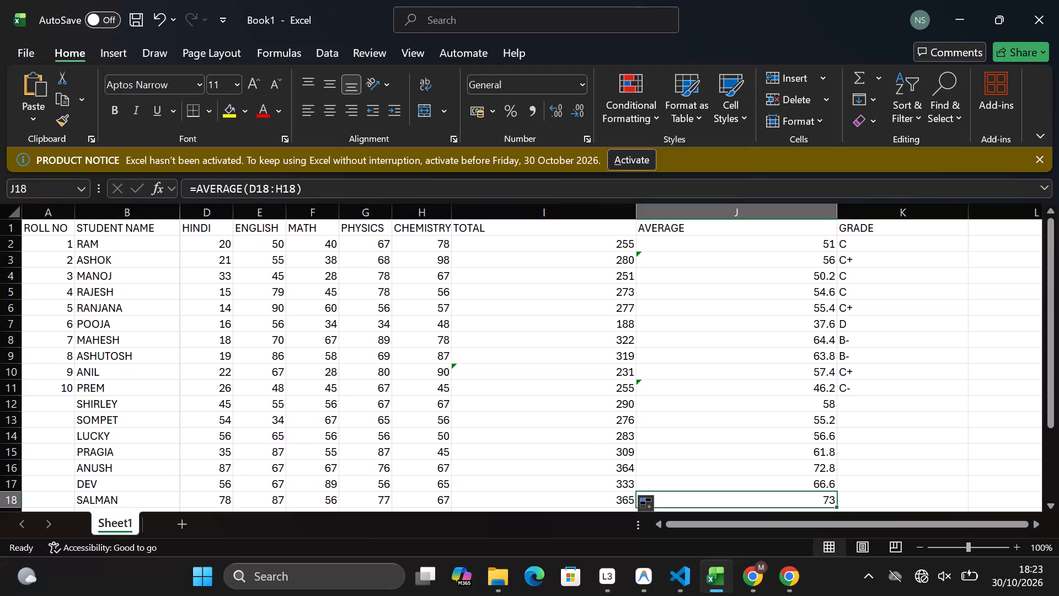
Total the HINDI marks in cell D25, two rows below the last student, with the formula =SUM(D2:D23).
{"action": "scroll", "coordinate": [0, 264], "scroll_direction": "down", "scroll_amount": 3}
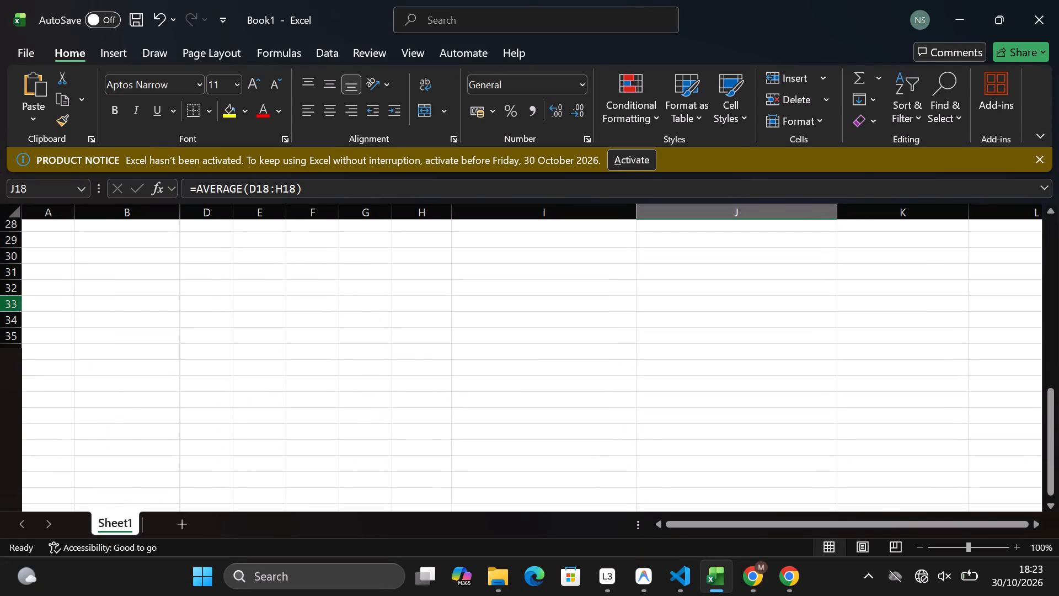
{"action": "scroll", "coordinate": [10, 301], "scroll_direction": "up", "scroll_amount": 4}
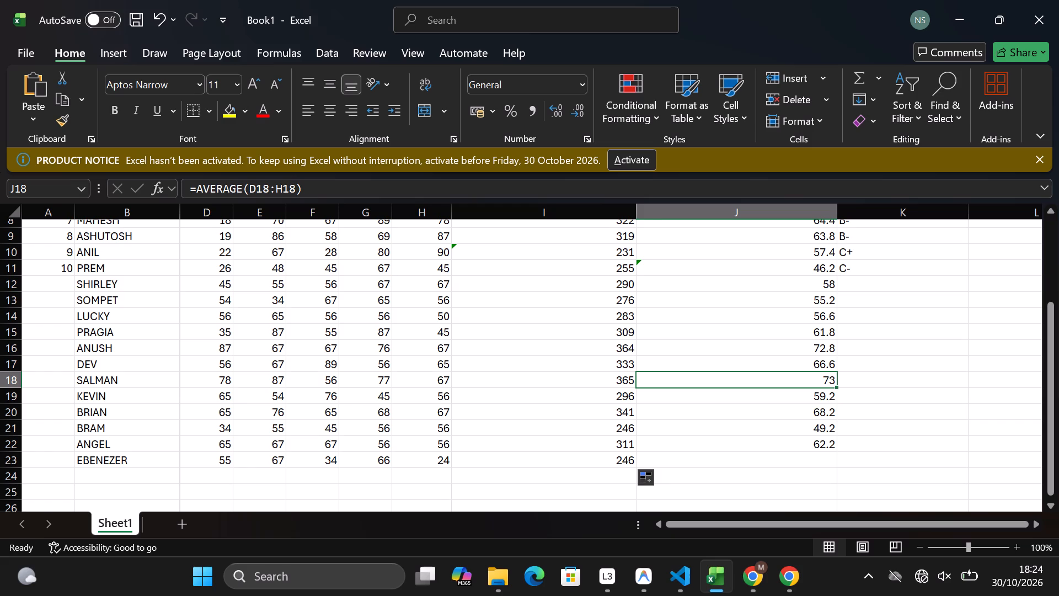
{"action": "scroll", "coordinate": [575, 393], "scroll_direction": "up", "scroll_amount": 1}
{"action": "scroll", "coordinate": [575, 393], "scroll_direction": "down", "scroll_amount": 1}
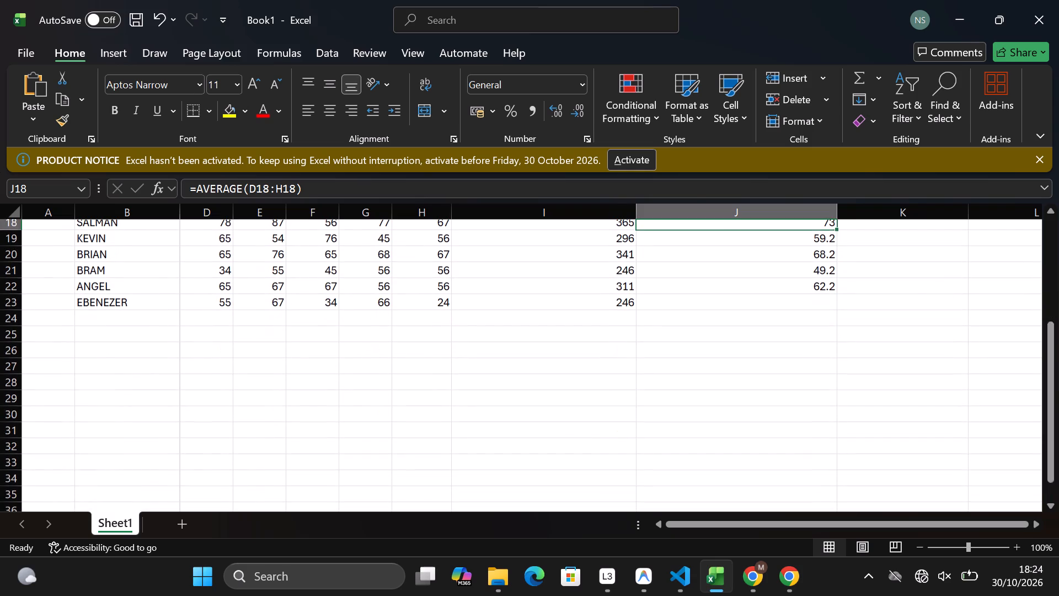
{"action": "left_click", "coordinate": [216, 337]}
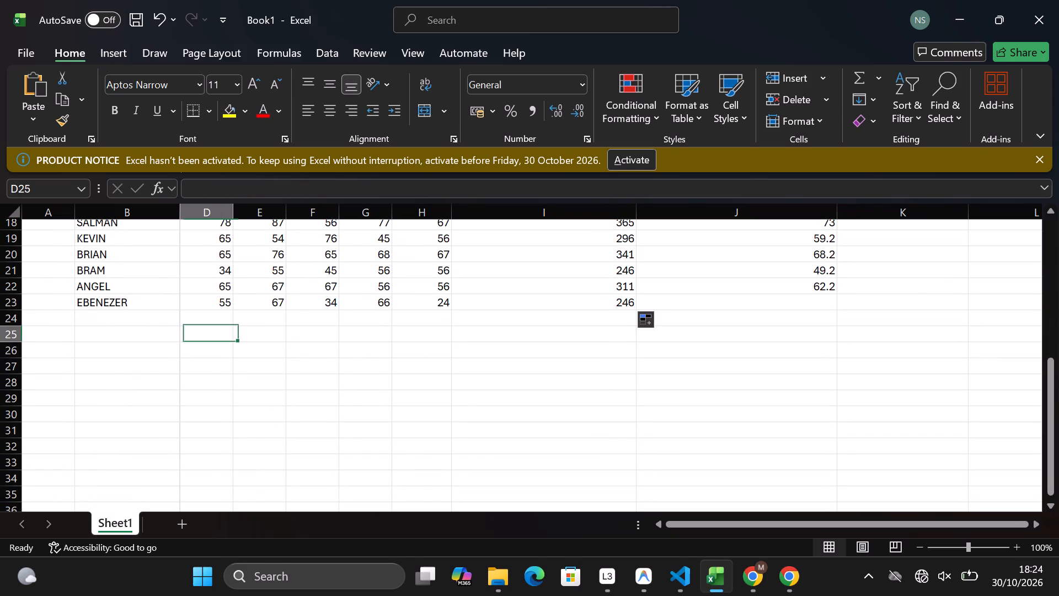
{"action": "key", "text": "equal"}
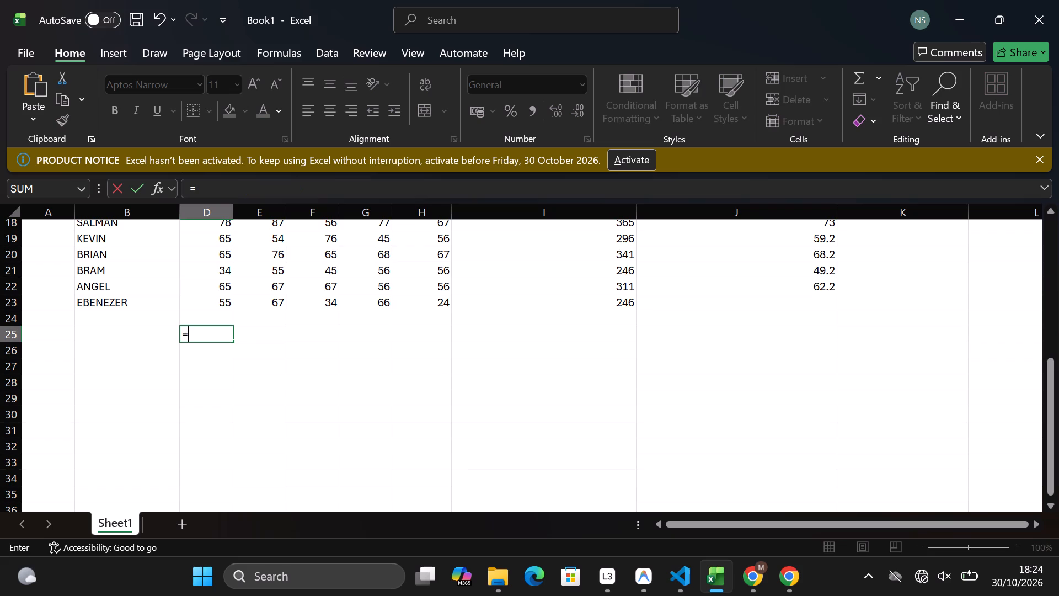
{"action": "type", "text": "SUM"}
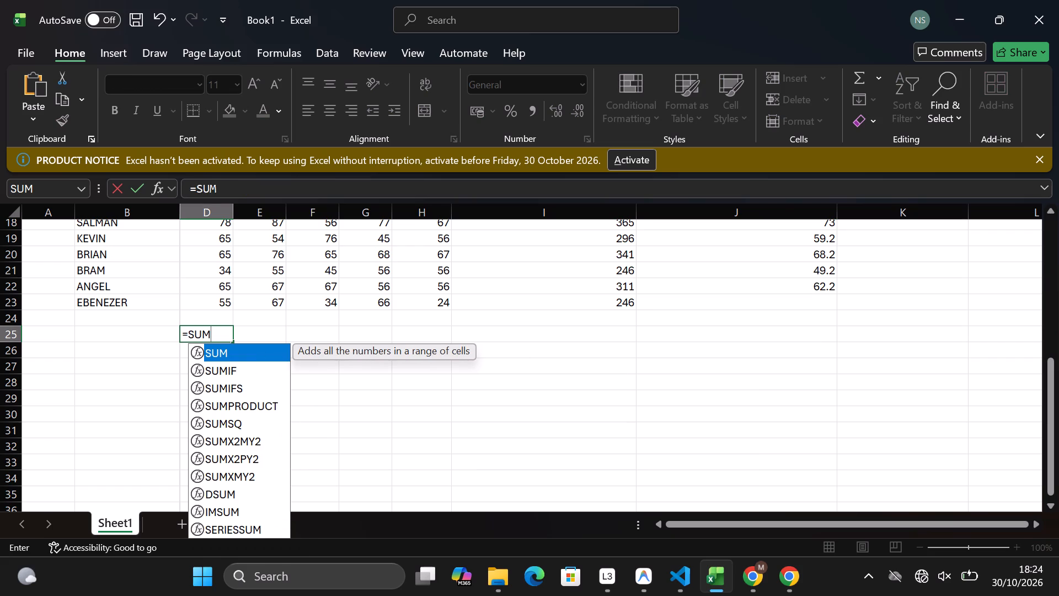
{"action": "key", "text": "9"}
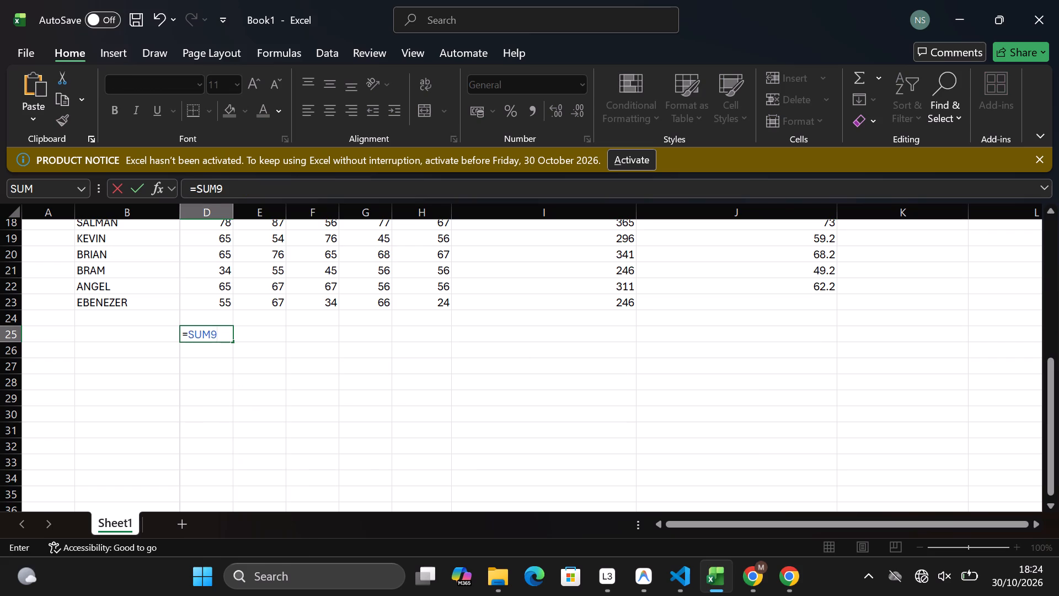
{"action": "key", "text": "BackSpace"}
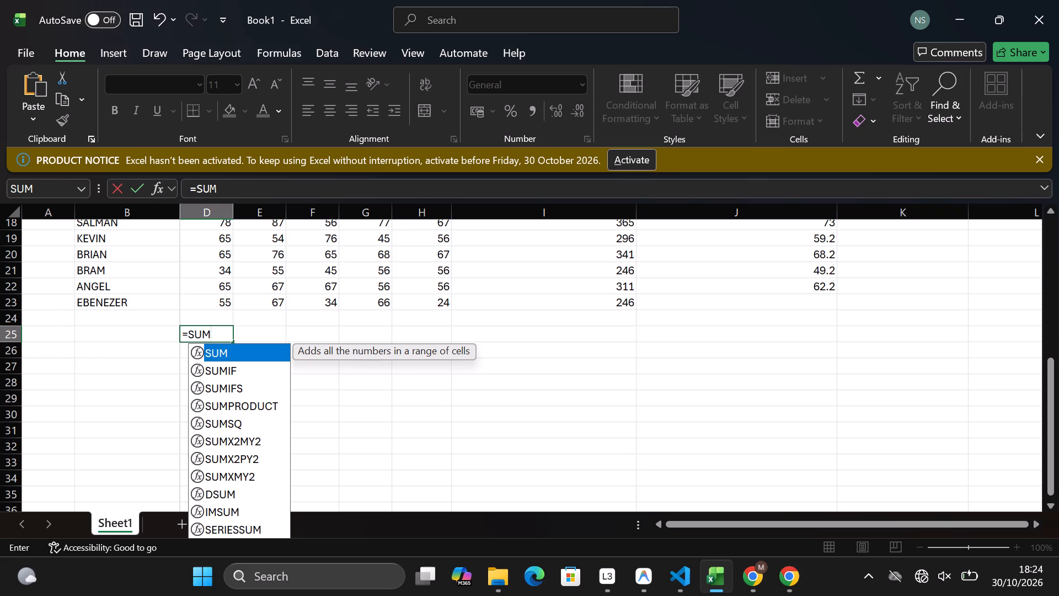
{"action": "key", "text": "shift+parenleft"}
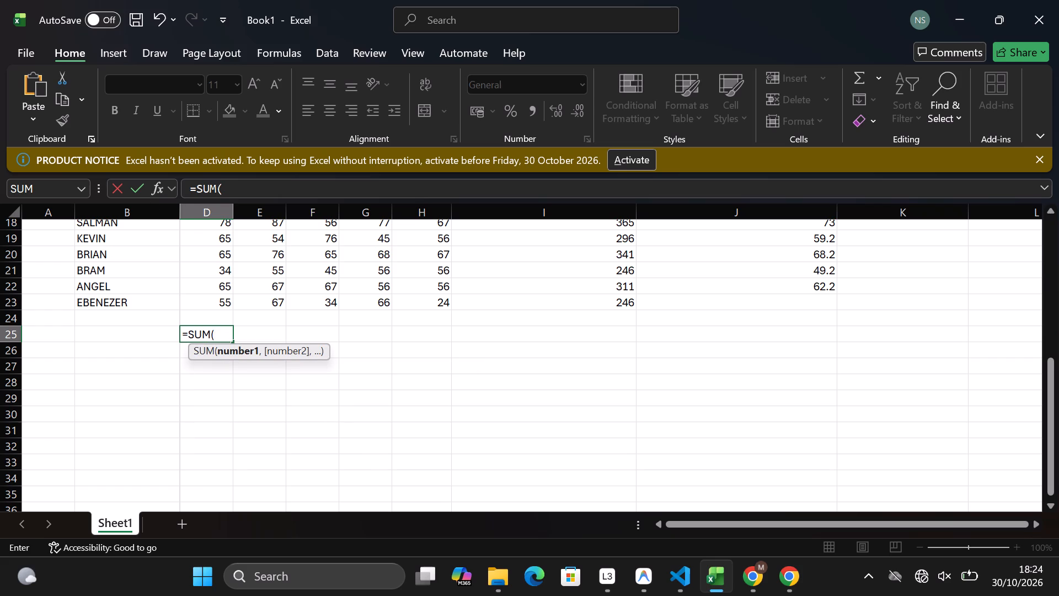
{"action": "key", "text": "d"}
{"action": "key", "text": "2"}
{"action": "key", "text": "shift+colon"}
{"action": "key", "text": "d"}
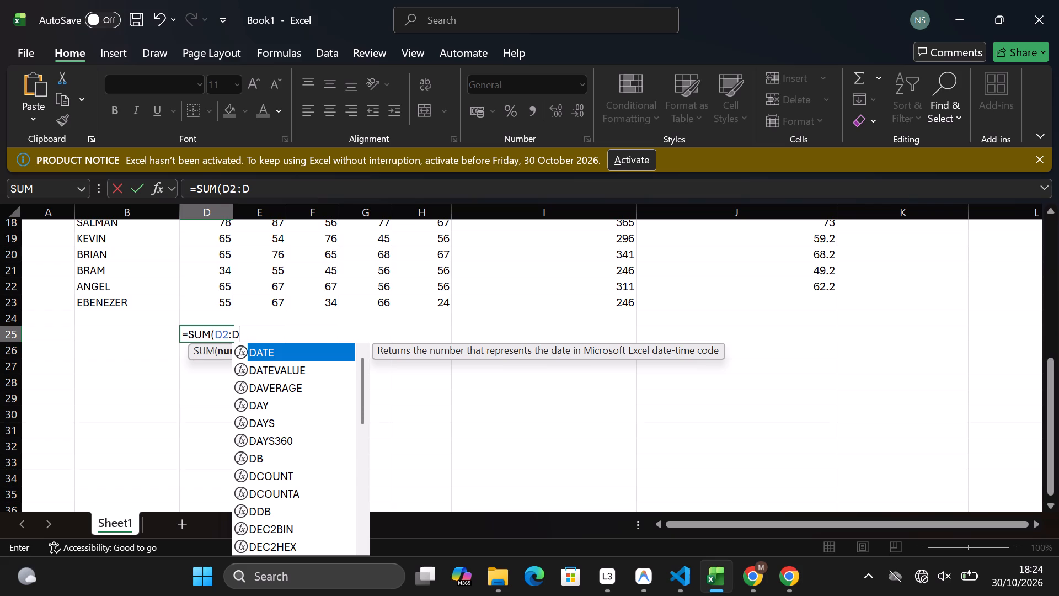
{"action": "type", "text": "23"}
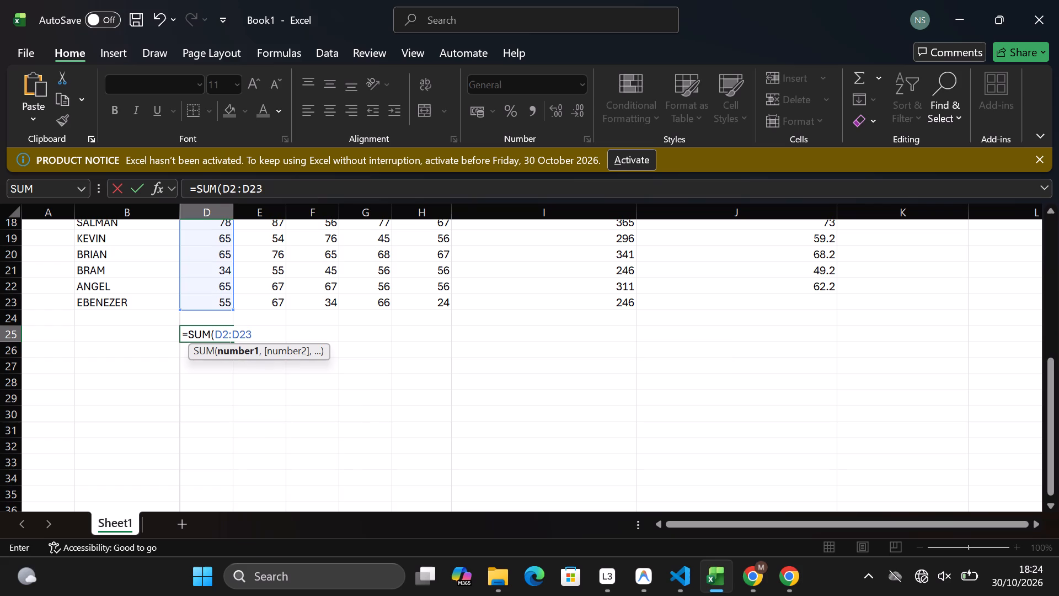
{"action": "key", "text": "shift+parenright"}
{"action": "key", "text": "Return"}
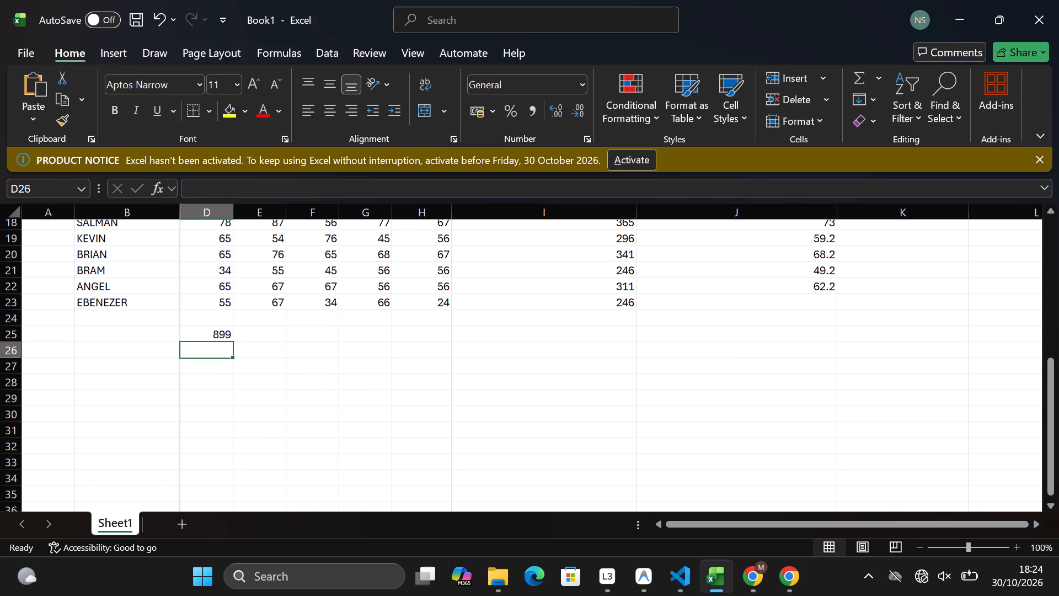
Total the ENGLISH marks in cell E25 with the formula =SUM(E2:E23).
{"action": "left_click", "coordinate": [263, 331]}
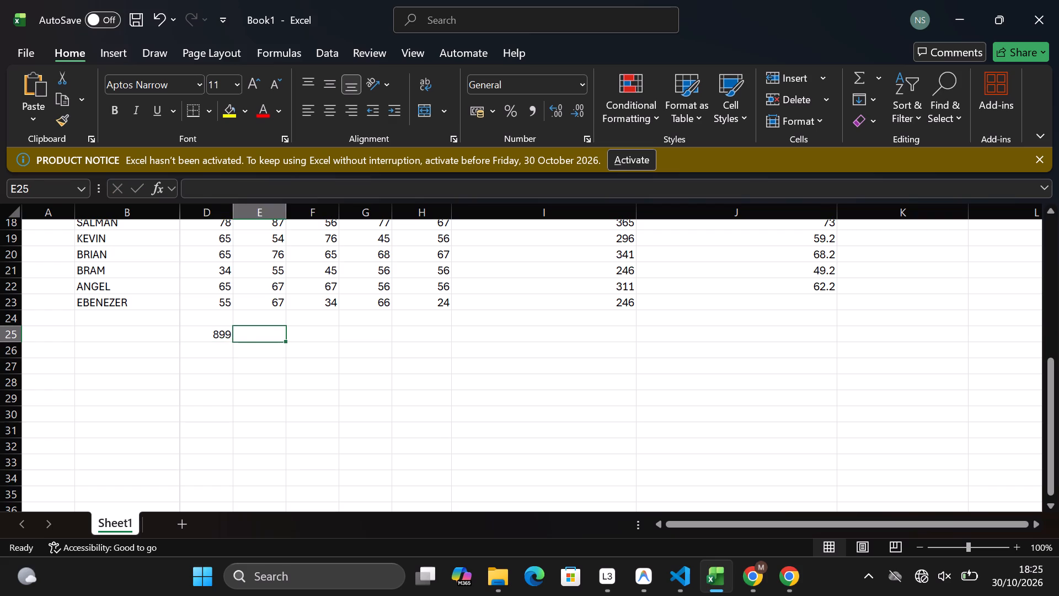
{"action": "key", "text": "equal"}
{"action": "type", "text": "SUM"}
{"action": "key", "text": "F9"}
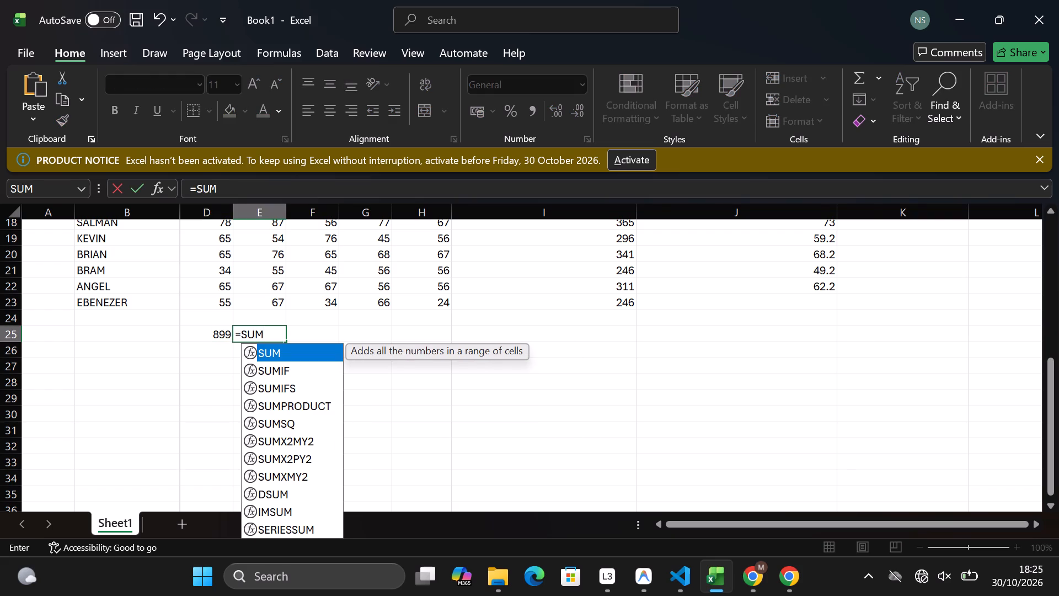
{"action": "key", "text": "BackSpace"}
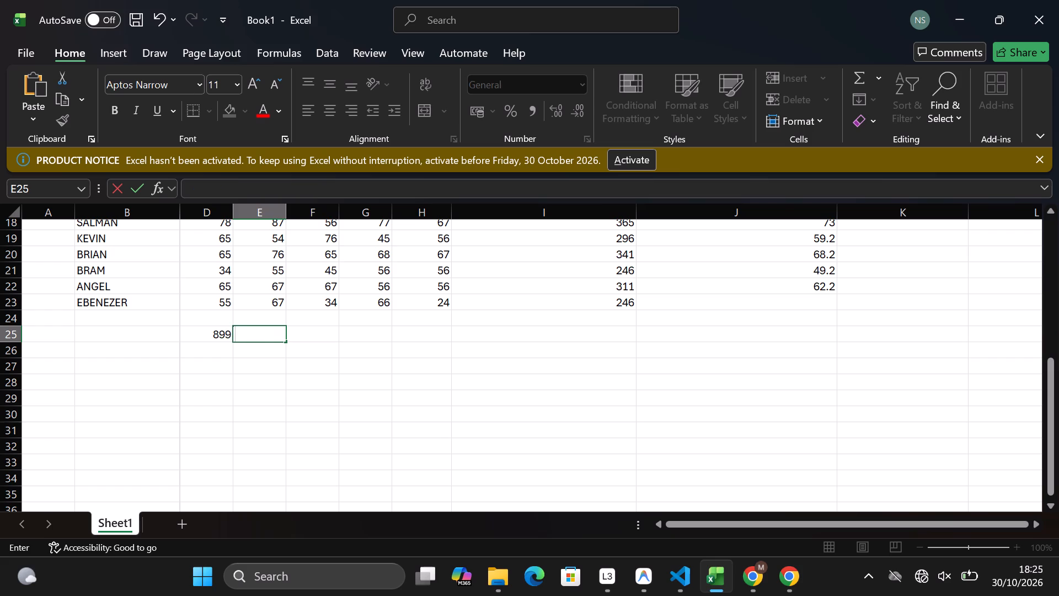
{"action": "key", "text": "equal"}
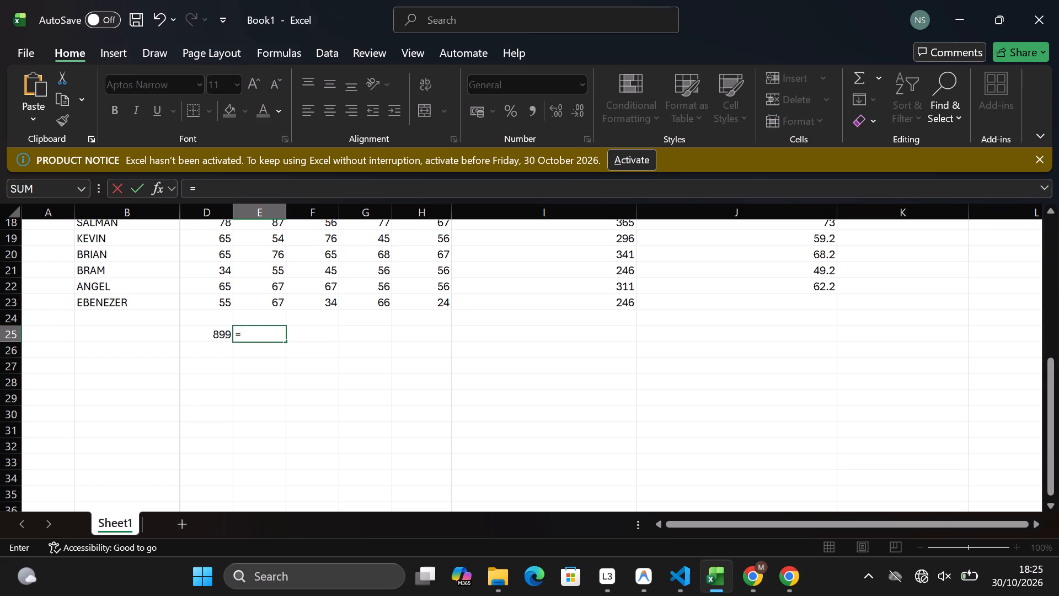
{"action": "type", "text": "SUM"}
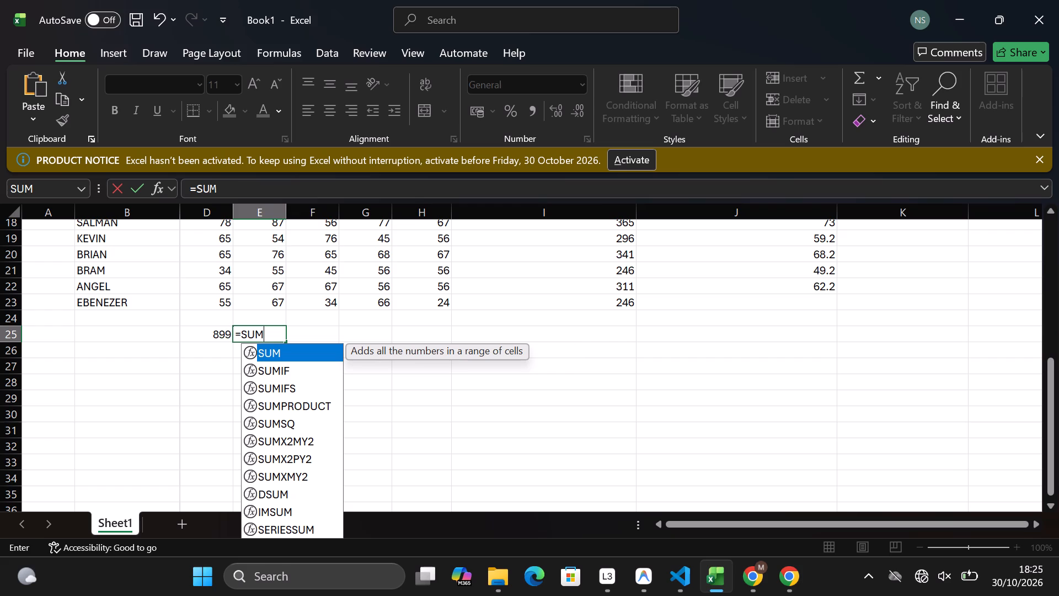
{"action": "key", "text": "shift+parenleft"}
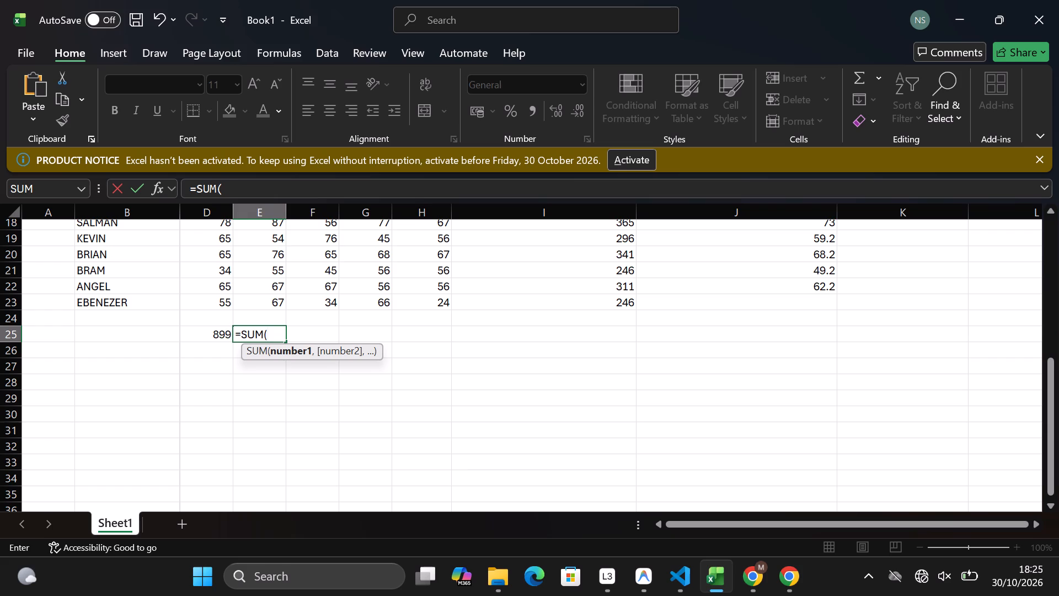
{"action": "type", "text": "E2"}
{"action": "key", "text": "shift+colon"}
{"action": "type", "text": "E23"}
{"action": "key", "text": "shift+parenright"}
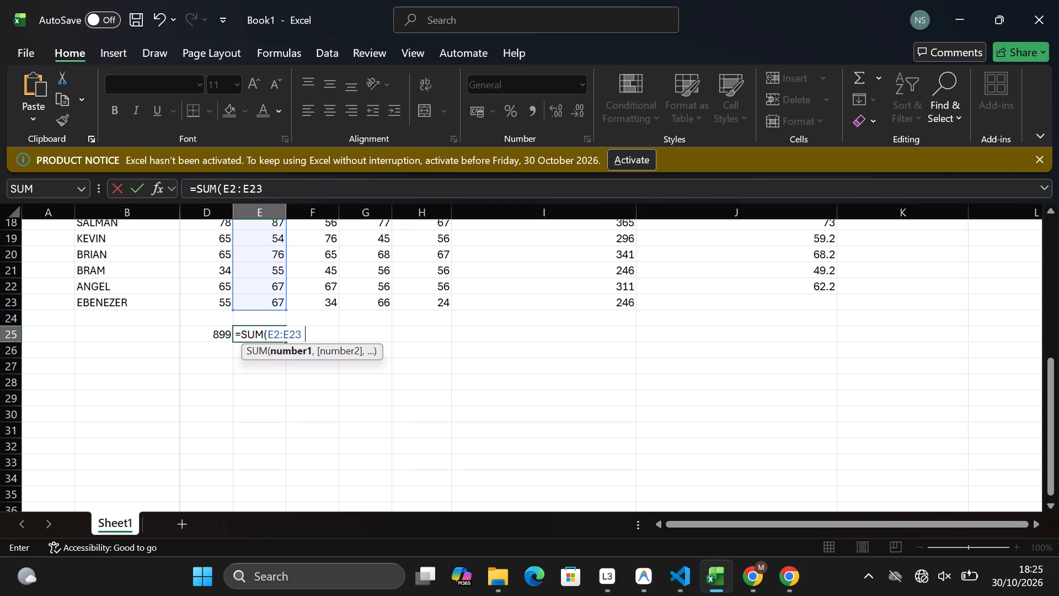
{"action": "key", "text": "Return"}
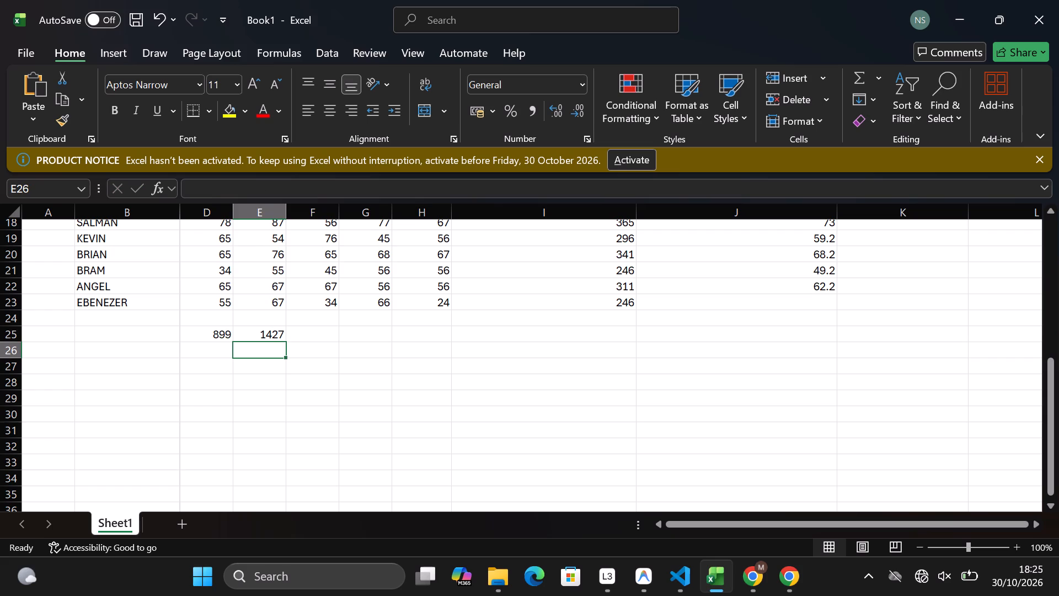
Total the MATH marks in cell F25 with the formula =SUM(F2:F23).
{"action": "left_click", "coordinate": [307, 329]}
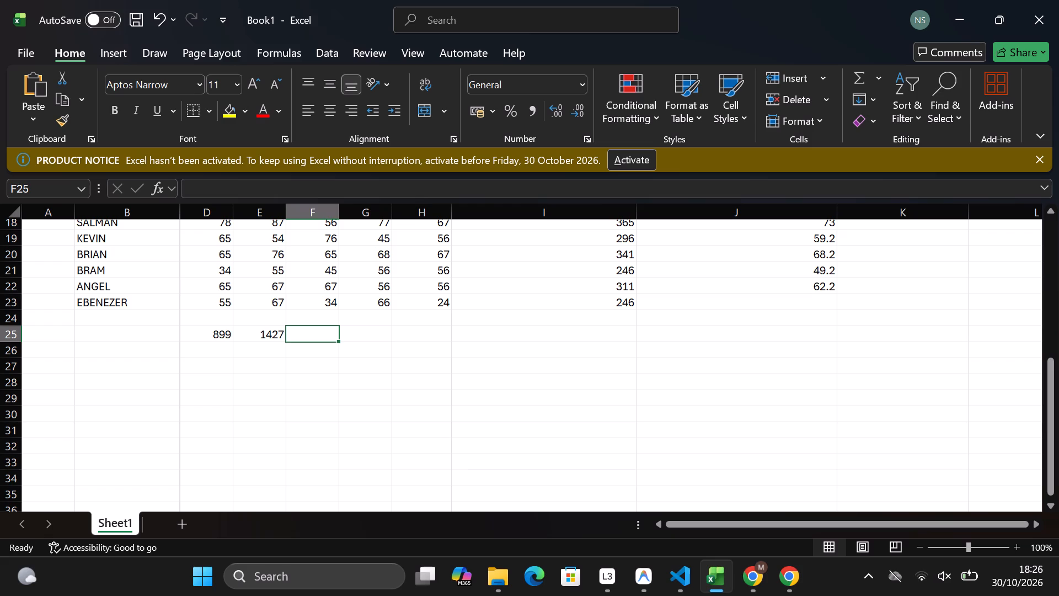
{"action": "key", "text": "equal"}
{"action": "type", "text": "SUM"}
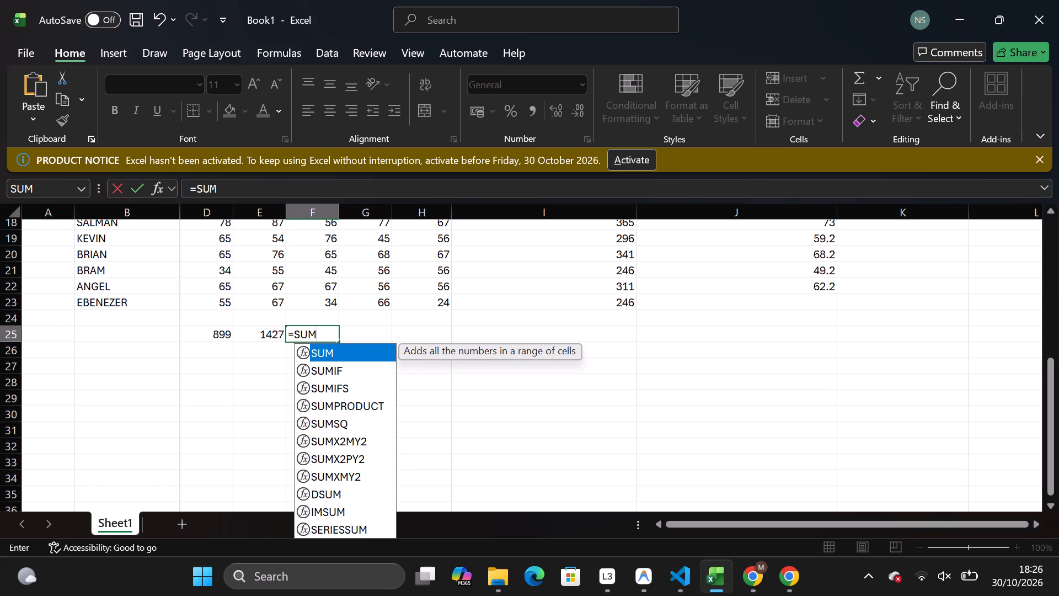
{"action": "key", "text": "shift+parenleft"}
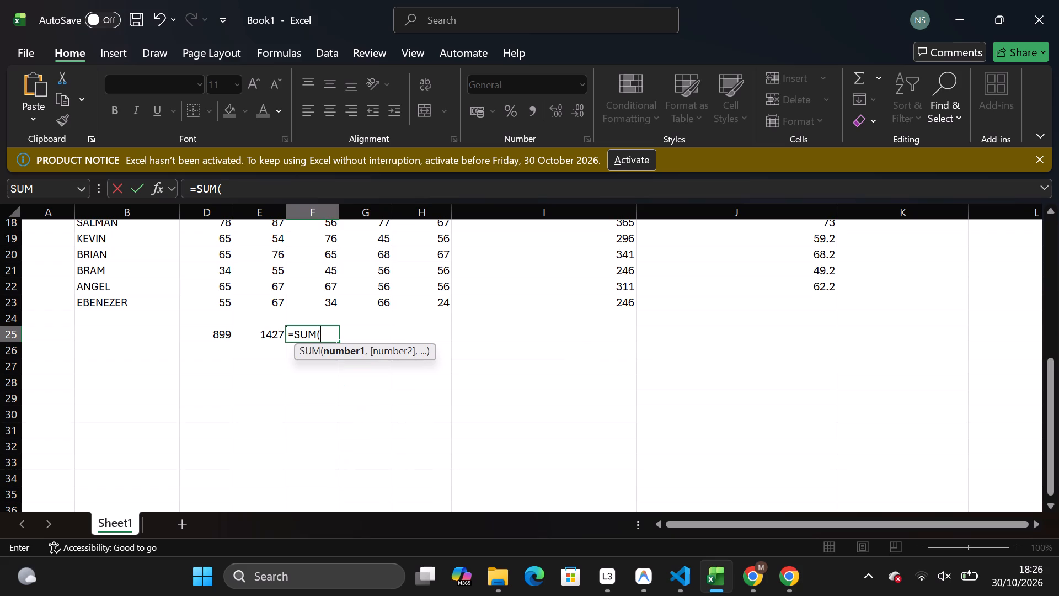
{"action": "type", "text": "F2"}
{"action": "key", "text": "shift+colon"}
{"action": "type", "text": "F23"}
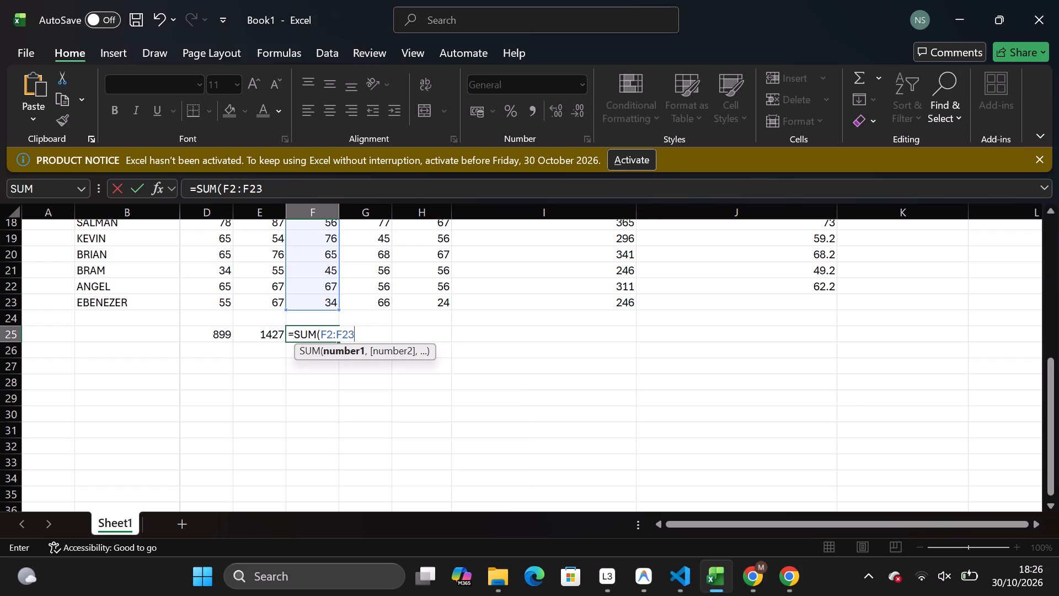
{"action": "key", "text": "shift+parenright"}
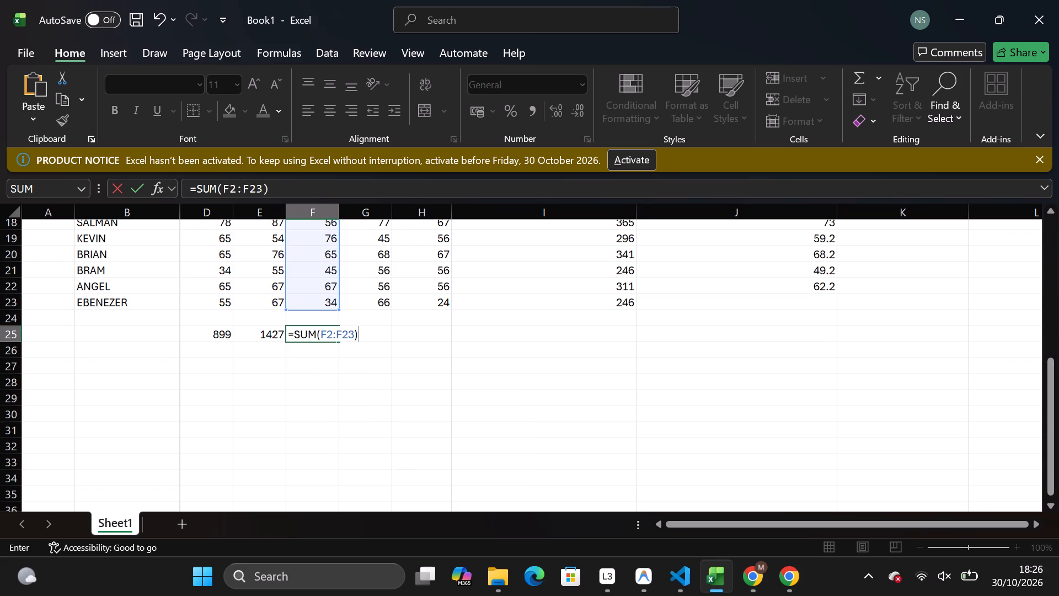
{"action": "key", "text": "Return"}
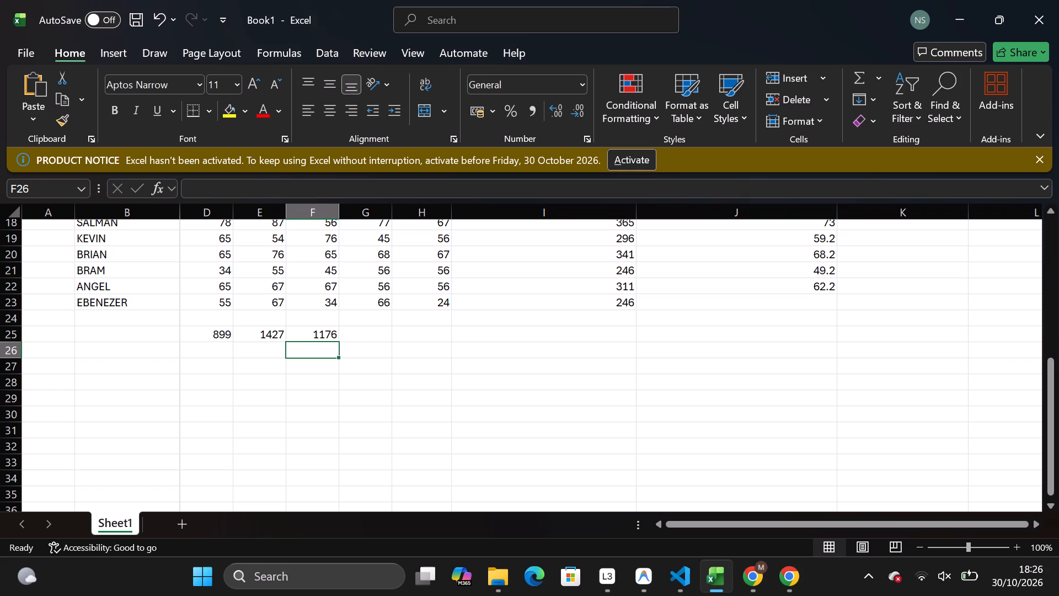
Total the PHYSICS marks in cell G25 with the formula =SUM(G2:G23).
{"action": "left_click", "coordinate": [378, 333]}
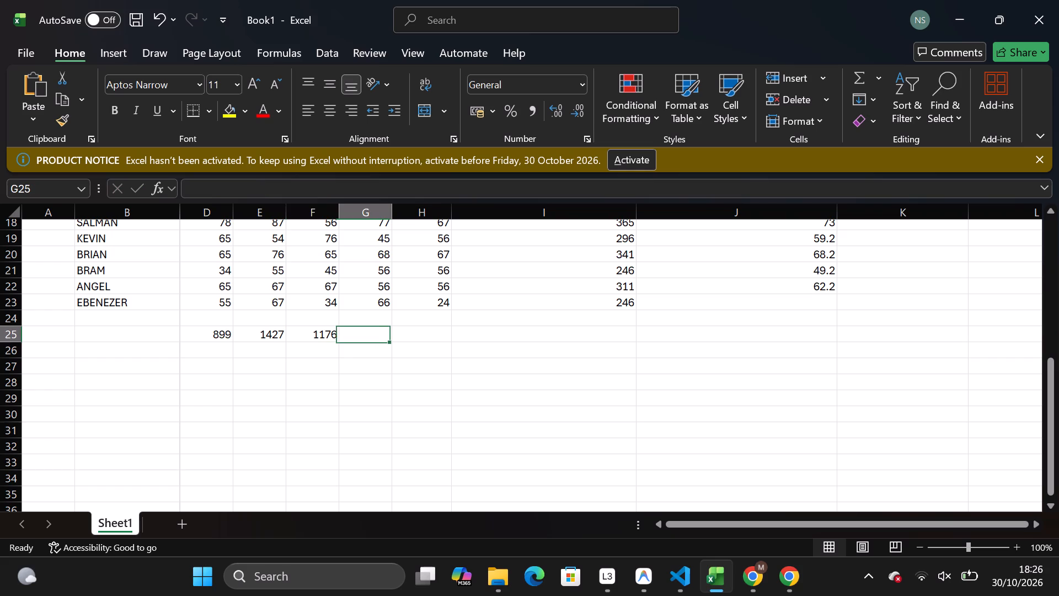
{"action": "key", "text": "equal"}
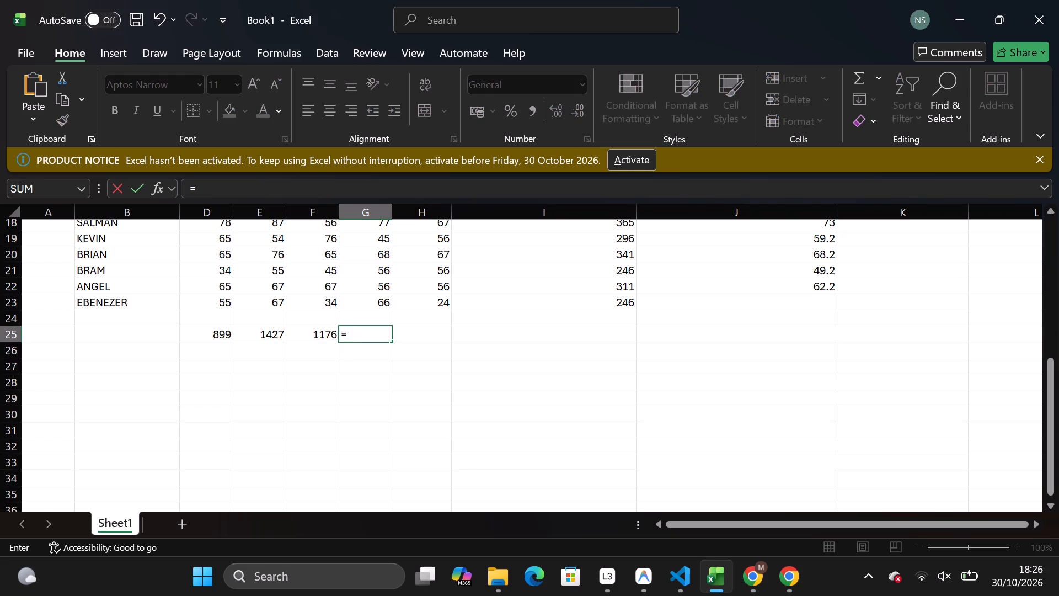
{"action": "type", "text": "SUM"}
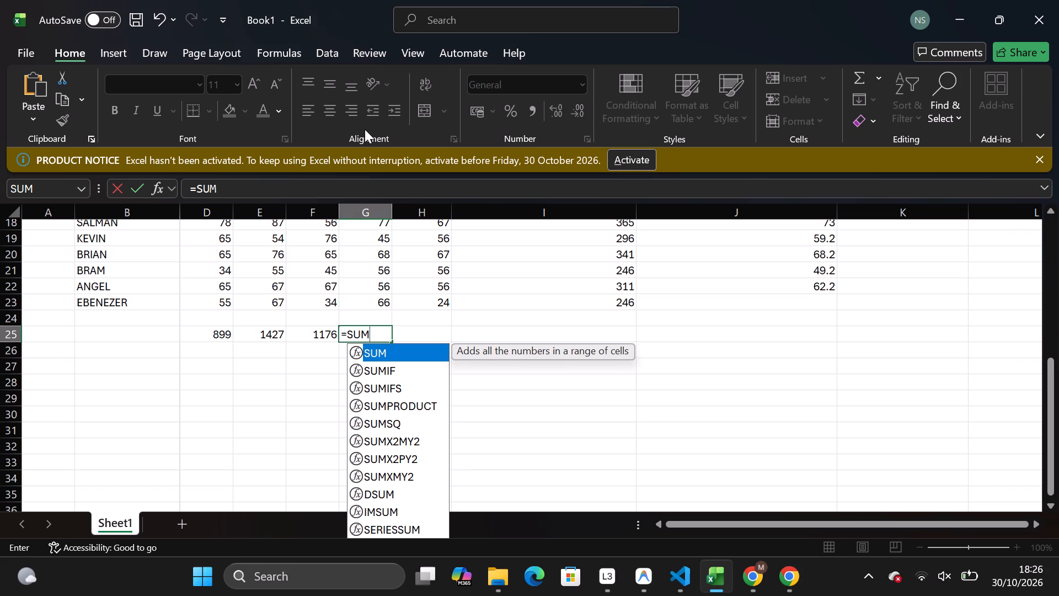
{"action": "key", "text": "shift+F9"}
{"action": "key", "text": "9"}
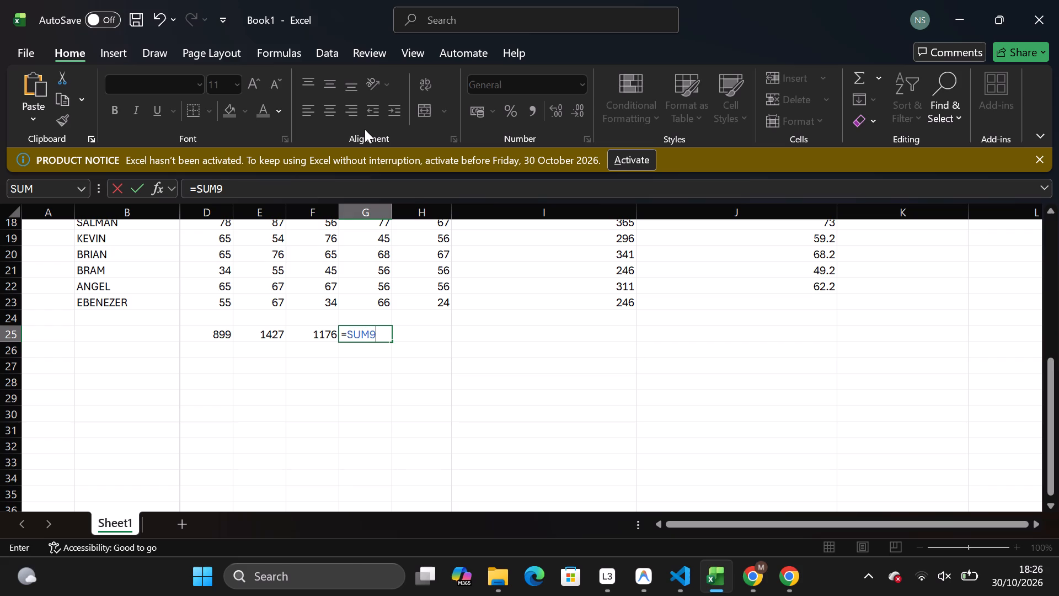
{"action": "key", "text": "BackSpace"}
{"action": "key", "text": "shift+parenleft"}
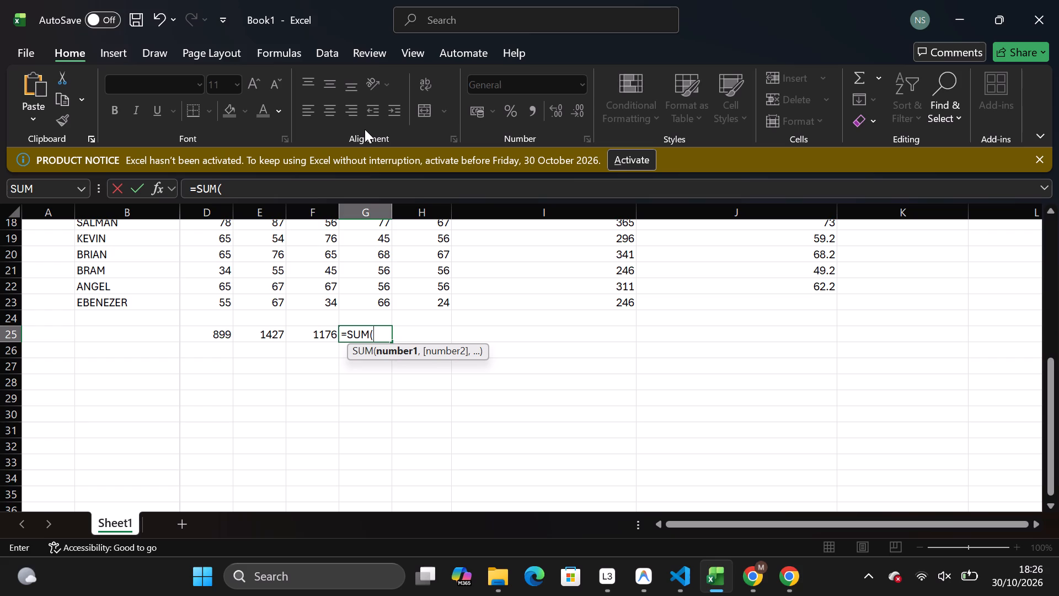
{"action": "type", "text": "G2"}
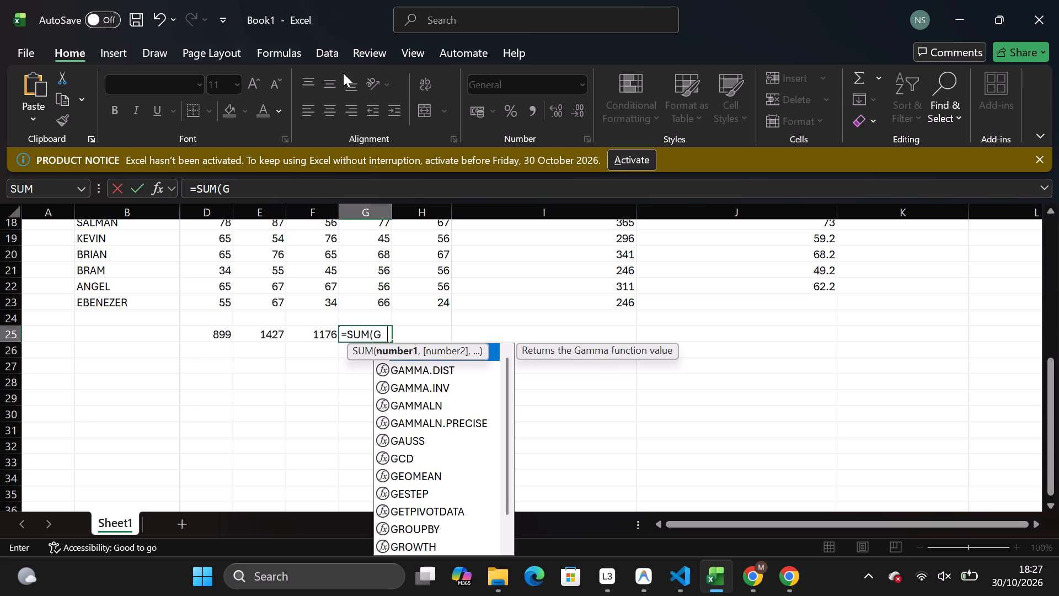
{"action": "key", "text": "shift+colon"}
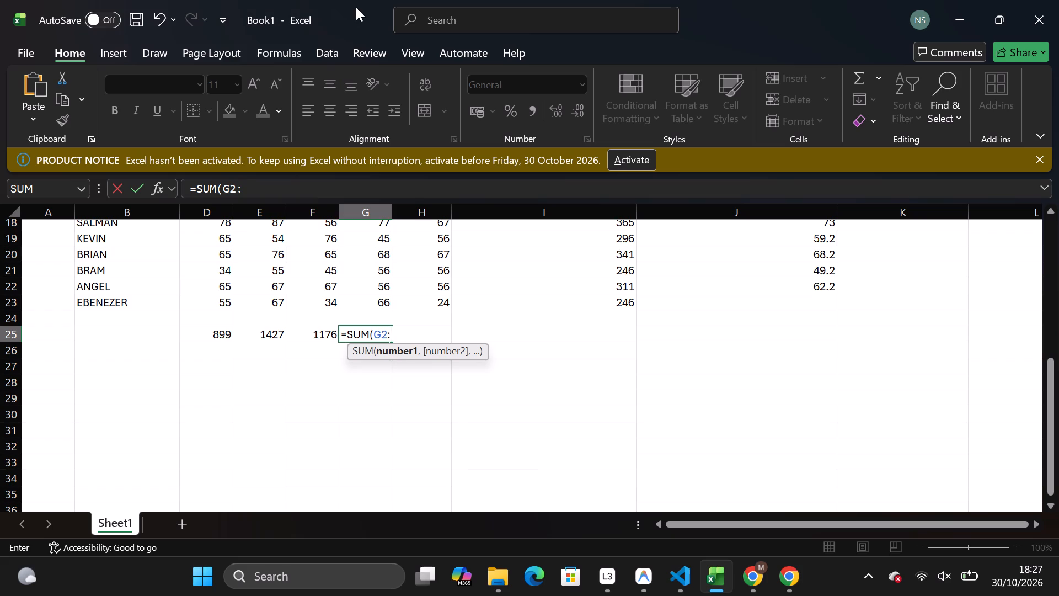
{"action": "type", "text": "G23"}
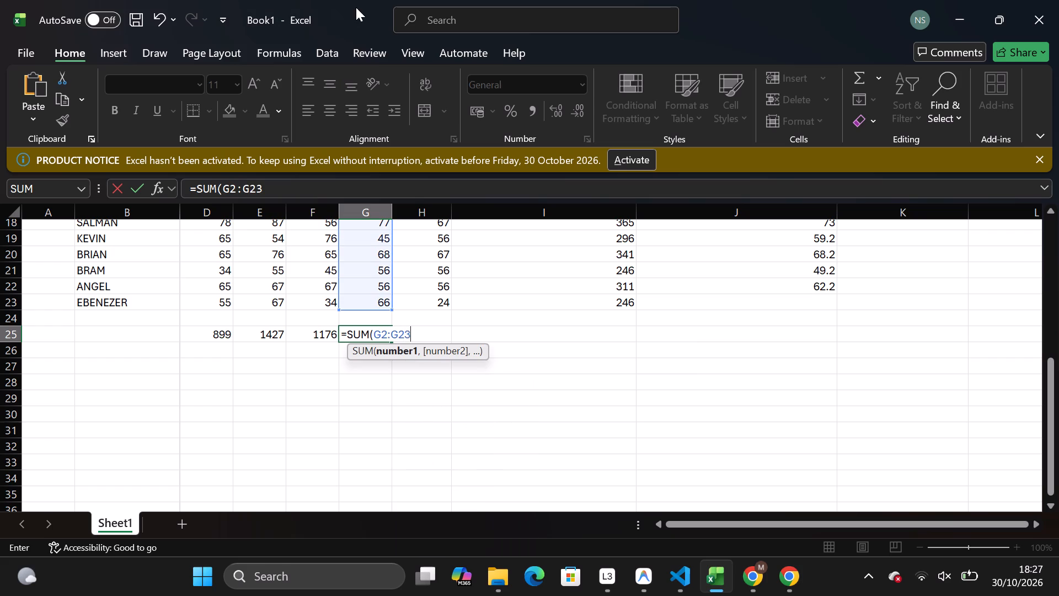
{"action": "key", "text": "shift+parenright"}
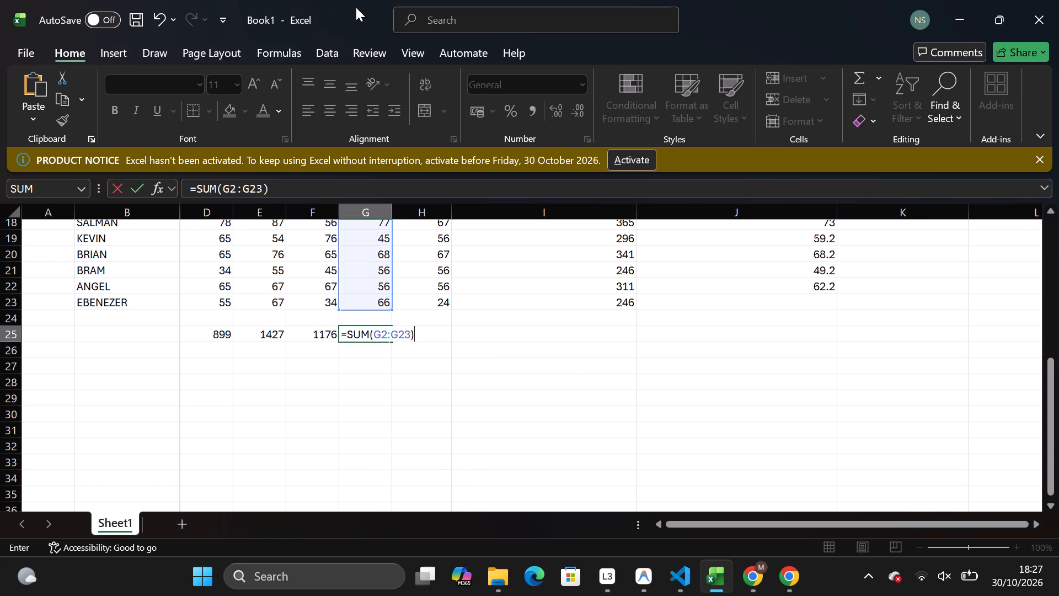
{"action": "key", "text": "Return"}
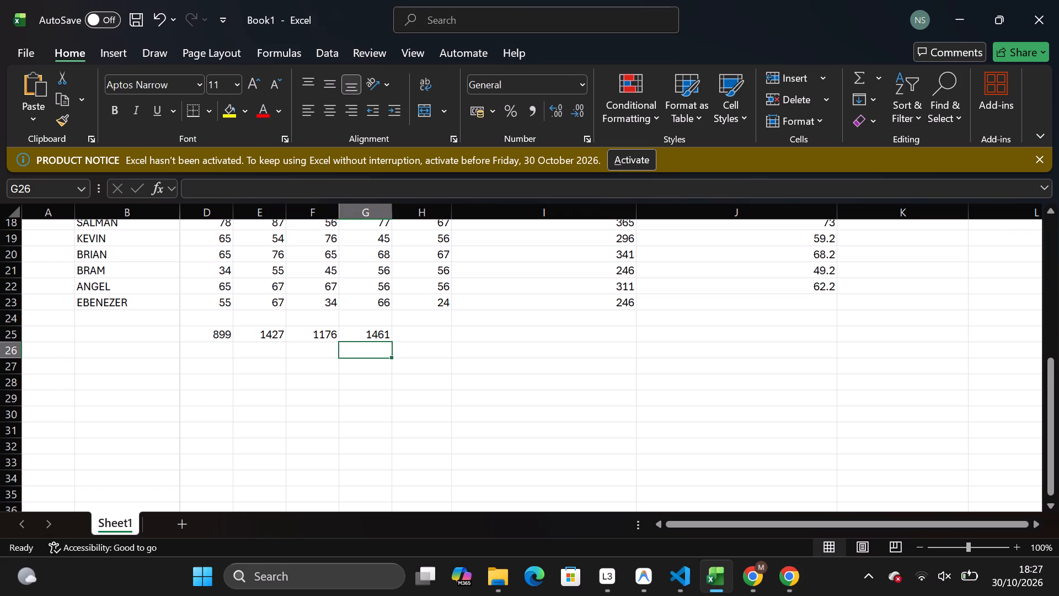
Total the CHEMISTRY marks in cell H25 with the formula =SUM(H2:H23).
{"action": "left_click", "coordinate": [445, 339]}
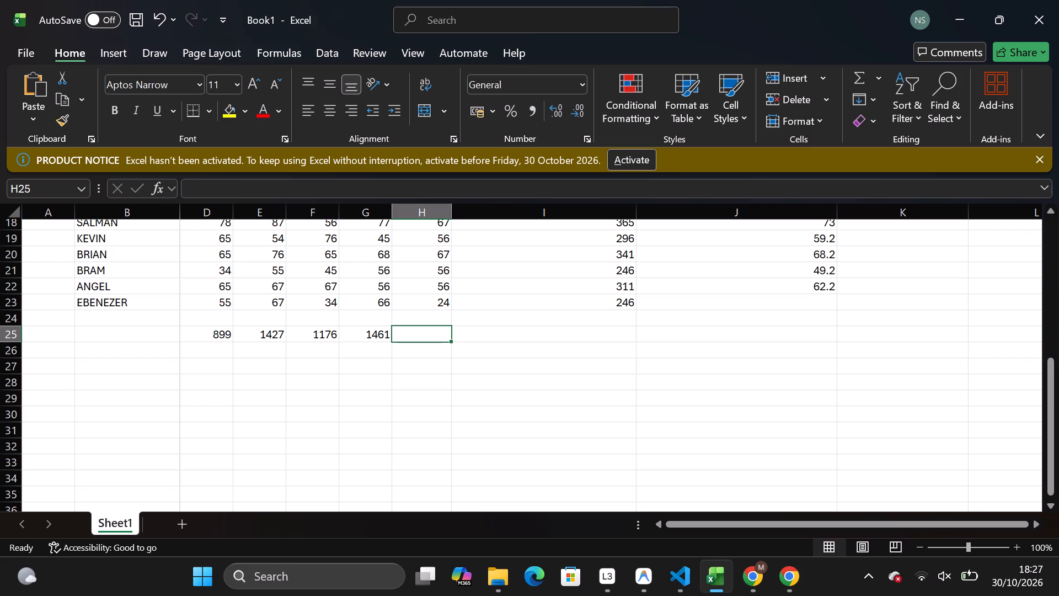
{"action": "key", "text": "equal"}
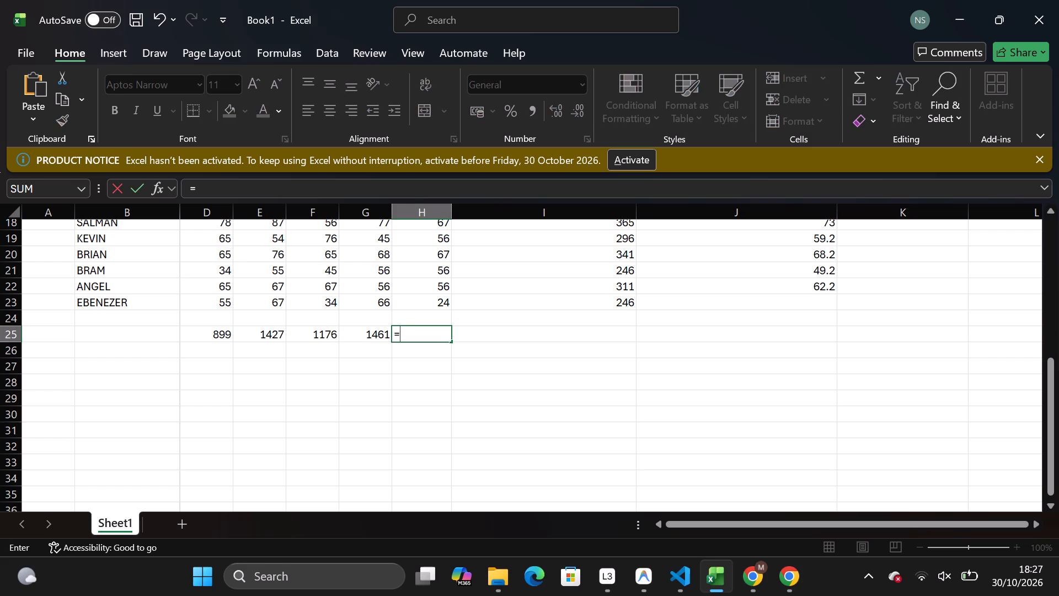
{"action": "type", "text": "SUM"}
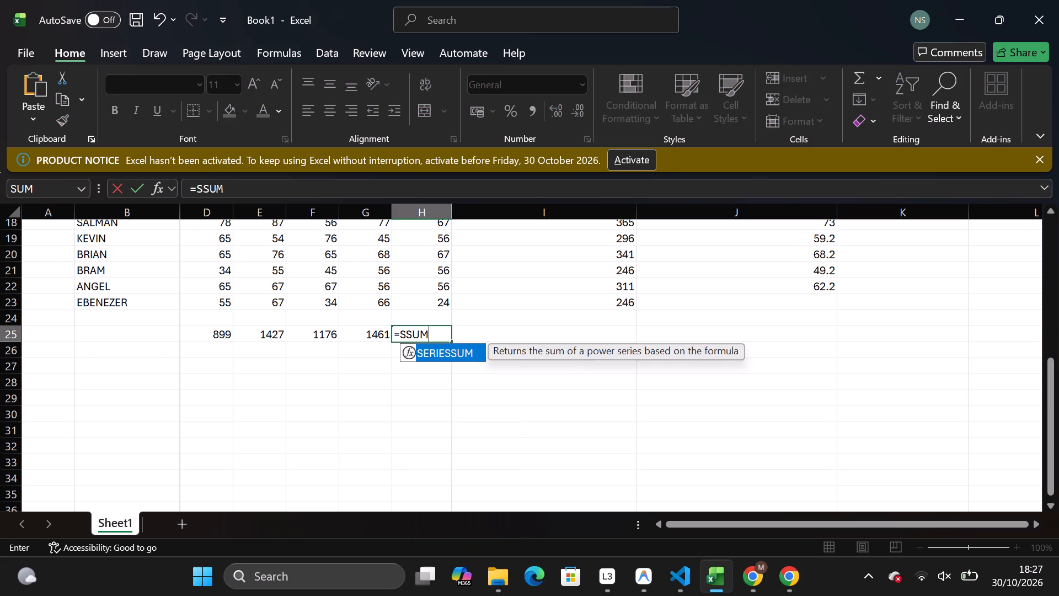
{"action": "key", "text": "BackSpace"}
{"action": "key", "text": "BackSpace"}
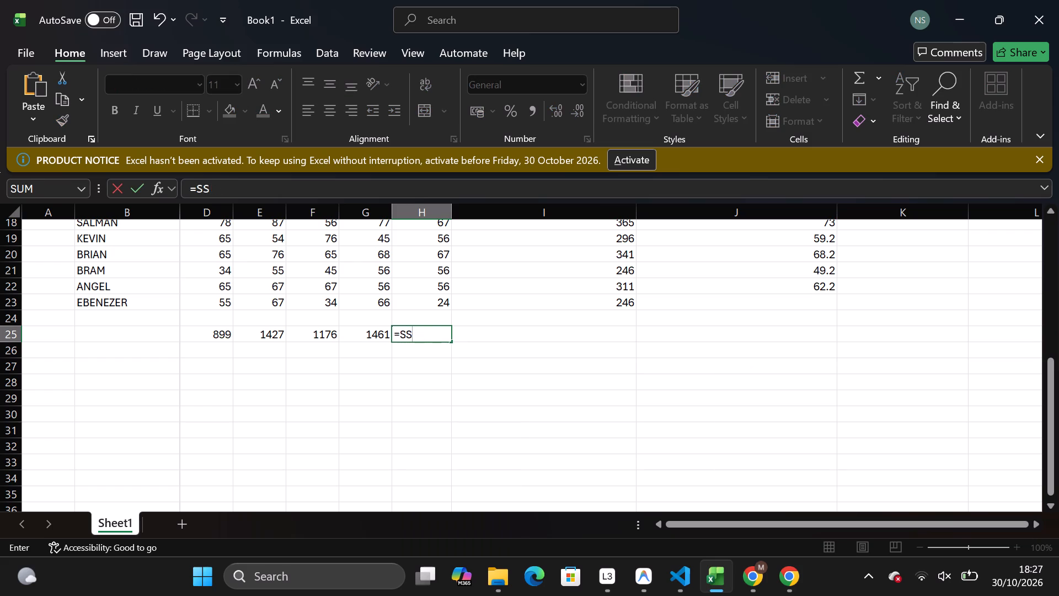
{"action": "key", "text": "BackSpace"}
{"action": "type", "text": "UN"}
{"action": "key", "text": "BackSpace"}
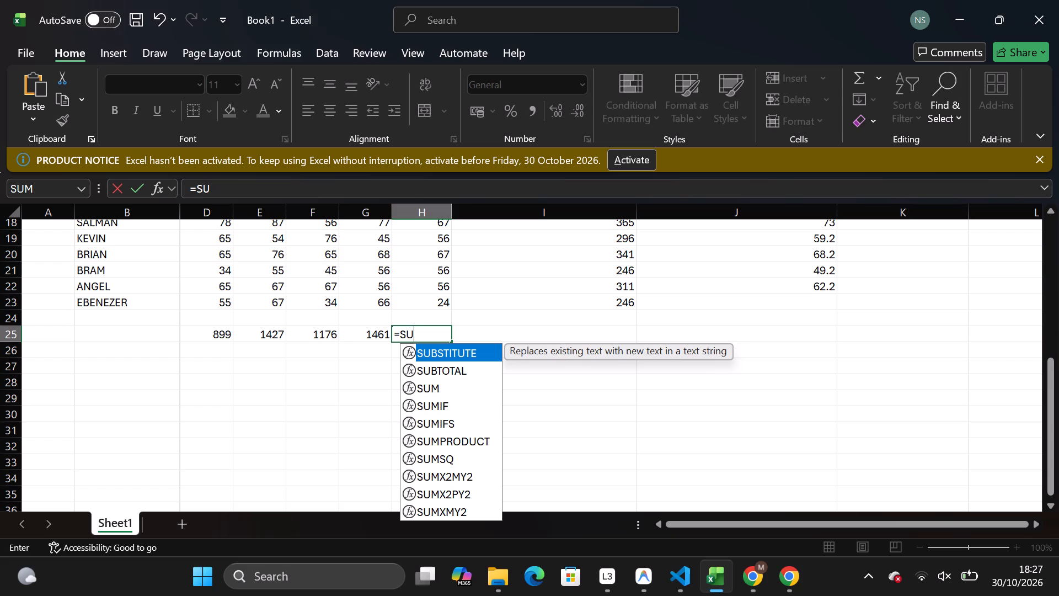
{"action": "key", "text": "m"}
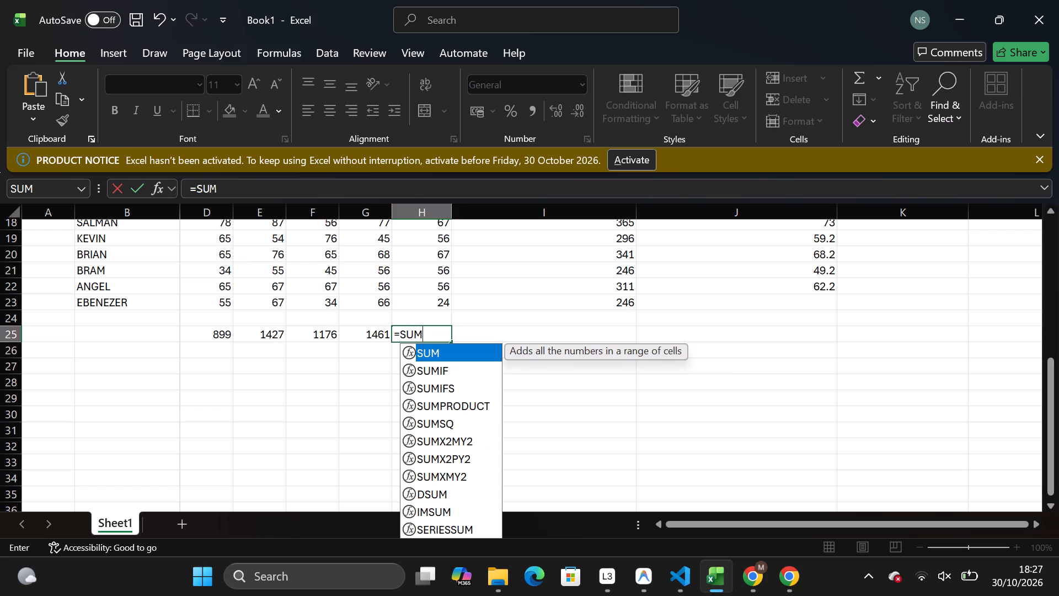
{"action": "key", "text": "shift+parenleft"}
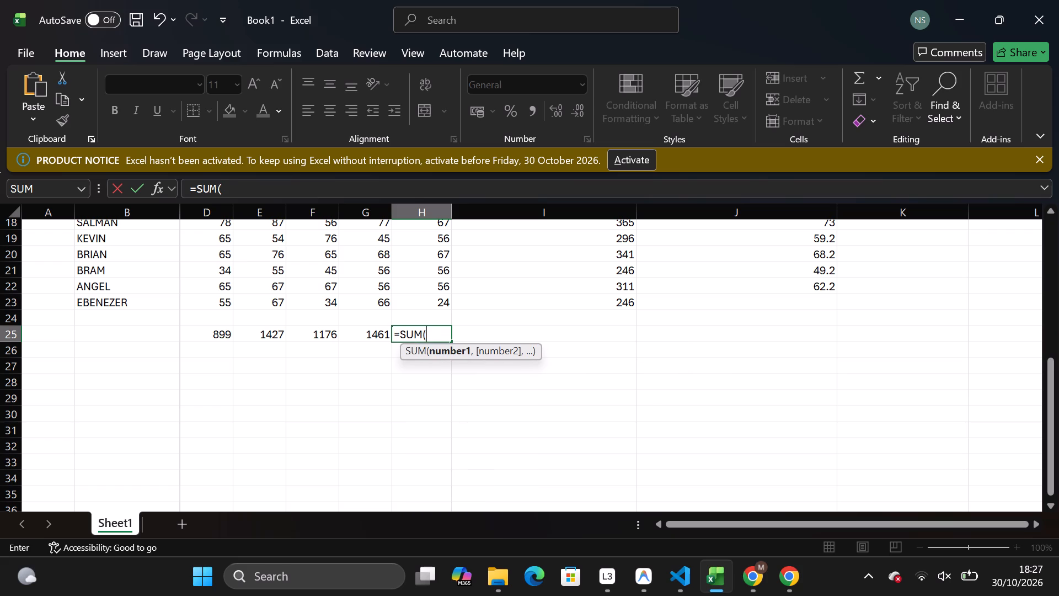
{"action": "left_click", "coordinate": [64, 213]}
{"action": "key", "text": "h"}
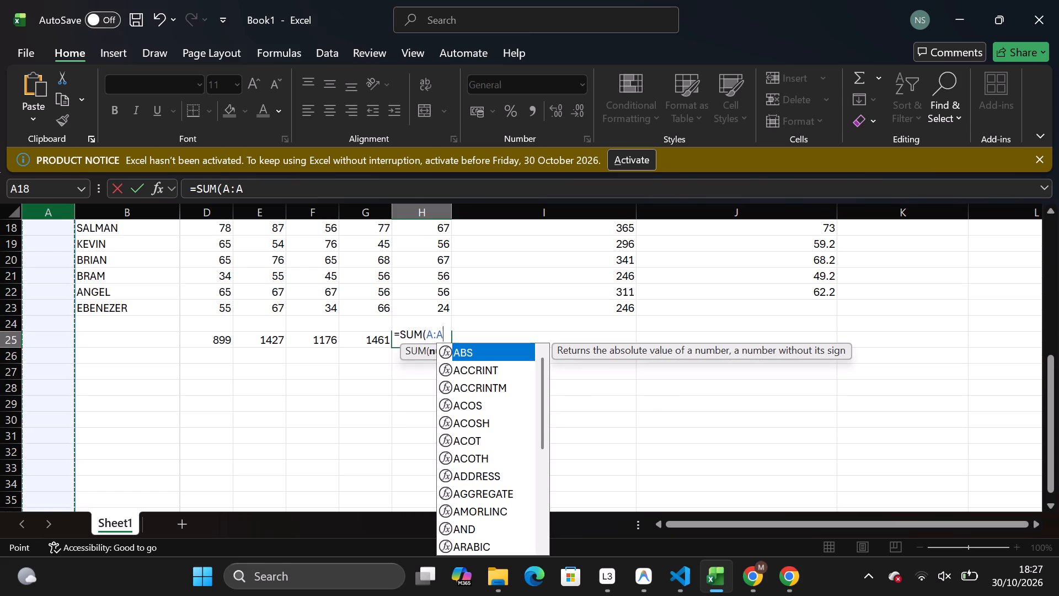
{"action": "key", "text": "2"}
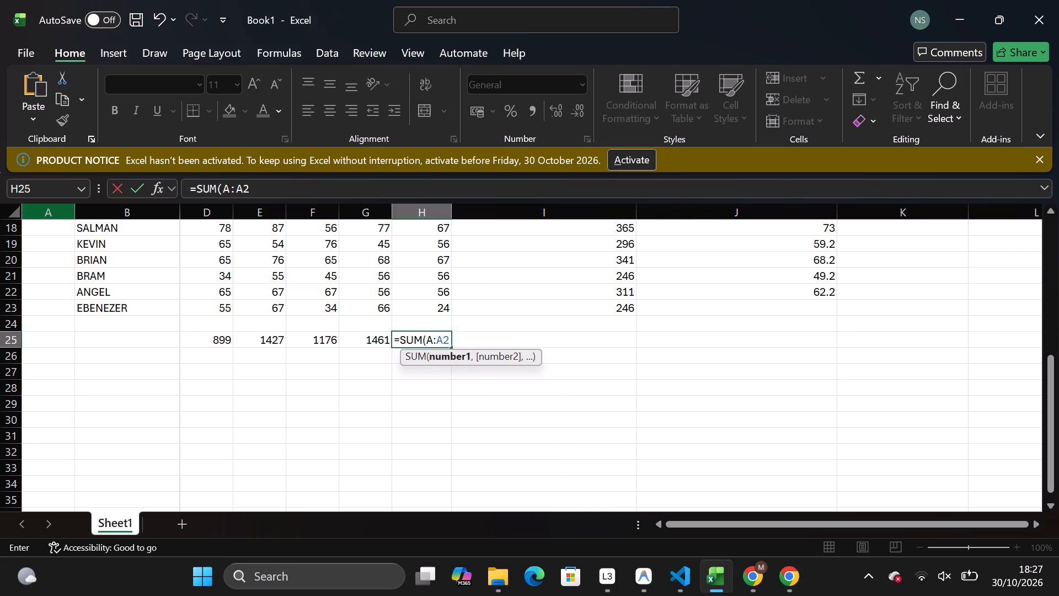
{"action": "key", "text": "BackSpace"}
{"action": "key", "text": "BackSpace"}
{"action": "key", "text": "BackSpace"}
{"action": "key", "text": "BackSpace"}
{"action": "type", "text": "H2"}
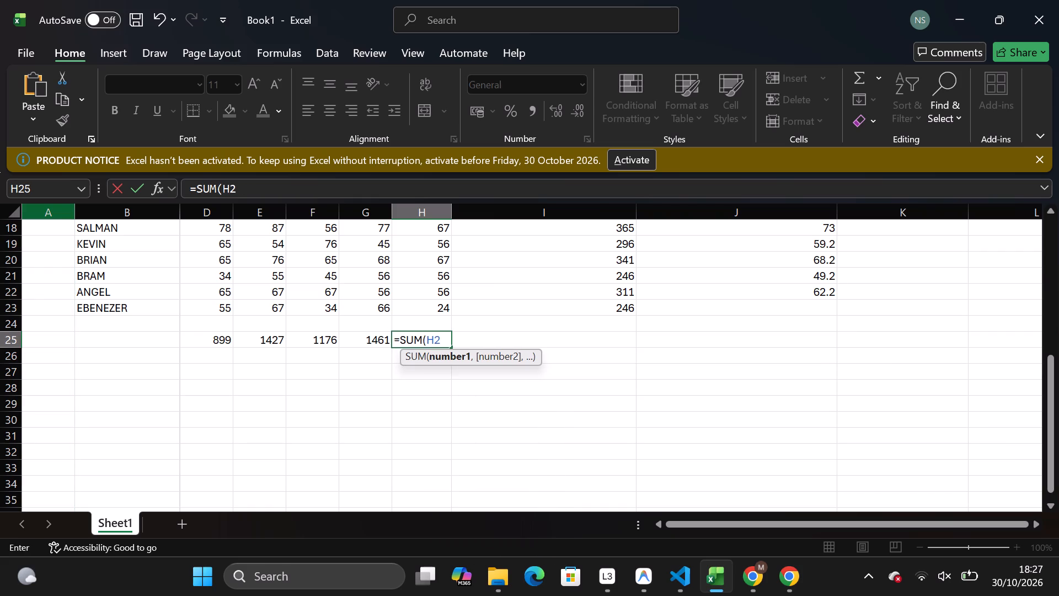
{"action": "key", "text": "shift+colon"}
{"action": "scroll", "coordinate": [0, 177], "scroll_direction": "left", "scroll_amount": 2}
{"action": "type", "text": "H23"}
{"action": "key", "text": "shift+parenright"}
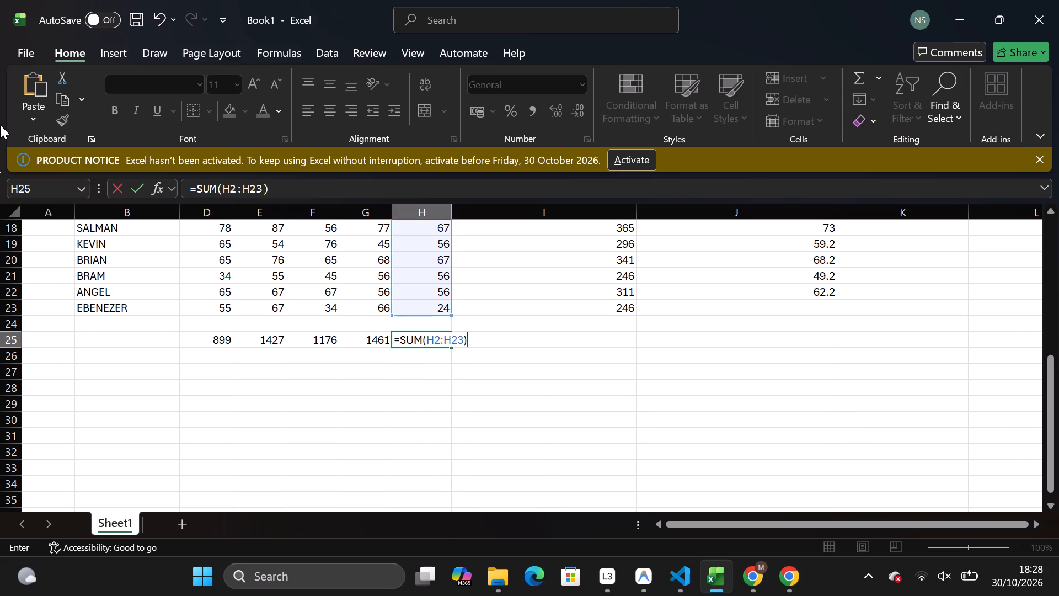
{"action": "key", "text": "Return"}
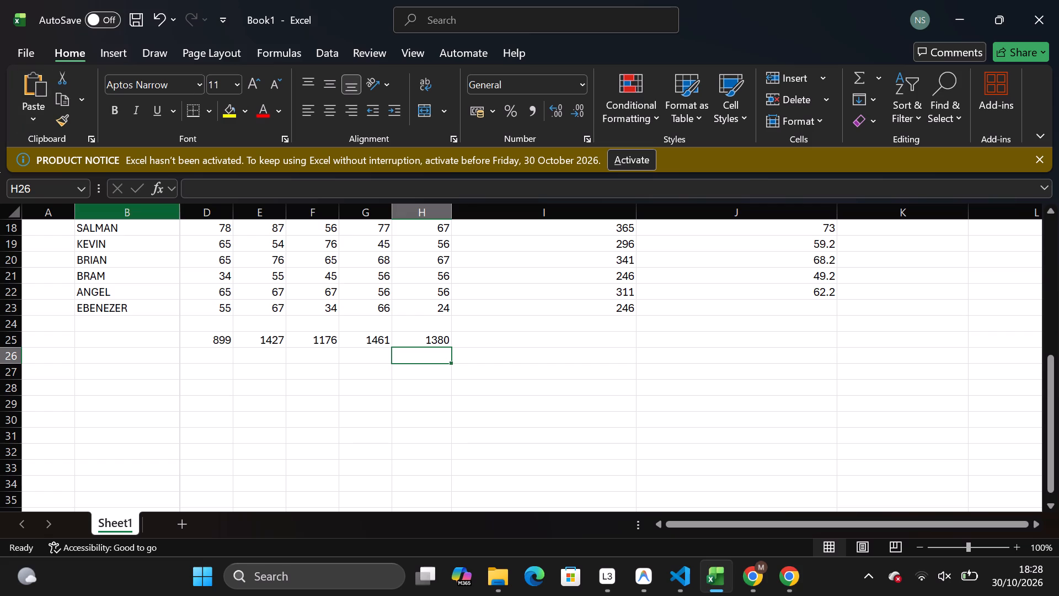
Enter the grade C+ for SHIRLEY in cell K12 of the GRADE column.
{"action": "left_click", "coordinate": [614, 339]}
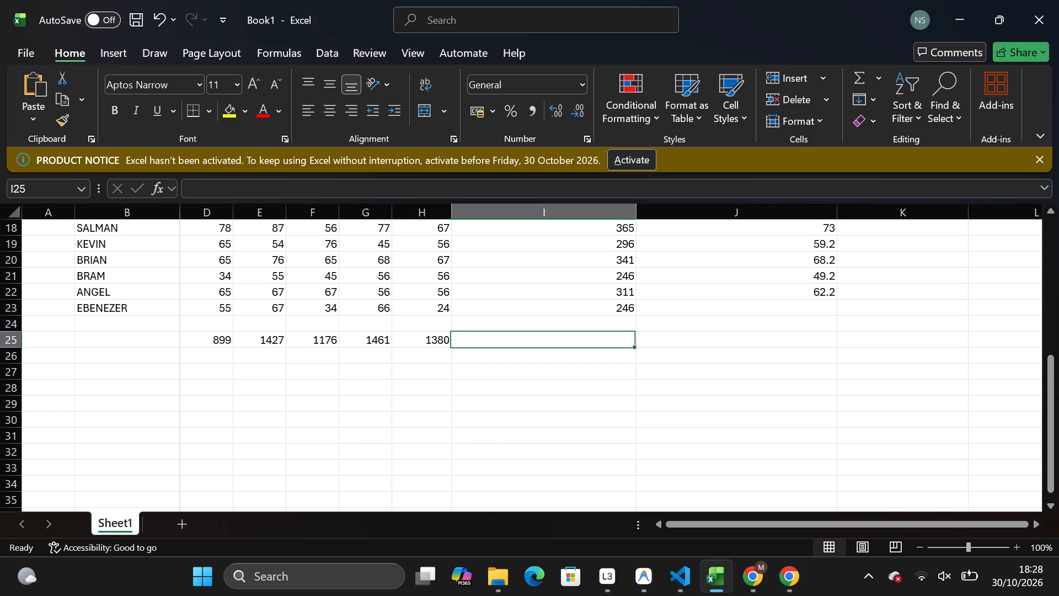
{"action": "scroll", "coordinate": [581, 272], "scroll_direction": "up", "scroll_amount": 6}
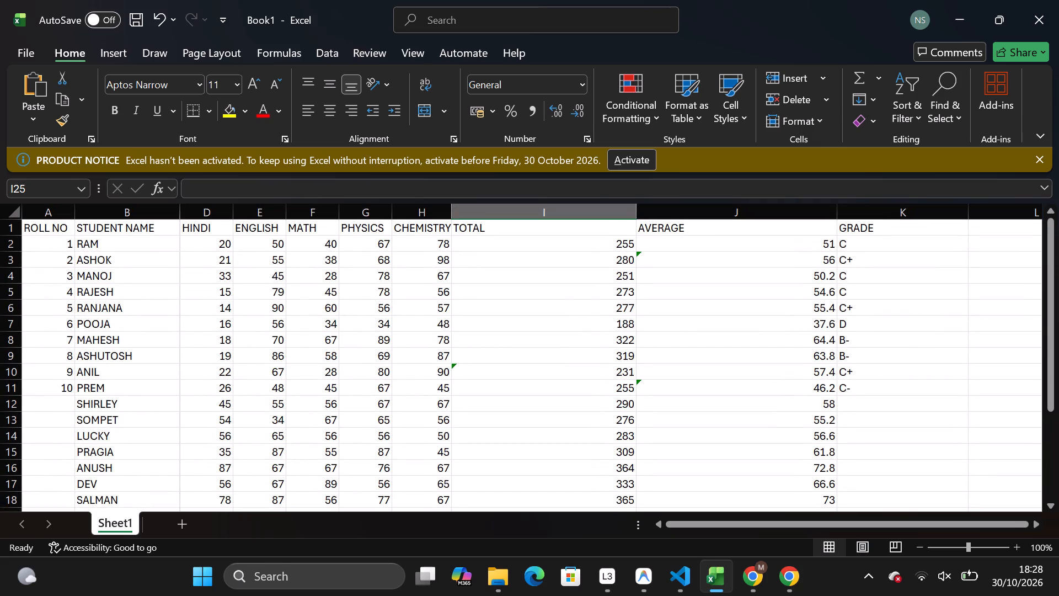
{"action": "scroll", "coordinate": [581, 272], "scroll_direction": "down", "scroll_amount": 3}
{"action": "scroll", "coordinate": [581, 272], "scroll_direction": "up", "scroll_amount": 3}
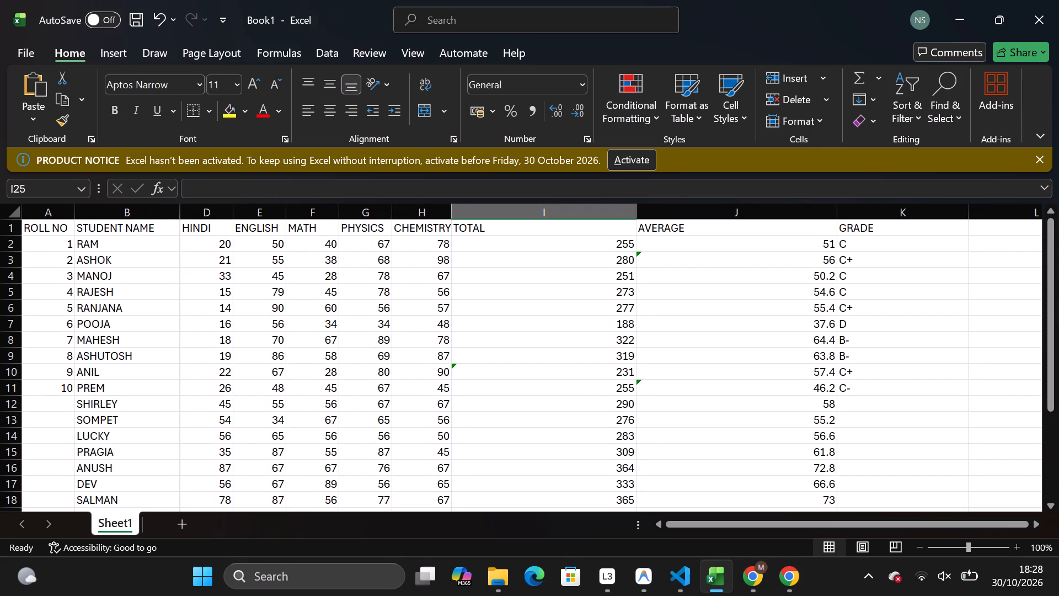
{"action": "scroll", "coordinate": [656, 363], "scroll_direction": "down", "scroll_amount": 2}
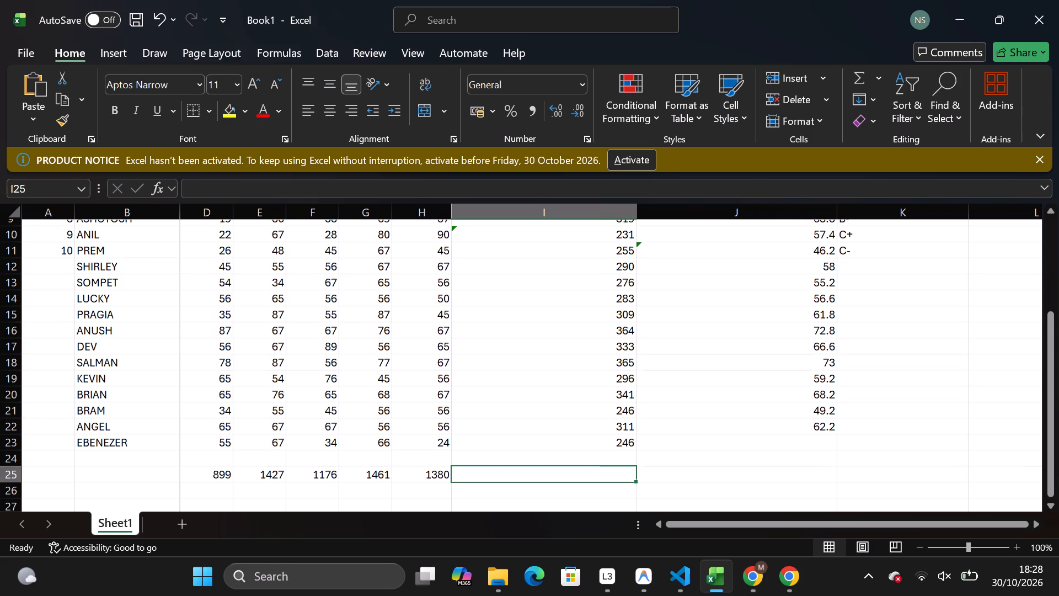
{"action": "left_click", "coordinate": [843, 263]}
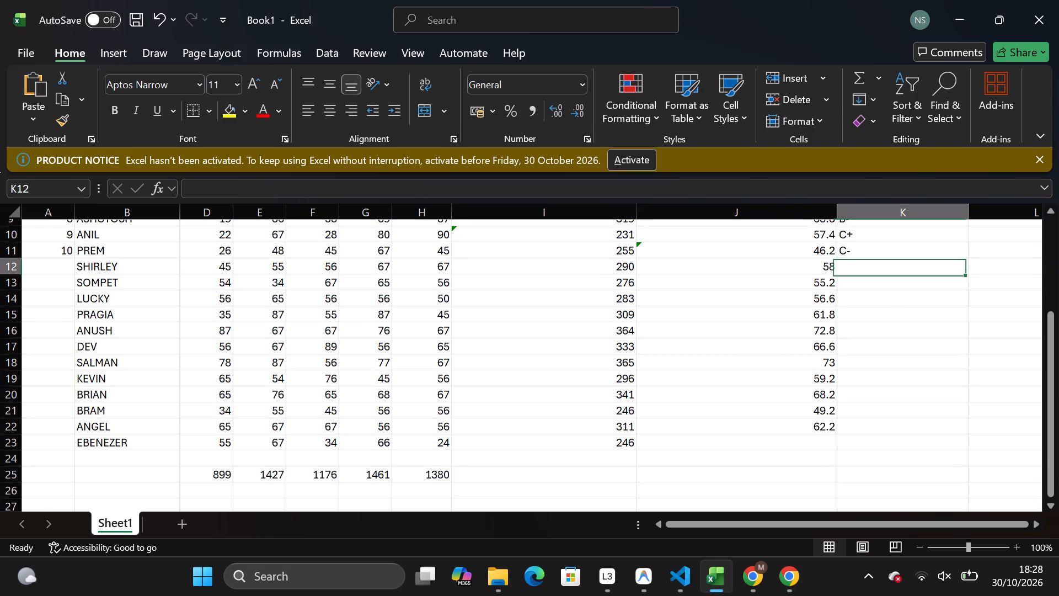
{"action": "left_click", "coordinate": [843, 263]}
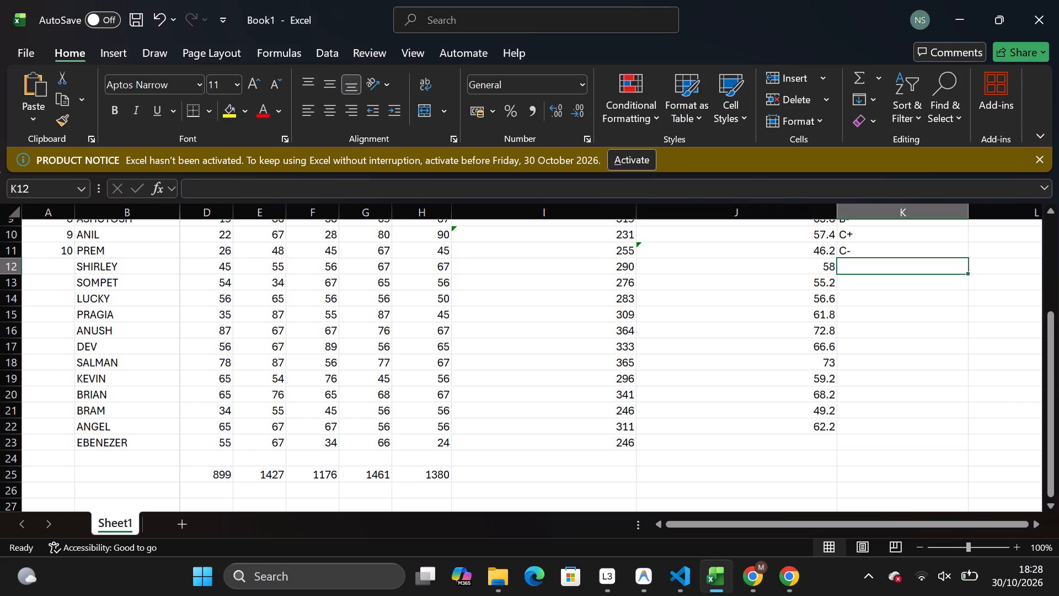
{"action": "key", "text": "c"}
{"action": "key", "text": "equal"}
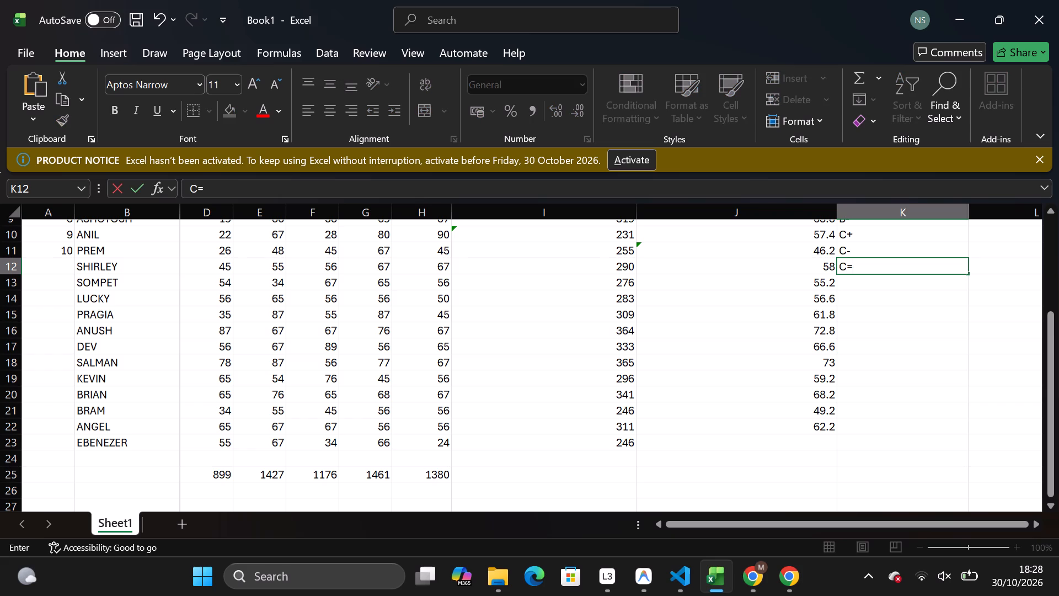
{"action": "key", "text": "BackSpace"}
{"action": "key", "text": "shift+plus"}
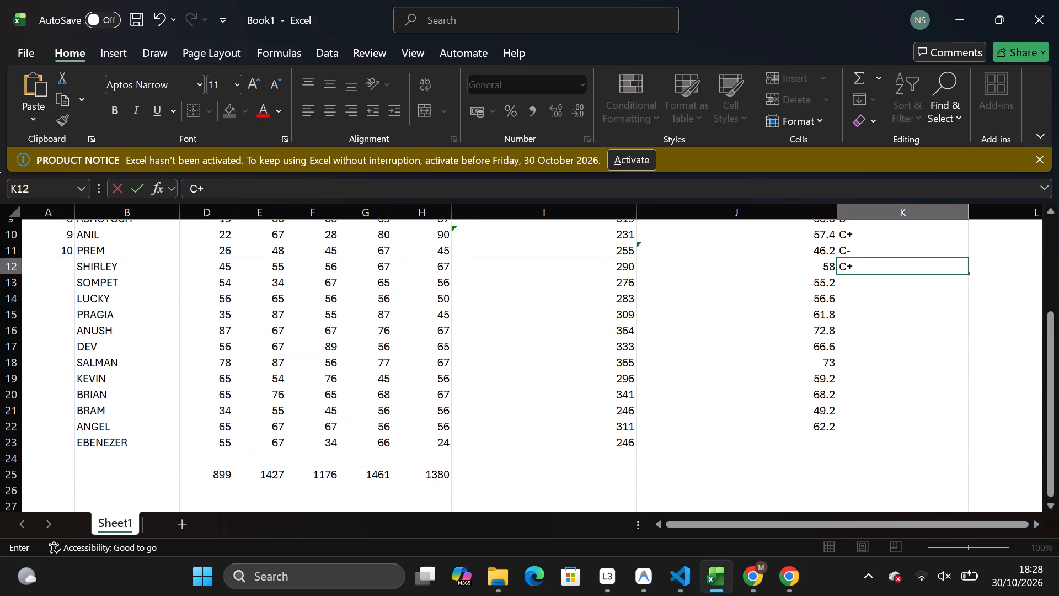
{"action": "left_click", "coordinate": [848, 290]}
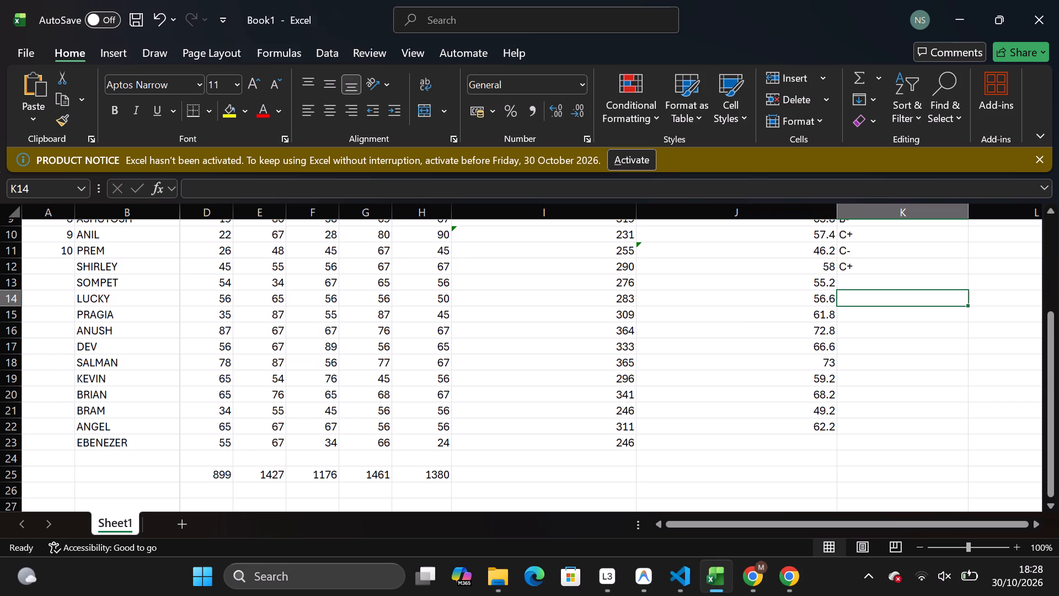
Enter the grade C+ for both SOMPET and LUCKY in cells K13 and K14 of the GRADE column.
{"action": "left_click", "coordinate": [844, 279]}
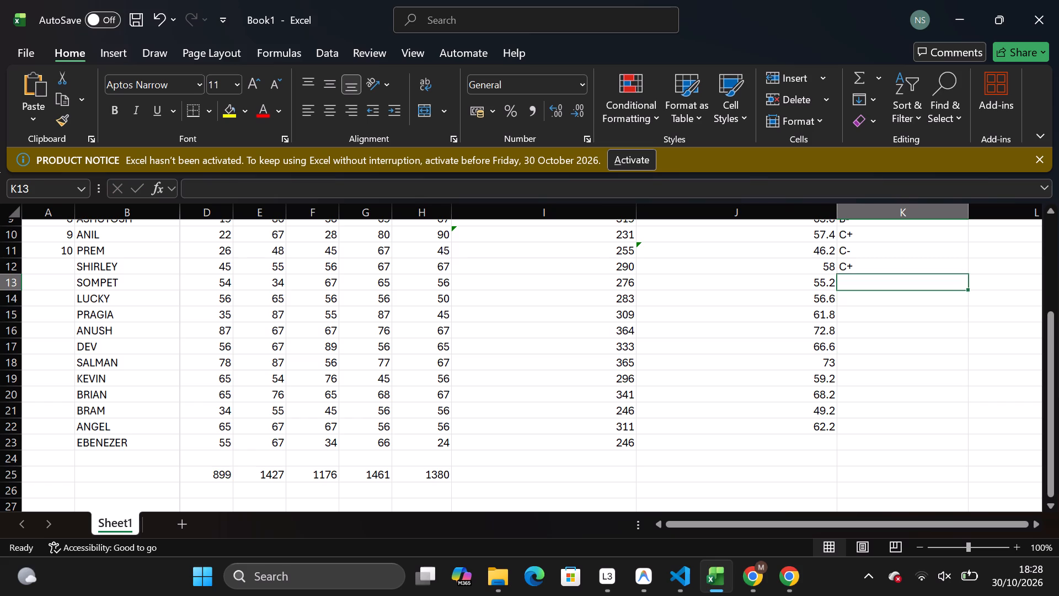
{"action": "key", "text": "c"}
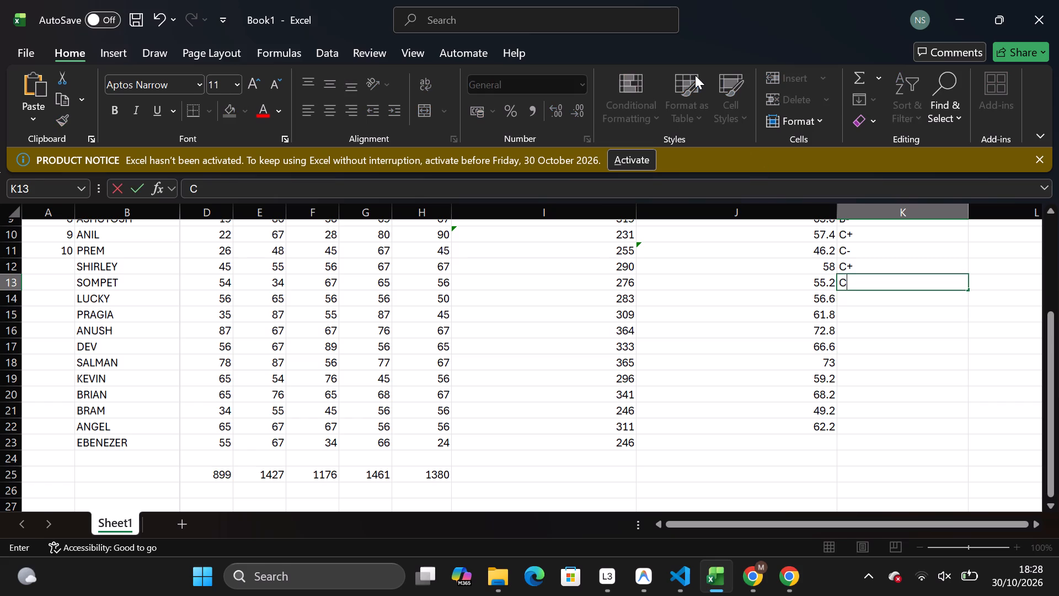
{"action": "key", "text": "shift+plus"}
{"action": "left_click", "coordinate": [849, 294]}
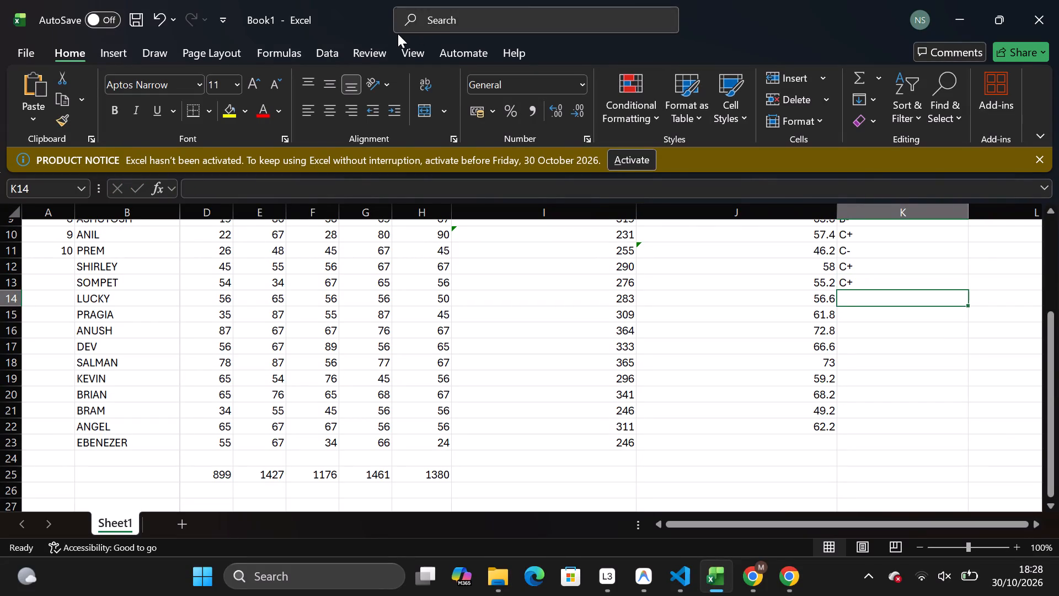
{"action": "key", "text": "c"}
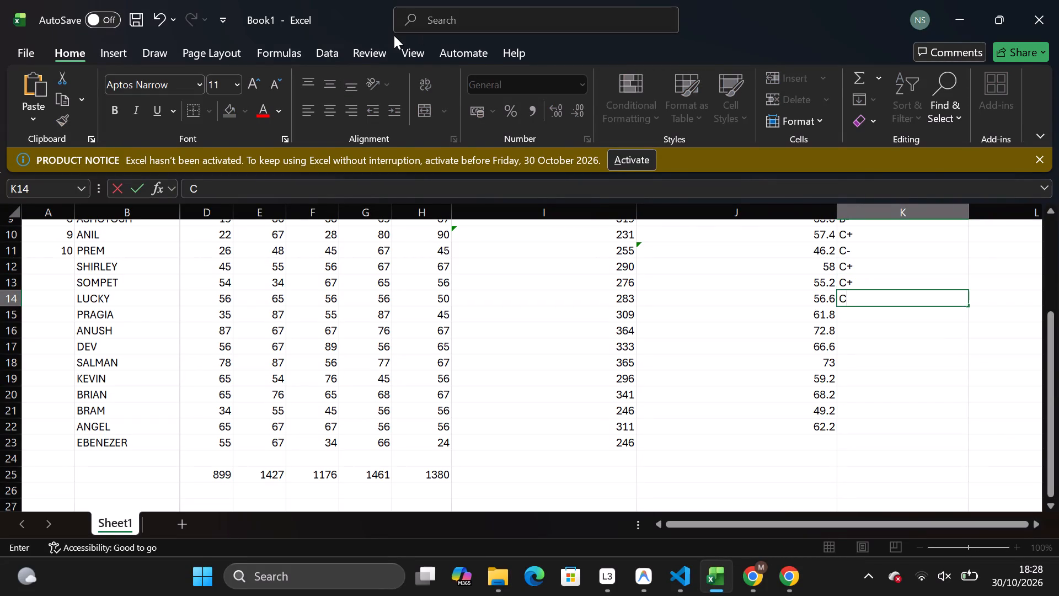
{"action": "key", "text": "shift+plus"}
Enter the grade B- for PRAGIA in cell K15 of the GRADE column.
{"action": "left_click", "coordinate": [855, 317]}
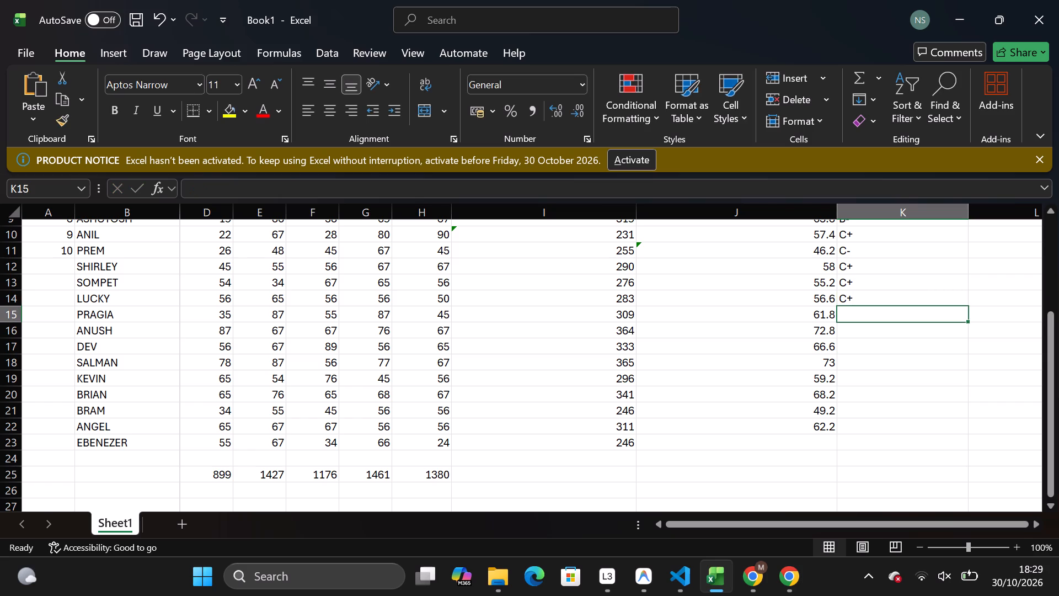
{"action": "key", "text": "b"}
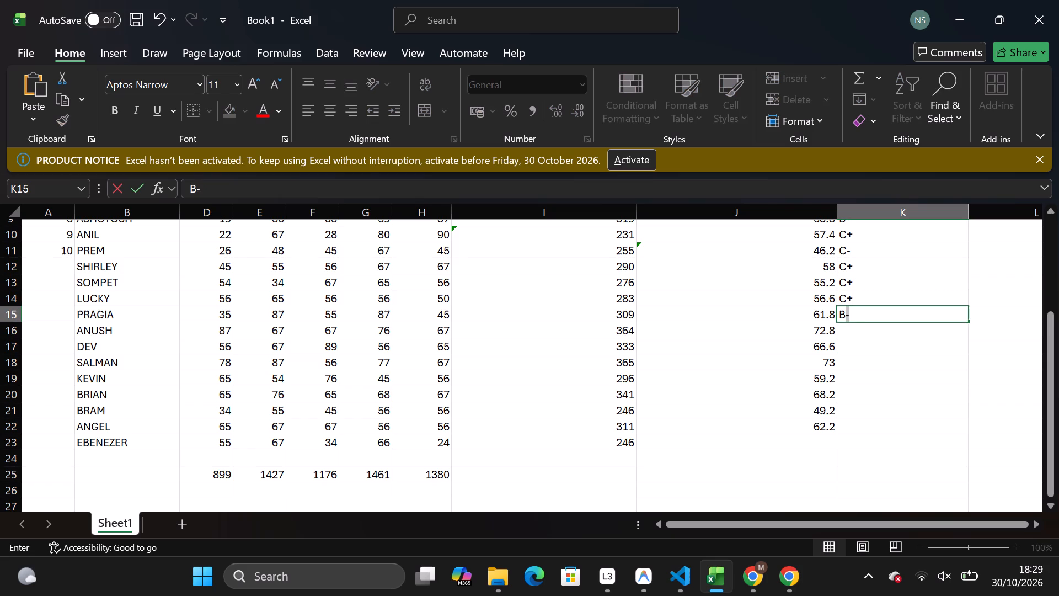
{"action": "key", "text": "minus"}
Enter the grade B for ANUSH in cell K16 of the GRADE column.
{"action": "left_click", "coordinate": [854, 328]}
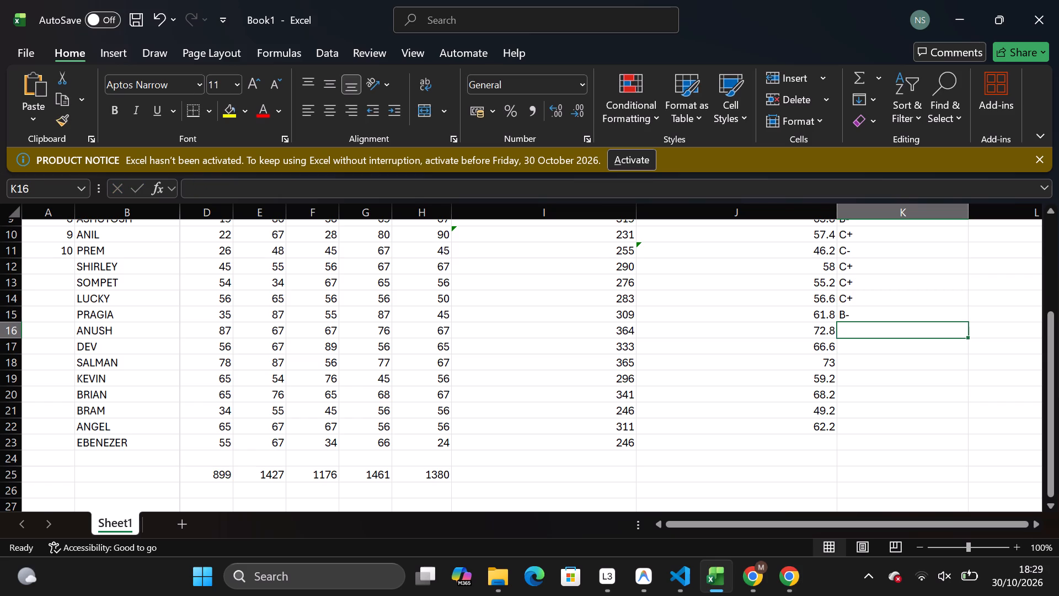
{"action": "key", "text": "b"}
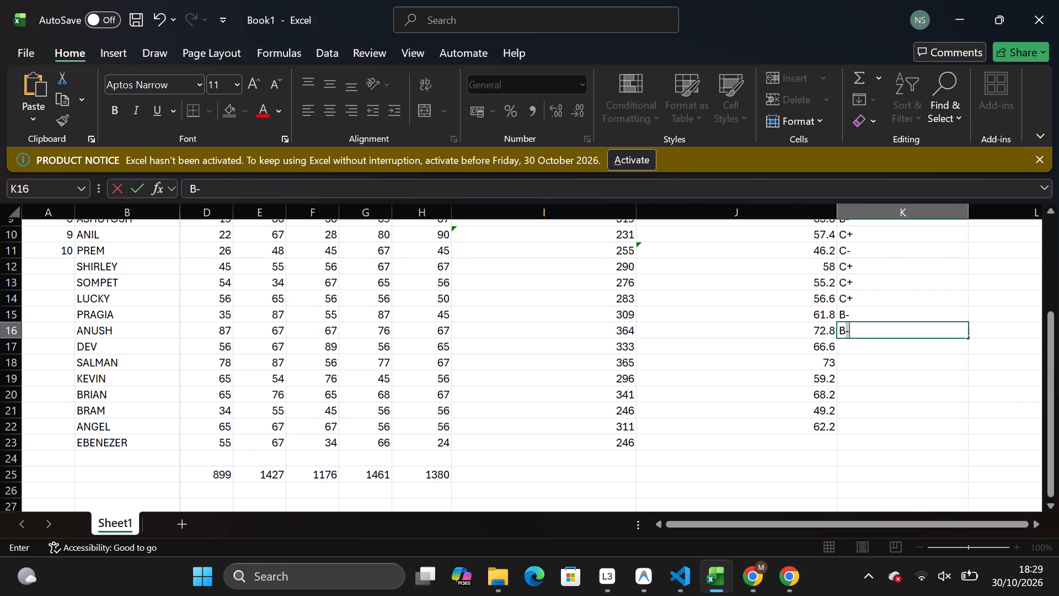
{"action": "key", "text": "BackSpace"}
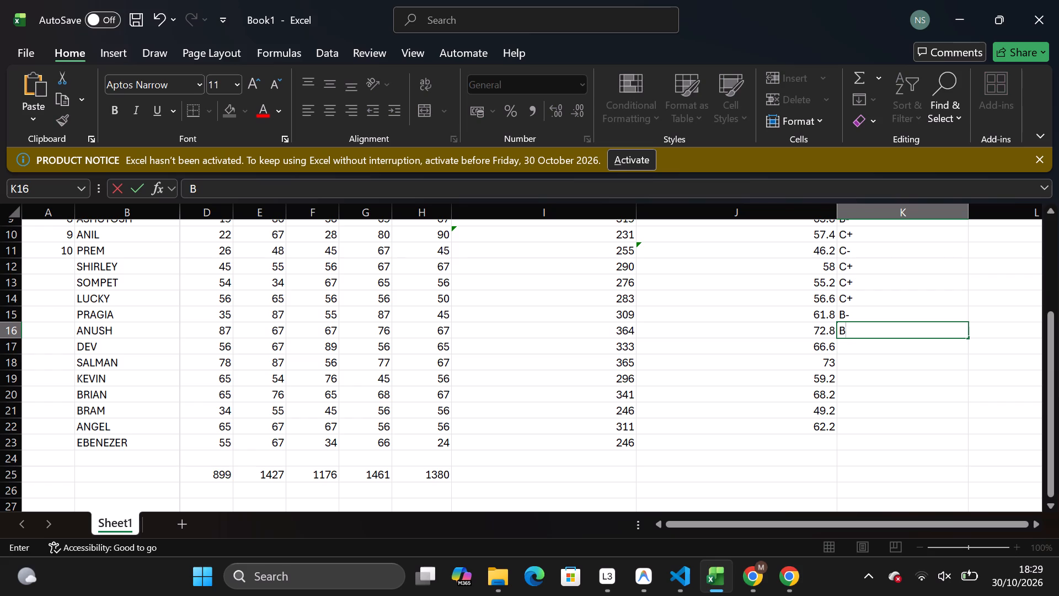
Enter the grade B for DEV in cell K17 of the GRADE column.
{"action": "left_click", "coordinate": [846, 347]}
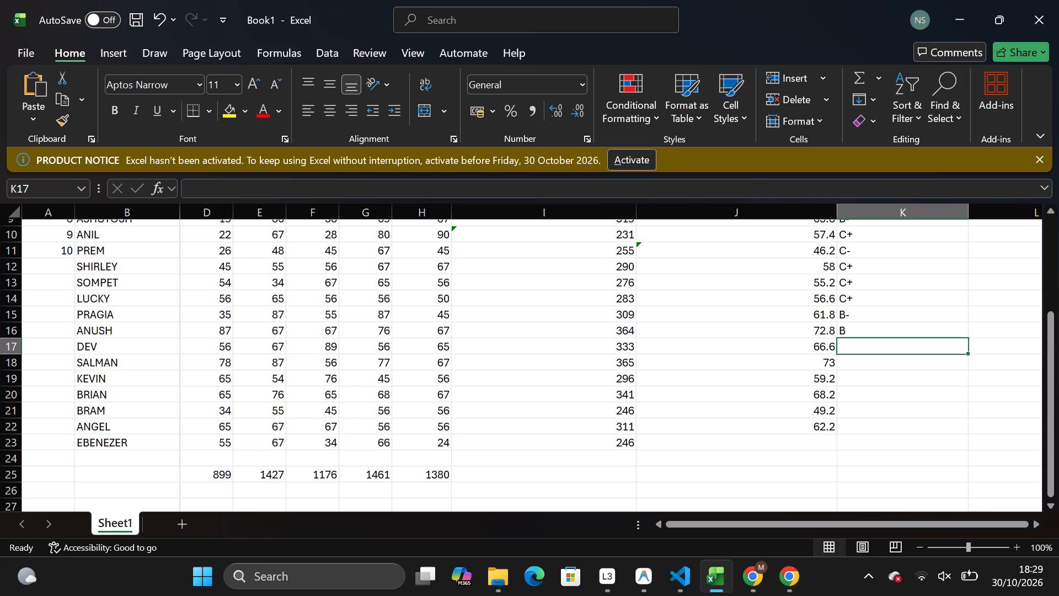
{"action": "key", "text": "b"}
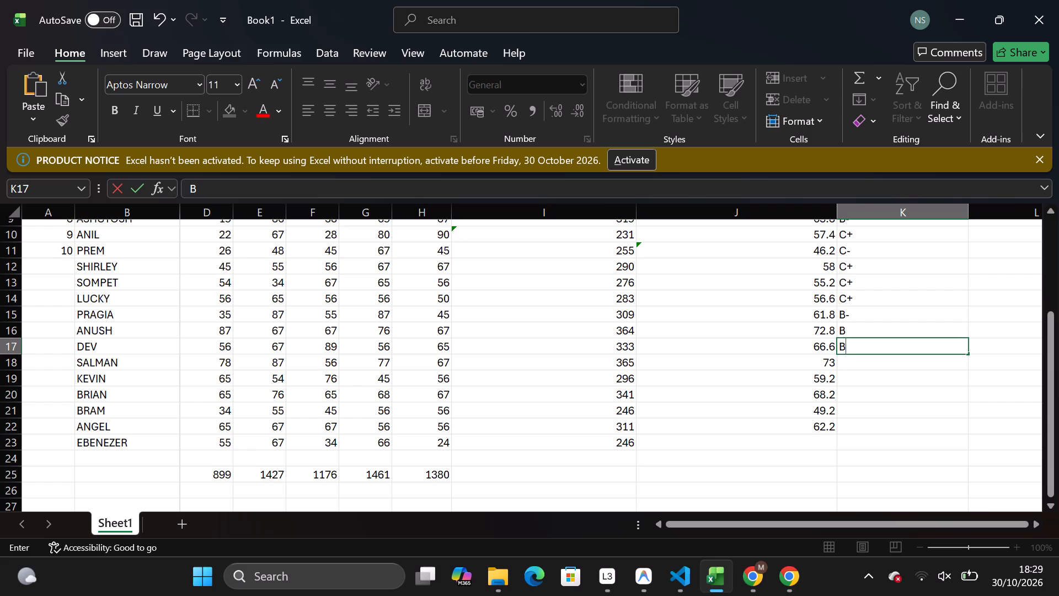
Change ANUSH's grade in cell K16 to B+, checking it against the grades of the earlier students.
{"action": "left_click", "coordinate": [850, 333]}
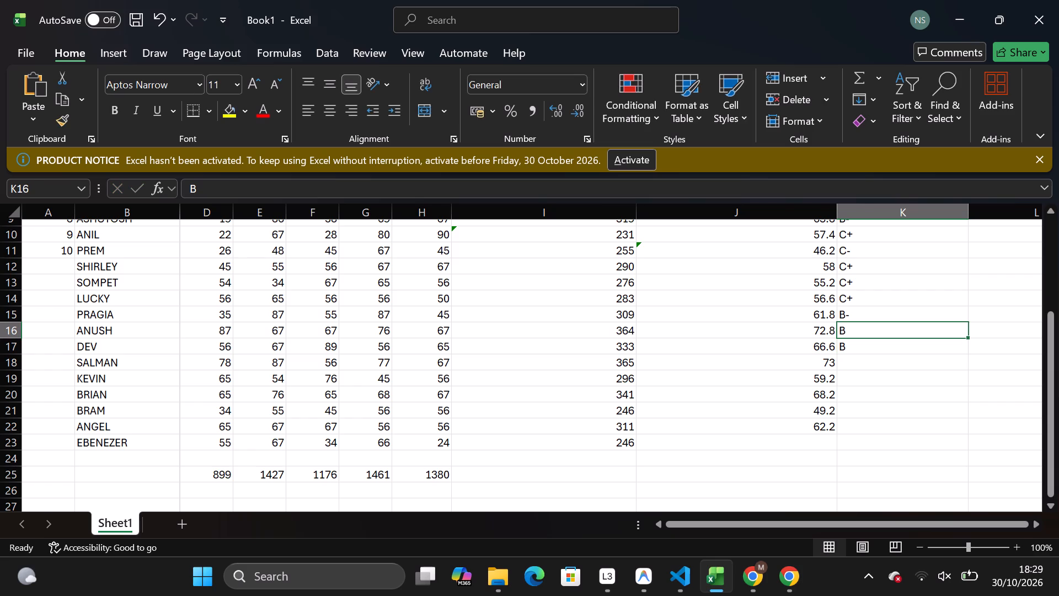
{"action": "key", "text": "shift+BackSpace"}
{"action": "key", "text": "equal"}
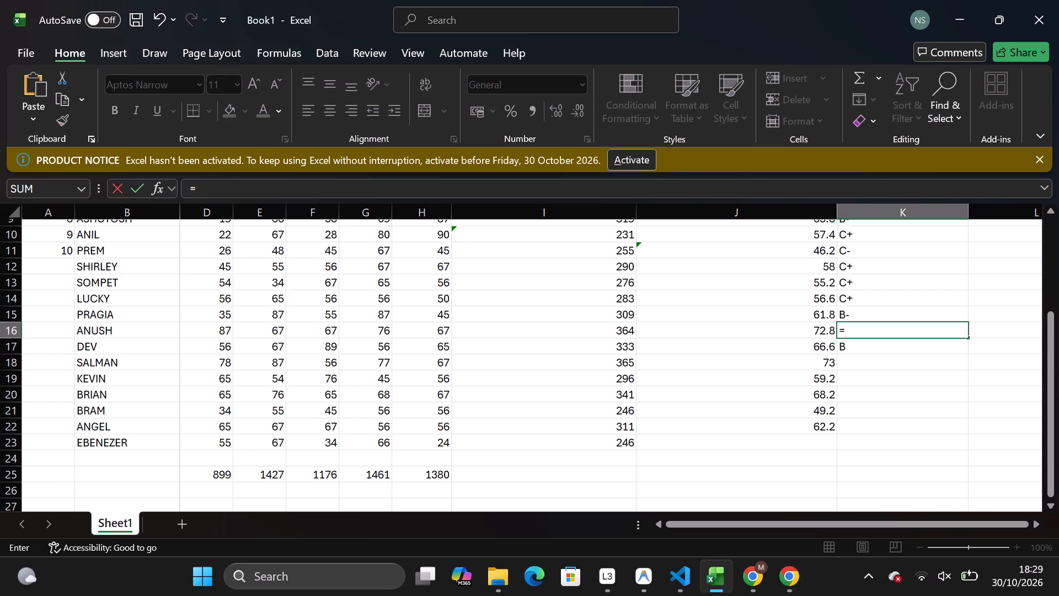
{"action": "key", "text": "BackSpace"}
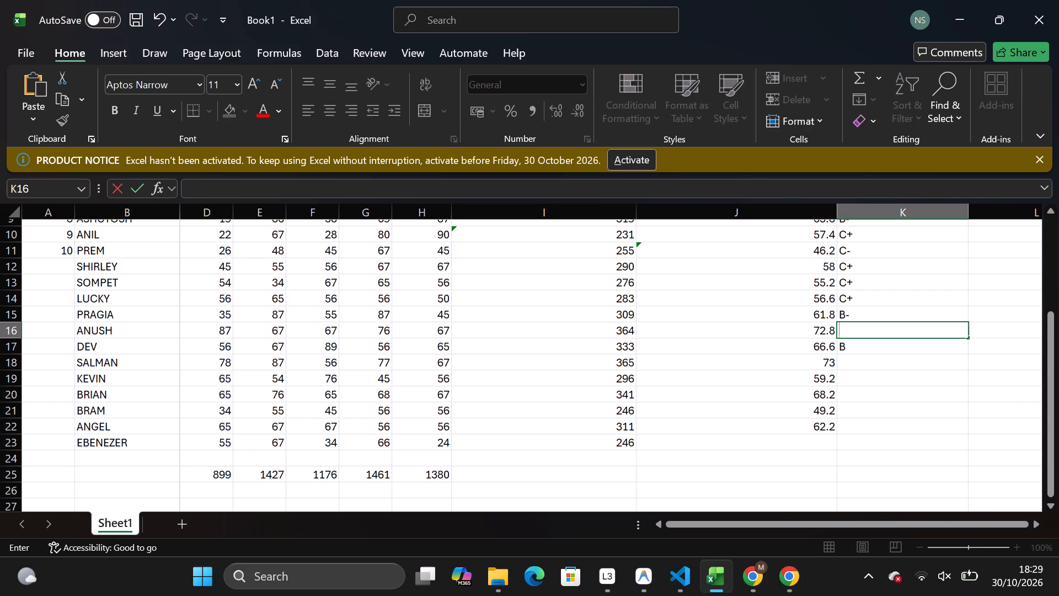
{"action": "key", "text": "b"}
{"action": "left_click_drag", "start_coordinate": [1046, 317], "coordinate": [1058, 246]}
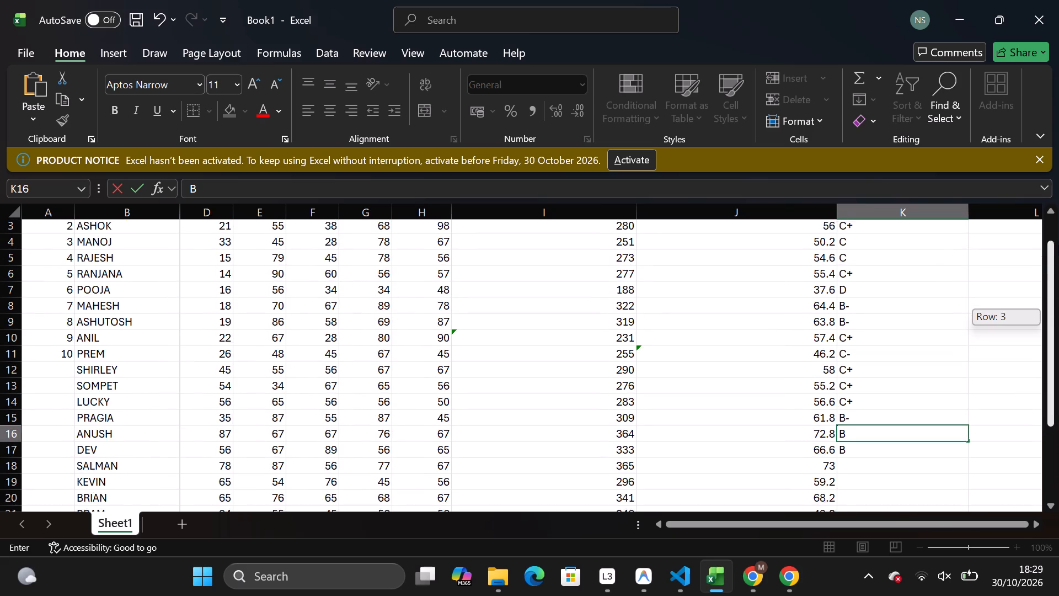
{"action": "left_click_drag", "start_coordinate": [1058, 246], "coordinate": [1058, 148]}
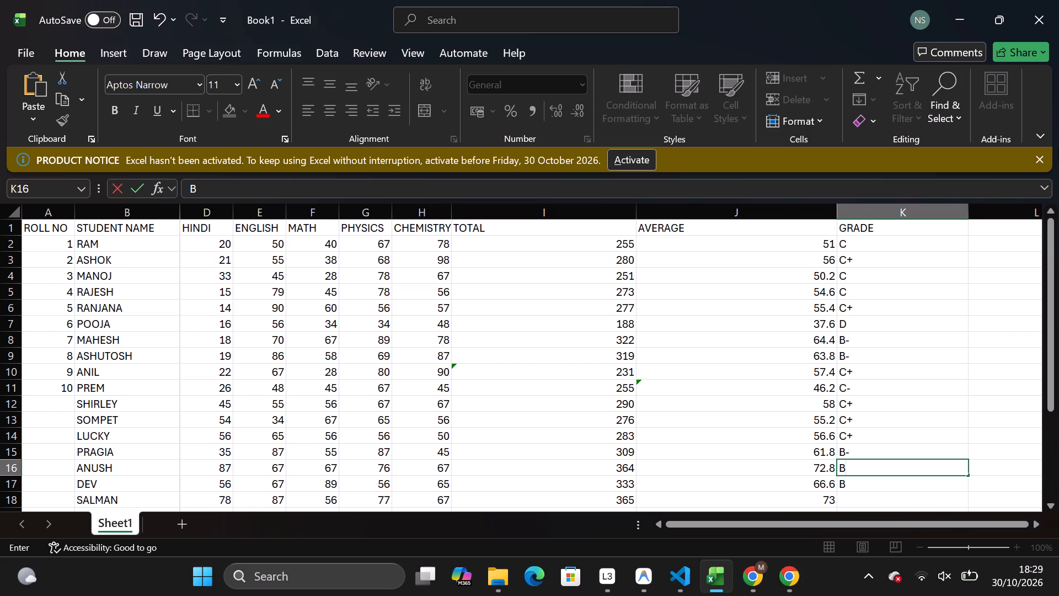
{"action": "key", "text": "shift+plus"}
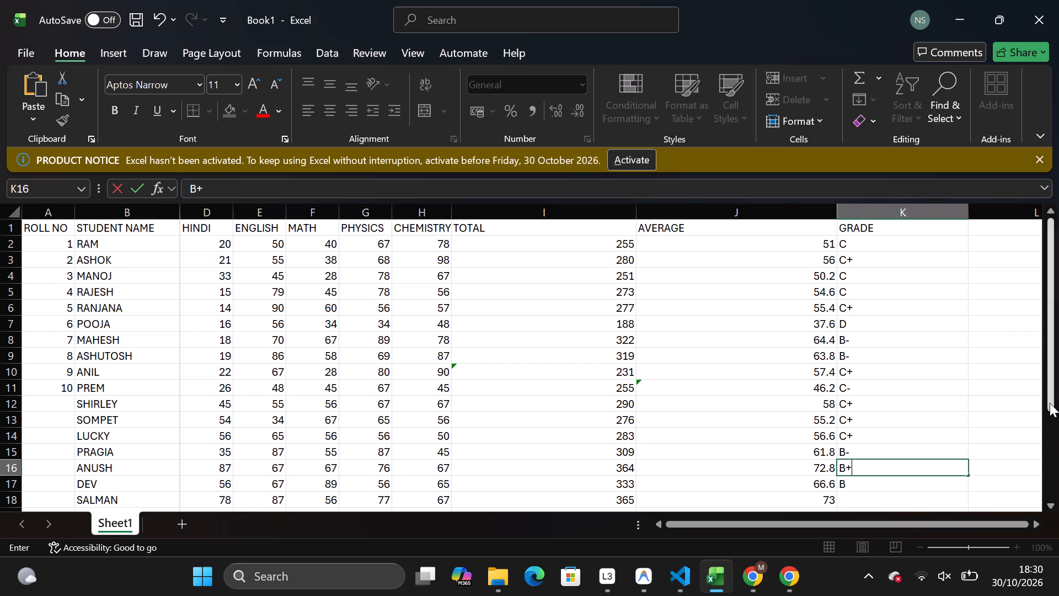
Enter the grade B+ for SALMAN in cell K18 of the GRADE column.
{"action": "left_click", "coordinate": [847, 504]}
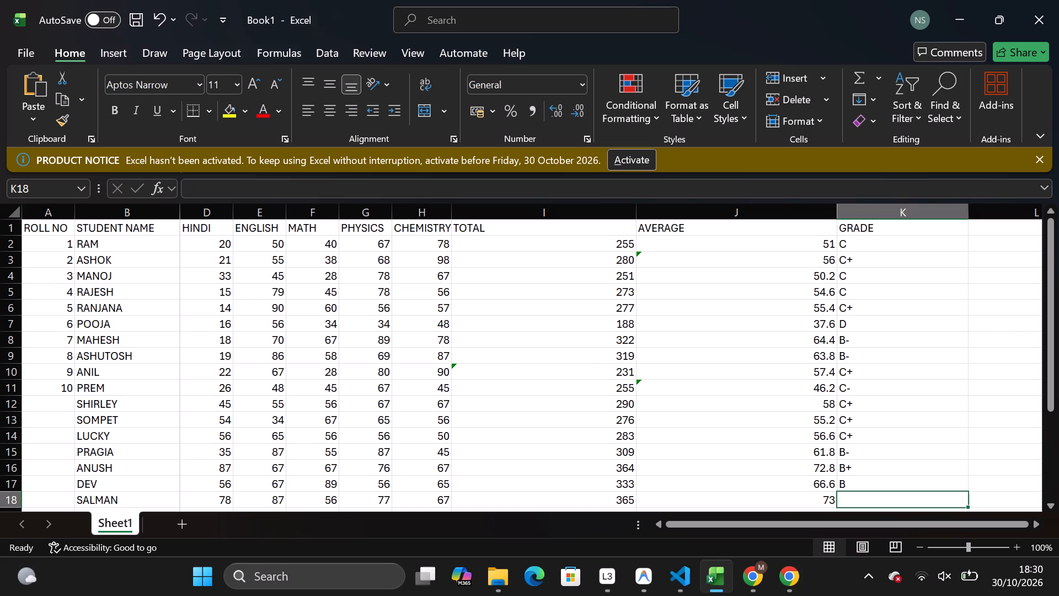
{"action": "scroll", "coordinate": [847, 504], "scroll_direction": "down", "scroll_amount": 2}
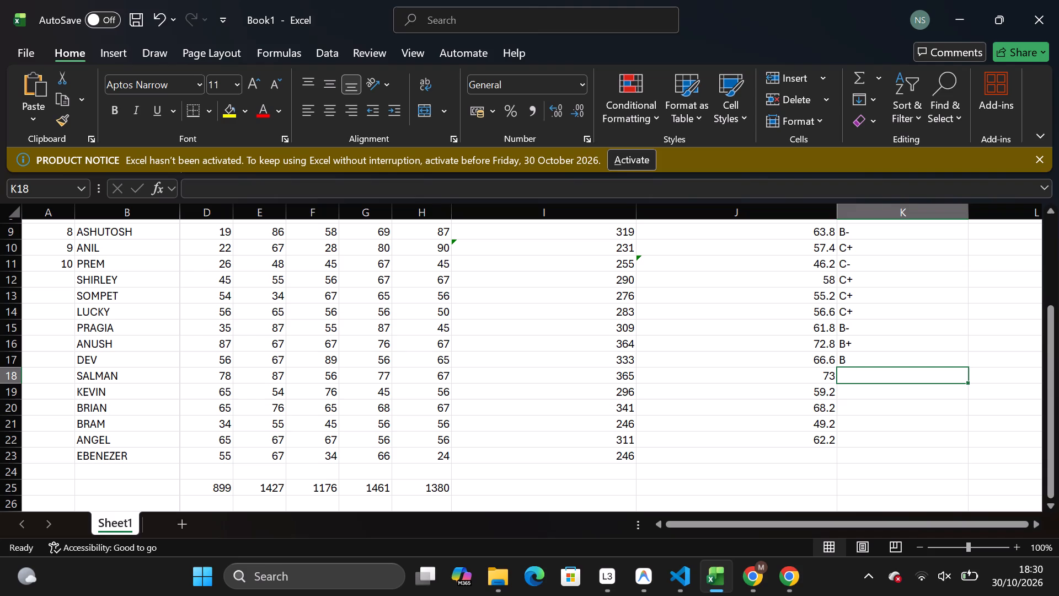
{"action": "key", "text": "b"}
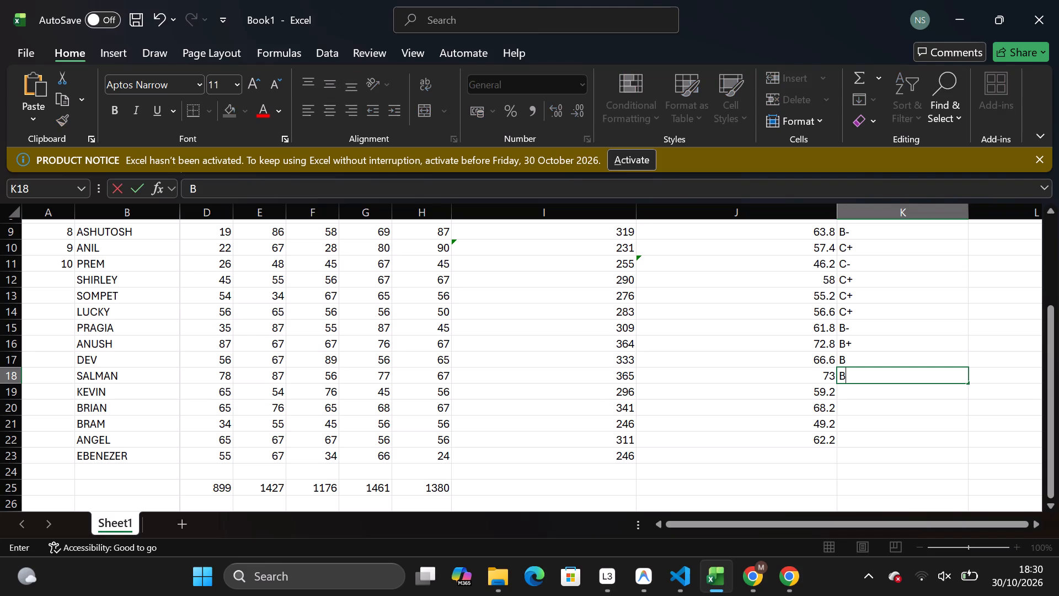
{"action": "key", "text": "equal"}
{"action": "key", "text": "BackSpace"}
{"action": "key", "text": "shift+plus"}
{"action": "left_click", "coordinate": [850, 387]}
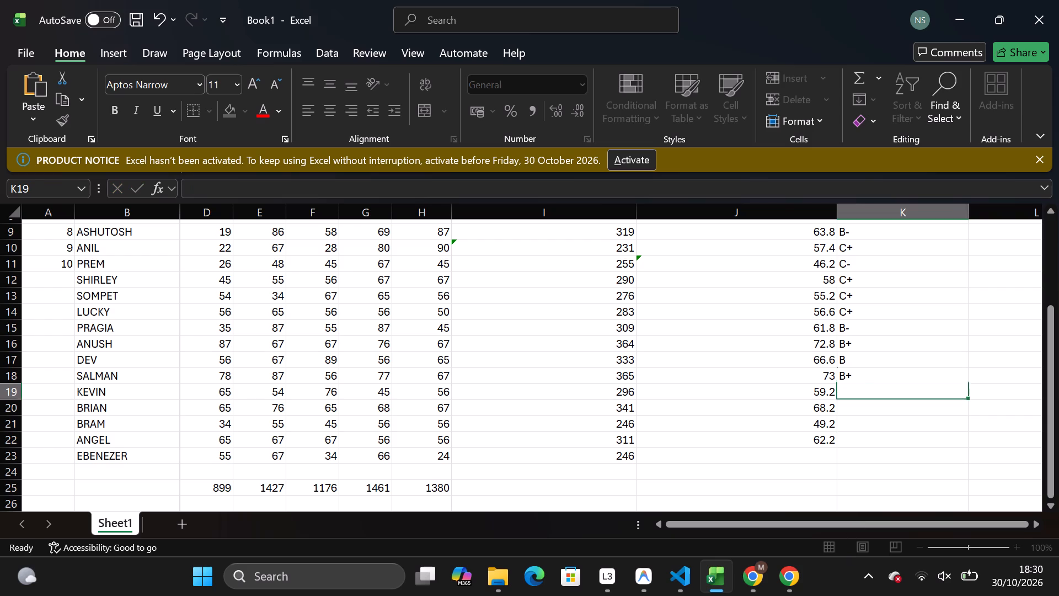
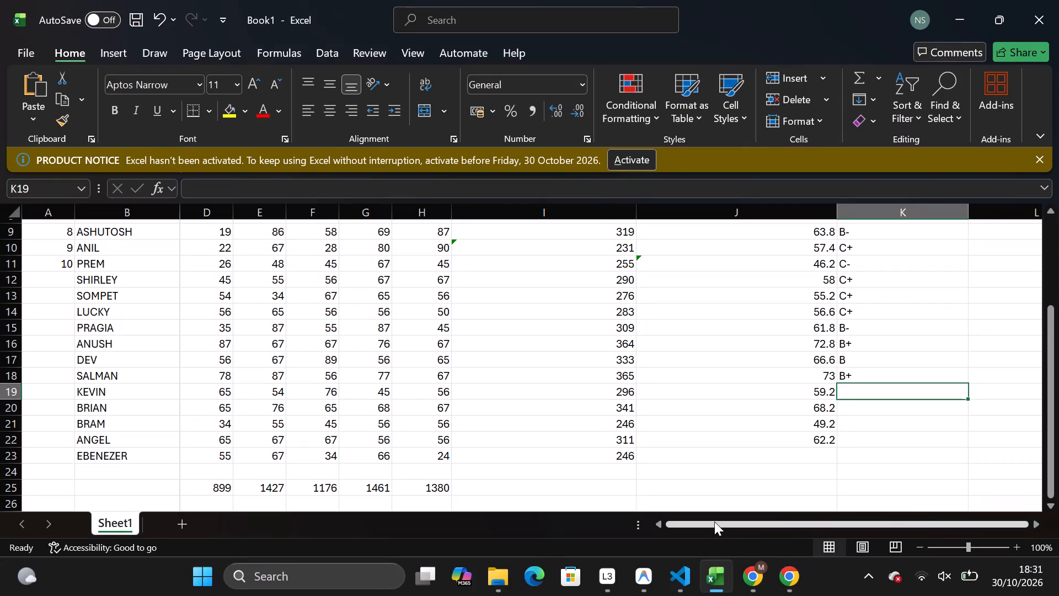
Check the recorded work hours in Loggy3, and return to the Excel marks sheet.
{"action": "left_click", "coordinate": [600, 584]}
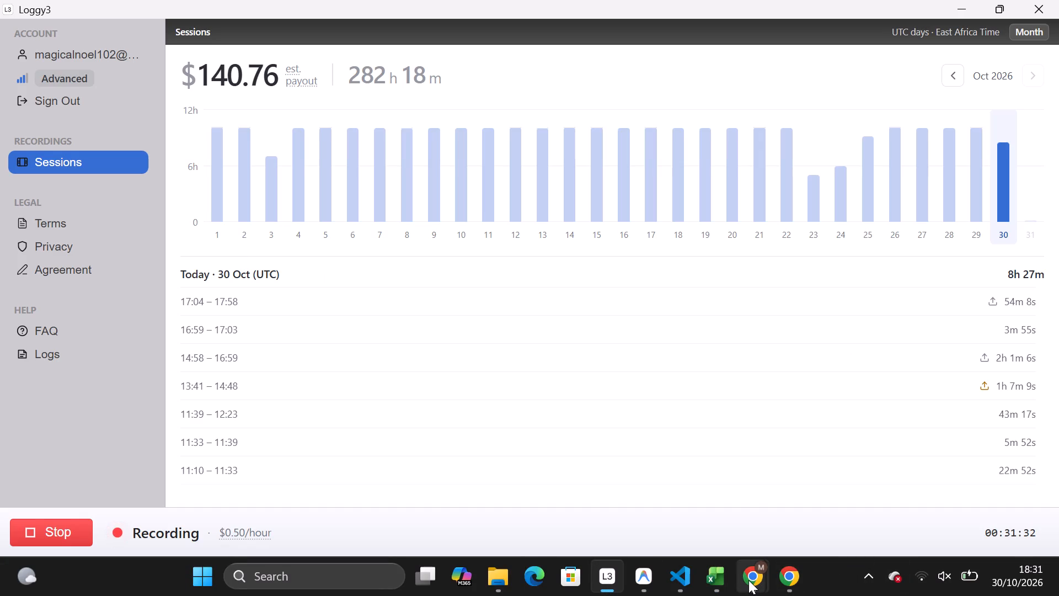
{"action": "left_click", "coordinate": [708, 570]}
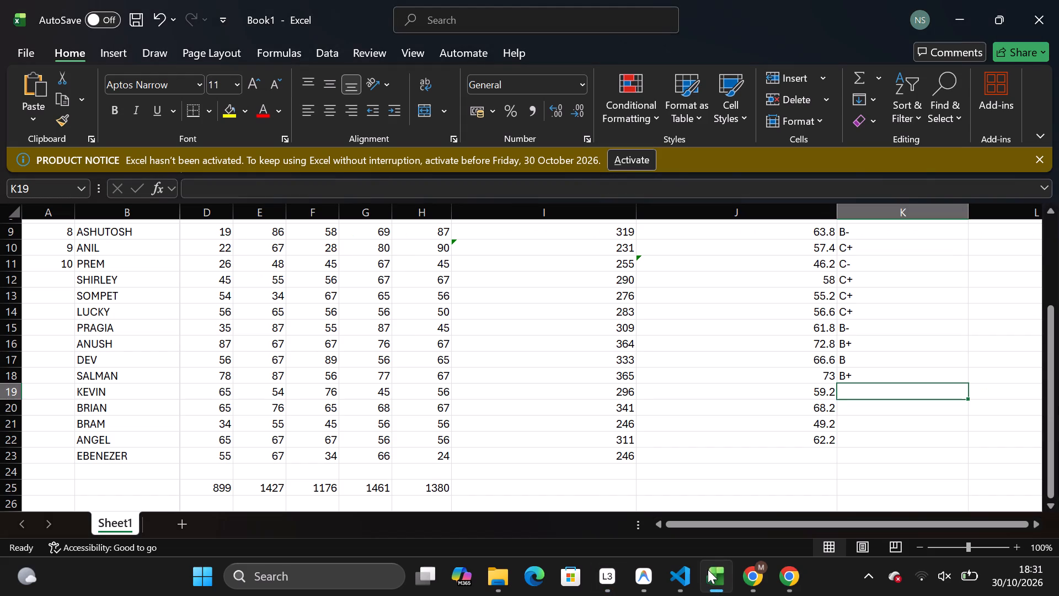
Enter the grades C+ for KEVIN, B for BRIAN, C- for BRAM and B- for ANGEL in cells K19 to K22.
{"action": "key", "text": "c"}
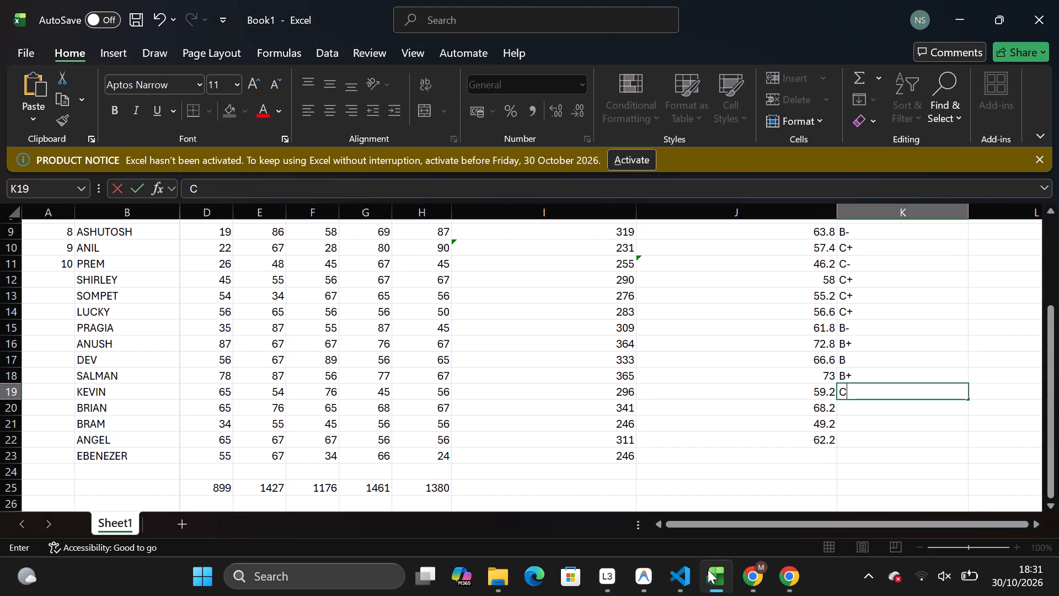
{"action": "key", "text": "shift+plus"}
{"action": "left_click", "coordinate": [847, 412]}
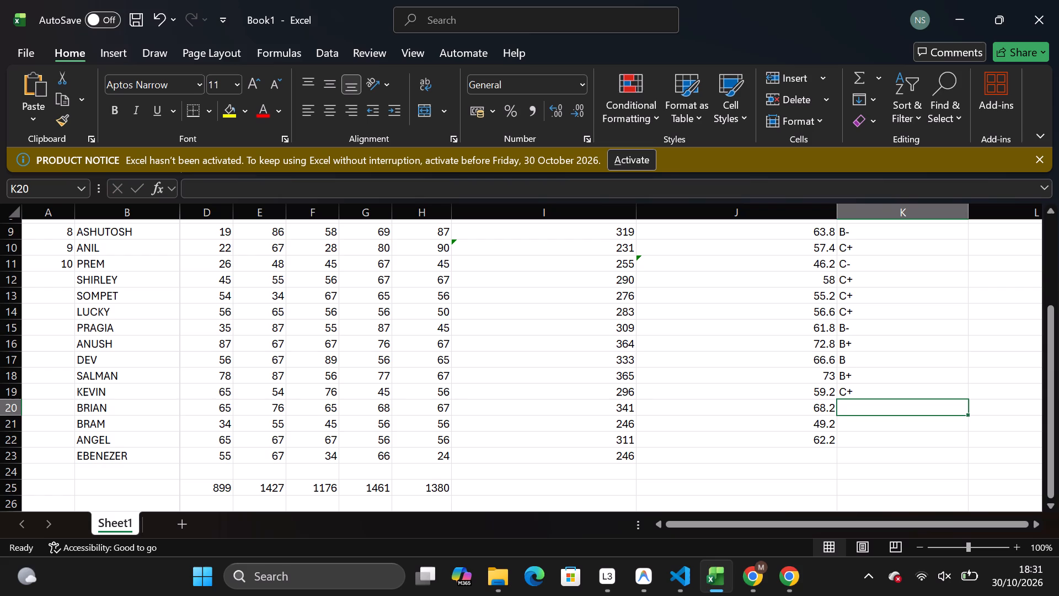
{"action": "key", "text": "b"}
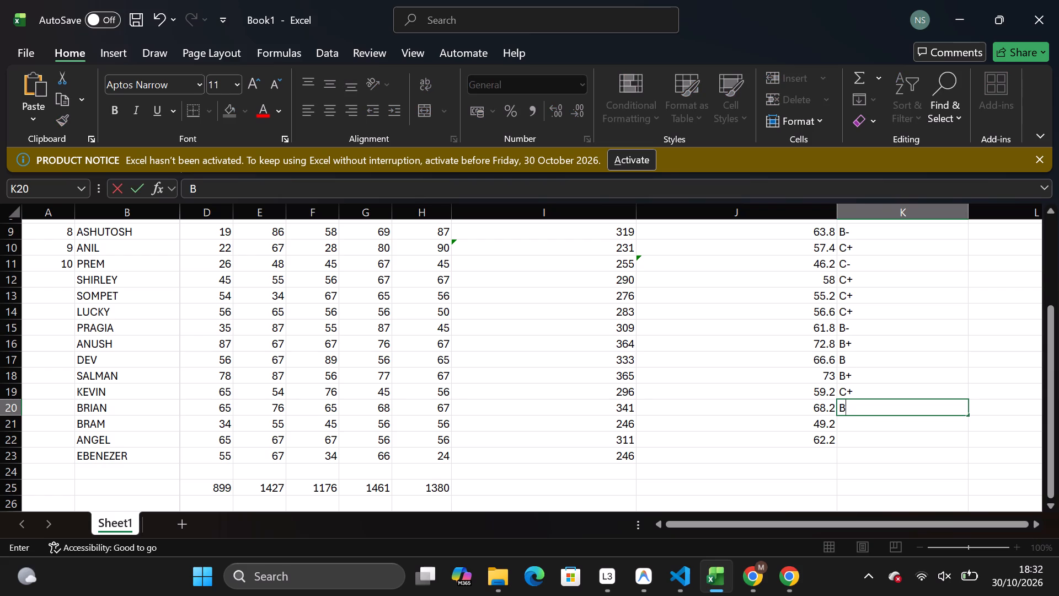
{"action": "left_click", "coordinate": [836, 426]}
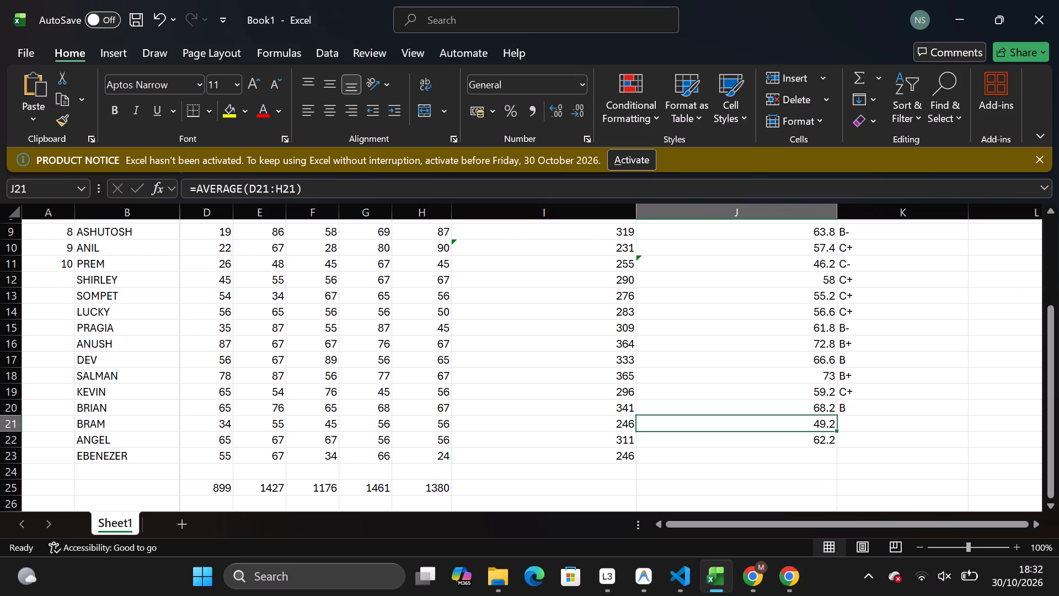
{"action": "left_click", "coordinate": [842, 424]}
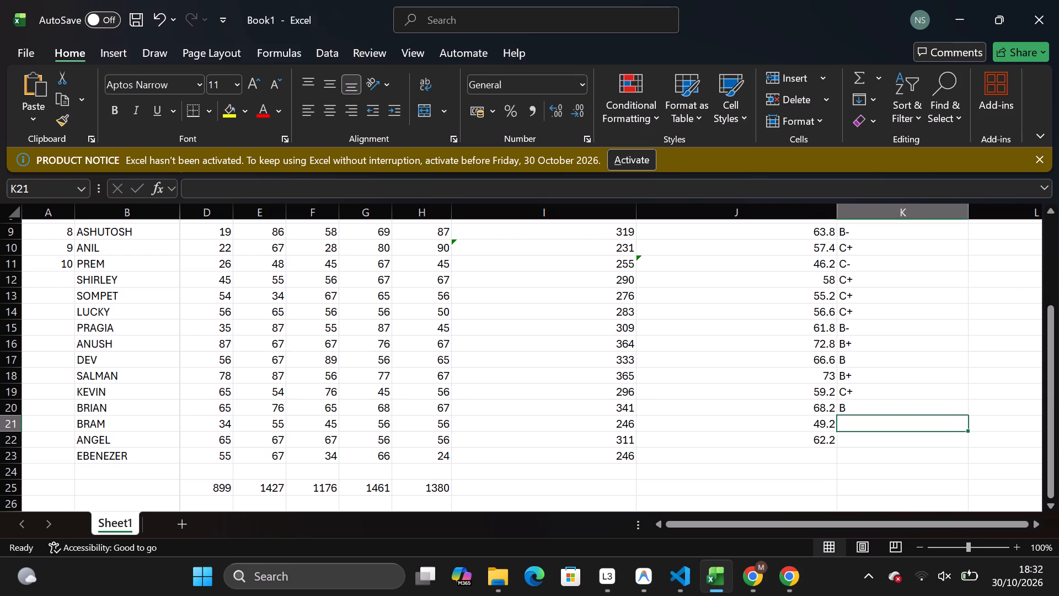
{"action": "key", "text": "c"}
{"action": "key", "text": "minus"}
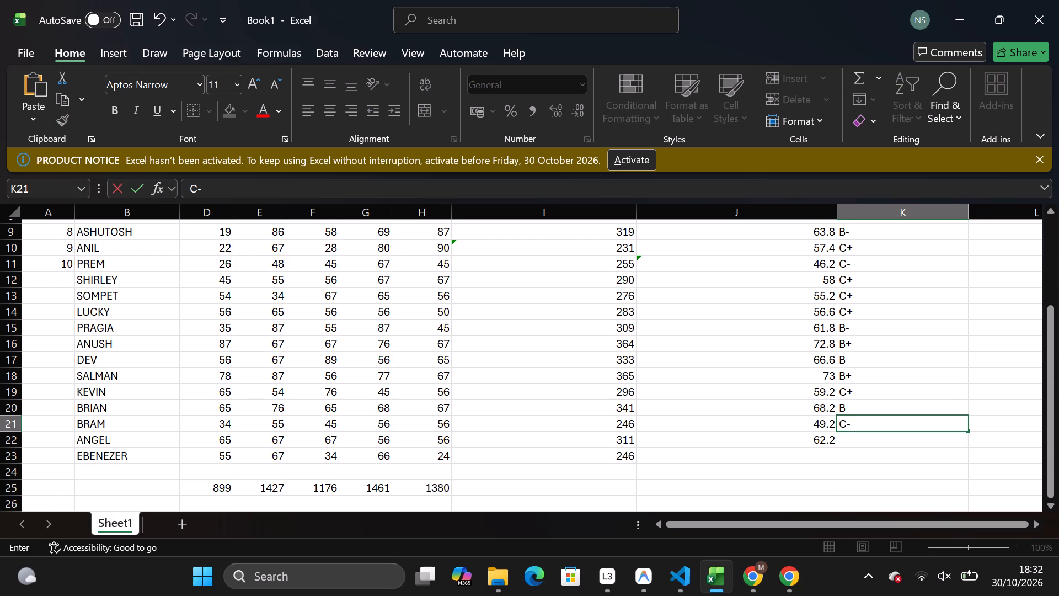
{"action": "left_click", "coordinate": [843, 442]}
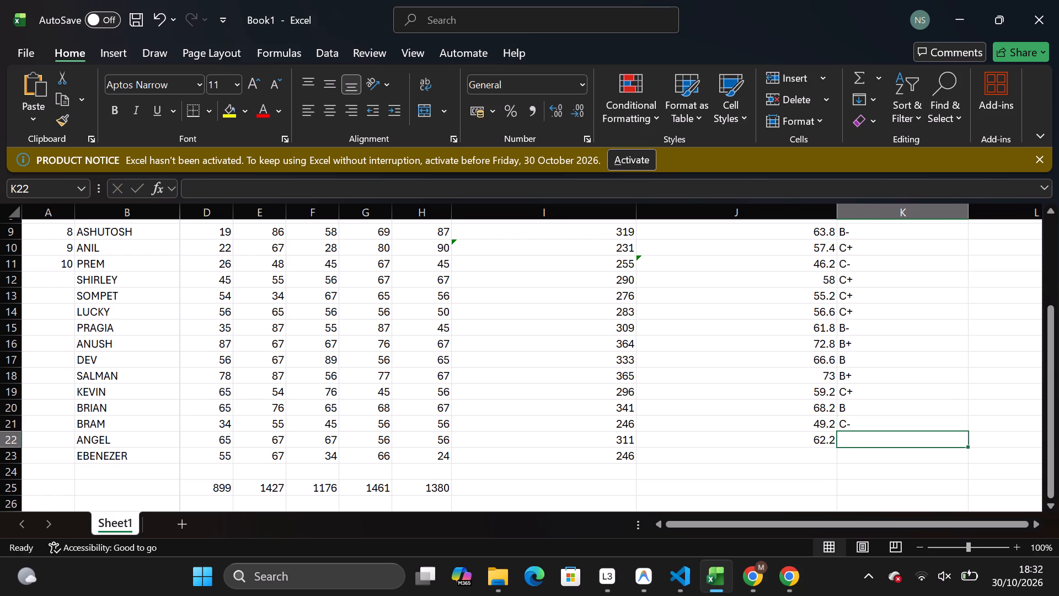
{"action": "type", "text": "B-"}
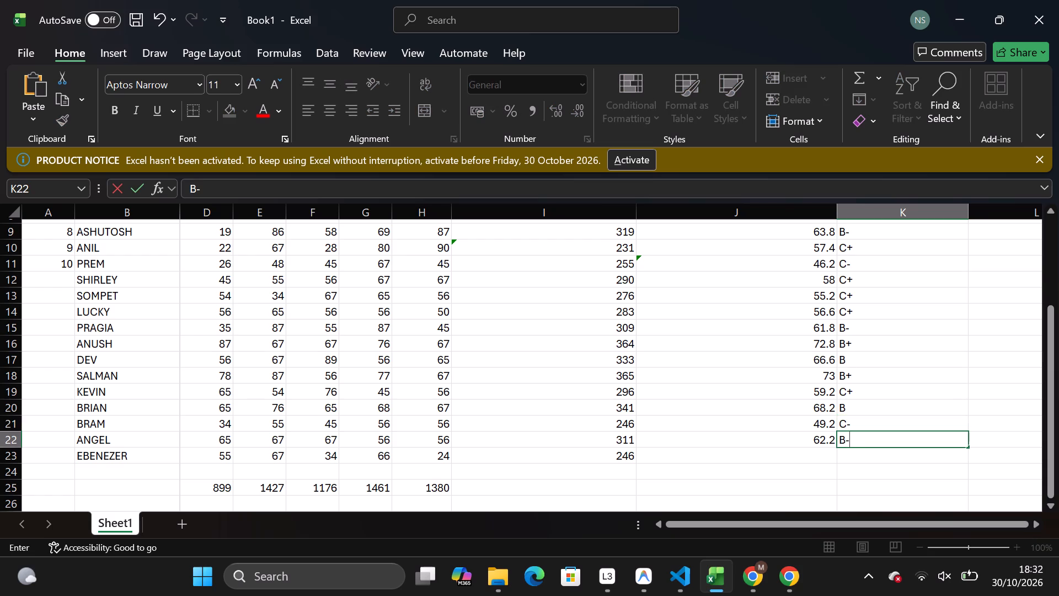
Enter an AVERAGE formula for EBENEZER in cell J23 of the AVERAGE column.
{"action": "left_click", "coordinate": [791, 455]}
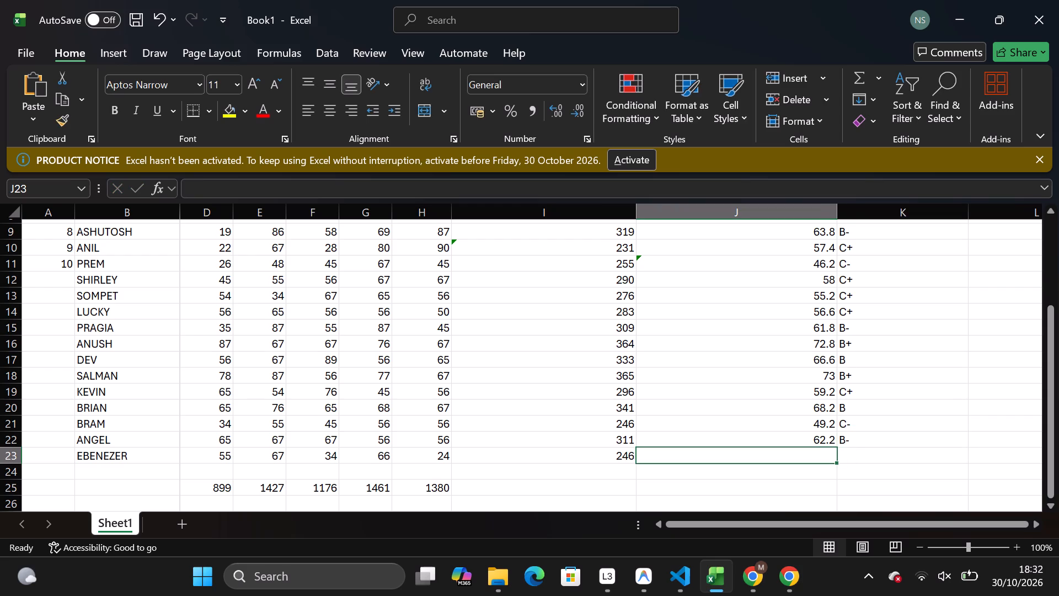
{"action": "scroll", "coordinate": [789, 429], "scroll_direction": "up", "scroll_amount": 2}
{"action": "scroll", "coordinate": [789, 429], "scroll_direction": "down", "scroll_amount": 1}
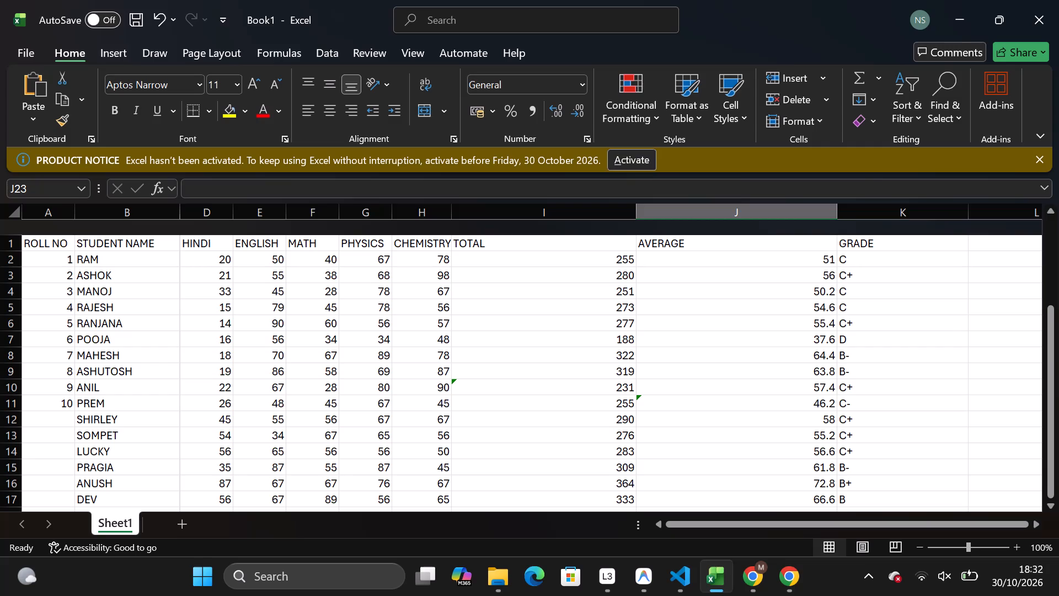
{"action": "scroll", "coordinate": [789, 429], "scroll_direction": "down", "scroll_amount": 1}
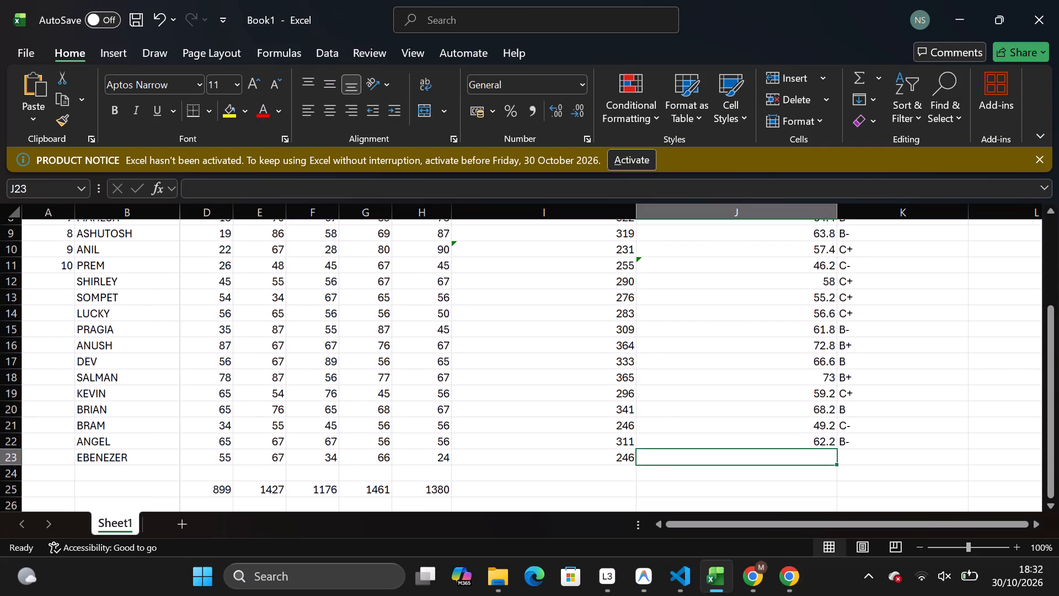
{"action": "scroll", "coordinate": [789, 429], "scroll_direction": "down", "scroll_amount": 1}
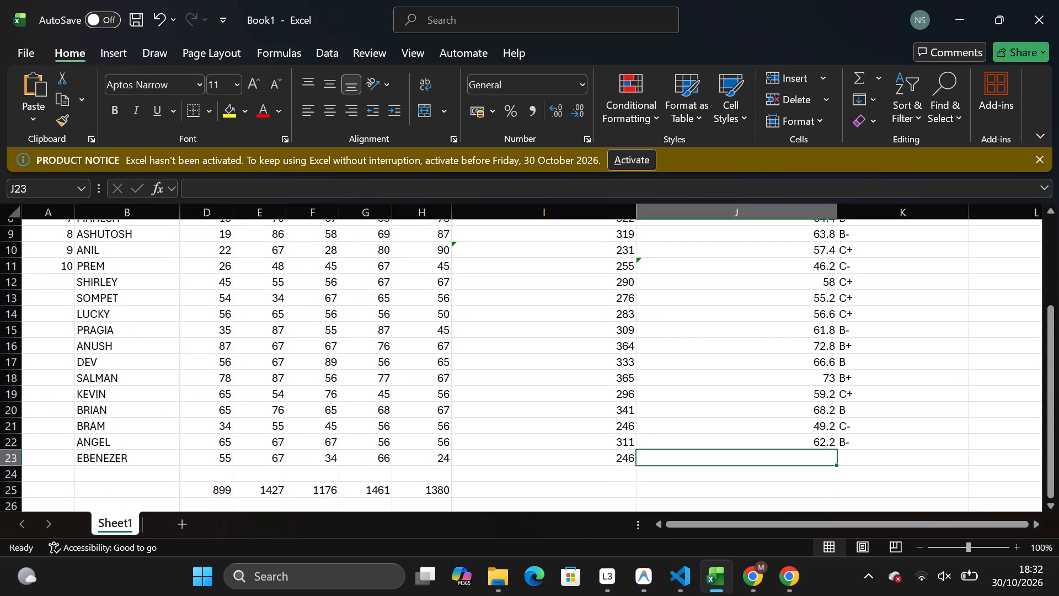
{"action": "scroll", "coordinate": [789, 429], "scroll_direction": "down", "scroll_amount": 1}
{"action": "key", "text": "equal"}
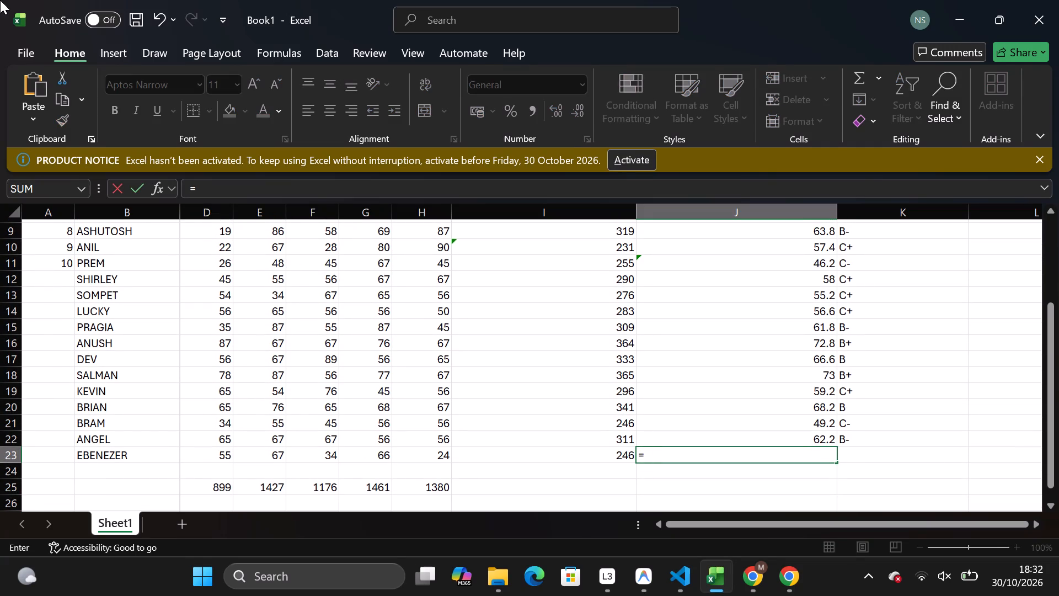
{"action": "key", "text": "s"}
{"action": "scroll", "coordinate": [0, 0], "scroll_direction": "right", "scroll_amount": 1}
{"action": "type", "text": "UM"}
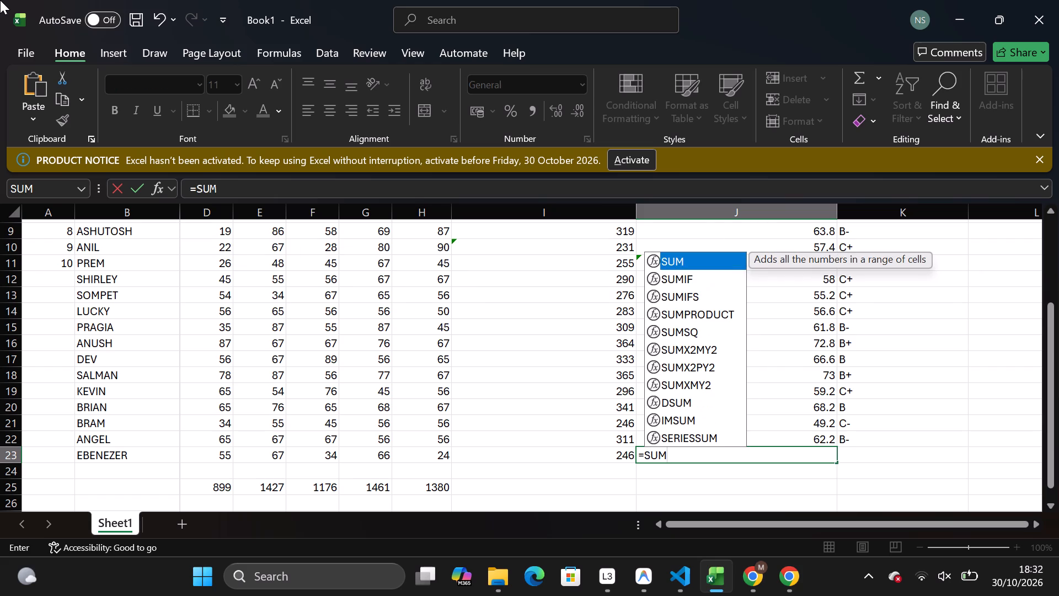
{"action": "key", "text": "BackSpace"}
{"action": "key", "text": "BackSpace"}
{"action": "key", "text": "BackSpace"}
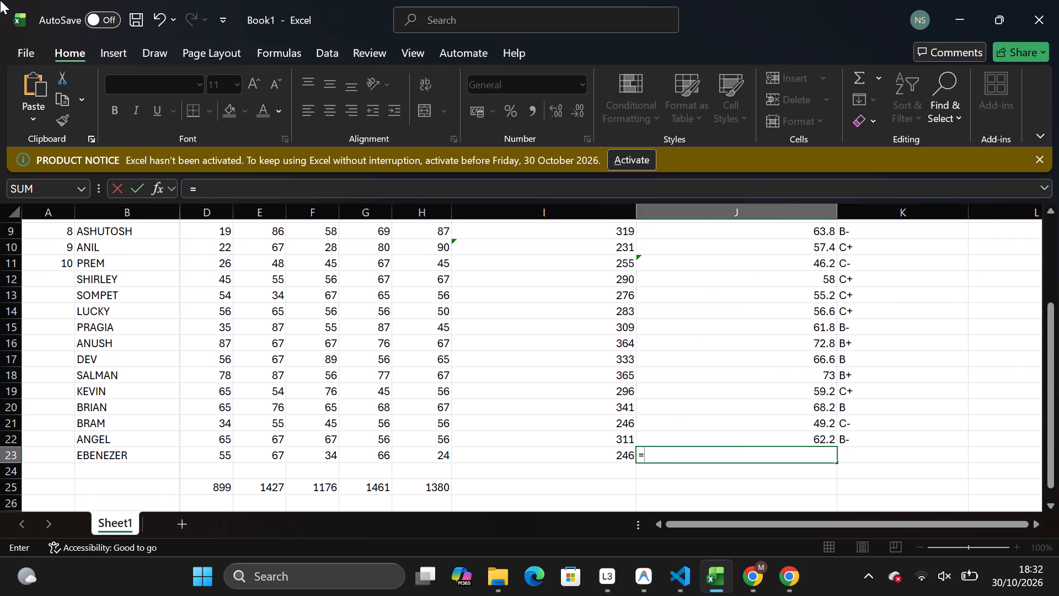
{"action": "key", "text": "a"}
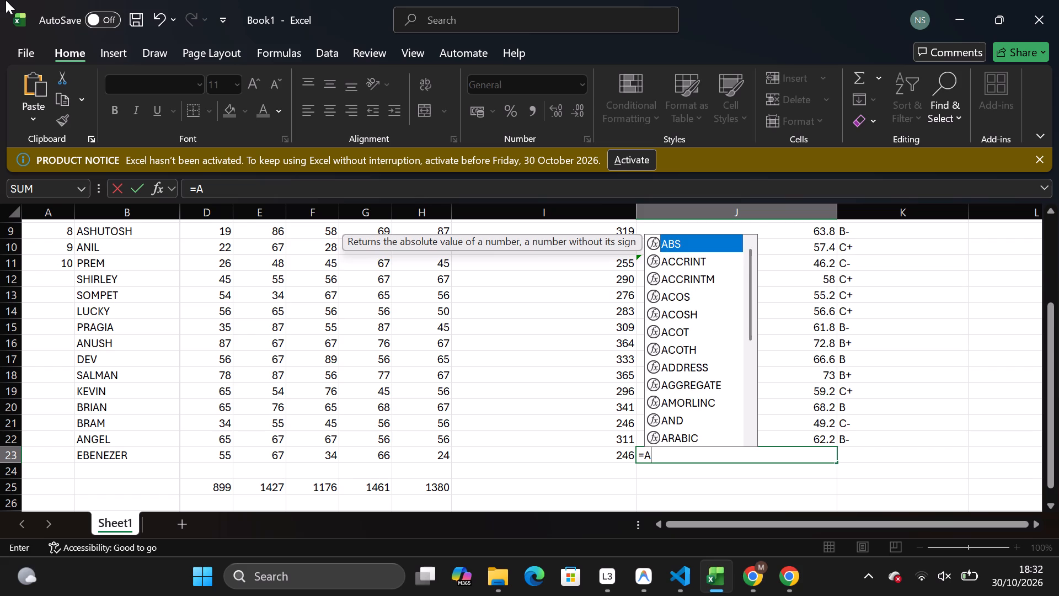
{"action": "type", "text": "VERA"}
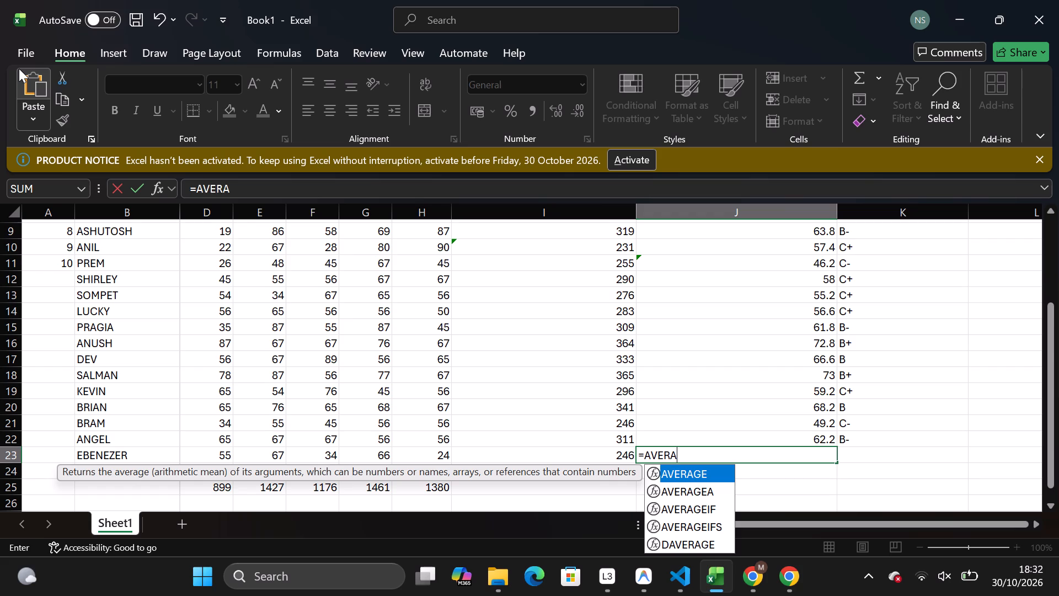
{"action": "type", "text": "GE"}
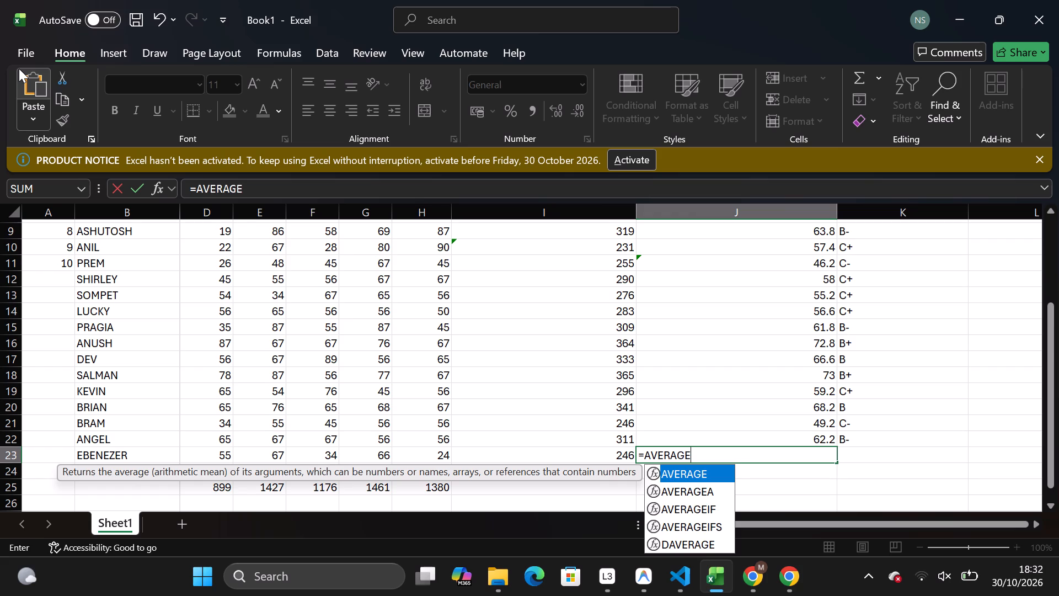
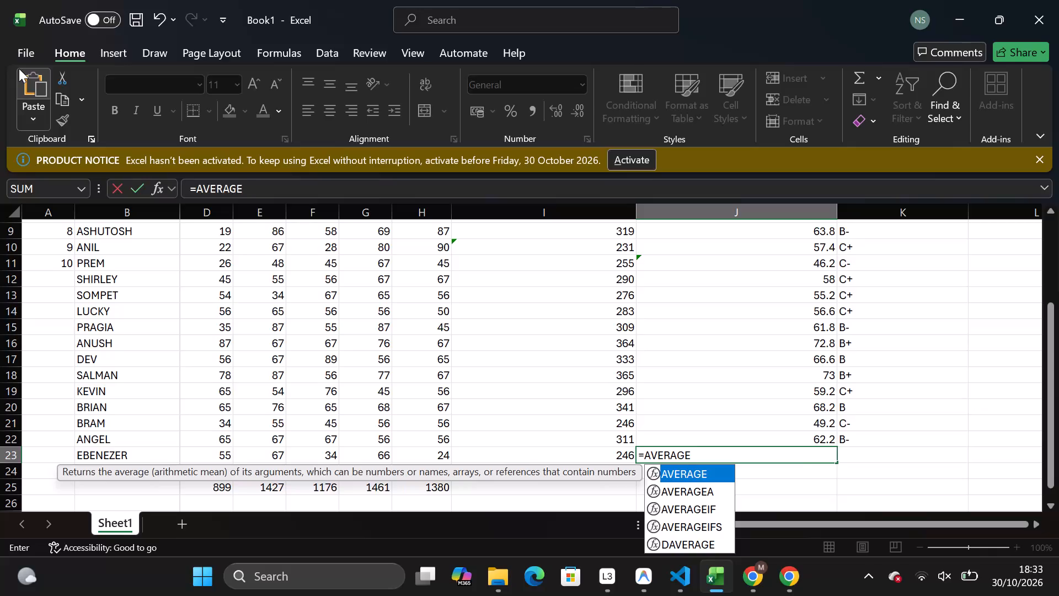
Open the argument list of the AVERAGE formula for EBENEZER in cell J23.
{"action": "key", "text": "shift+parenleft"}
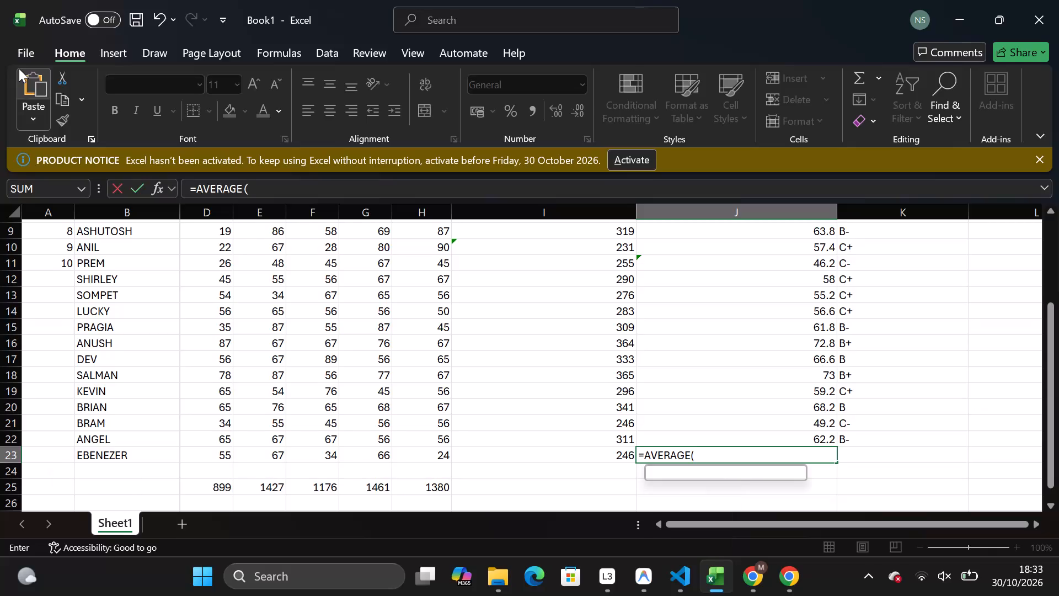
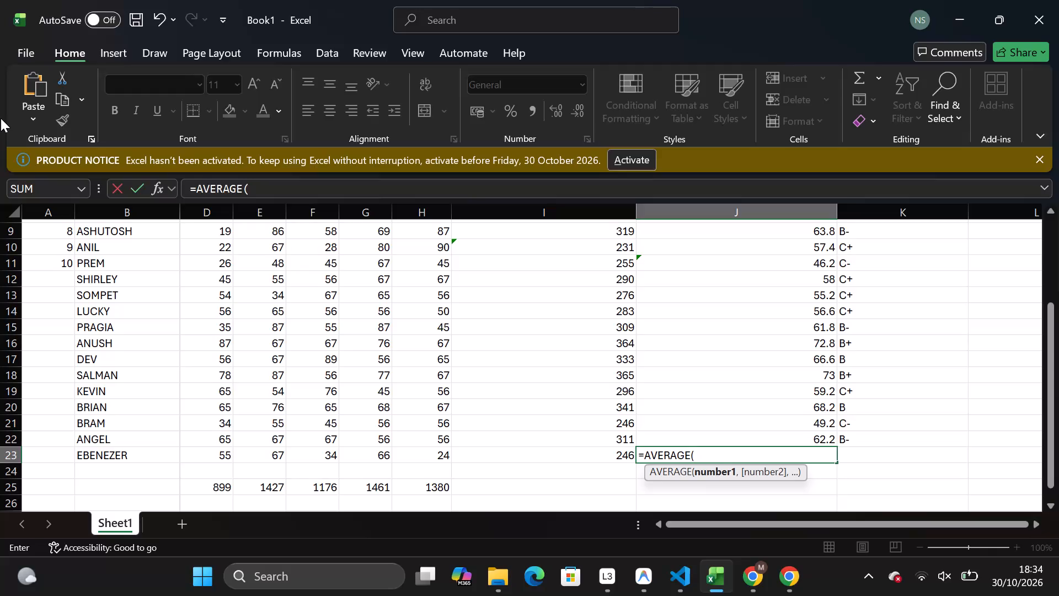
Complete EBENEZER's average formula in J23 as =AVERAGE(D23:H23).
{"action": "left_click", "coordinate": [1, 118]}
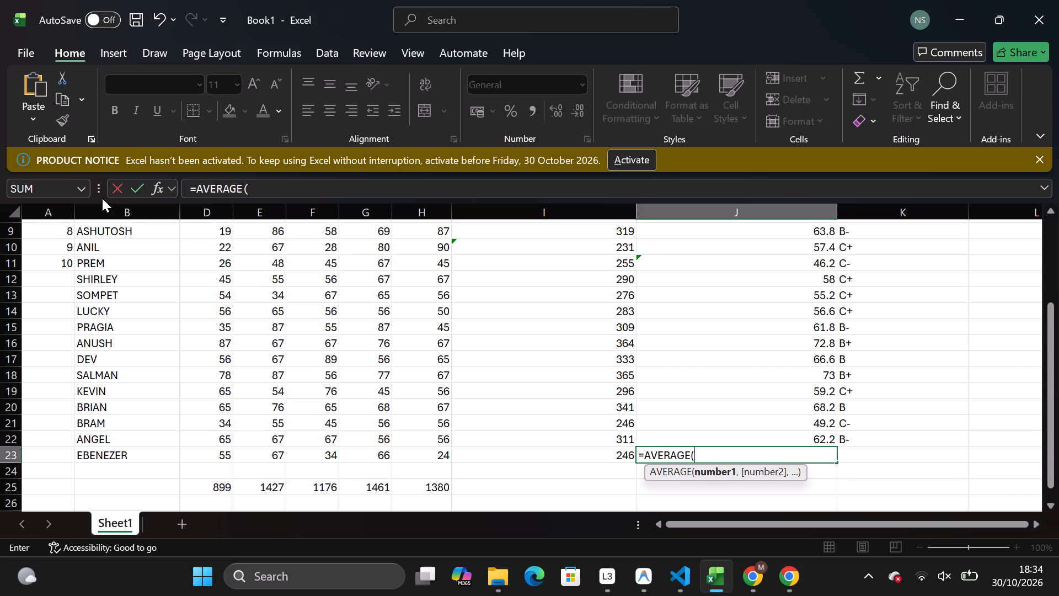
{"action": "type", "text": "D23"}
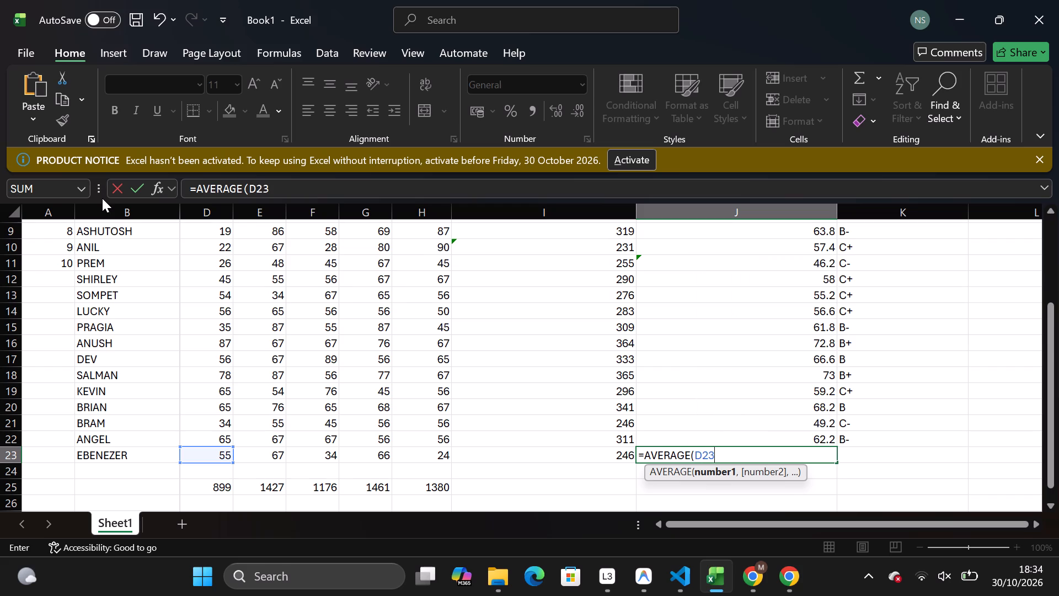
{"action": "key", "text": "shift+colon"}
{"action": "left_click_drag", "start_coordinate": [234, 453], "coordinate": [212, 457]}
{"action": "left_click_drag", "start_coordinate": [230, 449], "coordinate": [441, 448]}
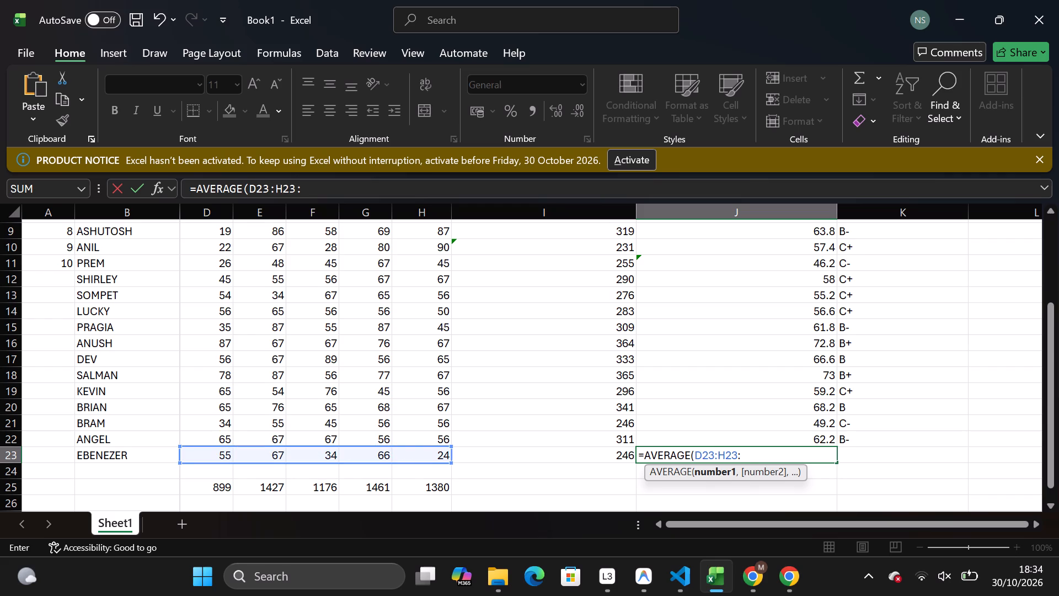
{"action": "left_click_drag", "start_coordinate": [441, 448], "coordinate": [449, 451]}
{"action": "key", "text": "shift+parenright"}
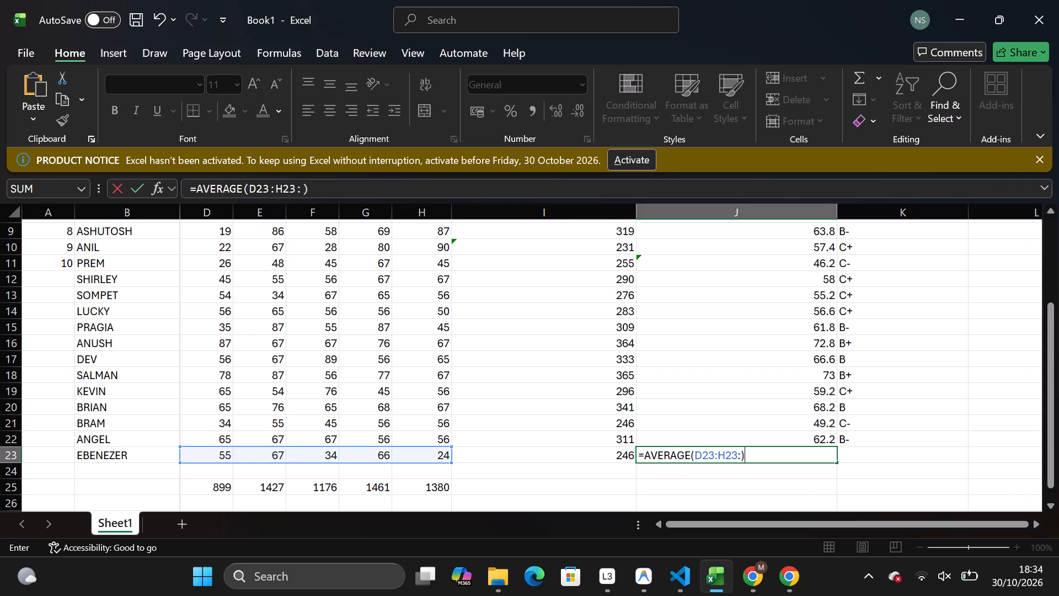
{"action": "left_click", "coordinate": [741, 455]}
{"action": "key", "text": "BackSpace"}
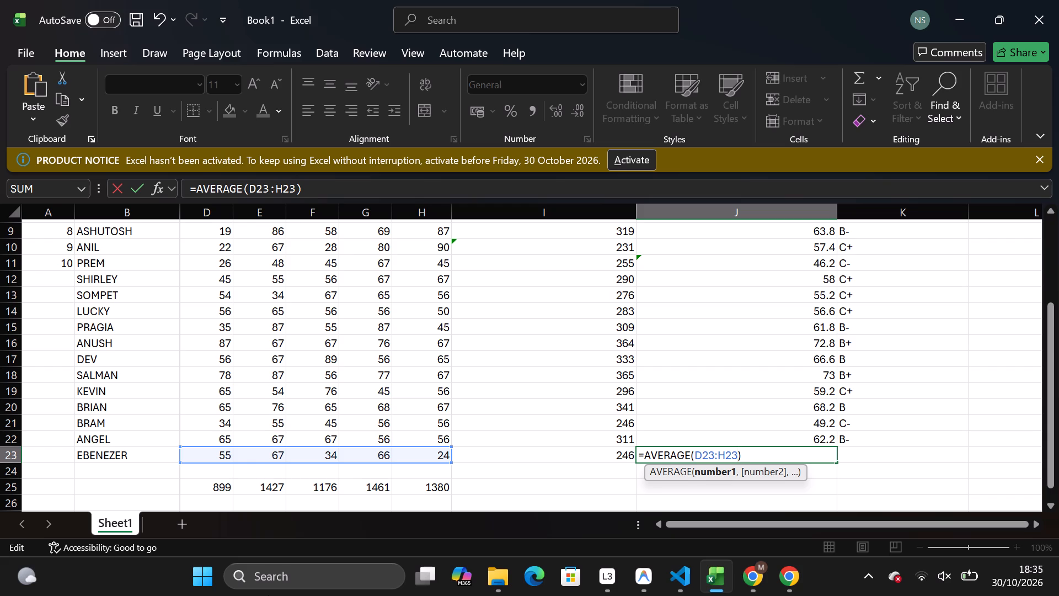
{"action": "key", "text": "Return"}
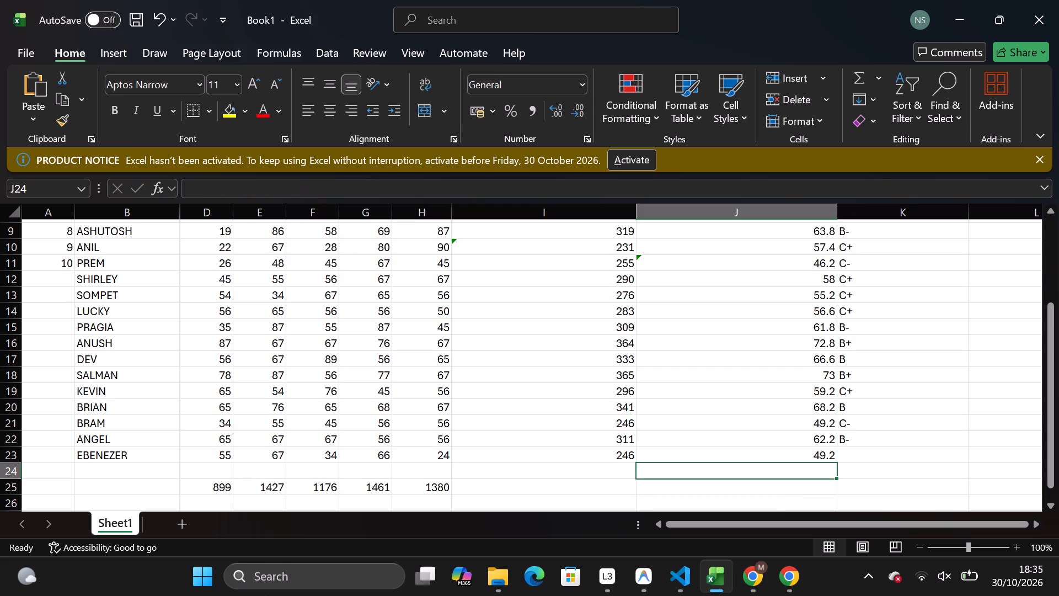
Enter the grade C- for EBENEZER in cell K23.
{"action": "left_click", "coordinate": [848, 451]}
{"action": "key", "text": "c"}
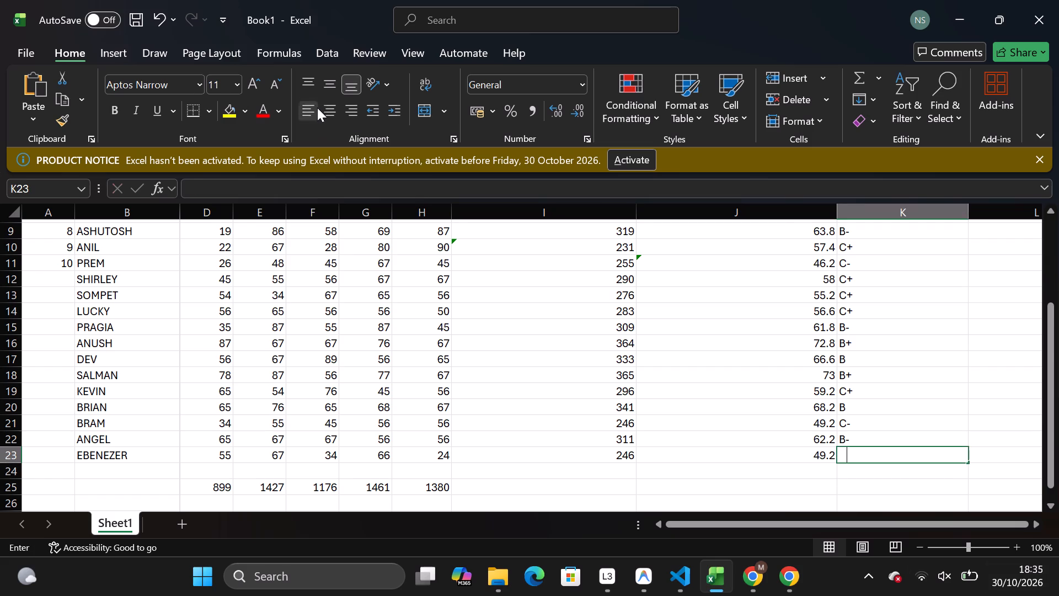
{"action": "key", "text": "minus"}
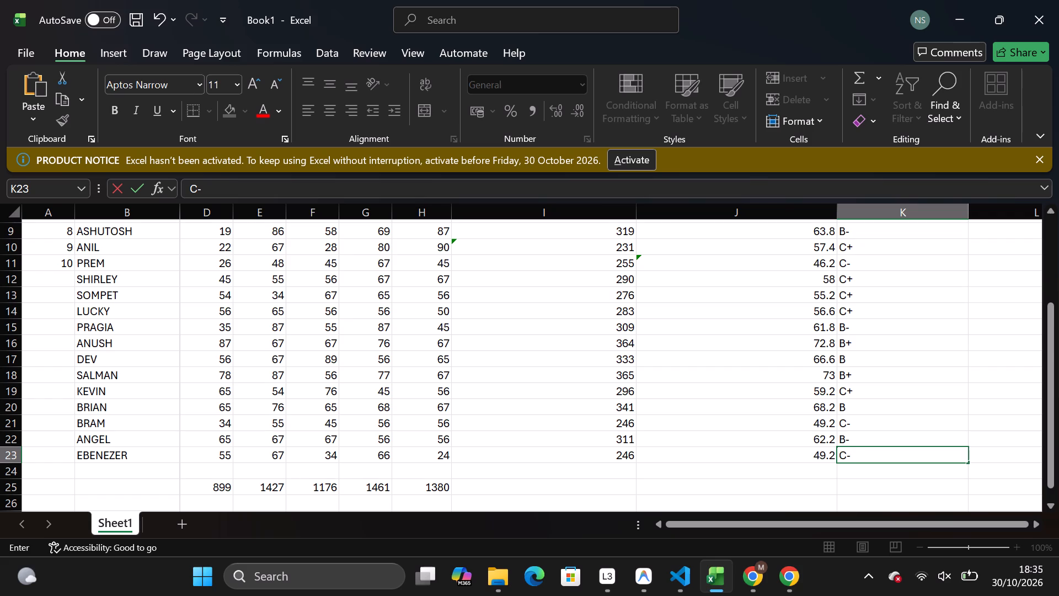
Review the whole marks sheet, from the header row and first students down to the subject sums in row 25.
{"action": "scroll", "coordinate": [744, 238], "scroll_direction": "up", "scroll_amount": 3}
{"action": "scroll", "coordinate": [744, 238], "scroll_direction": "down", "scroll_amount": 6}
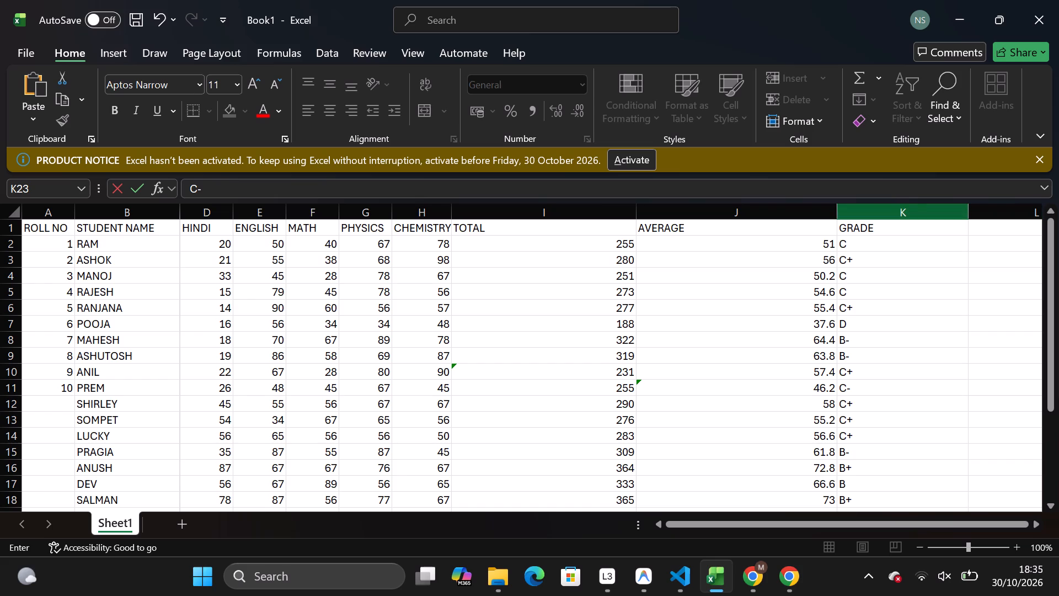
{"action": "scroll", "coordinate": [966, 300], "scroll_direction": "left", "scroll_amount": 6}
{"action": "scroll", "coordinate": [966, 300], "scroll_direction": "right", "scroll_amount": 2}
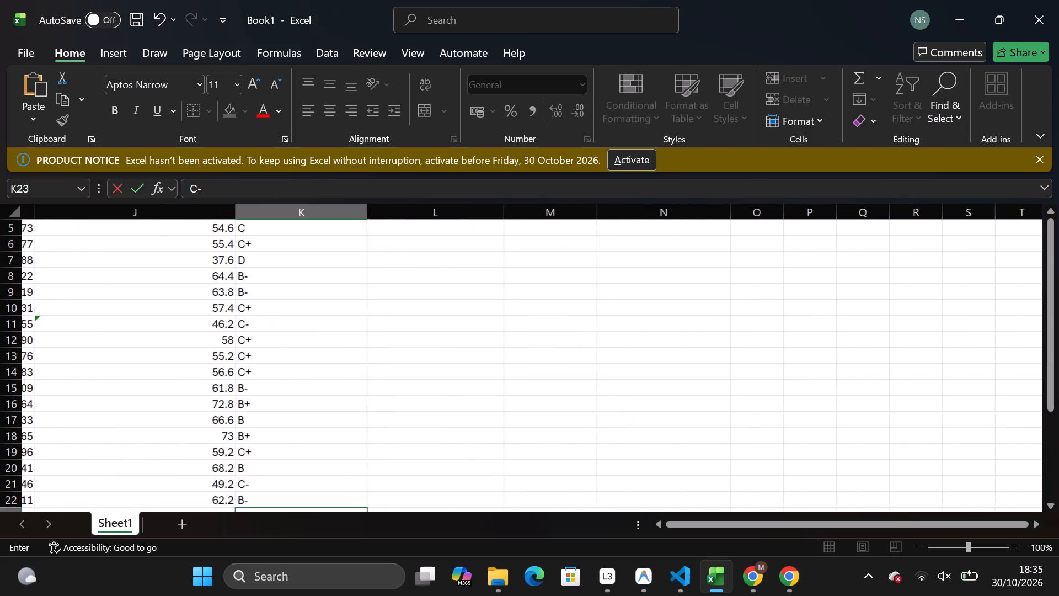
{"action": "scroll", "coordinate": [966, 300], "scroll_direction": "right", "scroll_amount": 9}
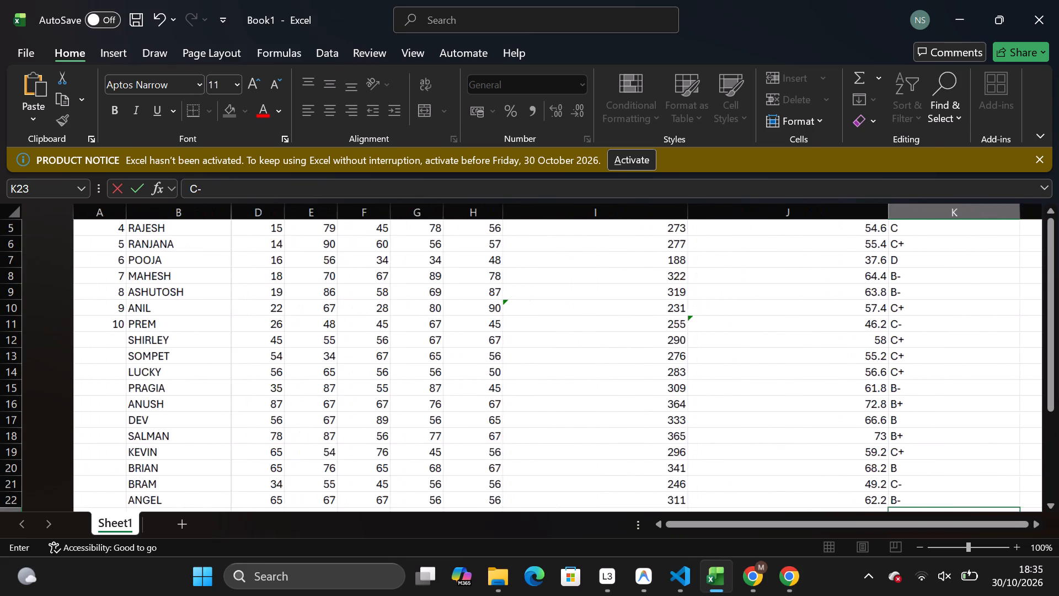
{"action": "scroll", "coordinate": [966, 300], "scroll_direction": "down", "scroll_amount": 1}
{"action": "scroll", "coordinate": [753, 305], "scroll_direction": "down", "scroll_amount": 2}
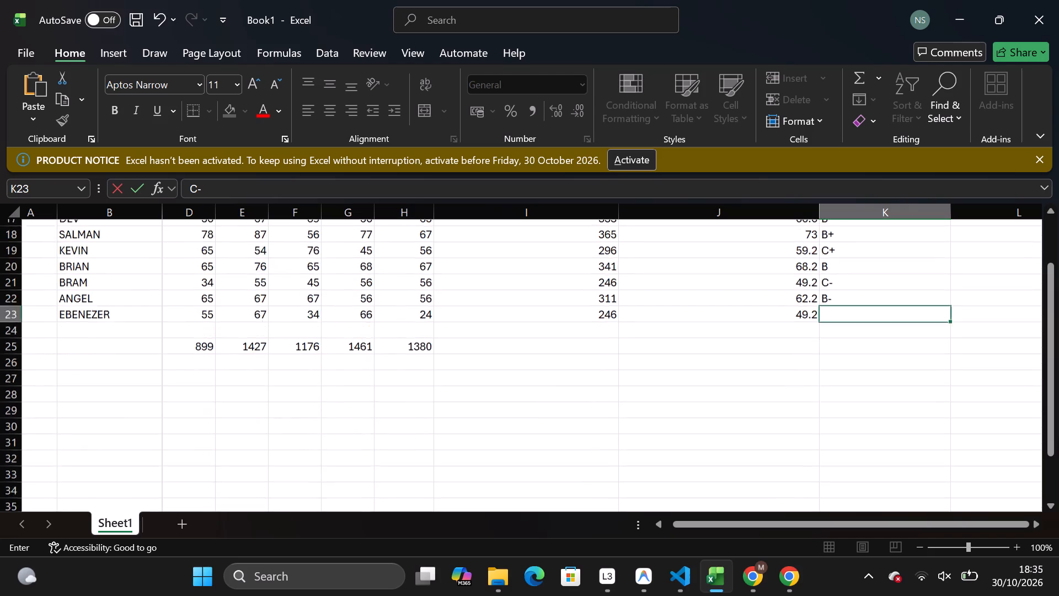
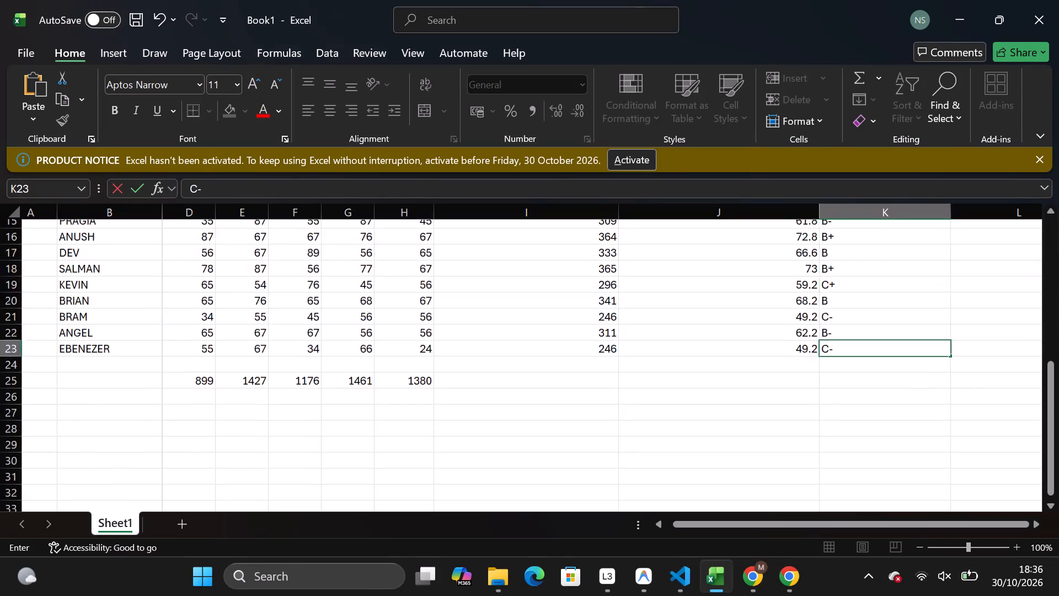
Look over the marks sheet again, from the header row to the subject sums and the empty rows below.
{"action": "scroll", "coordinate": [872, 325], "scroll_direction": "down", "scroll_amount": 4}
{"action": "scroll", "coordinate": [872, 325], "scroll_direction": "up", "scroll_amount": 1}
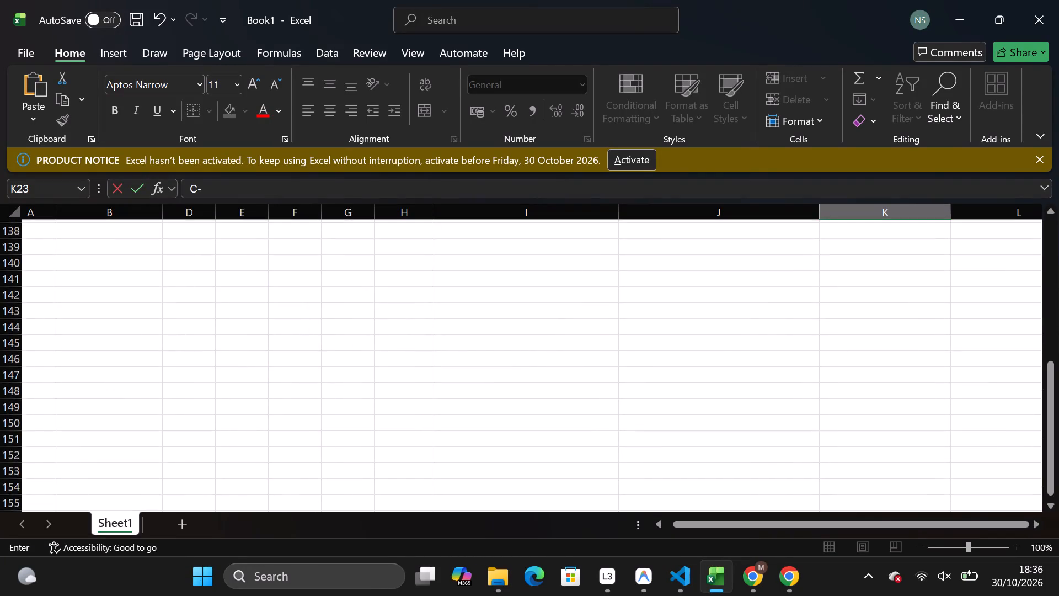
{"action": "scroll", "coordinate": [872, 325], "scroll_direction": "down", "scroll_amount": 2}
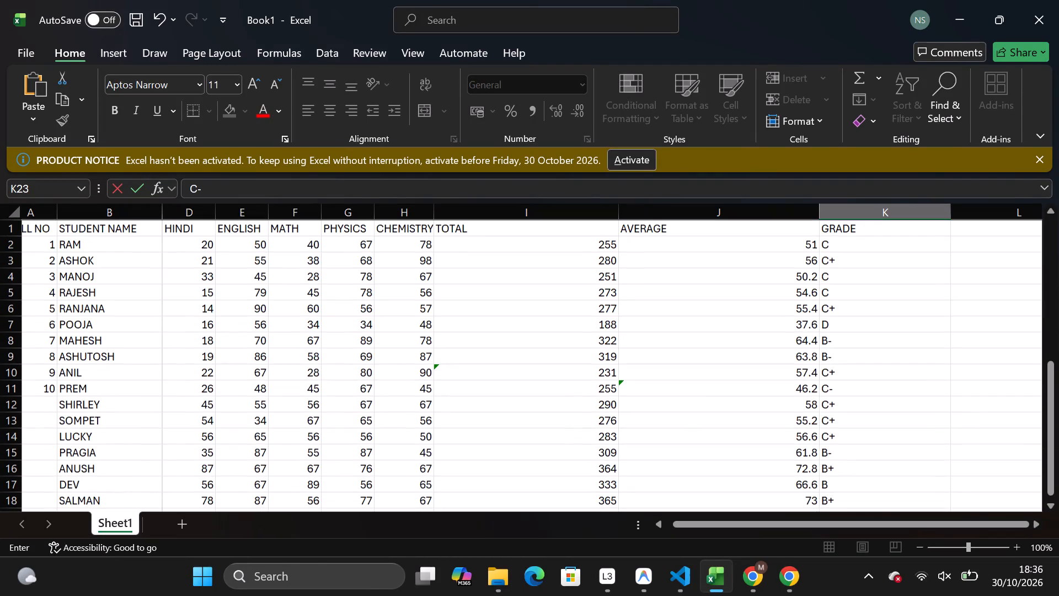
{"action": "scroll", "coordinate": [875, 306], "scroll_direction": "down", "scroll_amount": 1}
{"action": "scroll", "coordinate": [944, 358], "scroll_direction": "down", "scroll_amount": 3}
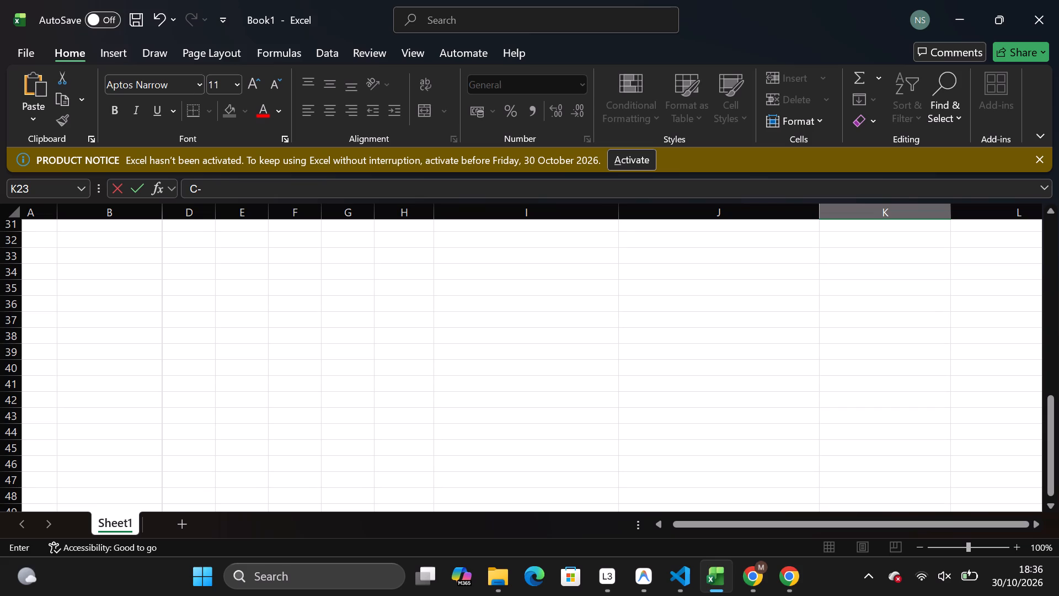
{"action": "scroll", "coordinate": [944, 358], "scroll_direction": "up", "scroll_amount": 3}
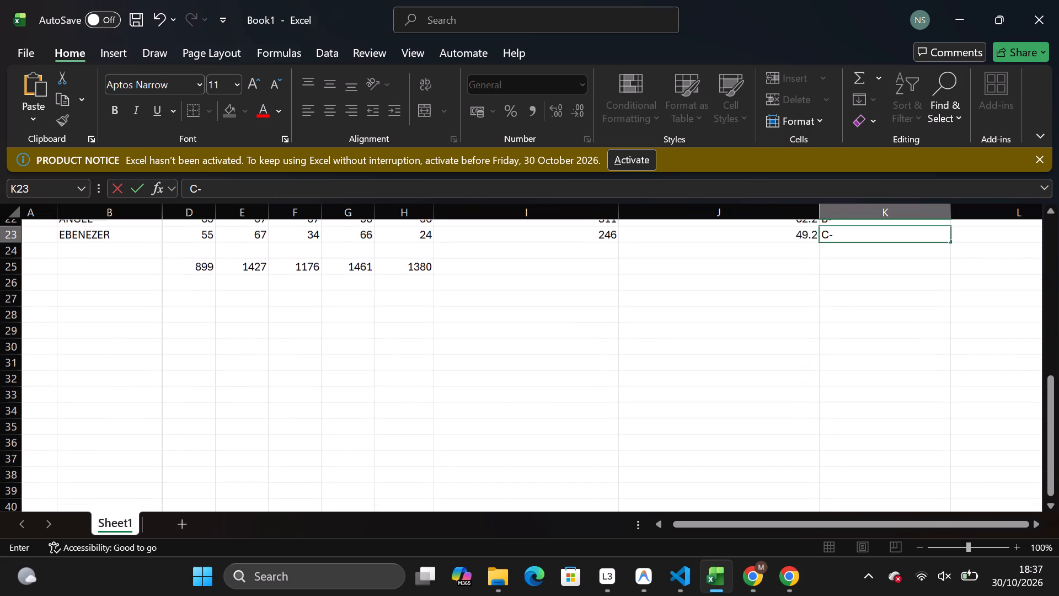
{"action": "scroll", "coordinate": [972, 437], "scroll_direction": "up", "scroll_amount": 1}
Commit the C- grade entry in K23 by selecting the empty cell J28 below the marks table.
{"action": "left_click", "coordinate": [705, 340]}
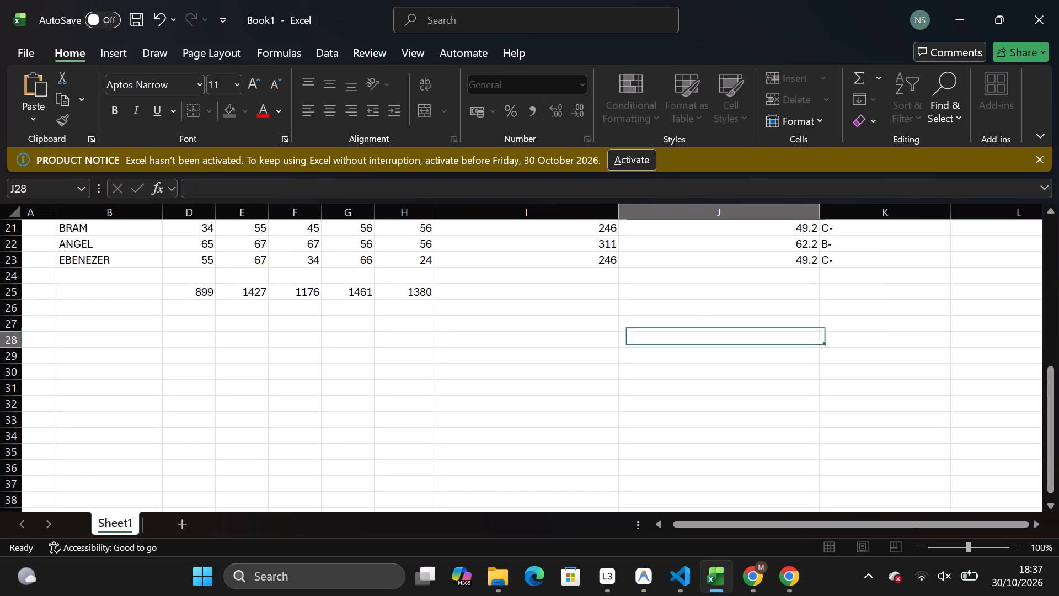
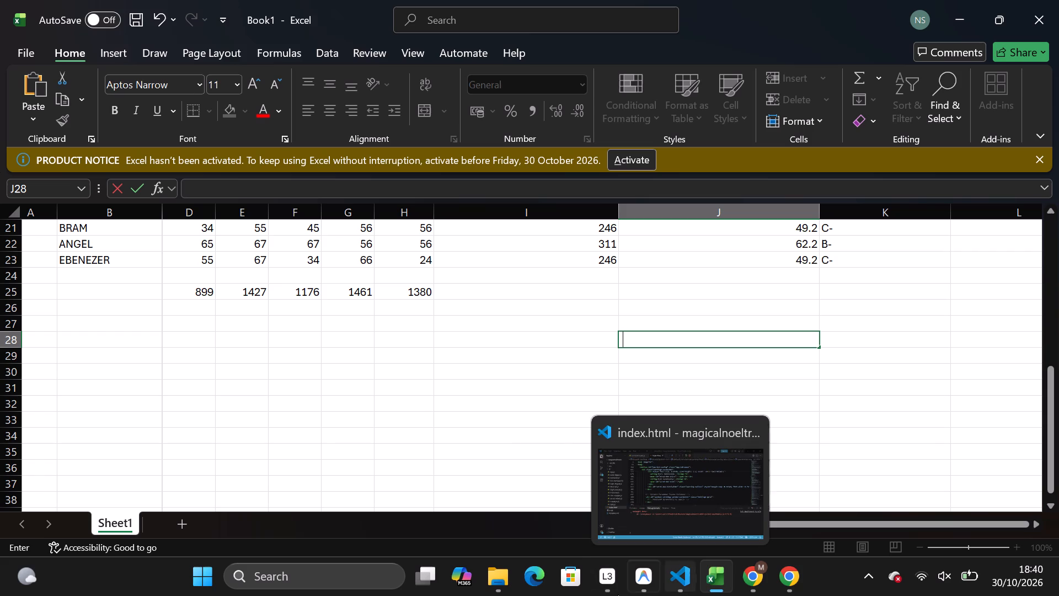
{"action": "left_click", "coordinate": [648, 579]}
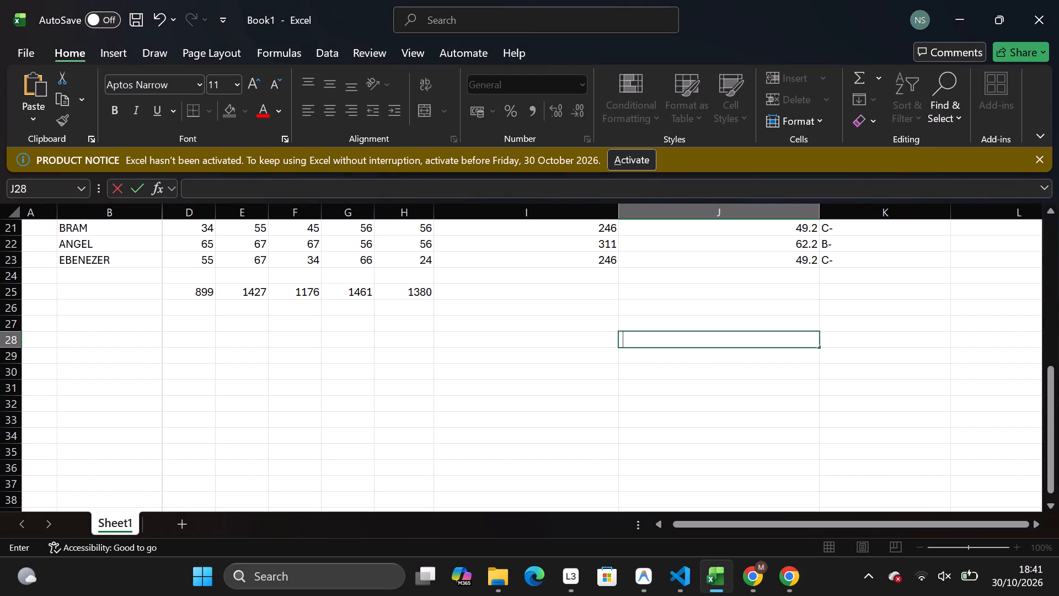
{"action": "scroll", "coordinate": [510, 263], "scroll_direction": "up", "scroll_amount": 3}
{"action": "scroll", "coordinate": [510, 263], "scroll_direction": "down", "scroll_amount": 1}
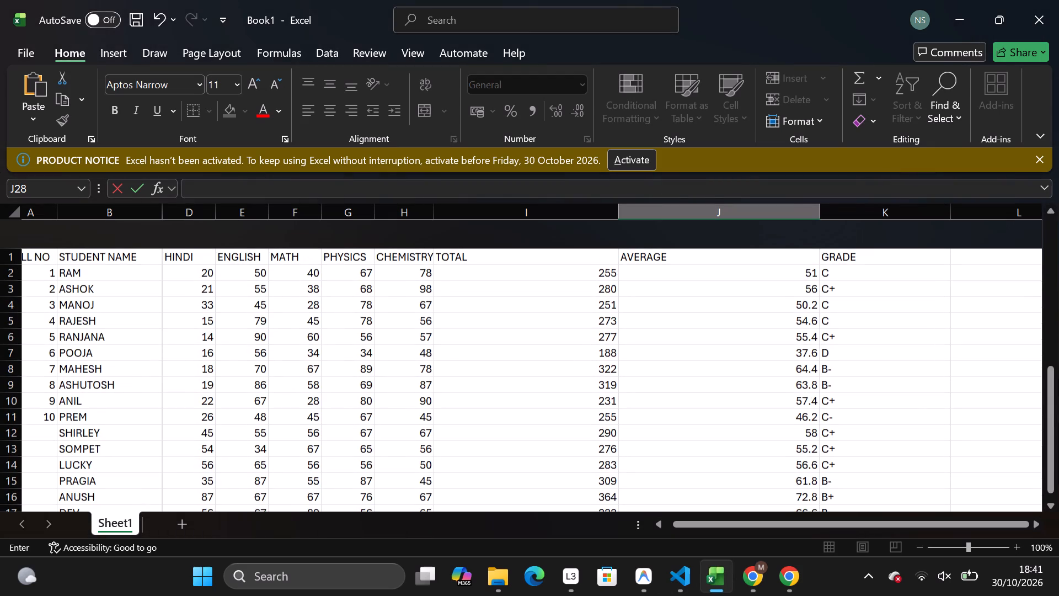
{"action": "scroll", "coordinate": [510, 263], "scroll_direction": "down", "scroll_amount": 1}
{"action": "scroll", "coordinate": [558, 322], "scroll_direction": "down", "scroll_amount": 3}
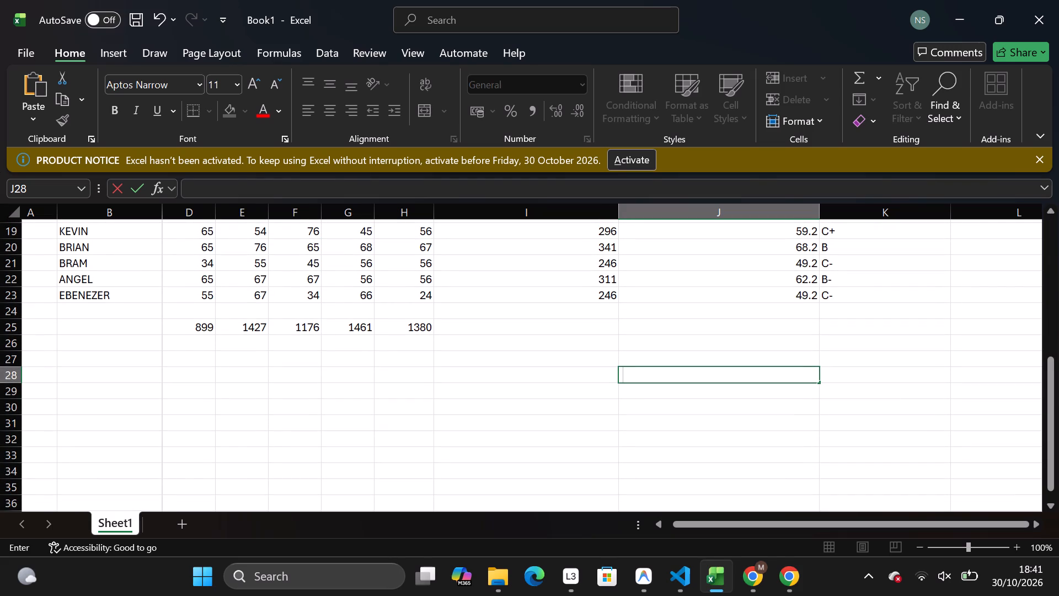
{"action": "scroll", "coordinate": [558, 322], "scroll_direction": "up", "scroll_amount": 4}
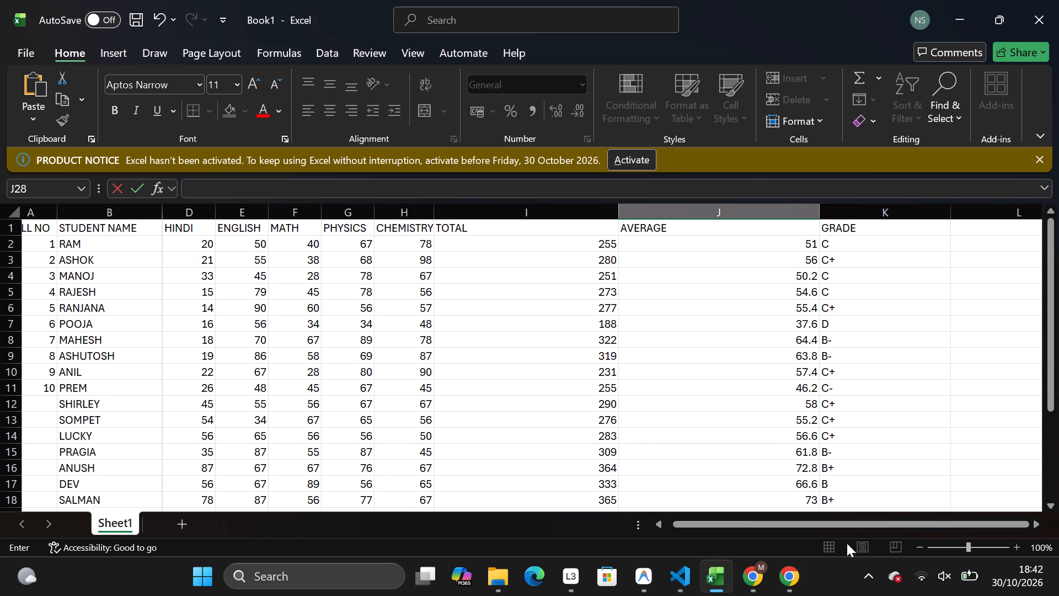
{"action": "scroll", "coordinate": [759, 444], "scroll_direction": "down", "scroll_amount": 3}
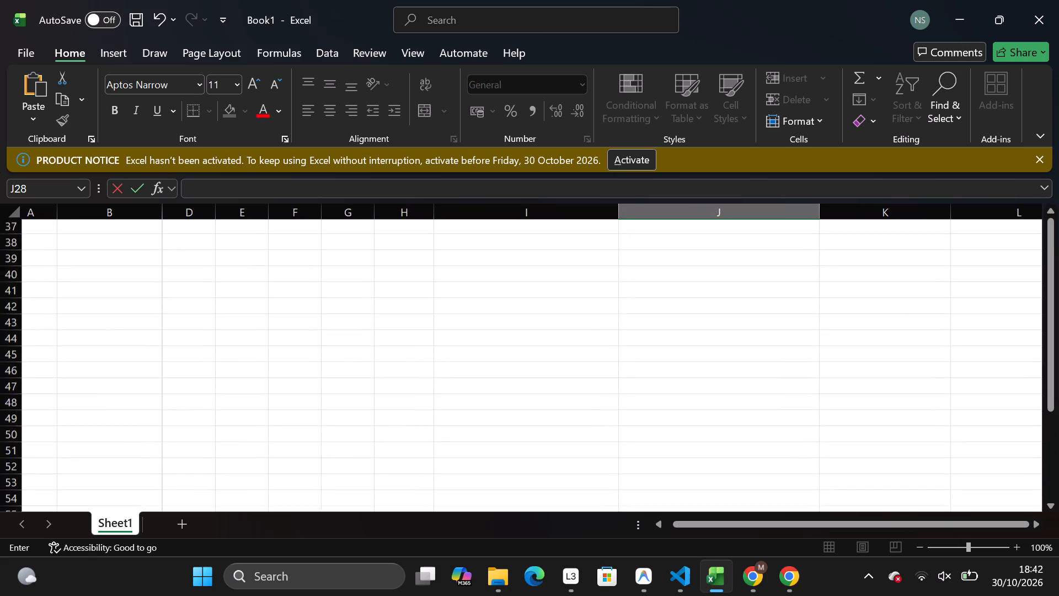
{"action": "scroll", "coordinate": [759, 444], "scroll_direction": "up", "scroll_amount": 2}
{"action": "scroll", "coordinate": [759, 444], "scroll_direction": "down", "scroll_amount": 1}
{"action": "scroll", "coordinate": [759, 444], "scroll_direction": "right", "scroll_amount": 1}
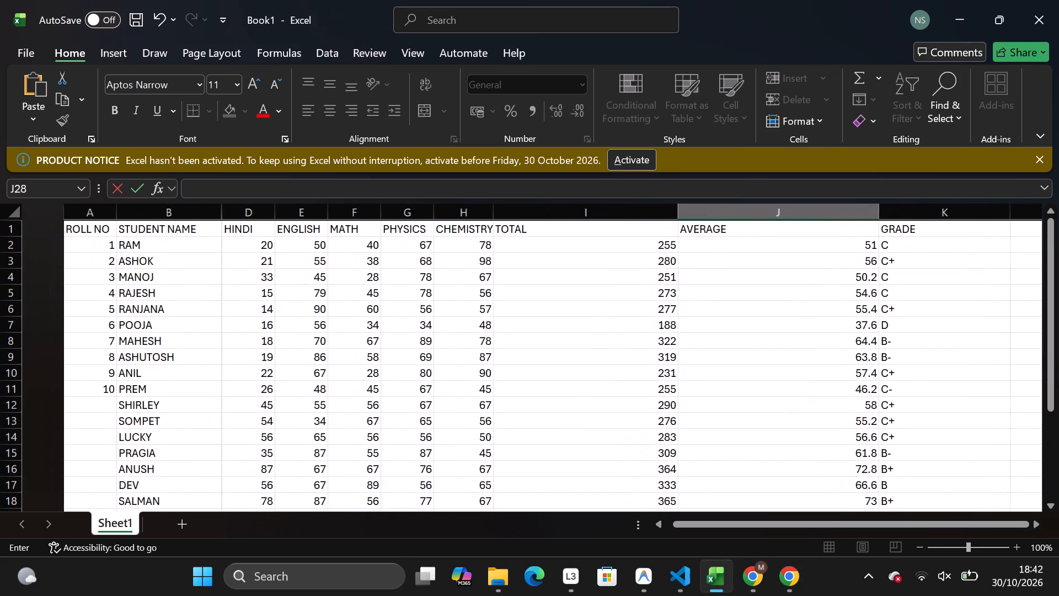
{"action": "scroll", "coordinate": [759, 444], "scroll_direction": "right", "scroll_amount": 1}
{"action": "scroll", "coordinate": [759, 444], "scroll_direction": "left", "scroll_amount": 2}
{"action": "scroll", "coordinate": [736, 441], "scroll_direction": "right", "scroll_amount": 7}
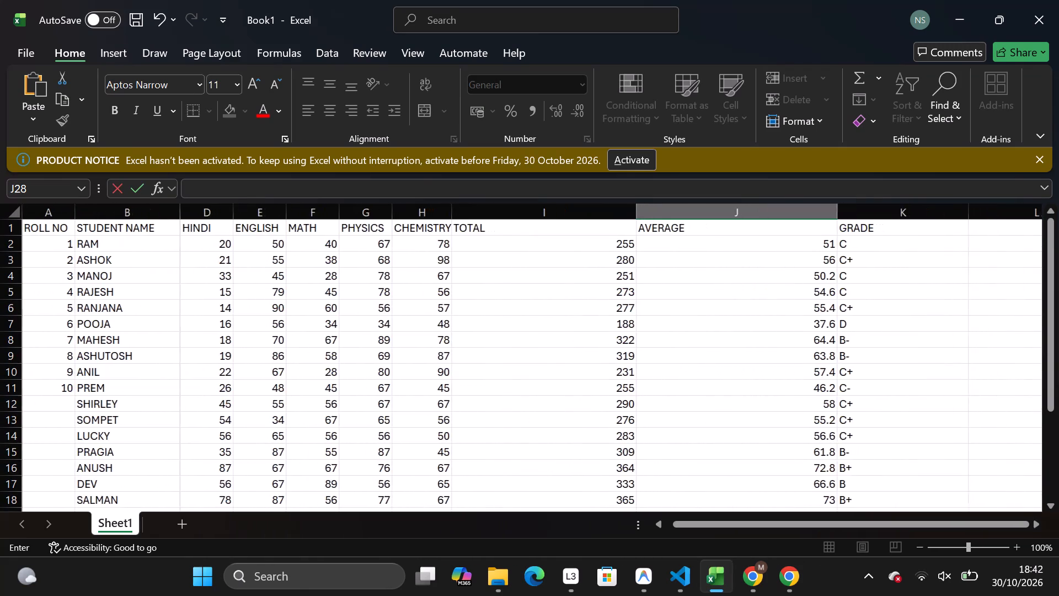
{"action": "scroll", "coordinate": [736, 441], "scroll_direction": "right", "scroll_amount": 1}
{"action": "scroll", "coordinate": [736, 441], "scroll_direction": "down", "scroll_amount": 4}
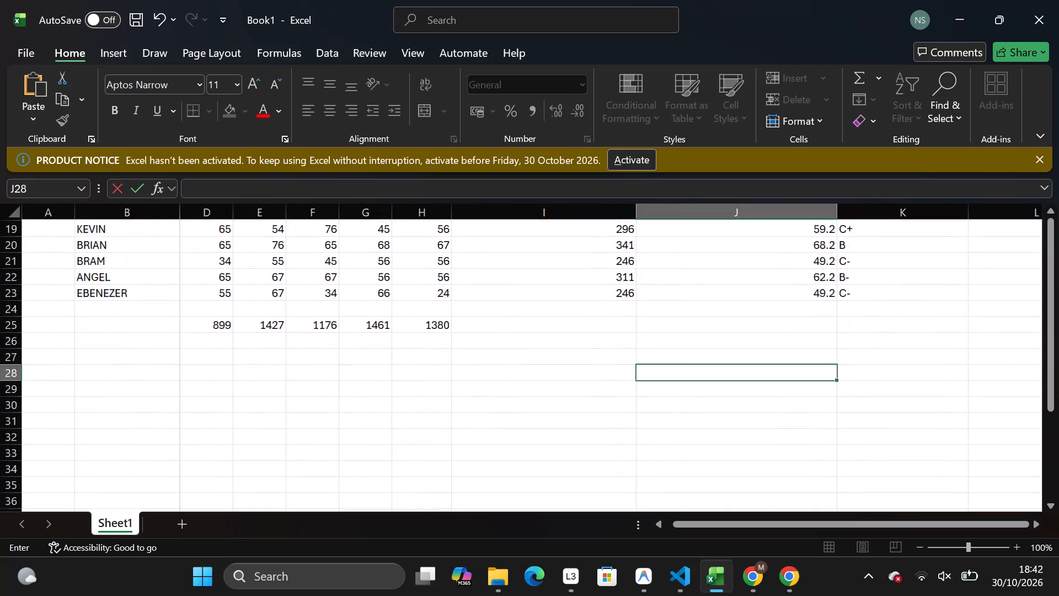
{"action": "scroll", "coordinate": [736, 441], "scroll_direction": "down", "scroll_amount": 6}
{"action": "scroll", "coordinate": [736, 441], "scroll_direction": "up", "scroll_amount": 1}
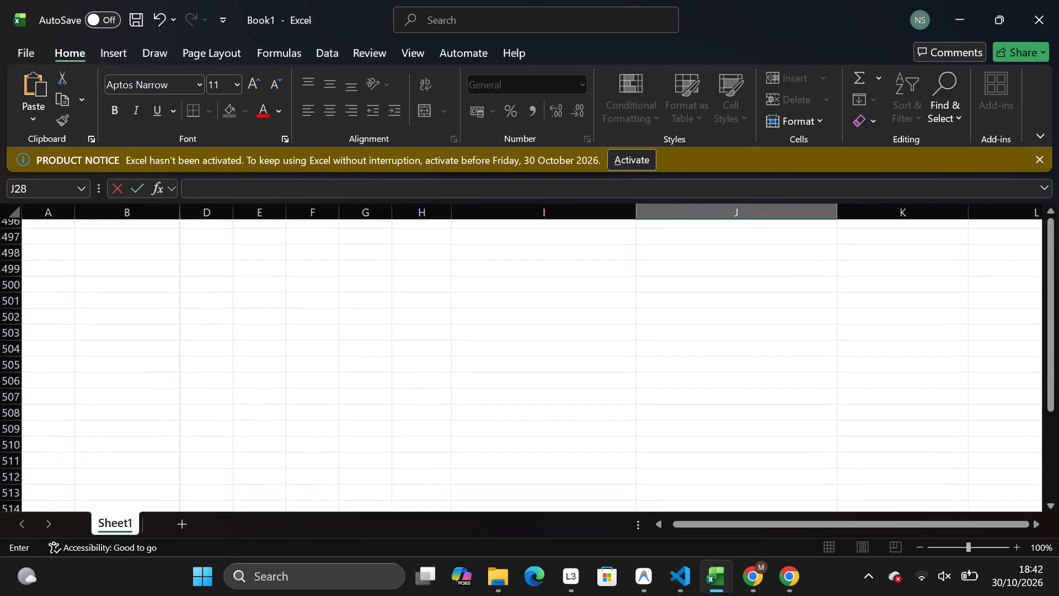
{"action": "scroll", "coordinate": [736, 441], "scroll_direction": "up", "scroll_amount": 12}
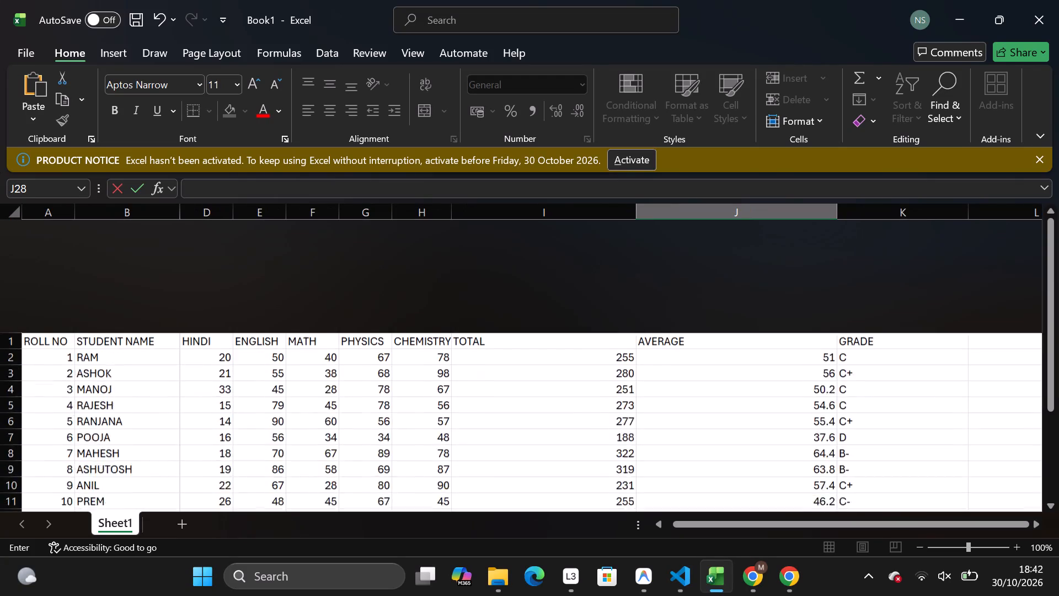
{"action": "scroll", "coordinate": [736, 441], "scroll_direction": "up", "scroll_amount": 3}
{"action": "scroll", "coordinate": [736, 441], "scroll_direction": "down", "scroll_amount": 1}
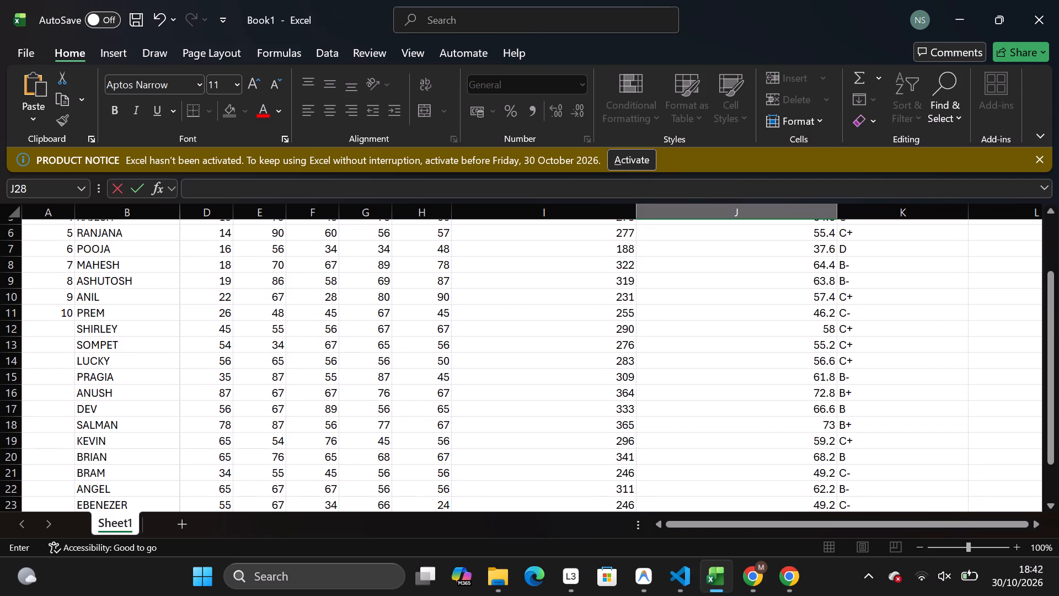
Leave the empty entry in J28 and move the cell selection down column J into the blank rows below.
{"action": "key", "text": "Down"}
{"action": "key", "text": "Down"}
{"action": "key", "text": "Down"}
{"action": "key", "text": "Down"}
{"action": "key", "text": "Down"}
{"action": "key", "text": "Down"}
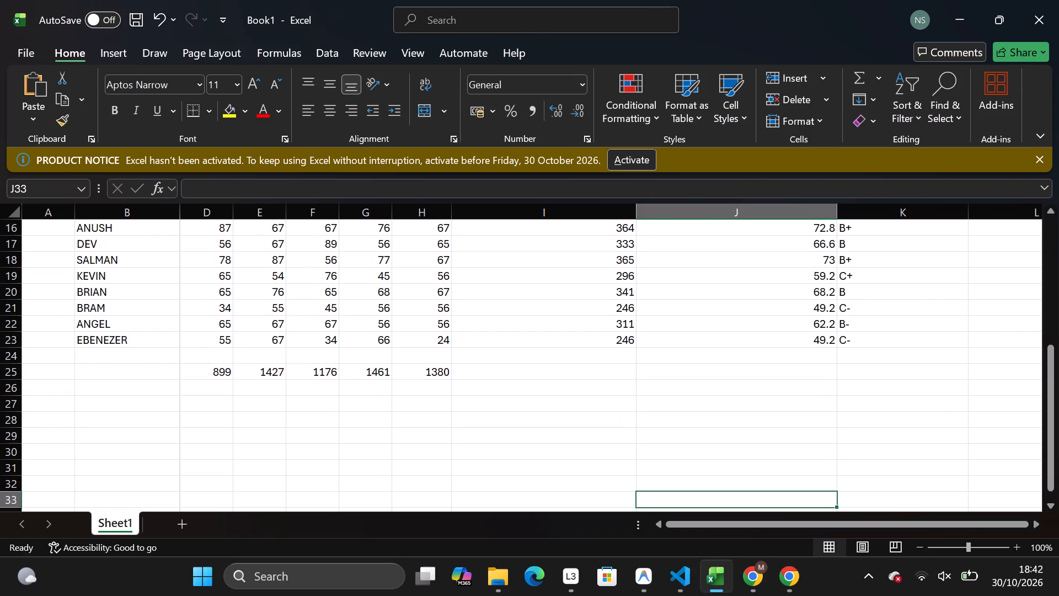
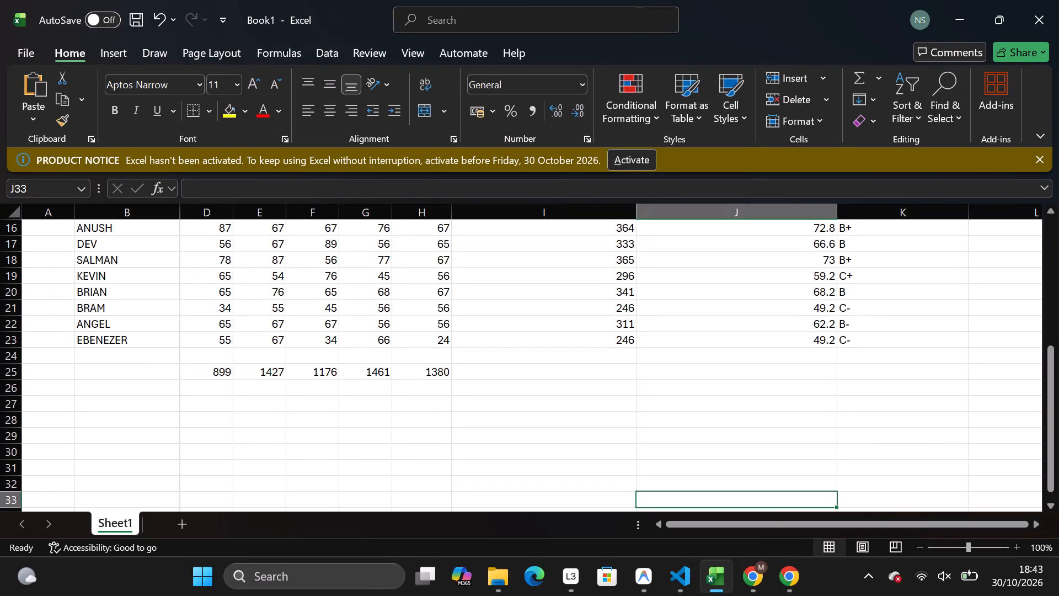
Add the student name SHIRLEY in B24, directly below EBENEZER.
{"action": "scroll", "coordinate": [221, 312], "scroll_direction": "up", "scroll_amount": 2}
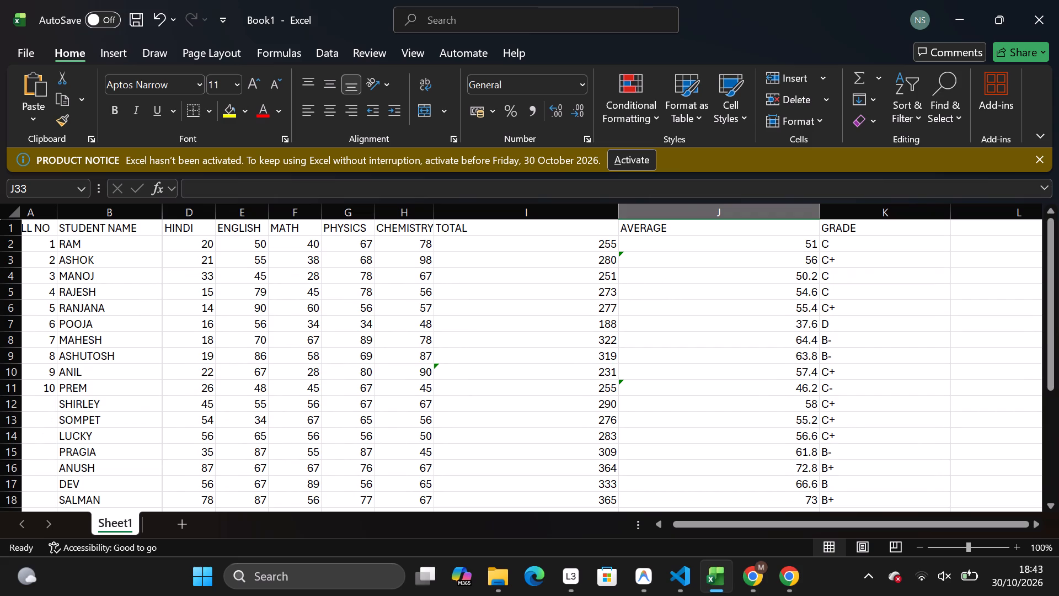
{"action": "key", "text": "Down"}
{"action": "key", "text": "Down"}
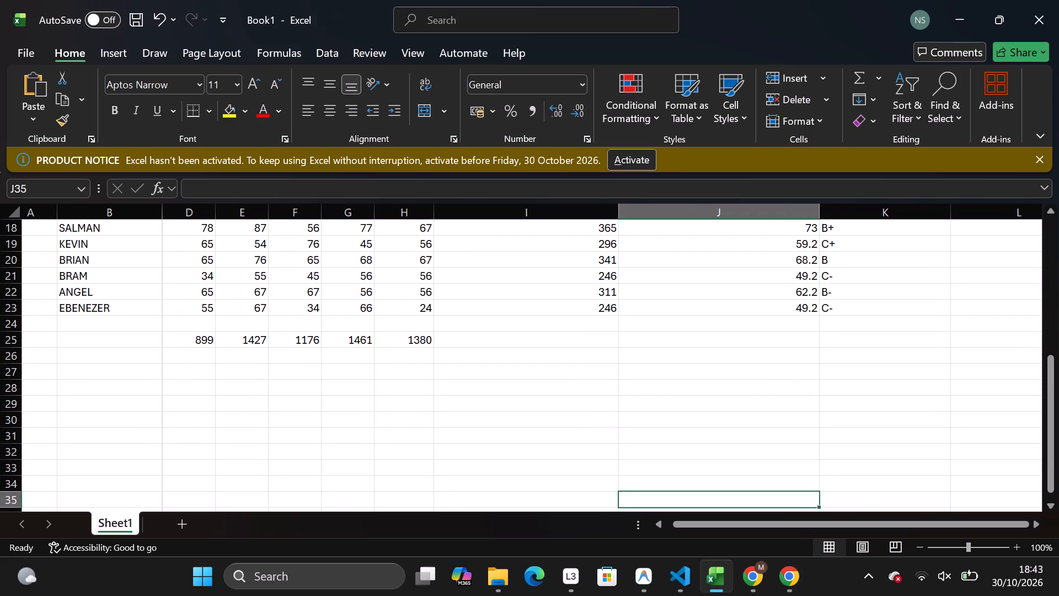
{"action": "left_click", "coordinate": [65, 326]}
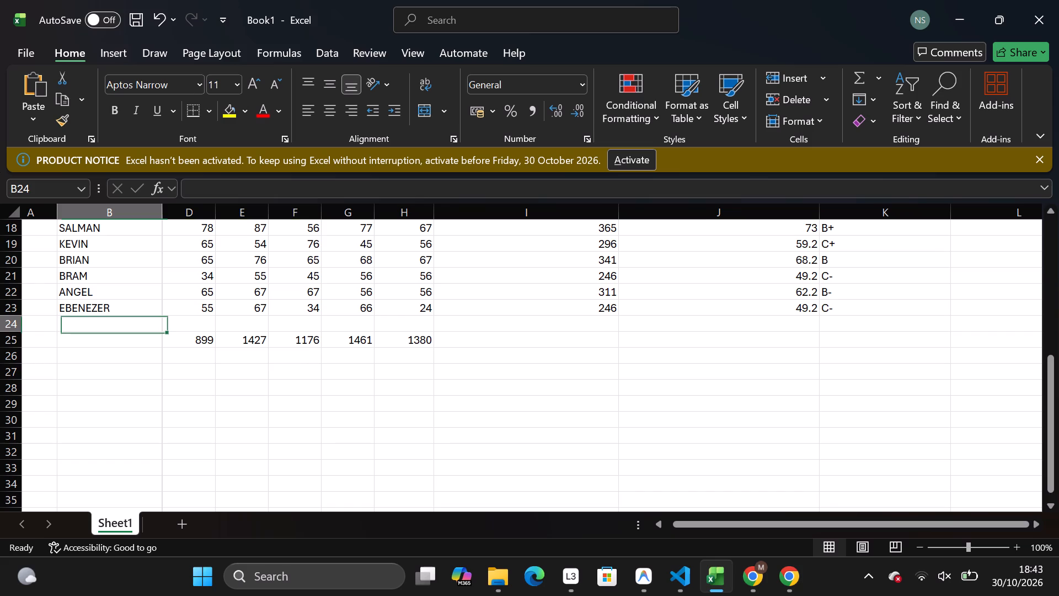
{"action": "key", "text": "s"}
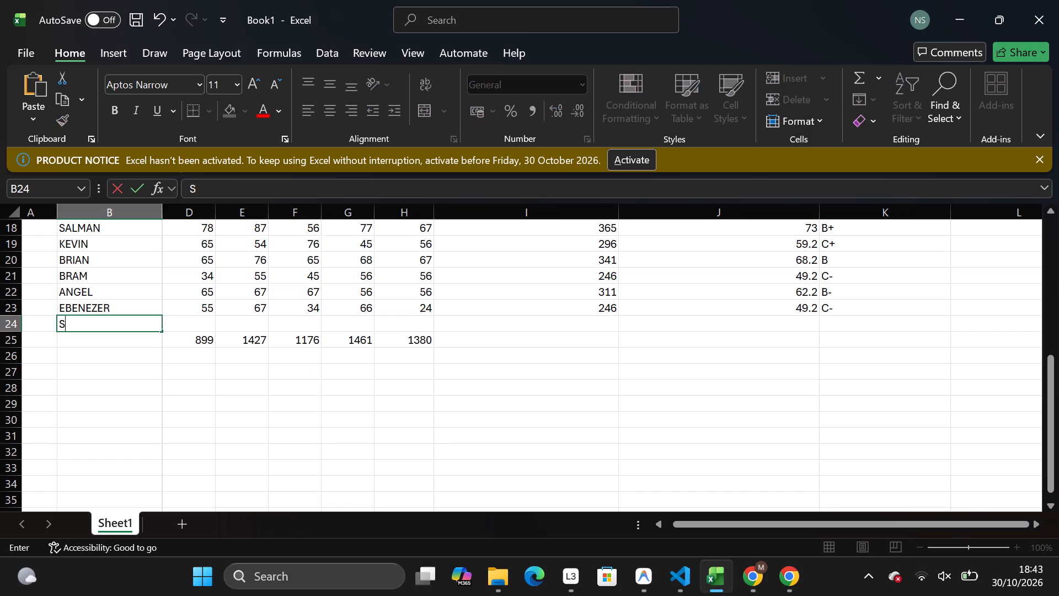
{"action": "type", "text": "HIRLEY"}
{"action": "key", "text": "Down"}
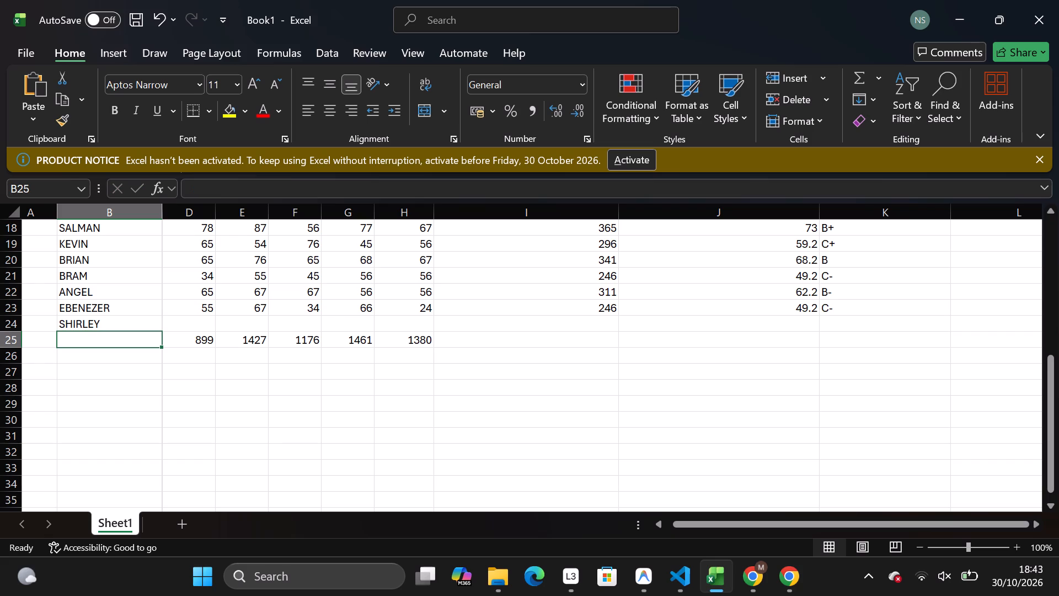
Review the student names in column B up to the header and back down past the last entry.
{"action": "key", "text": "Up"}
{"action": "key", "text": "Up"}
{"action": "key", "text": "Up"}
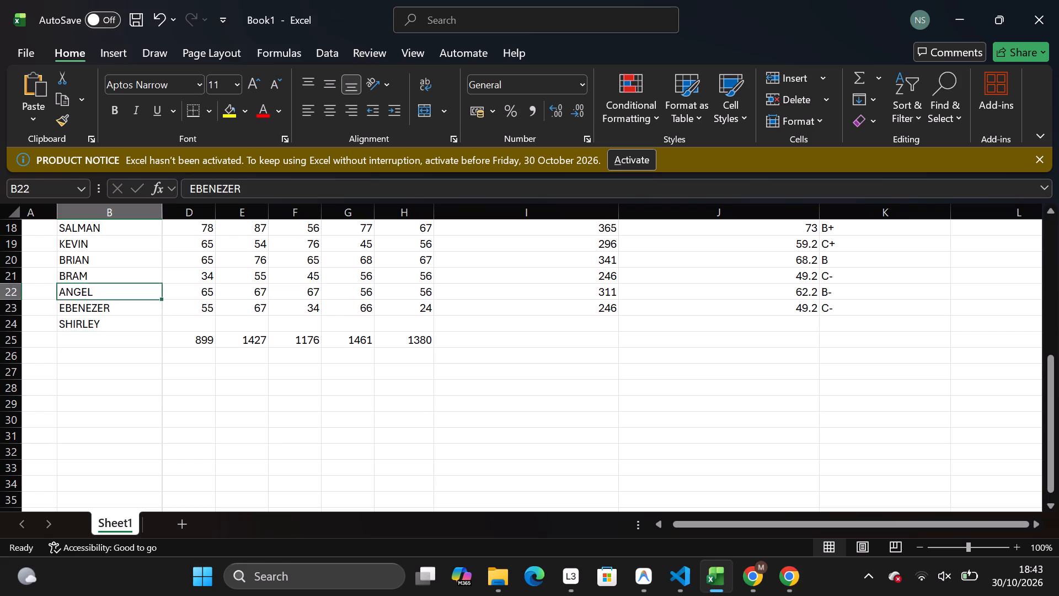
{"action": "key", "text": "Up"}
{"action": "key", "text": "Up"}
{"action": "key", "text": "Up"}
{"action": "key", "text": "Up"}
{"action": "key", "text": "Up"}
{"action": "key", "text": "Up"}
{"action": "key", "text": "Up"}
{"action": "key", "text": "Up"}
{"action": "key", "text": "Up"}
{"action": "key", "text": "Up"}
{"action": "key", "text": "Up"}
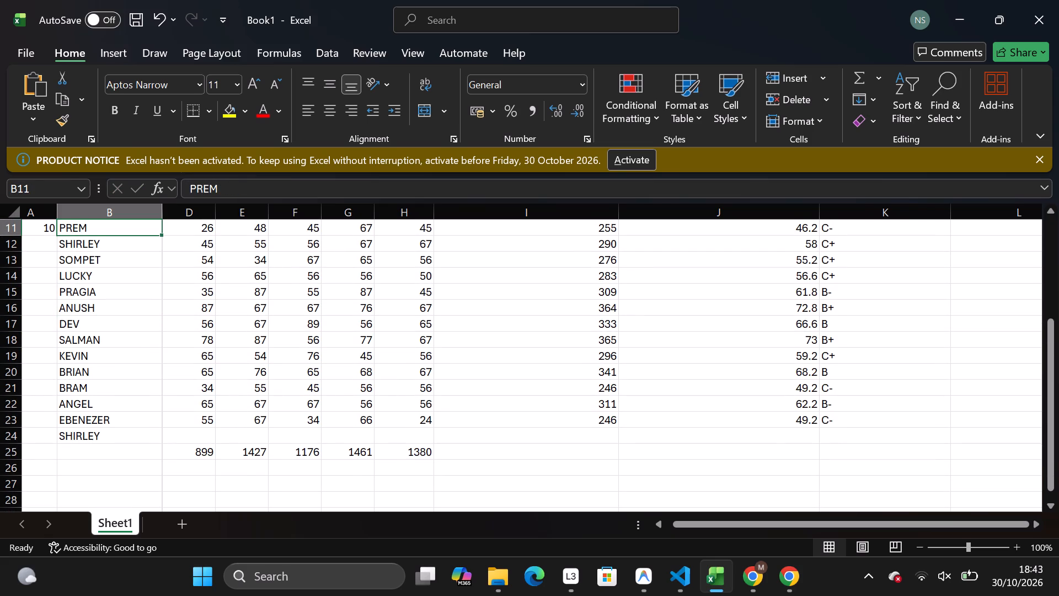
{"action": "key", "text": "Up"}
{"action": "key", "text": "Up"}
{"action": "key", "text": "Up"}
{"action": "key", "text": "Up"}
{"action": "key", "text": "Up"}
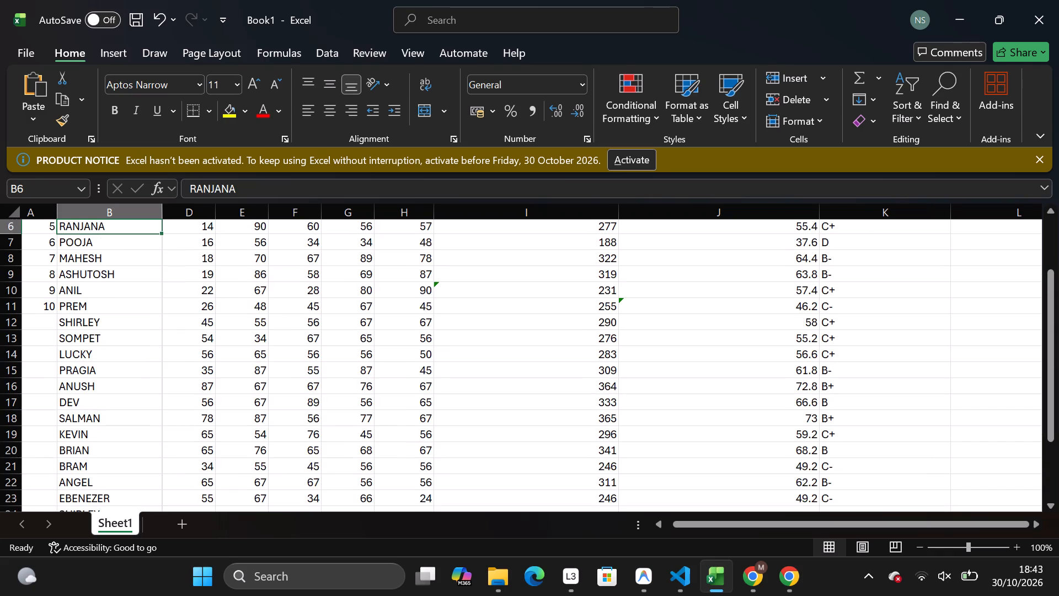
{"action": "key", "text": "Up"}
{"action": "key", "text": "Up"}
{"action": "key", "text": "Up"}
{"action": "key", "text": "Up"}
{"action": "key", "text": "Up"}
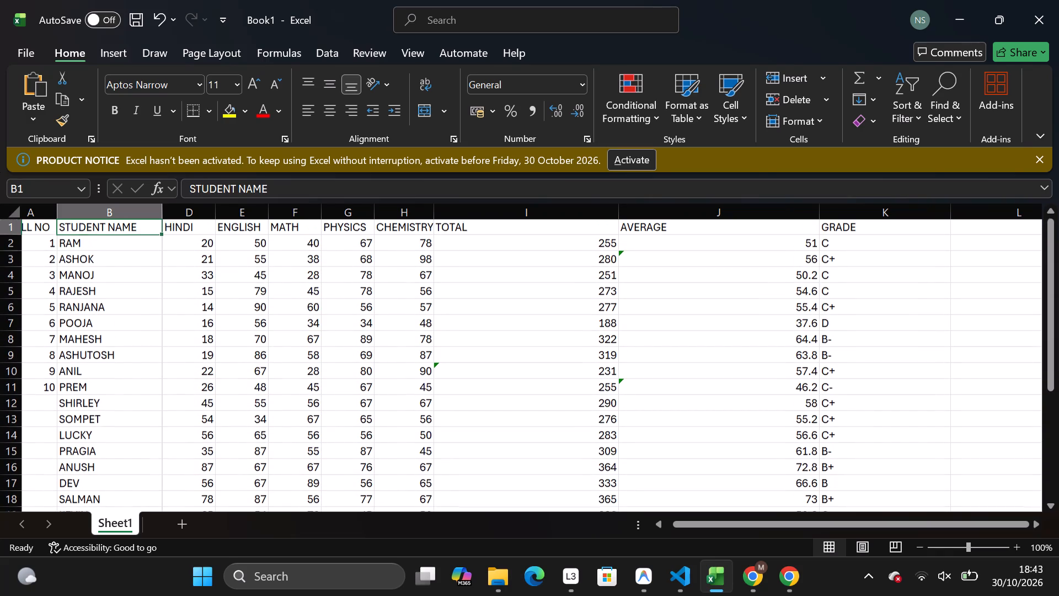
{"action": "key", "text": "Up"}
{"action": "key", "text": "Down"}
{"action": "key", "text": "Down"}
{"action": "key", "text": "Down"}
{"action": "key", "text": "Down"}
{"action": "key", "text": "Down"}
{"action": "key", "text": "Down"}
{"action": "key", "text": "Down"}
{"action": "key", "text": "Down"}
{"action": "key", "text": "Down"}
{"action": "key", "text": "Down"}
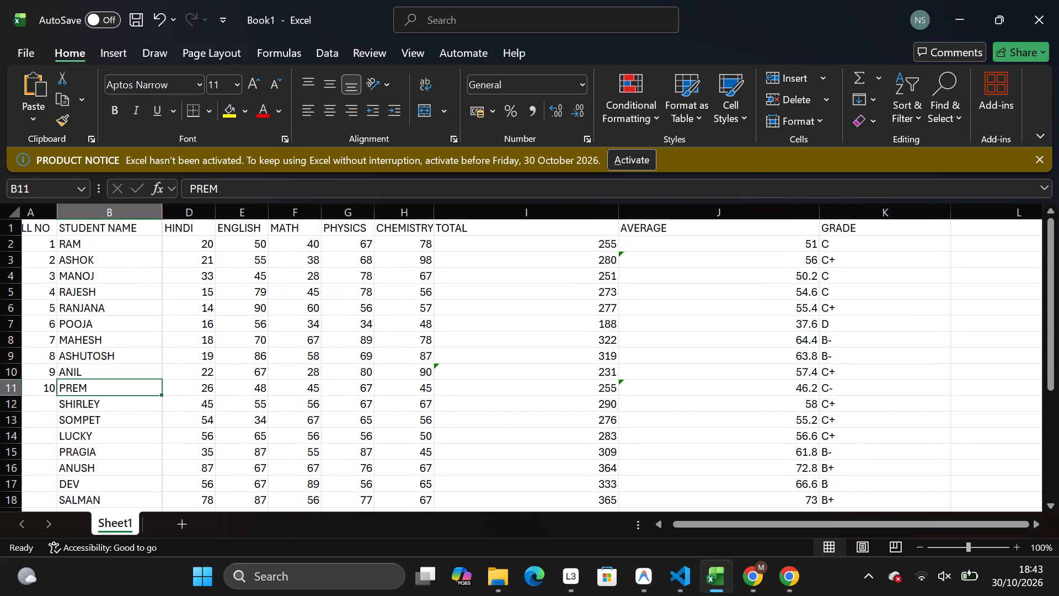
{"action": "key", "text": "Down"}
{"action": "key", "text": "Down"}
{"action": "key", "text": "Down"}
{"action": "key", "text": "Down"}
{"action": "key", "text": "Down"}
{"action": "key", "text": "Down"}
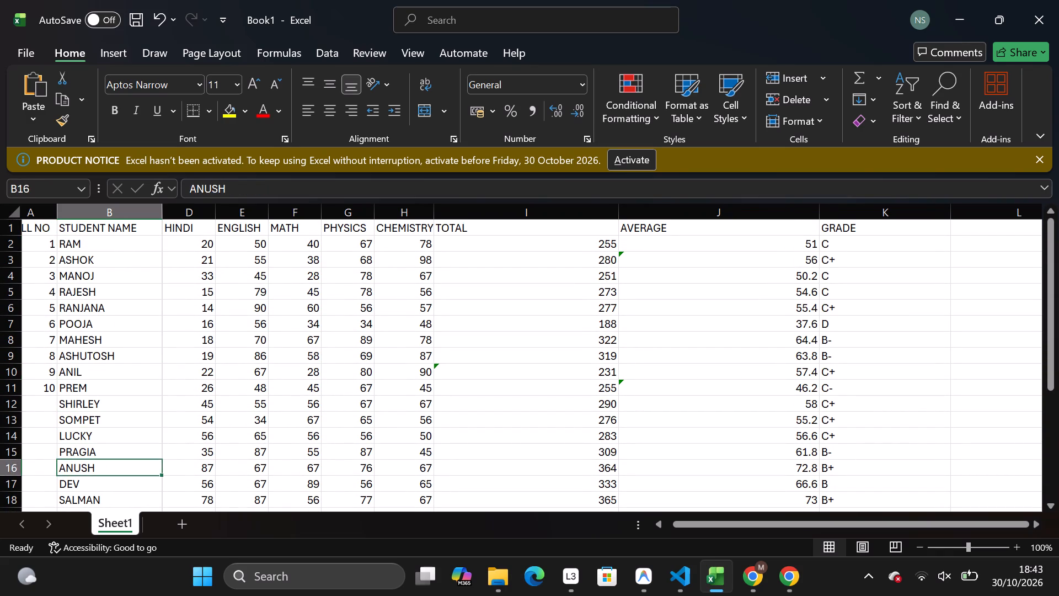
{"action": "key", "text": "Down"}
{"action": "key", "text": "Down"}
{"action": "key", "text": "Down"}
{"action": "key", "text": "Down"}
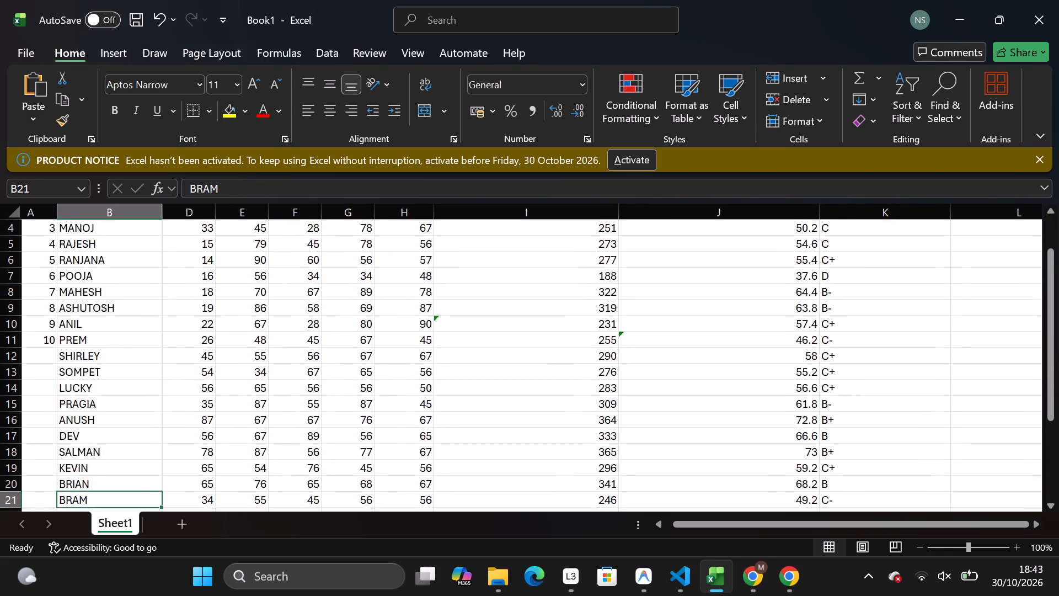
{"action": "key", "text": "Down"}
{"action": "key", "text": "Down"}
{"action": "key", "text": "Down"}
{"action": "key", "text": "Down"}
{"action": "key", "text": "Down"}
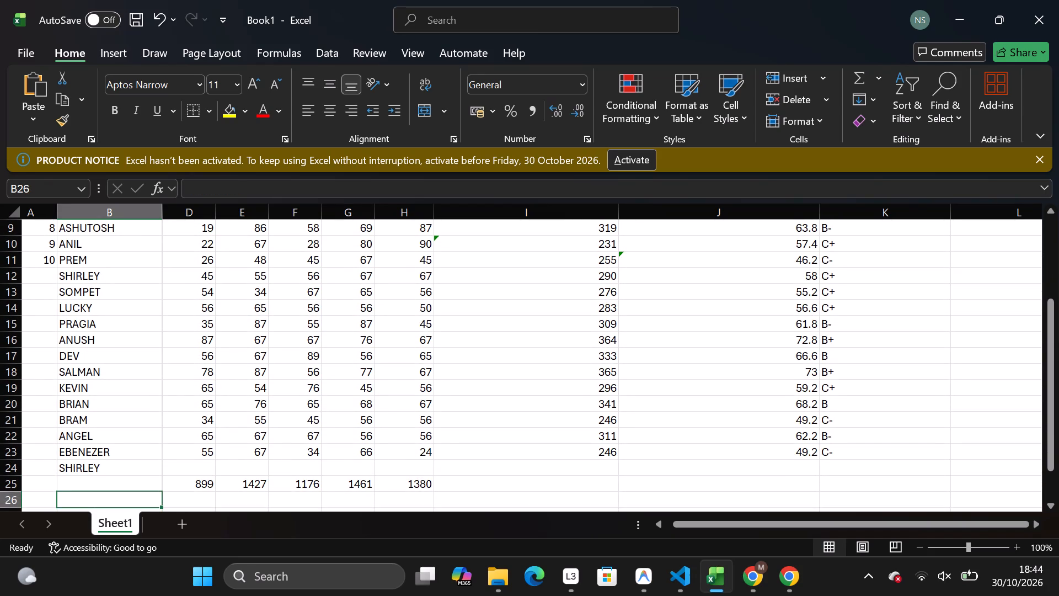
Enter the student names EMMANUEL, SHARON, JOSHUA and CALEB in B25 to B28.
{"action": "left_click", "coordinate": [81, 485]}
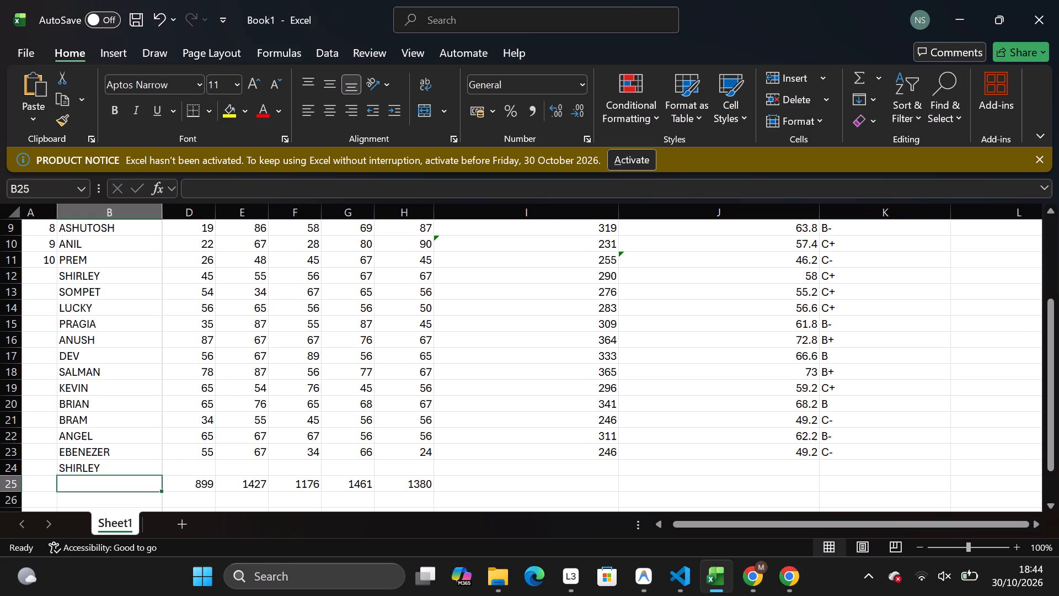
{"action": "type", "text": "EMMANUEL"}
{"action": "key", "text": "Down"}
{"action": "type", "text": "SHARON"}
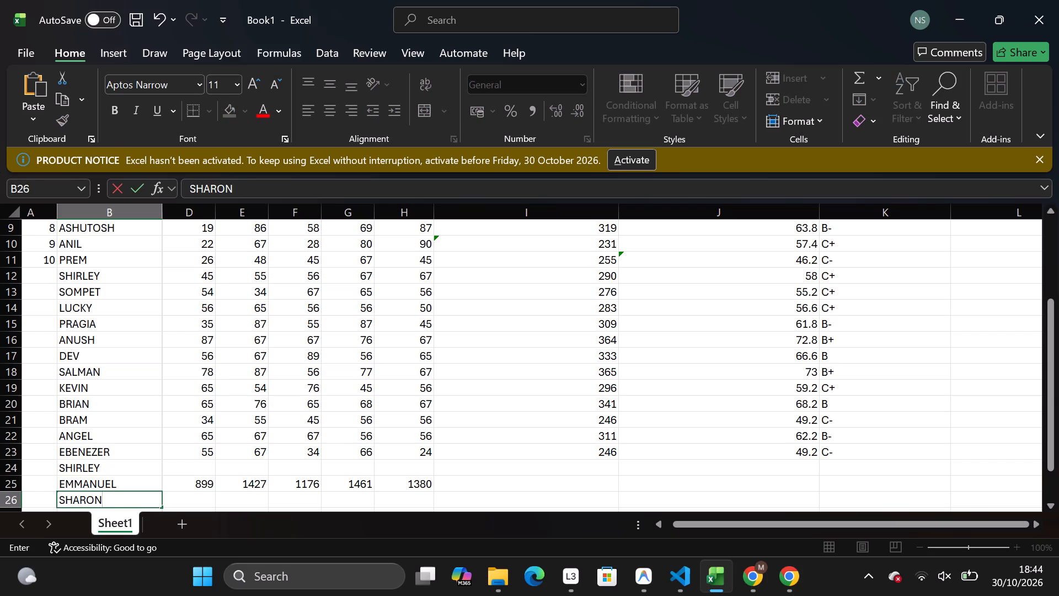
{"action": "key", "text": "Down"}
{"action": "type", "text": "JOSHUA"}
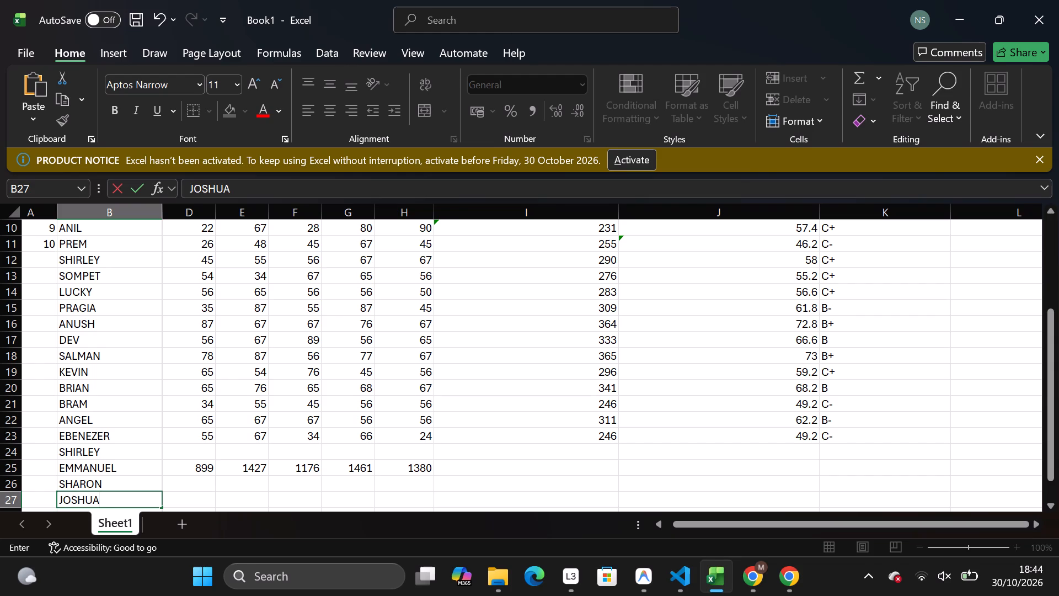
{"action": "key", "text": "Down"}
{"action": "type", "text": "CALEB"}
{"action": "key", "text": "Down"}
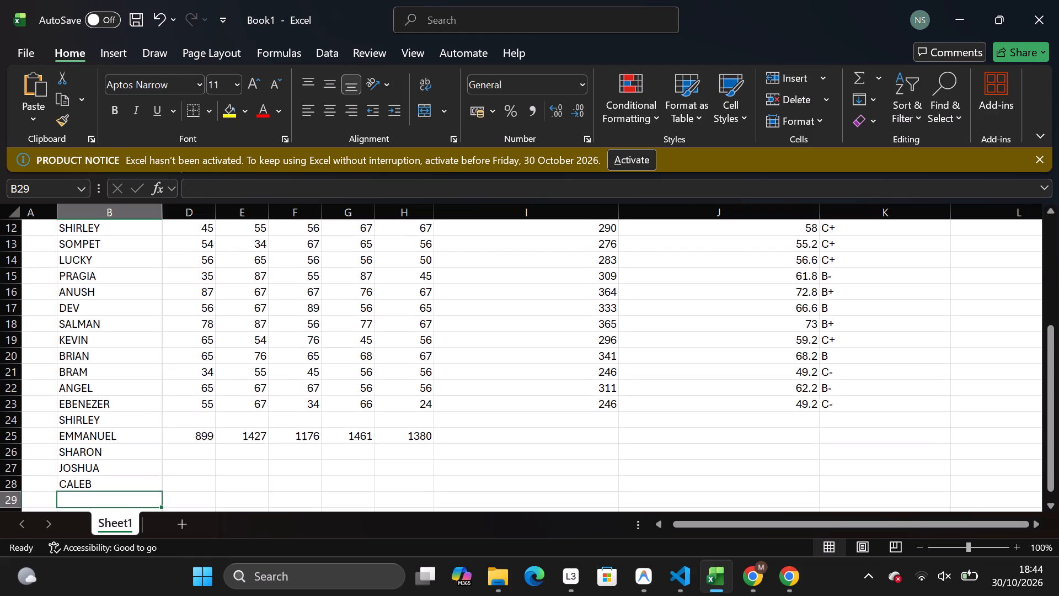
Continue the student name list with BARAKA, BRENDA, CHARWI, STAN and ESTHER in B29 to B33.
{"action": "type", "text": "BARAKA"}
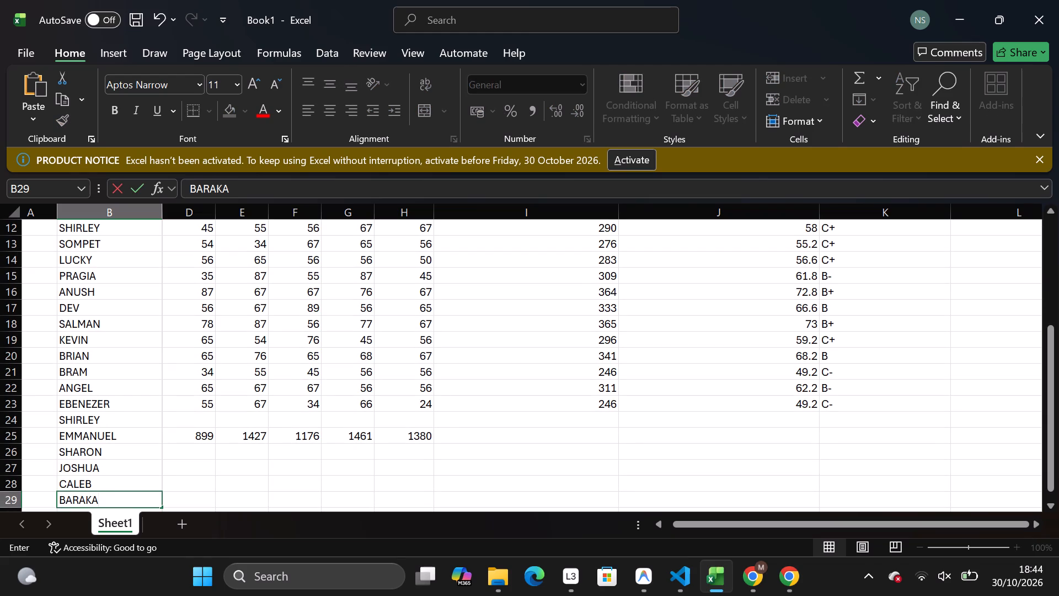
{"action": "key", "text": "Down"}
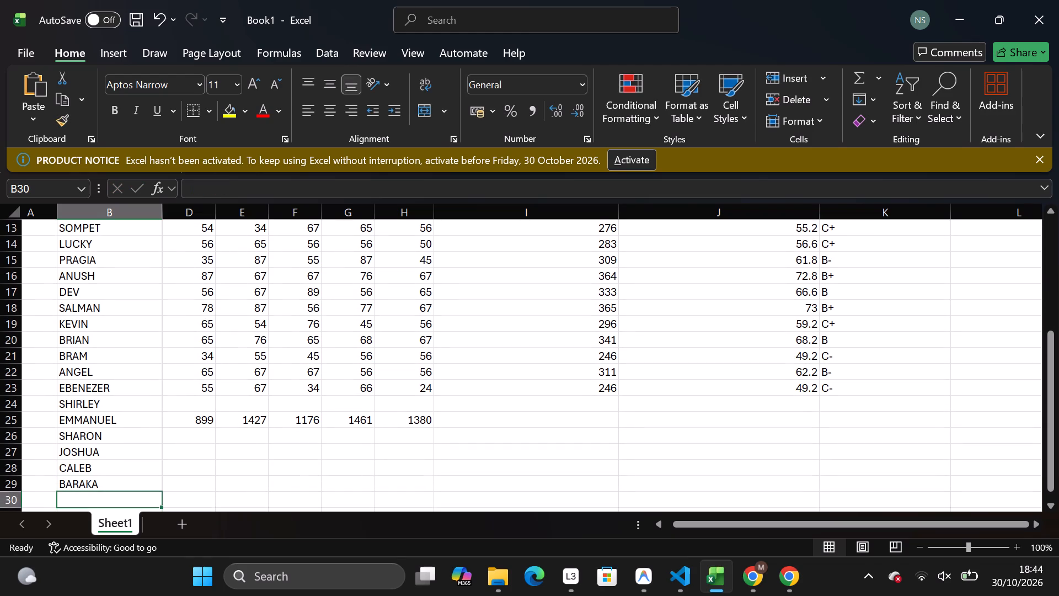
{"action": "type", "text": "BREN"}
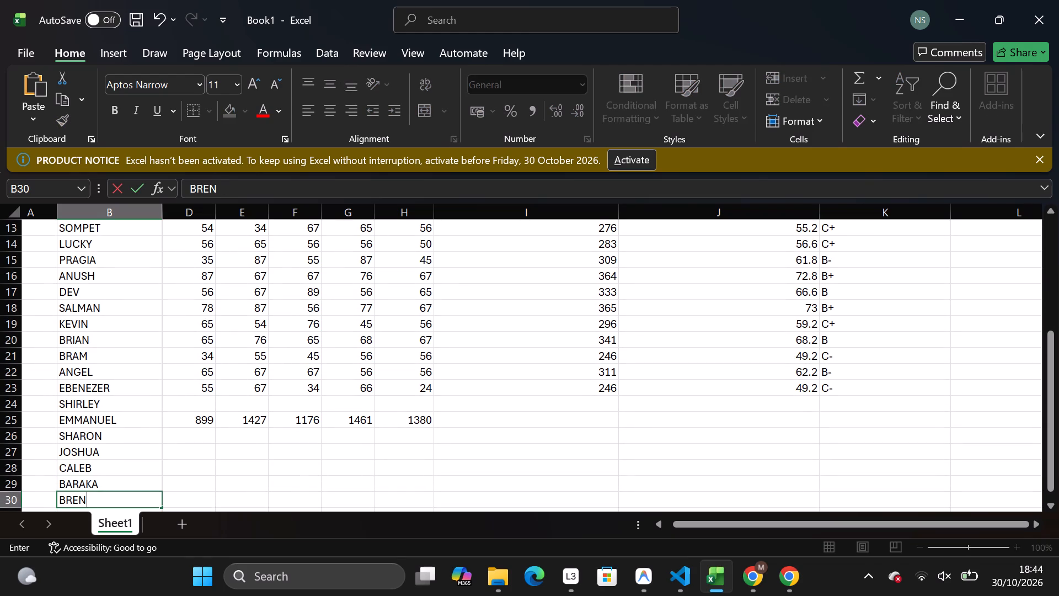
{"action": "type", "text": "DA"}
{"action": "key", "text": "Down"}
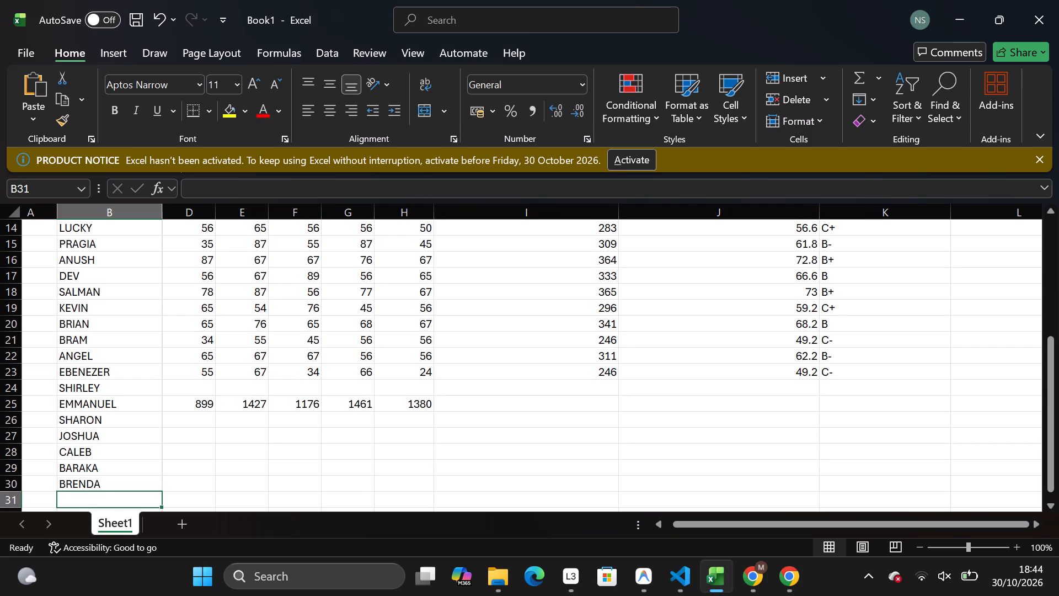
{"action": "type", "text": "CHA"}
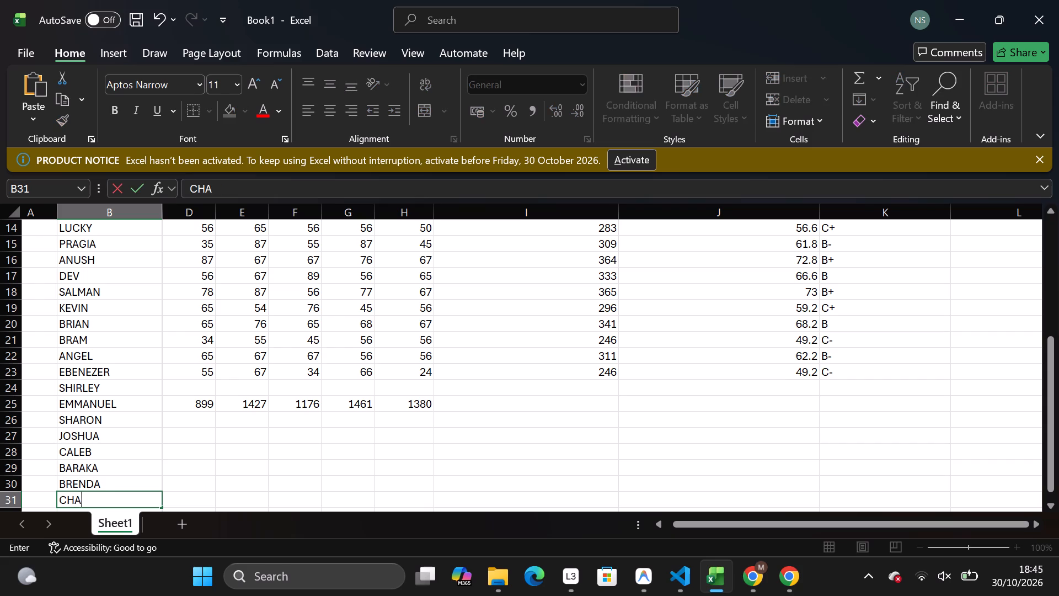
{"action": "type", "text": "RWI"}
{"action": "key", "text": "Down"}
{"action": "type", "text": "STAN"}
{"action": "key", "text": "Down"}
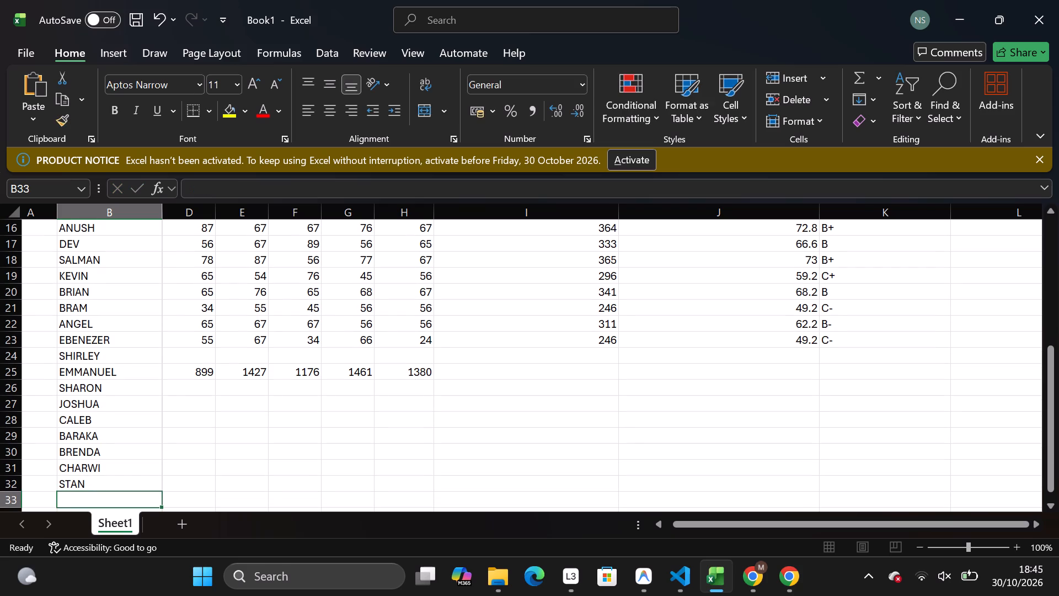
{"action": "type", "text": "ESTHER"}
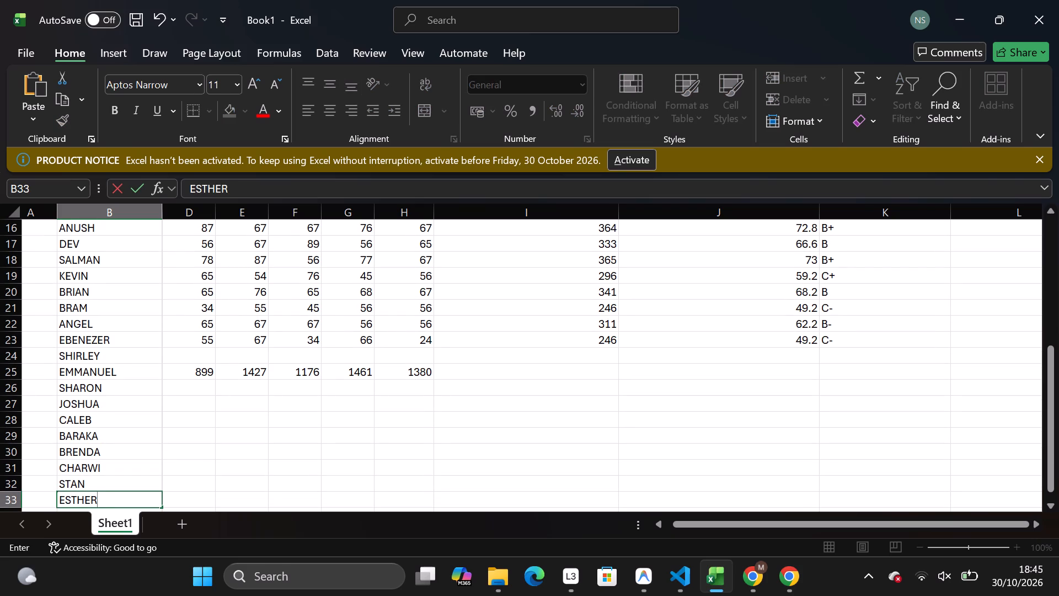
Change the student name in B32 to STANLEY.
{"action": "left_click", "coordinate": [87, 486]}
{"action": "type", "text": "LEY"}
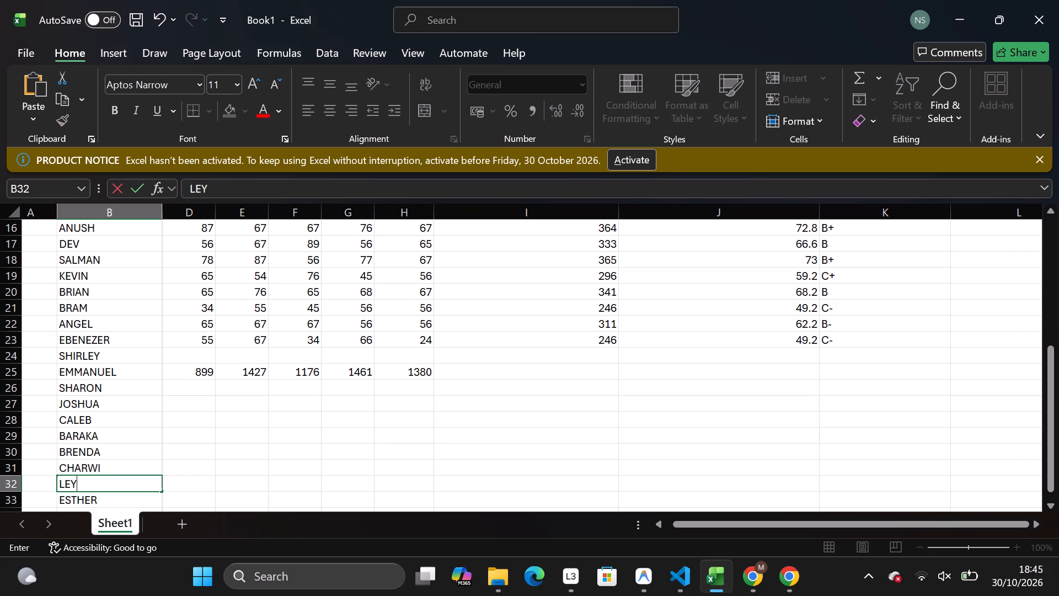
{"action": "key", "text": "BackSpace"}
{"action": "key", "text": "BackSpace"}
{"action": "key", "text": "BackSpace"}
{"action": "key", "text": "BackSpace"}
{"action": "type", "text": "ST"}
{"action": "key", "text": "a"}
{"action": "type", "text": "NLEY"}
{"action": "key", "text": "Down"}
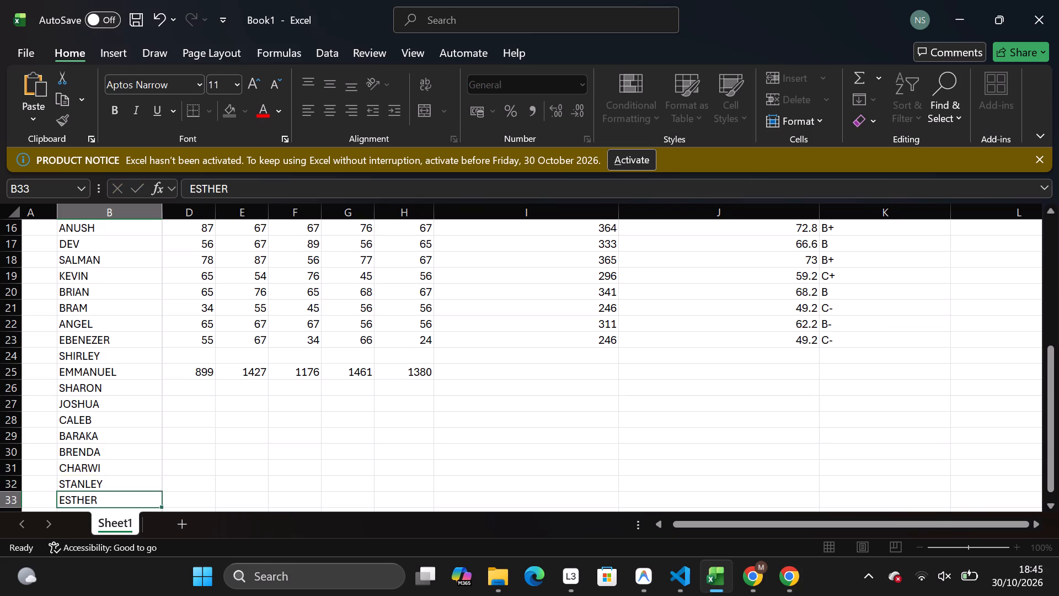
Add the student names PHANUEL in B34 and RAPHAEL in B35, below ESTHER.
{"action": "key", "text": "Down"}
{"action": "key", "text": "Down"}
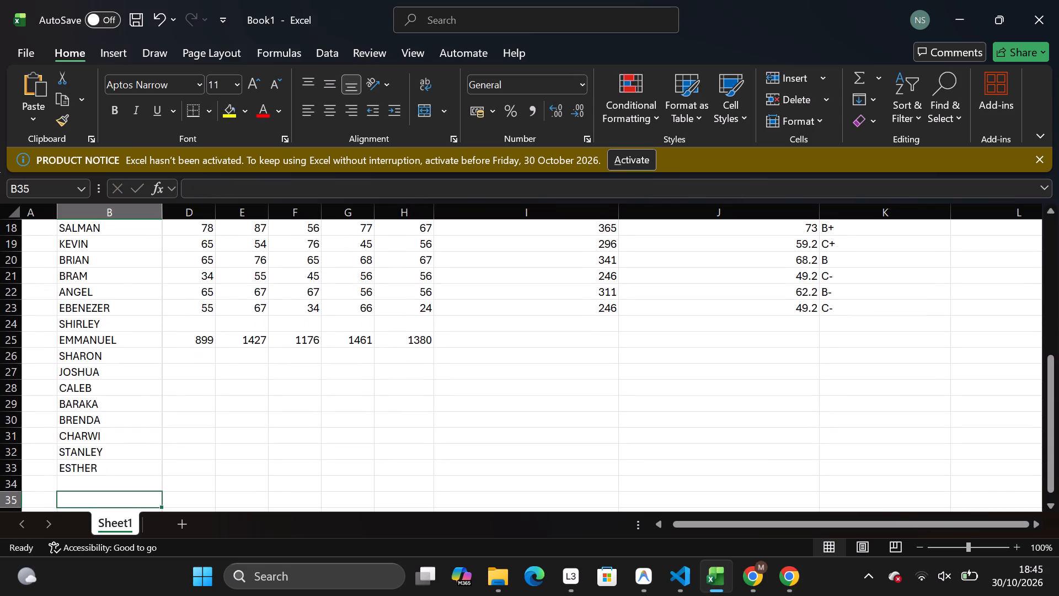
{"action": "key", "text": "Up"}
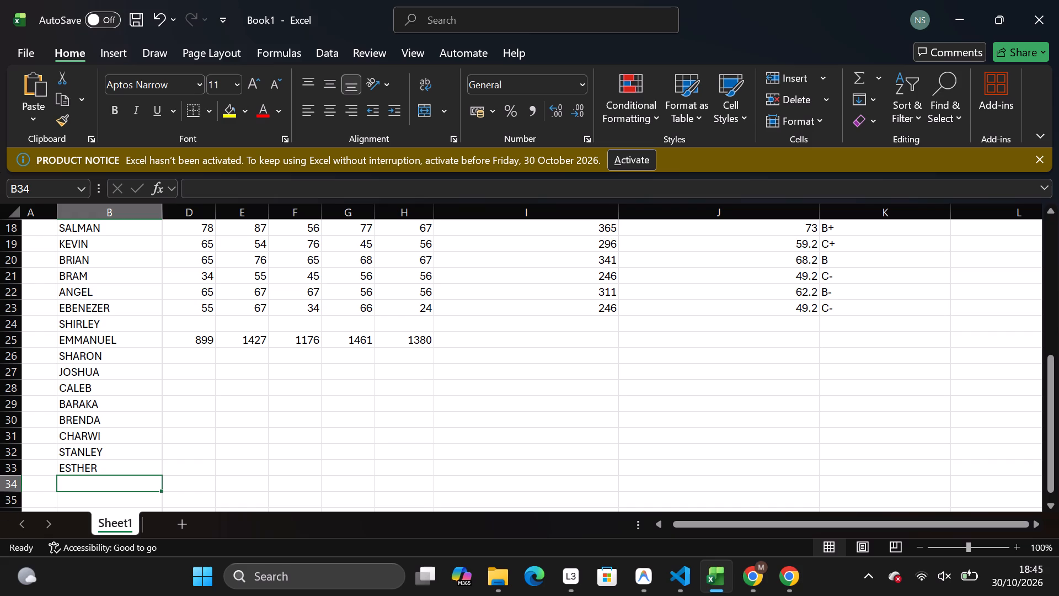
{"action": "type", "text": "PH"}
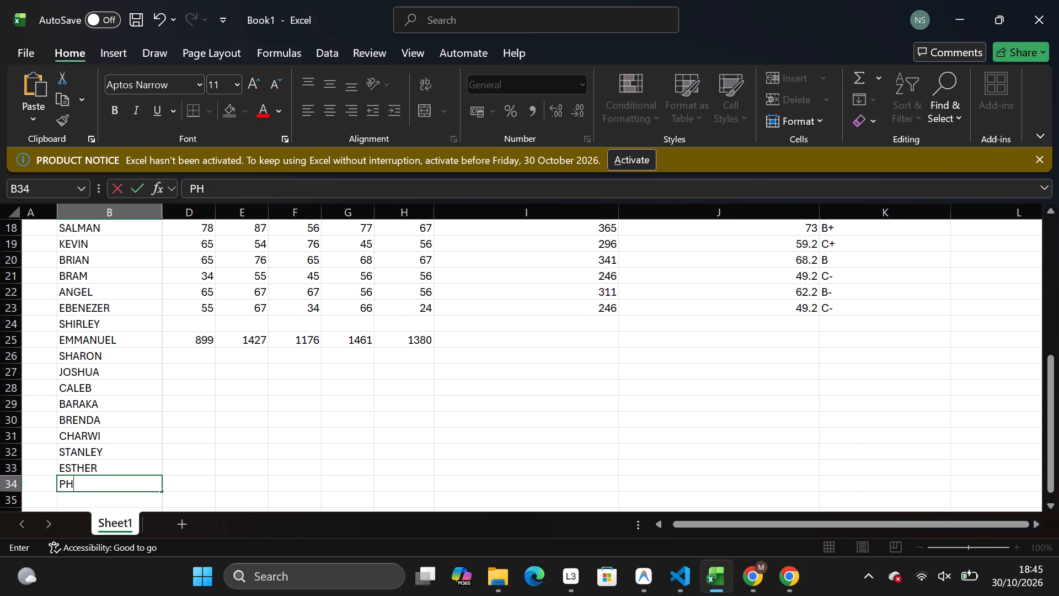
{"action": "type", "text": "ANUE"}
{"action": "key", "text": "l"}
{"action": "key", "text": "Down"}
{"action": "type", "text": "RA"}
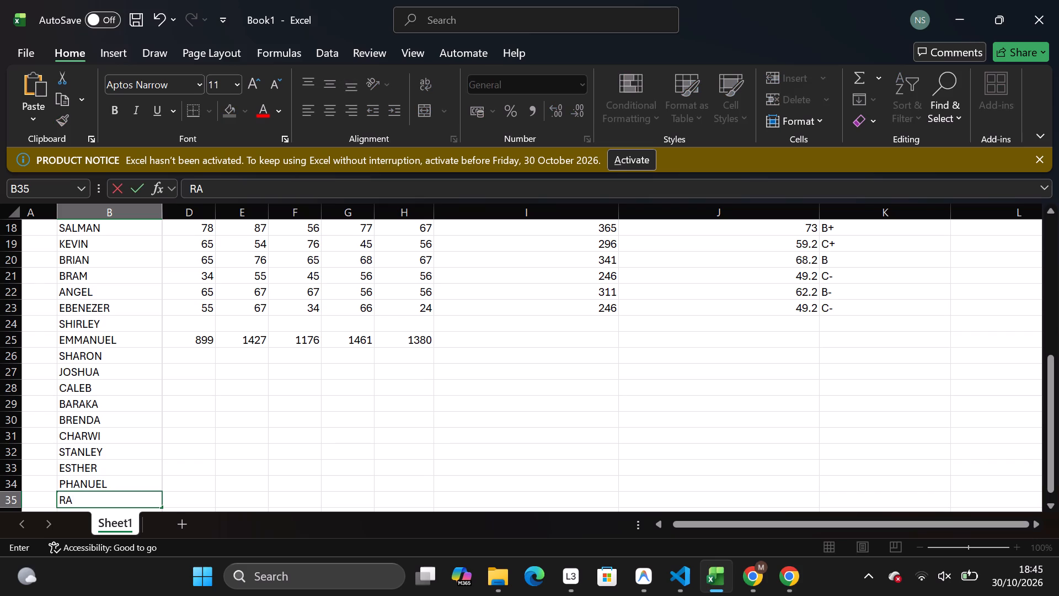
{"action": "type", "text": "PHAEL"}
{"action": "key", "text": "Down"}
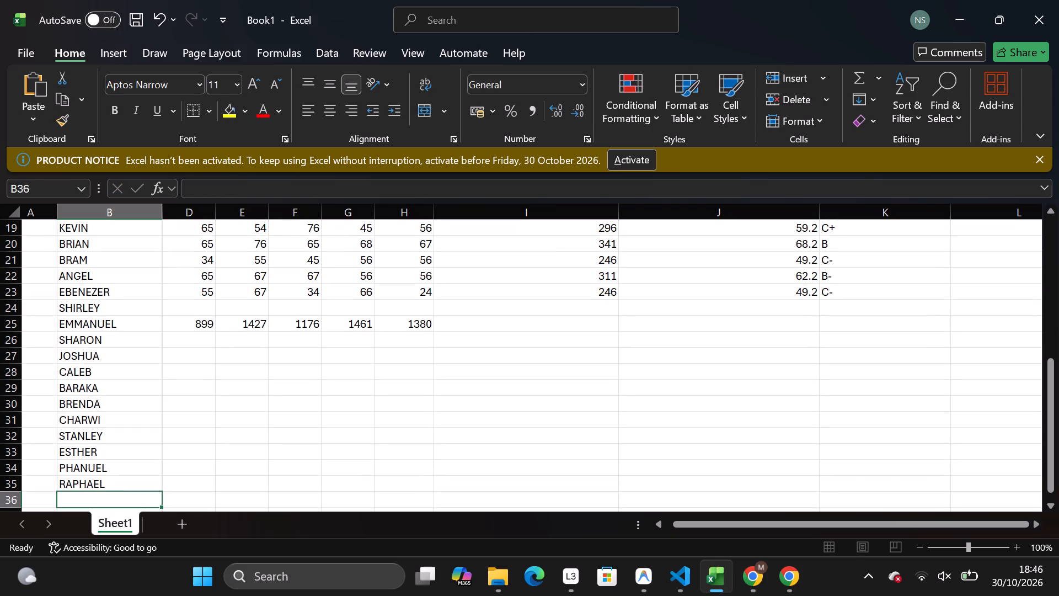
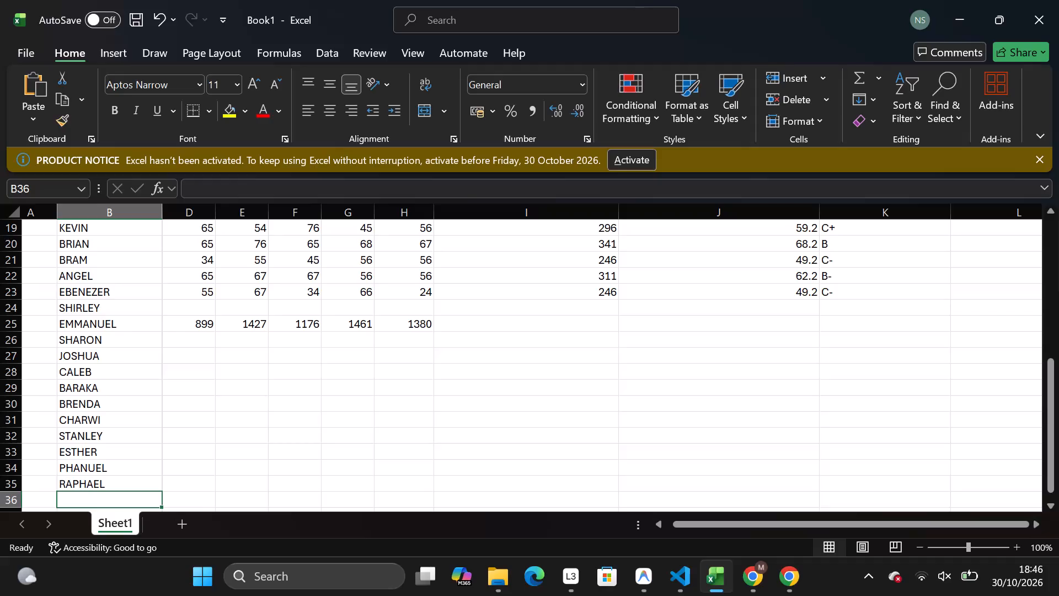
Continue the student name list with FAITH, OMOSA, VALLERY, ROSE and HAVILLAH in B36 to B40.
{"action": "type", "text": "FA"}
{"action": "type", "text": "ITH"}
{"action": "key", "text": "Down"}
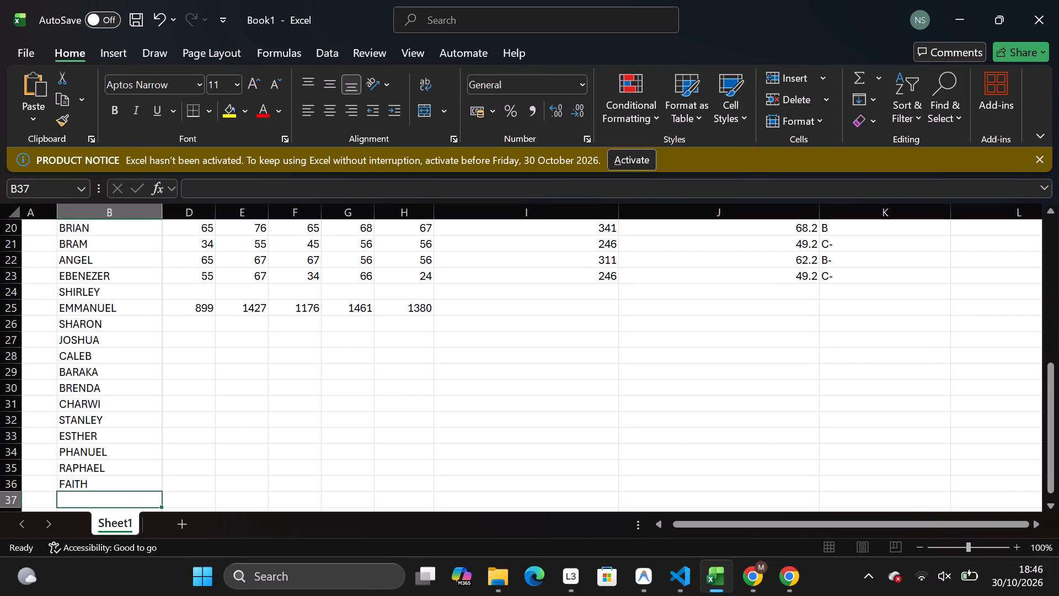
{"action": "type", "text": "OMOSA"}
{"action": "key", "text": "Down"}
{"action": "type", "text": "VALLERR"}
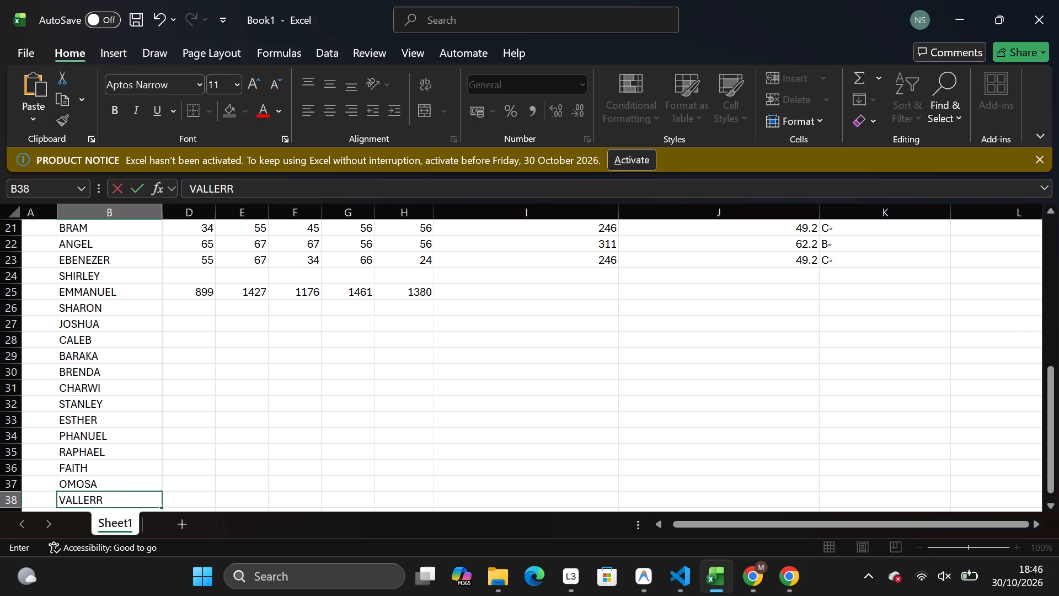
{"action": "key", "text": "BackSpace"}
{"action": "key", "text": "y"}
{"action": "key", "text": "Down"}
{"action": "type", "text": "ROSE"}
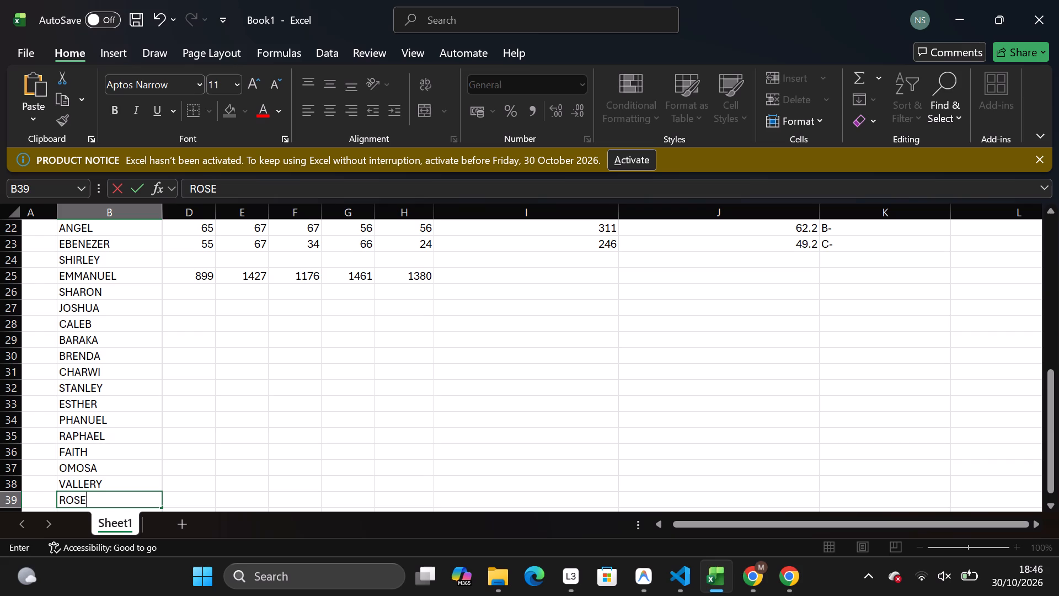
{"action": "key", "text": "Down"}
{"action": "type", "text": "HAVILLA"}
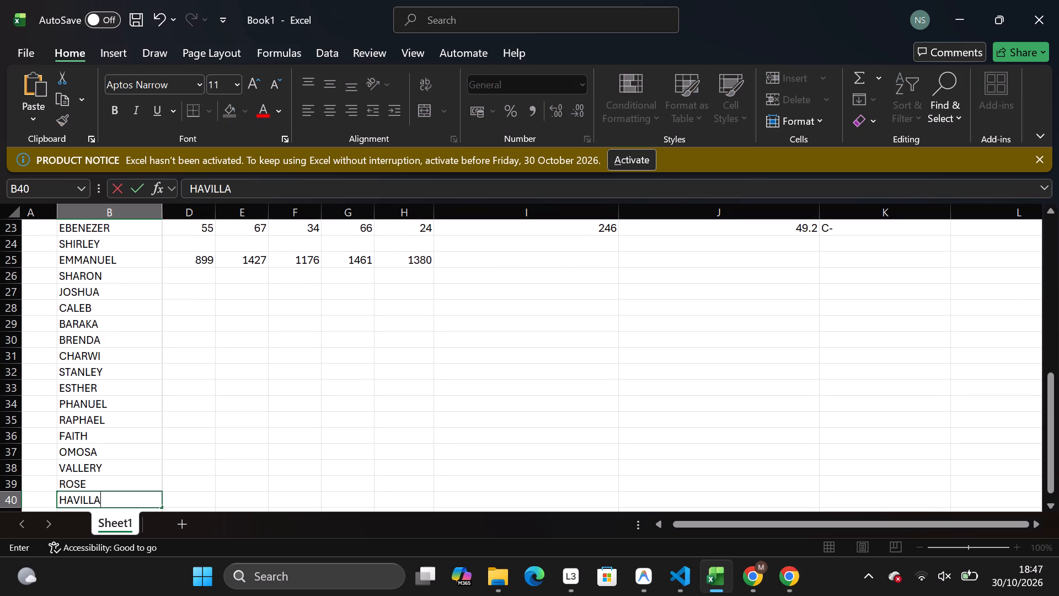
{"action": "key", "text": "h"}
{"action": "key", "text": "Down"}
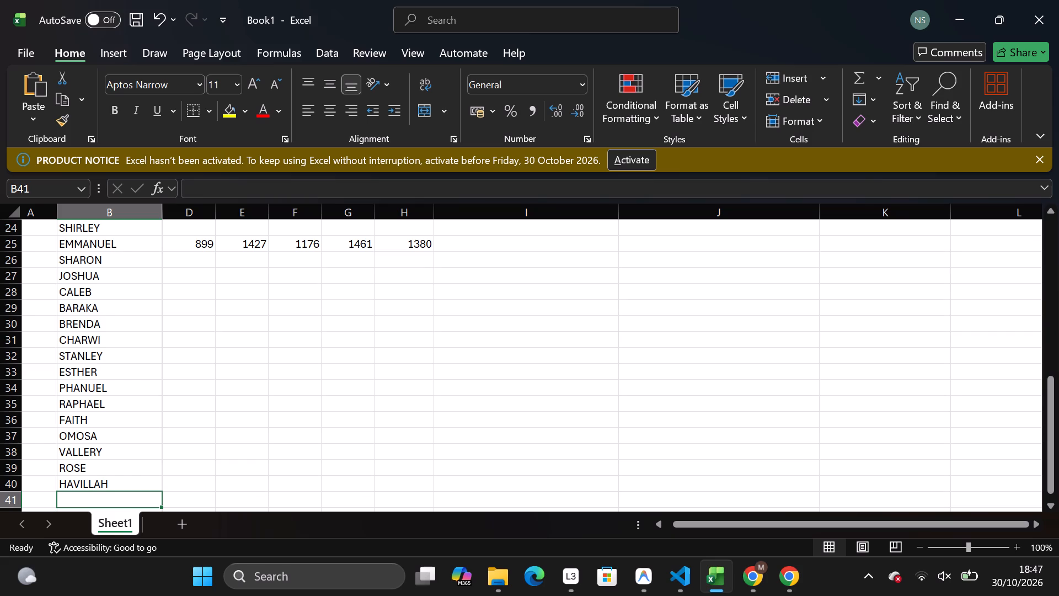
Add the student names ALBERT, NYAKIE, HADASAH, RONNEY, TAJI and TYRELL in B41 to B46.
{"action": "type", "text": "ALBE"}
{"action": "type", "text": "RT"}
{"action": "key", "text": "Down"}
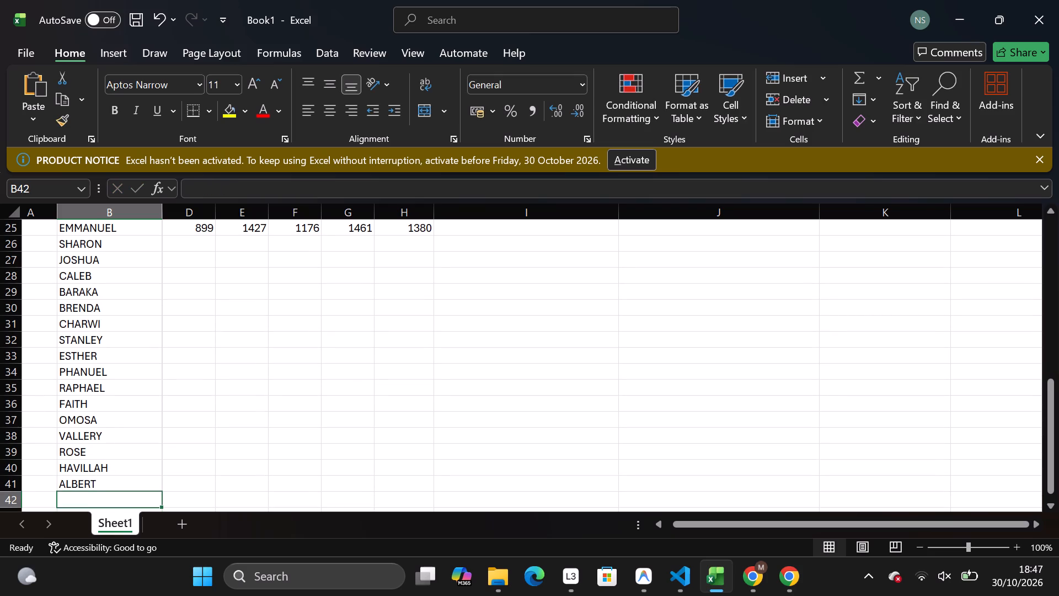
{"action": "type", "text": "NYAKIE"}
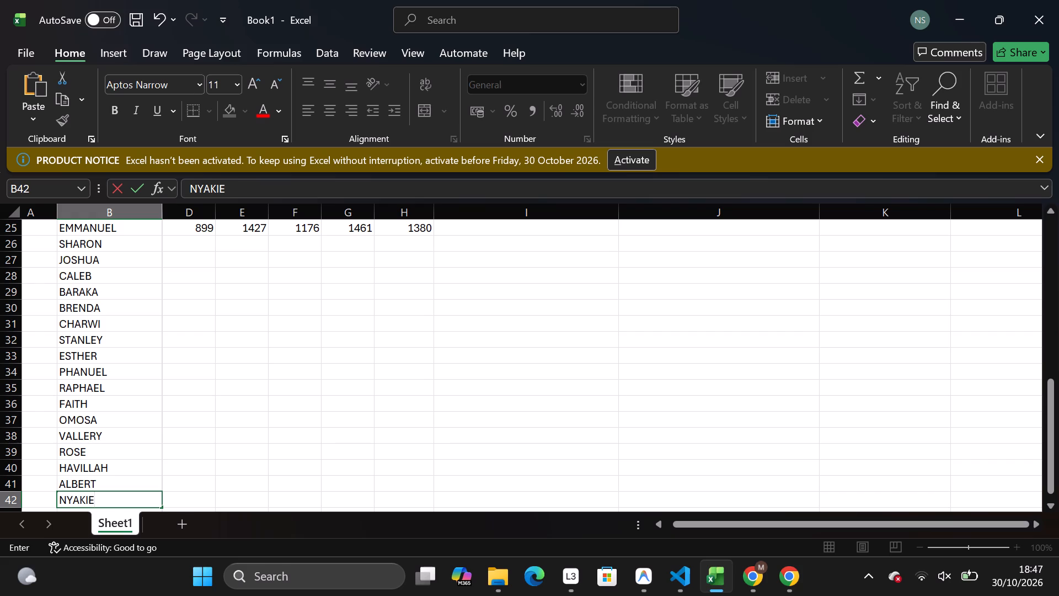
{"action": "key", "text": "Down"}
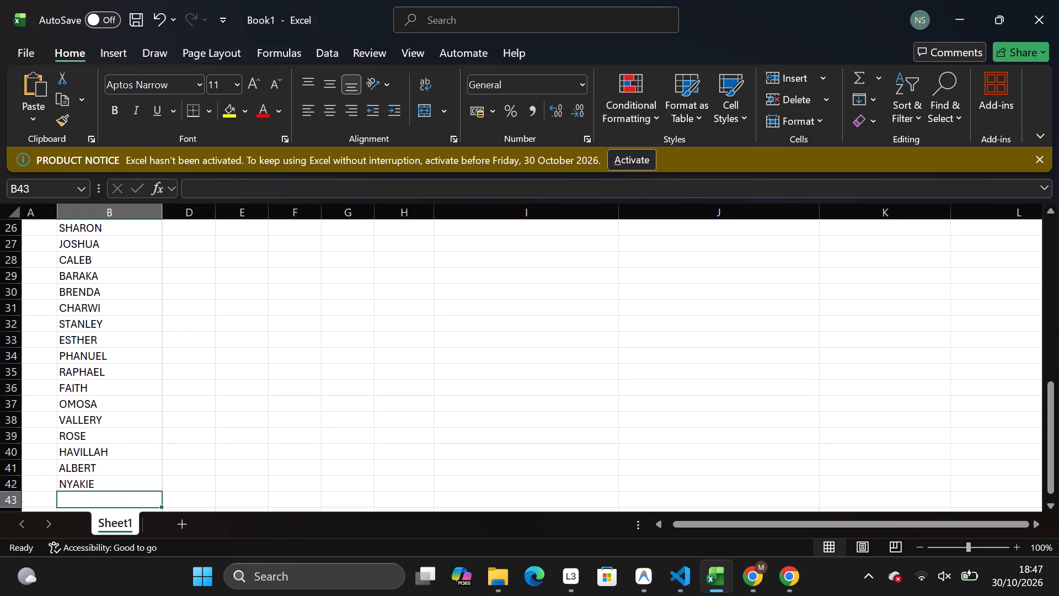
{"action": "type", "text": "HADASAH"}
{"action": "key", "text": "Down"}
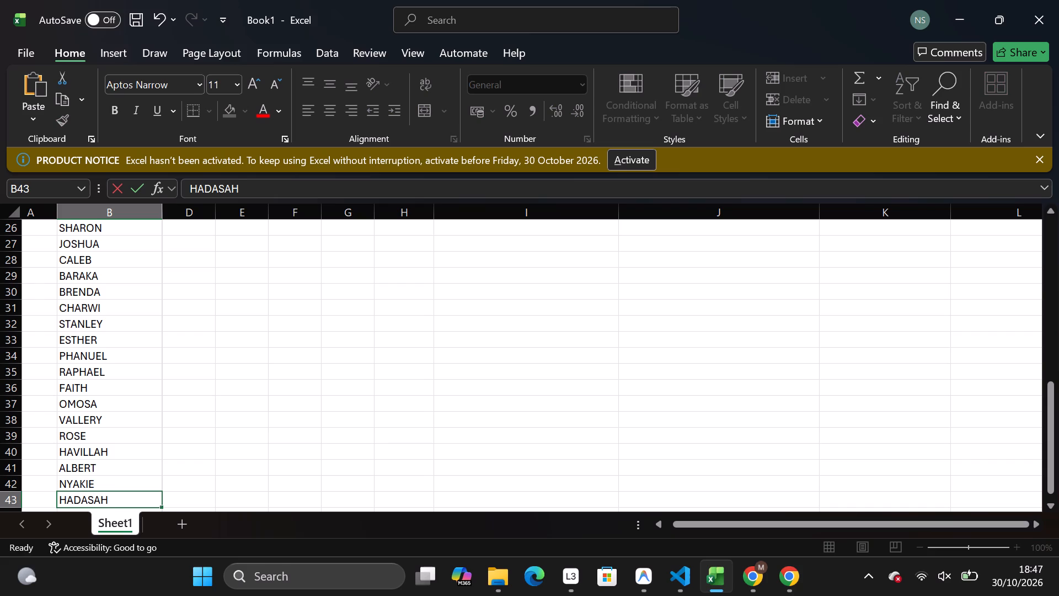
{"action": "type", "text": "RONNEY"}
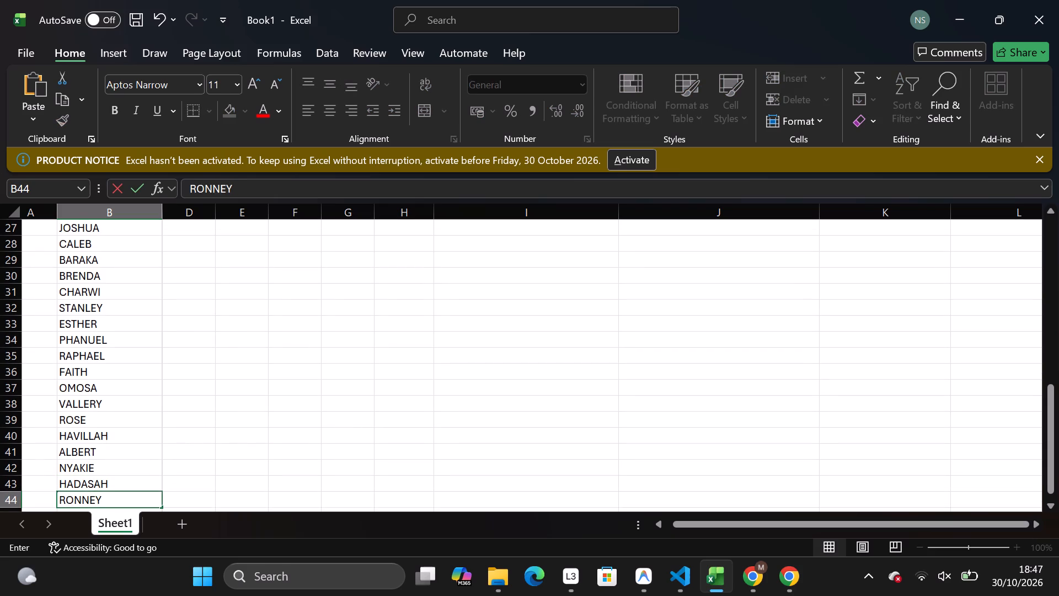
{"action": "key", "text": "Down"}
{"action": "type", "text": "TAJI"}
{"action": "key", "text": "Down"}
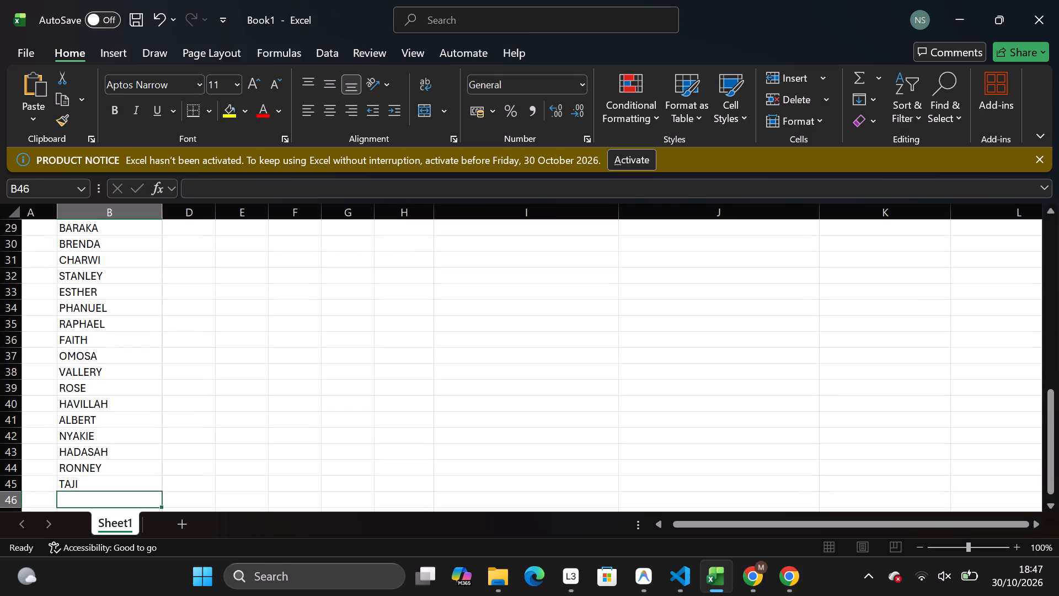
{"action": "type", "text": "TYRE"}
{"action": "type", "text": "LL"}
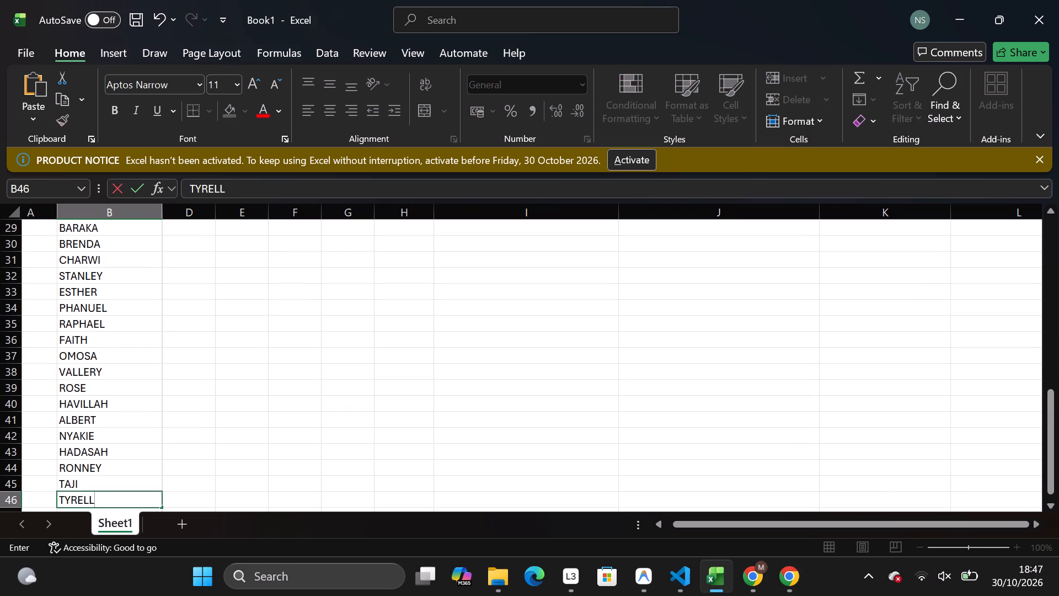
{"action": "key", "text": "Down"}
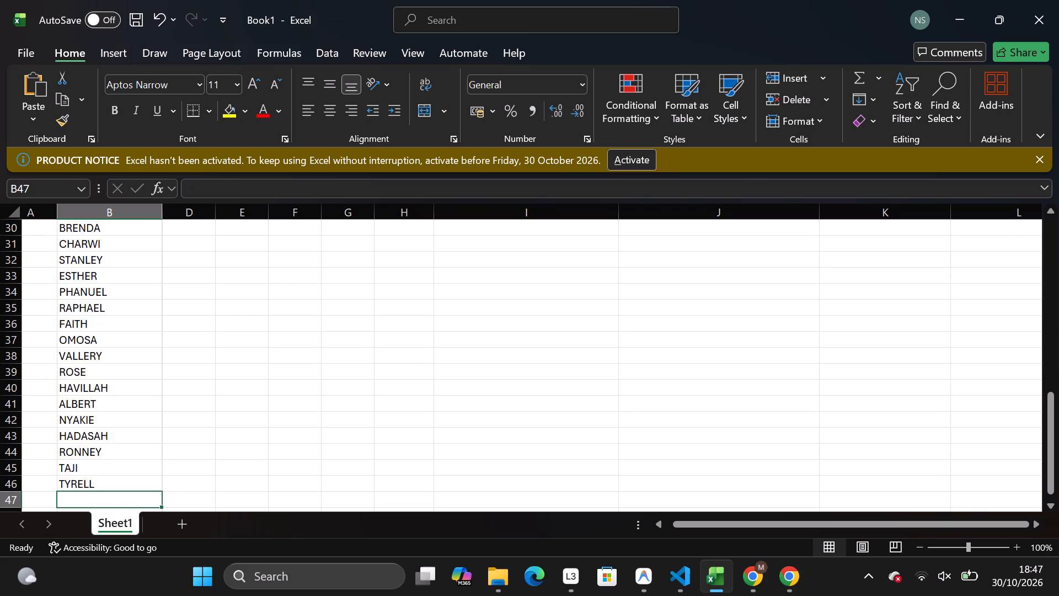
Enter the student names MARVEL, ARIELL, RAZAK and BYRONE in B47 to B50.
{"action": "type", "text": "MARVE"}
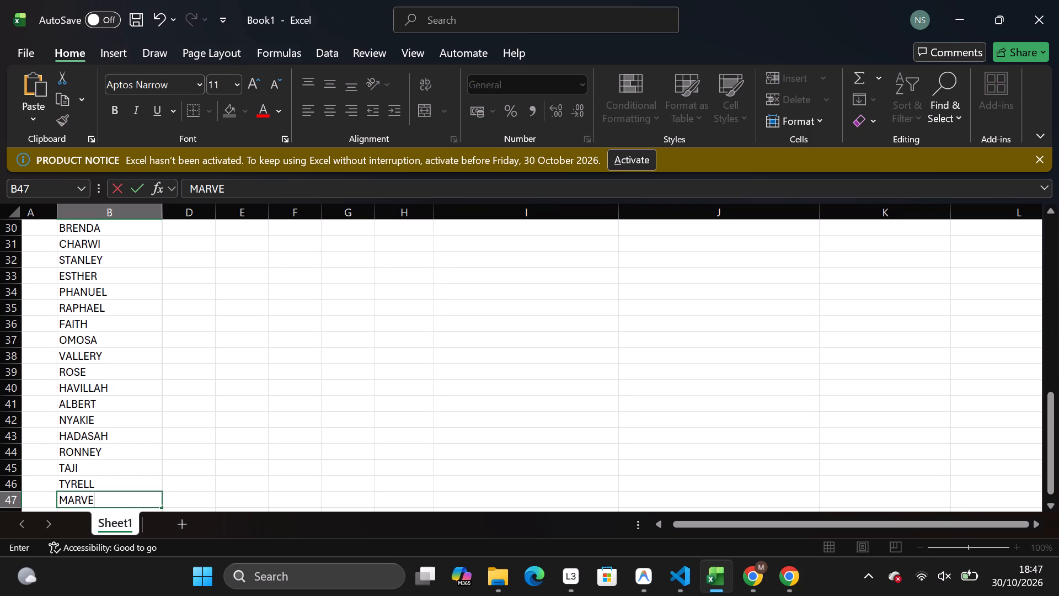
{"action": "key", "text": "l"}
{"action": "key", "text": "Down"}
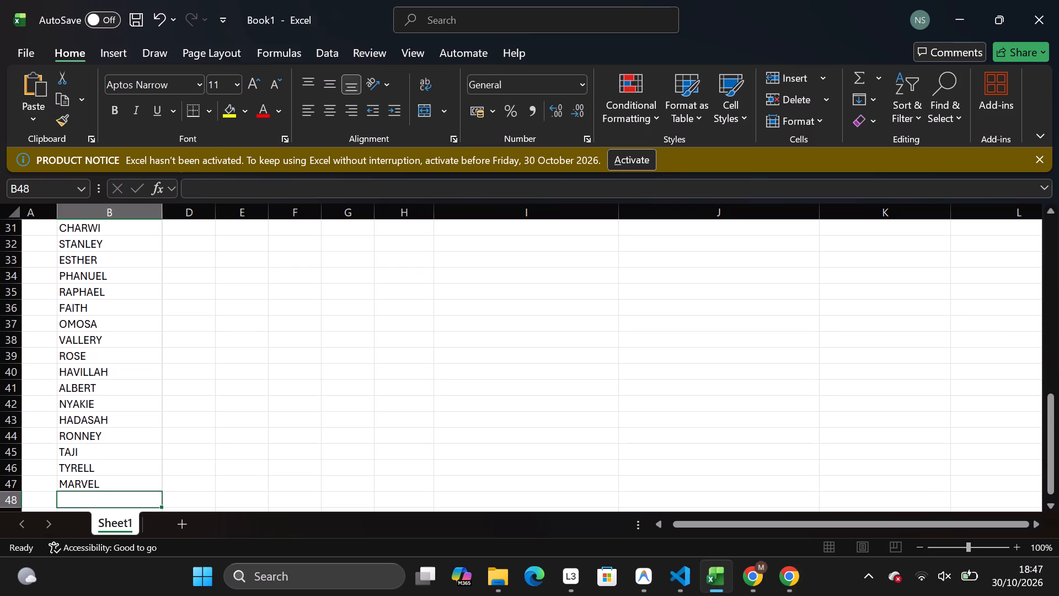
{"action": "type", "text": "ARIEL"}
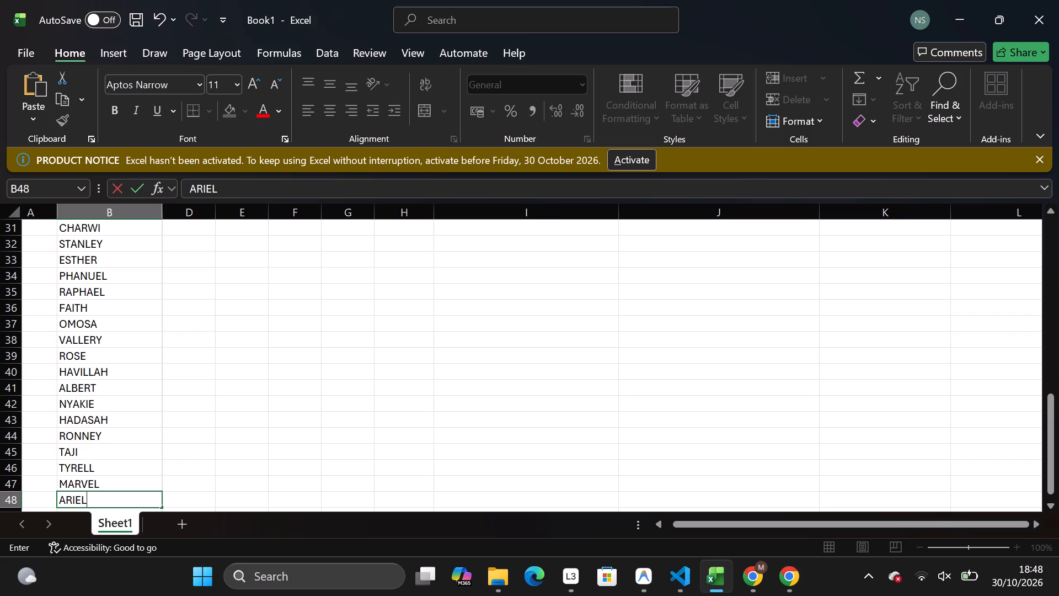
{"action": "key", "text": "l"}
{"action": "key", "text": "Down"}
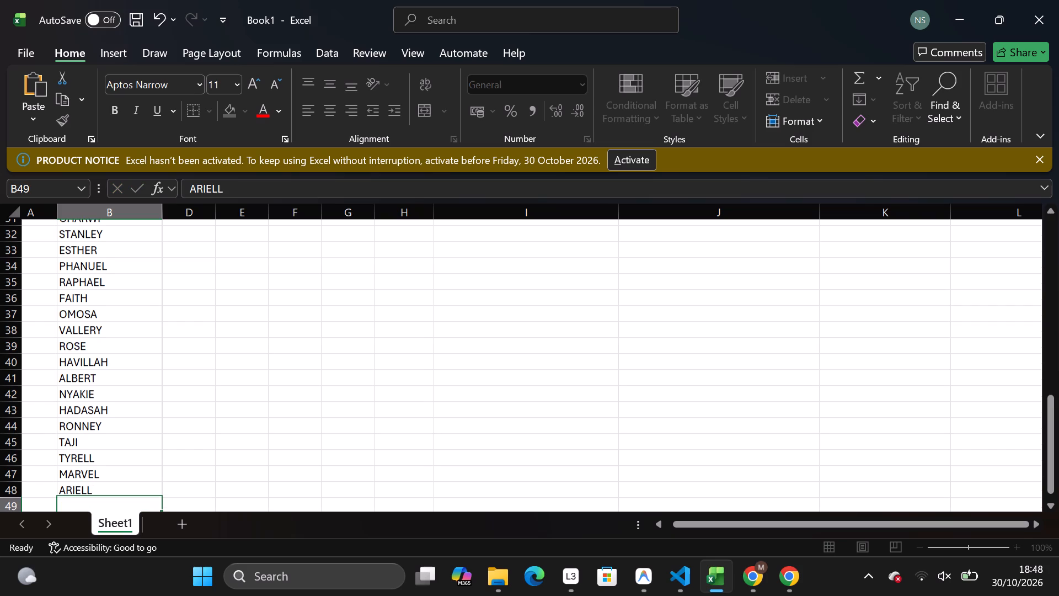
{"action": "type", "text": "RAZAK"}
{"action": "key", "text": "Down"}
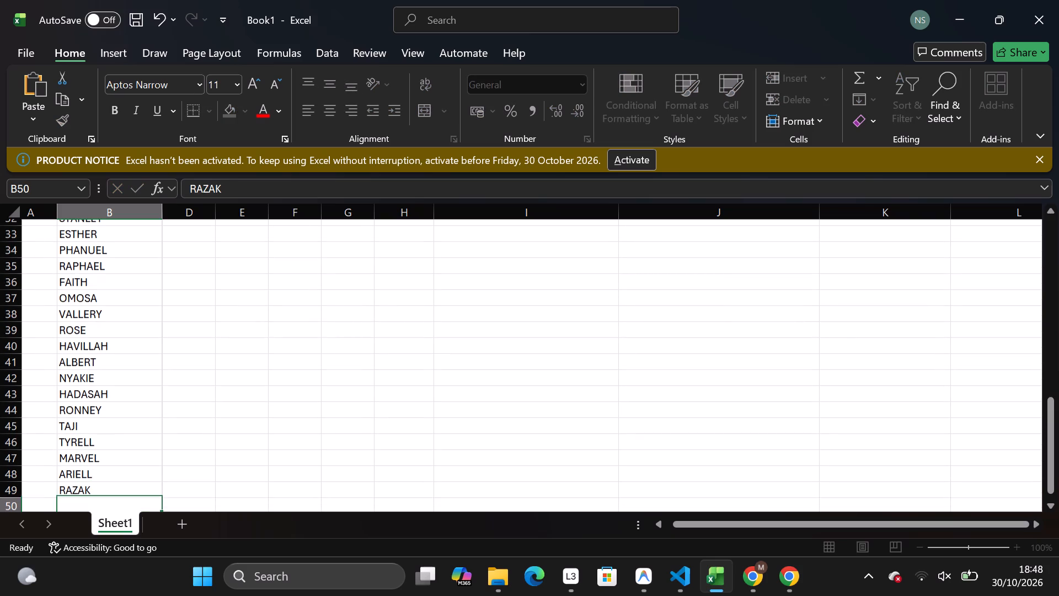
{"action": "type", "text": "BYR"}
{"action": "type", "text": "ON"}
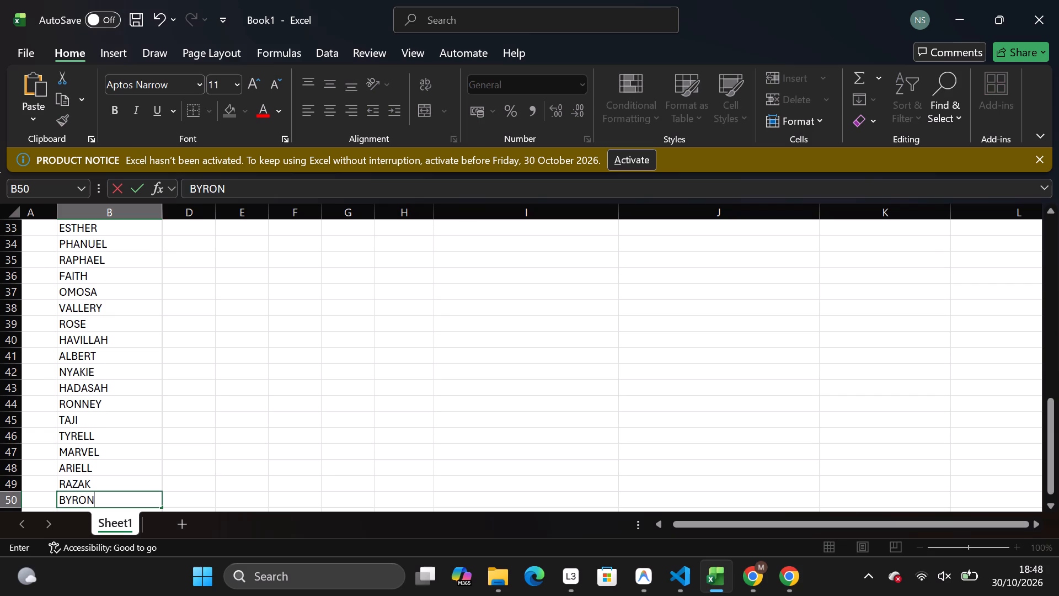
{"action": "key", "text": "e"}
{"action": "key", "text": "Down"}
{"action": "key", "text": "Up"}
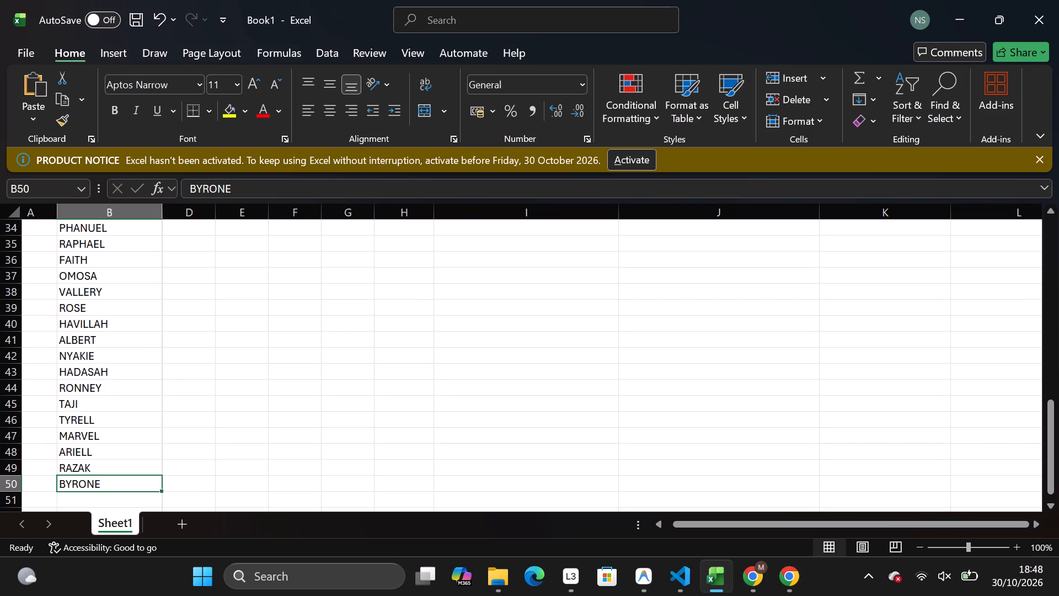
Review the student names and their marks from the end of the list back up to row 11.
{"action": "key", "text": "Right"}
{"action": "key", "text": "Up"}
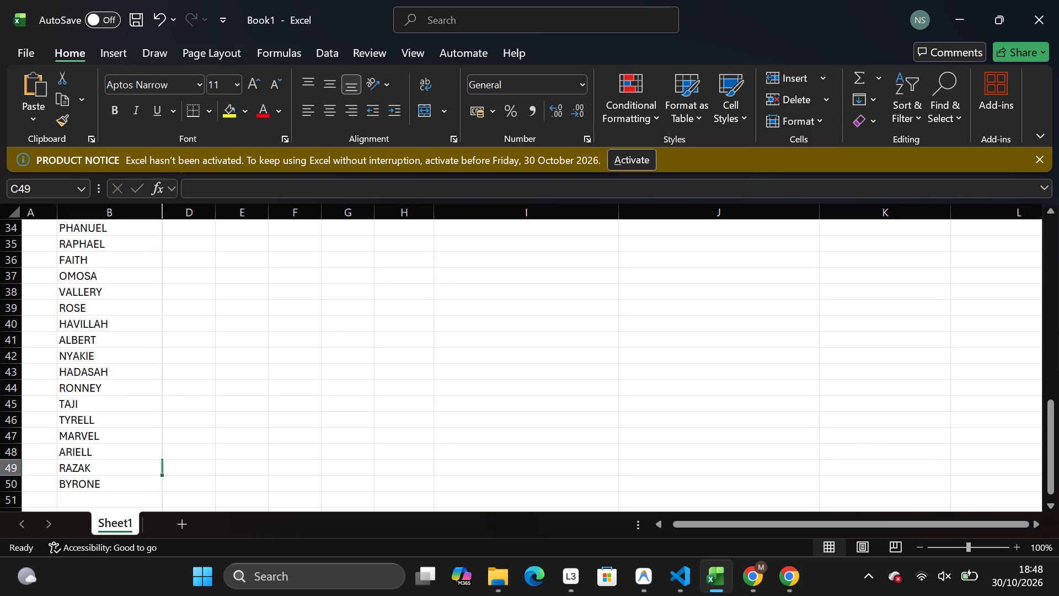
{"action": "key", "text": "Up"}
{"action": "key", "text": "Up"}
{"action": "key", "text": "Up"}
{"action": "key", "text": "Up"}
{"action": "key", "text": "Up"}
{"action": "key", "text": "Up"}
{"action": "key", "text": "Up"}
{"action": "key", "text": "Up"}
{"action": "key", "text": "Up"}
{"action": "key", "text": "Up"}
{"action": "key", "text": "Up"}
{"action": "key", "text": "Up"}
{"action": "key", "text": "Up"}
{"action": "key", "text": "Up"}
{"action": "key", "text": "Up"}
{"action": "key", "text": "Up"}
{"action": "key", "text": "Up"}
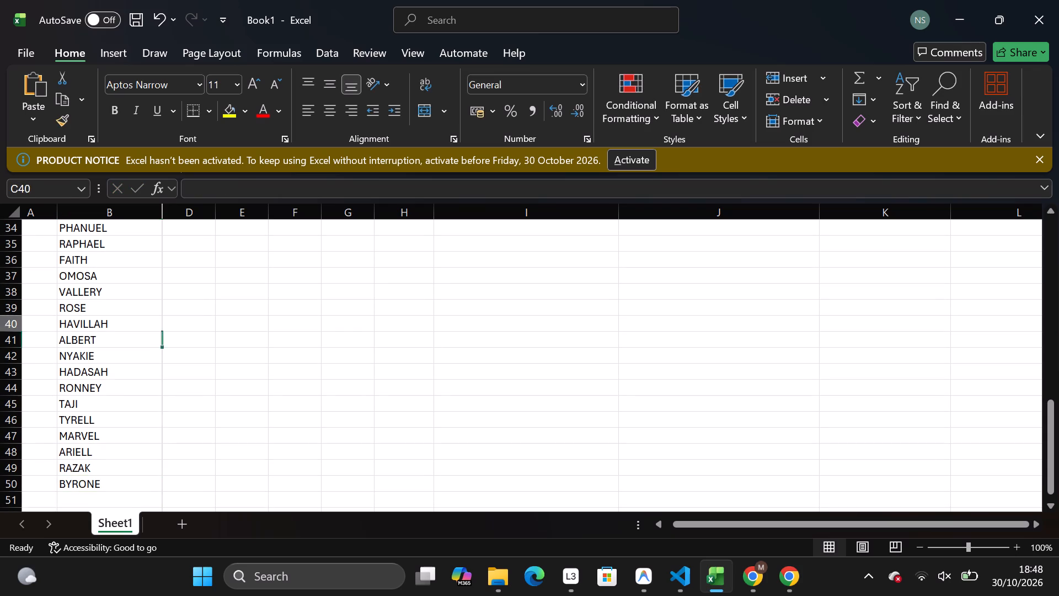
{"action": "key", "text": "Up"}
{"action": "key", "text": "Up"}
{"action": "key", "text": "Up"}
{"action": "key", "text": "Up"}
{"action": "key", "text": "Up"}
{"action": "key", "text": "Up"}
{"action": "key", "text": "Up"}
{"action": "key", "text": "Up"}
{"action": "key", "text": "Up"}
{"action": "key", "text": "Up"}
{"action": "key", "text": "Up"}
{"action": "key", "text": "Up"}
{"action": "key", "text": "Up"}
{"action": "key", "text": "Up"}
{"action": "key", "text": "Up"}
{"action": "key", "text": "Up"}
{"action": "key", "text": "Up"}
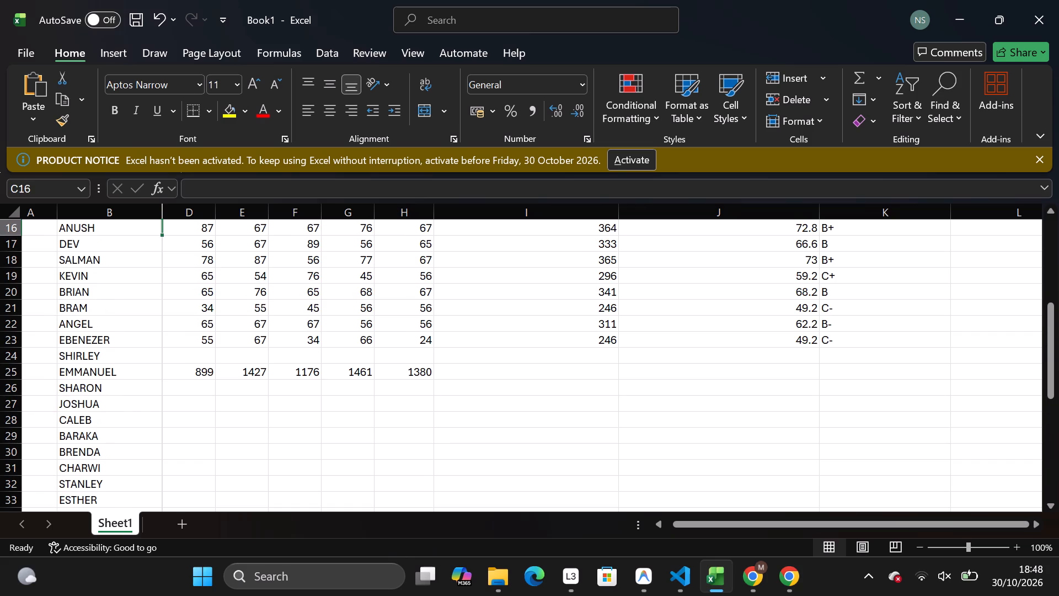
{"action": "left_click", "coordinate": [200, 358]}
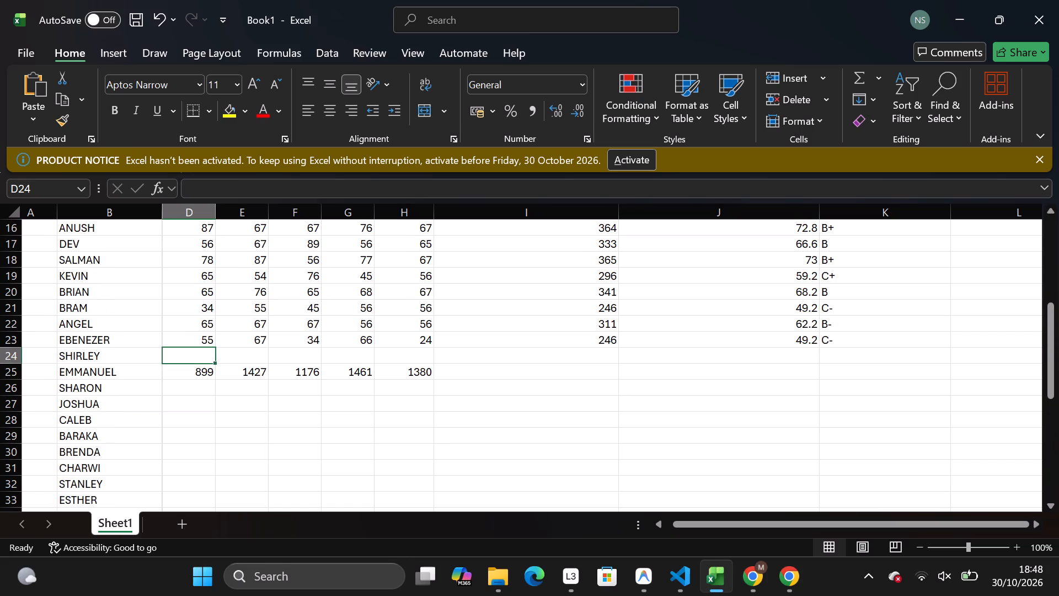
{"action": "key", "text": "Up"}
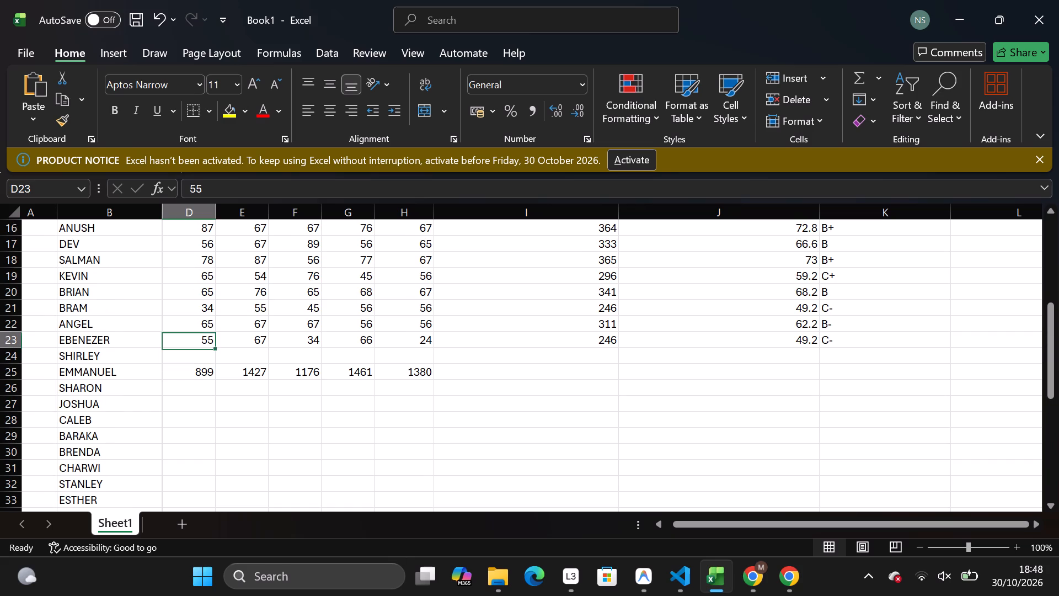
{"action": "key", "text": "Up"}
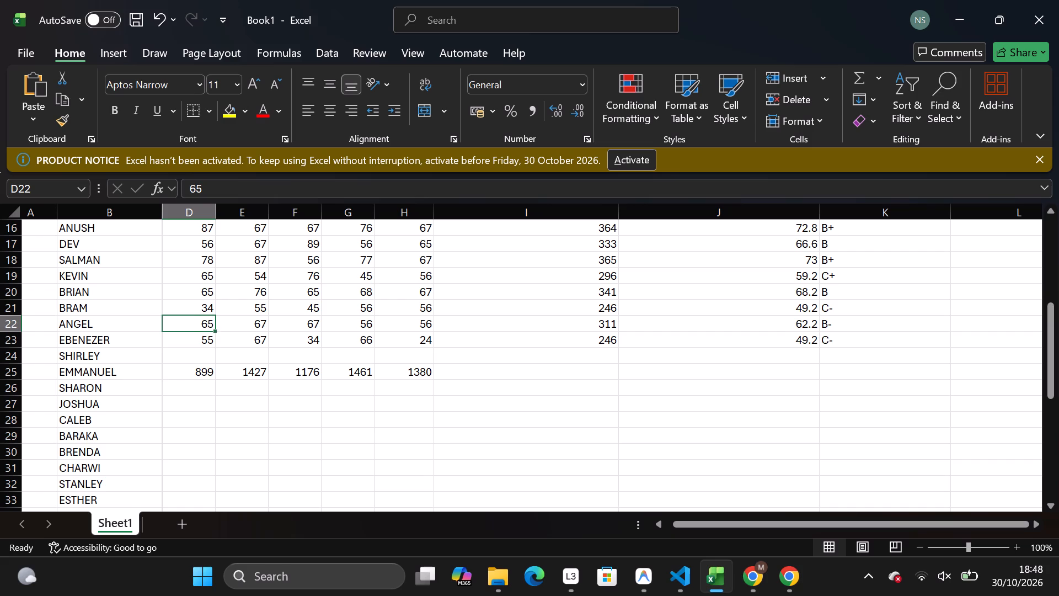
{"action": "key", "text": "Up"}
{"action": "key", "text": "Up"}
{"action": "key", "text": "Up"}
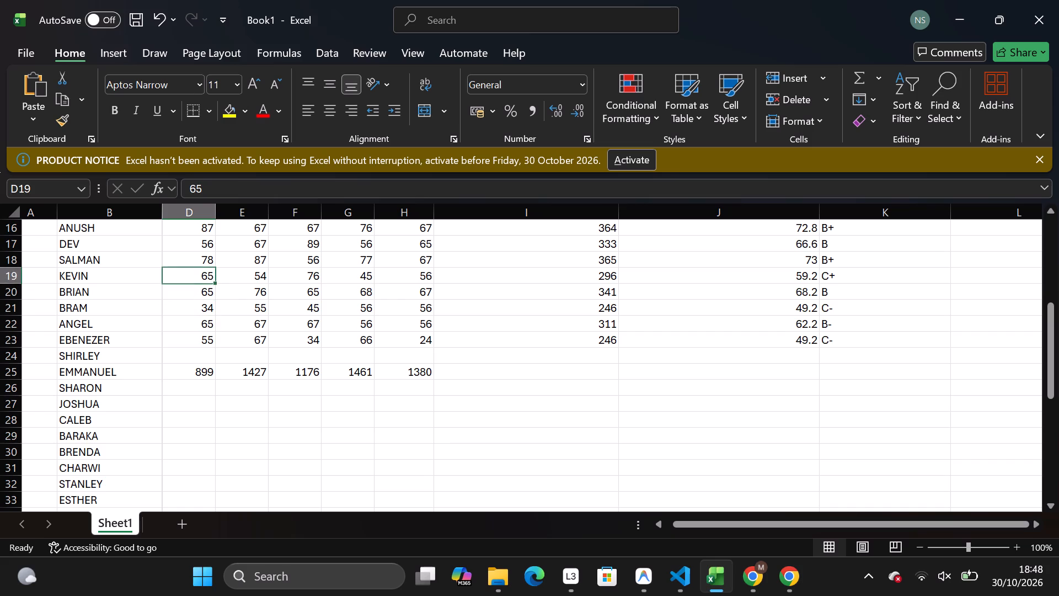
{"action": "key", "text": "Up"}
{"action": "key", "text": "Up"}
{"action": "key", "text": "Up"}
{"action": "key", "text": "Up"}
{"action": "key", "text": "Up"}
{"action": "key", "text": "Up"}
{"action": "key", "text": "Up"}
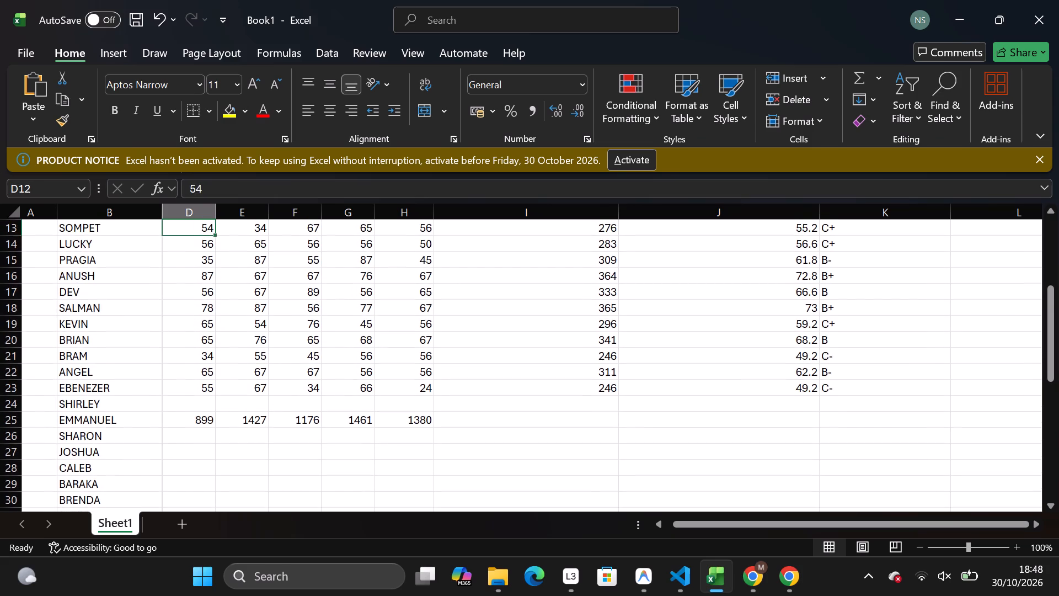
{"action": "key", "text": "Up"}
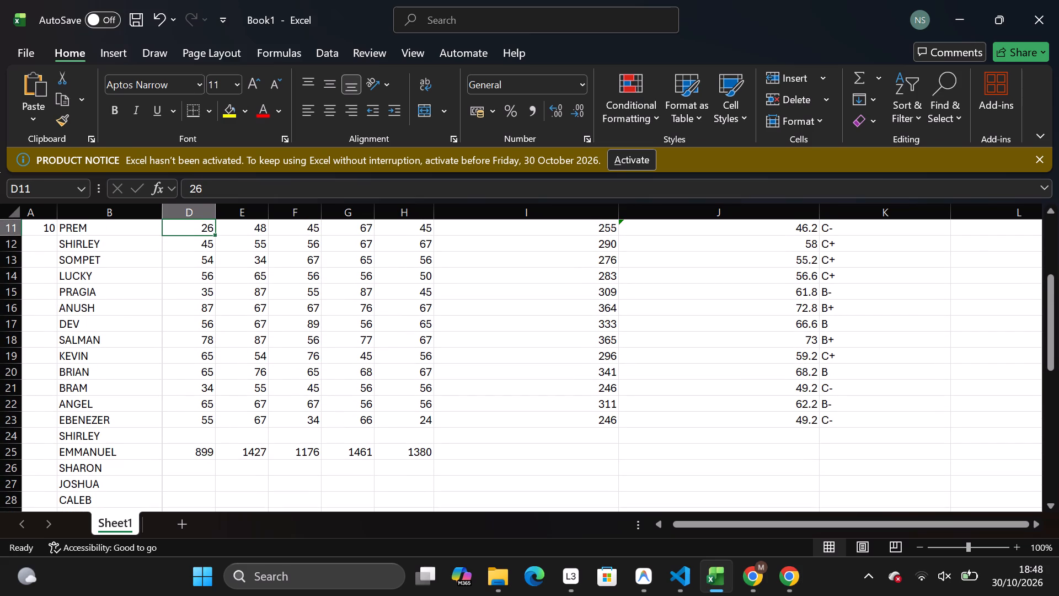
Replace the repeated student name SHIRLEY in B24 with SOLITEI.
{"action": "left_click", "coordinate": [105, 440]}
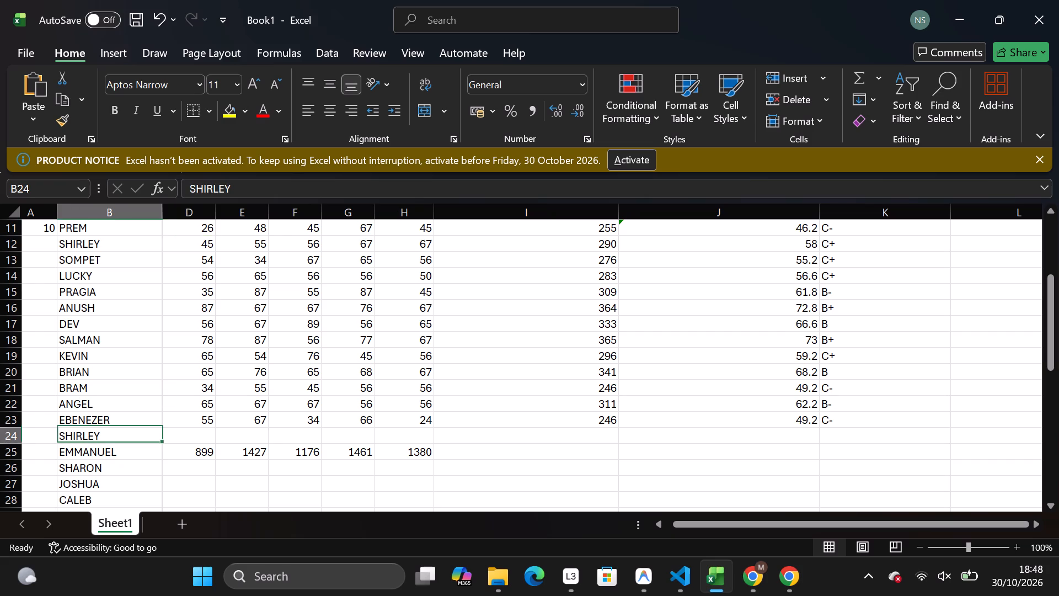
{"action": "key", "text": "BackSpace"}
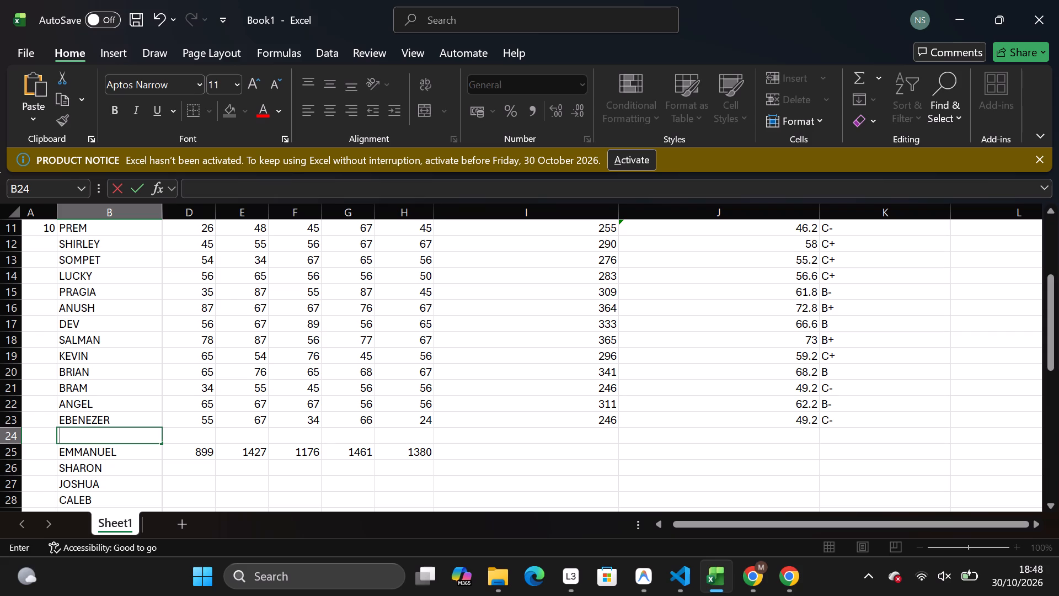
{"action": "key", "text": "s"}
{"action": "type", "text": "OLIT"}
{"action": "key", "text": "e"}
{"action": "key", "text": "i"}
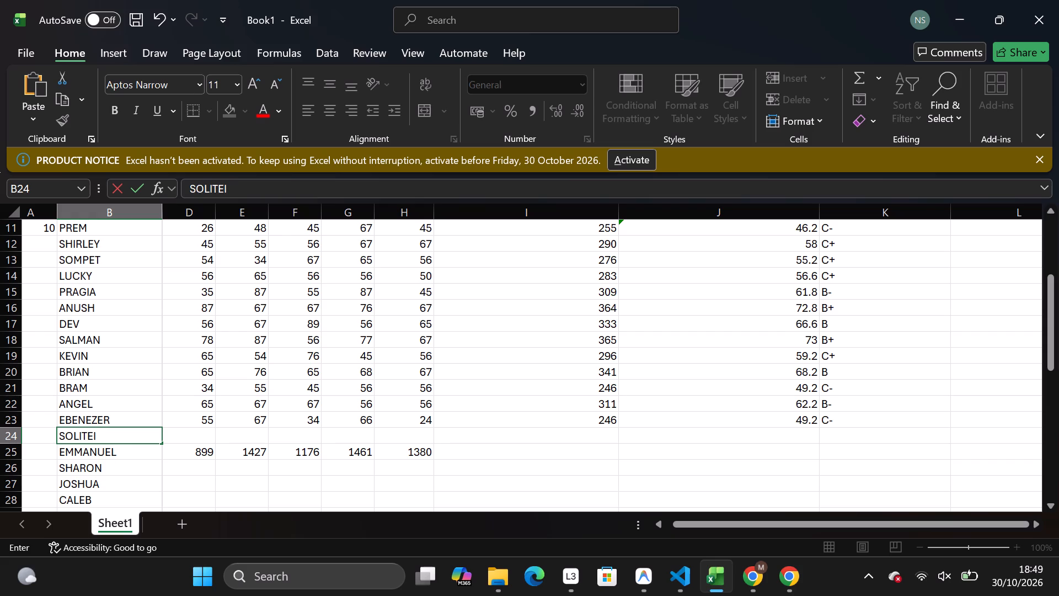
Delete the subject sum formula from D25 in EMMANUEL's row.
{"action": "left_click", "coordinate": [214, 455]}
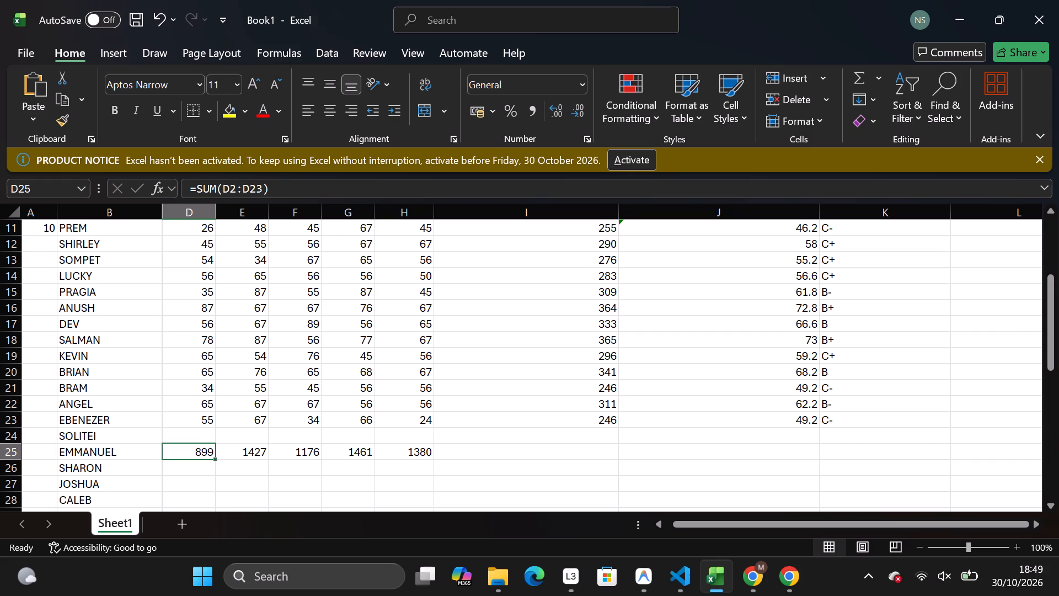
{"action": "key", "text": "BackSpace"}
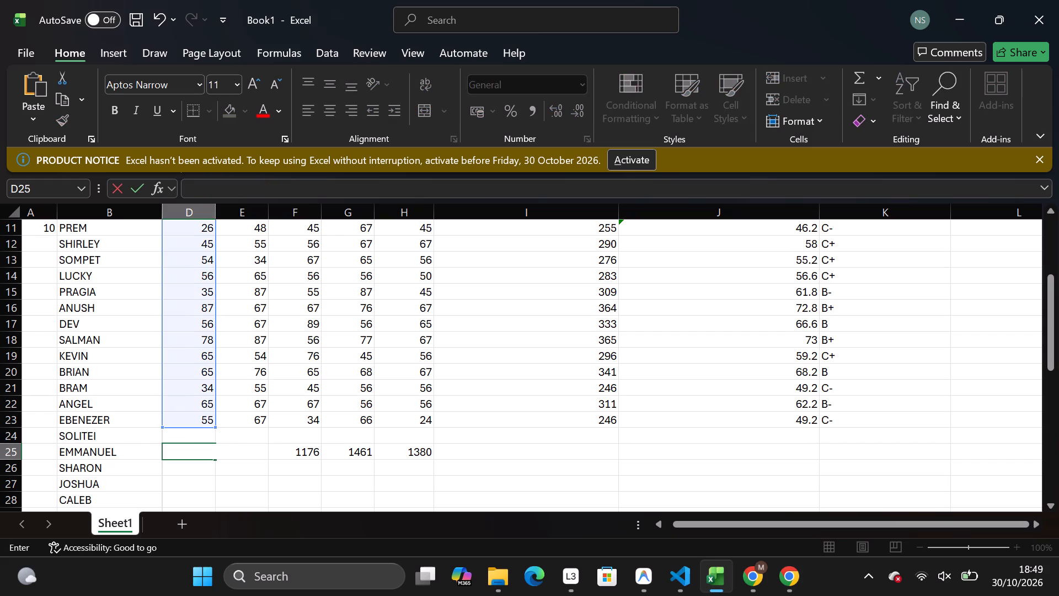
Enter the column D marks 19, 24, 98, 86 and 80 for SOLITEI through CALEB in D24 to D28.
{"action": "left_click", "coordinate": [200, 438]}
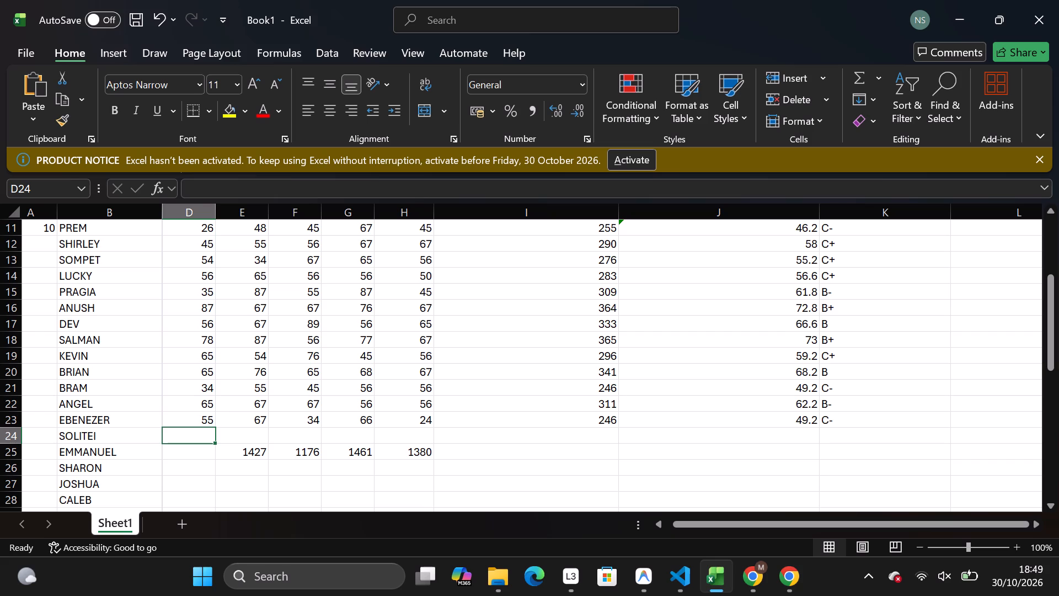
{"action": "key", "text": "1"}
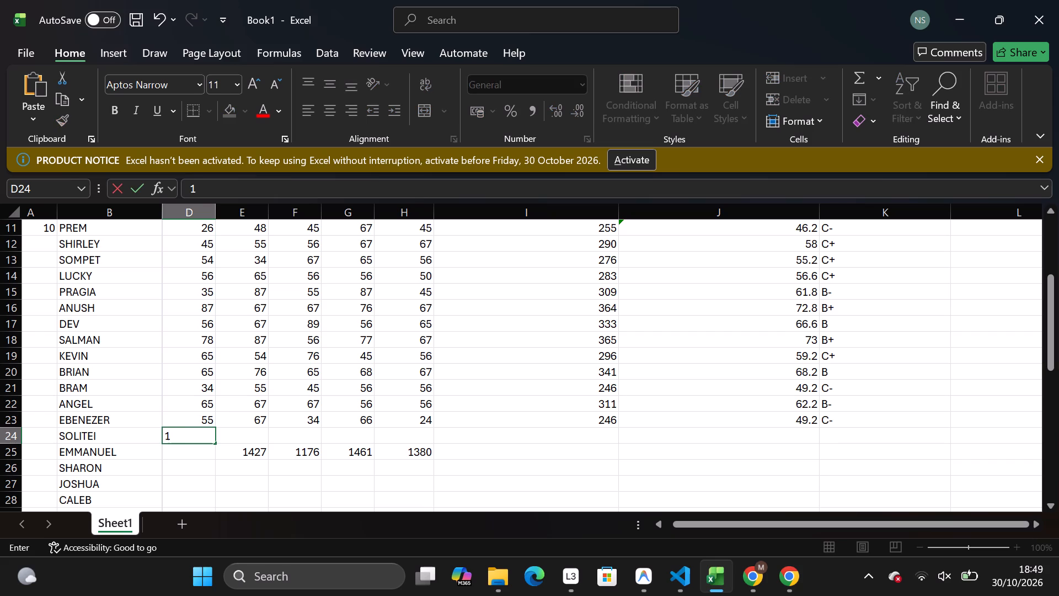
{"action": "key", "text": "9"}
{"action": "key", "text": "Down"}
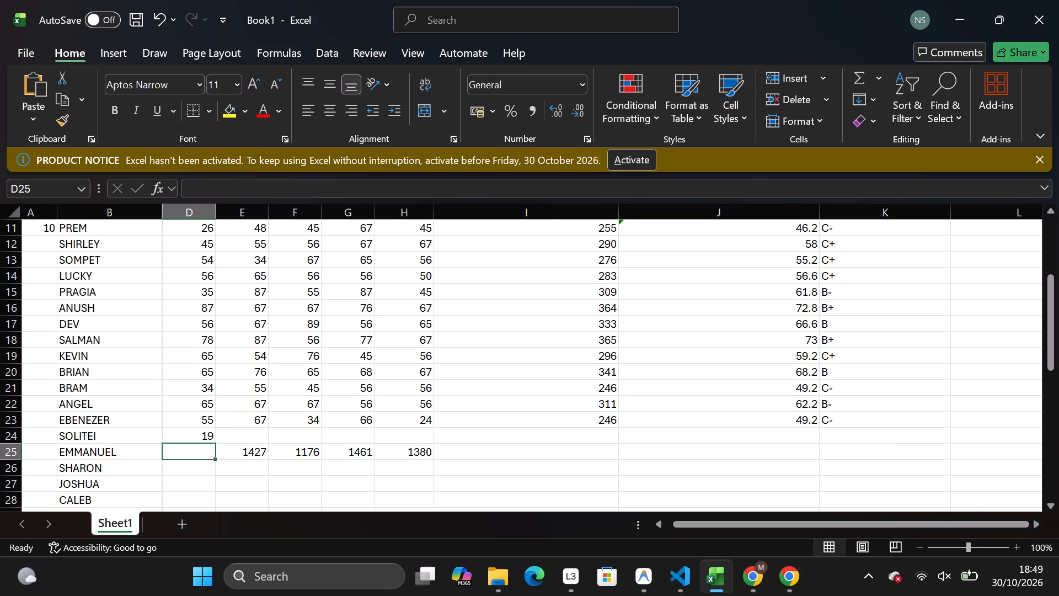
{"action": "type", "text": "24"}
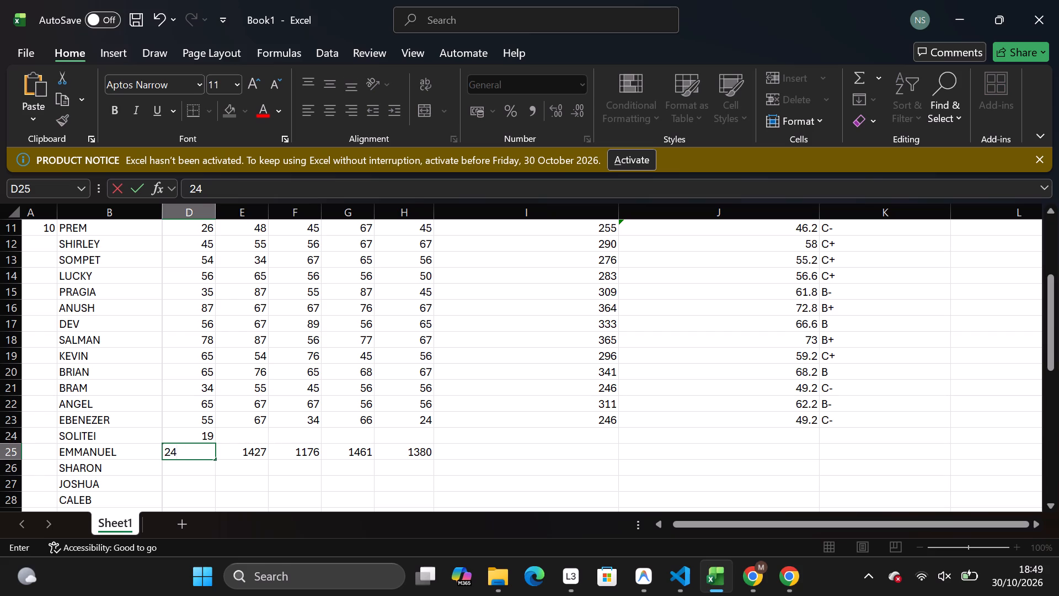
{"action": "key", "text": "Down"}
{"action": "key", "text": "9"}
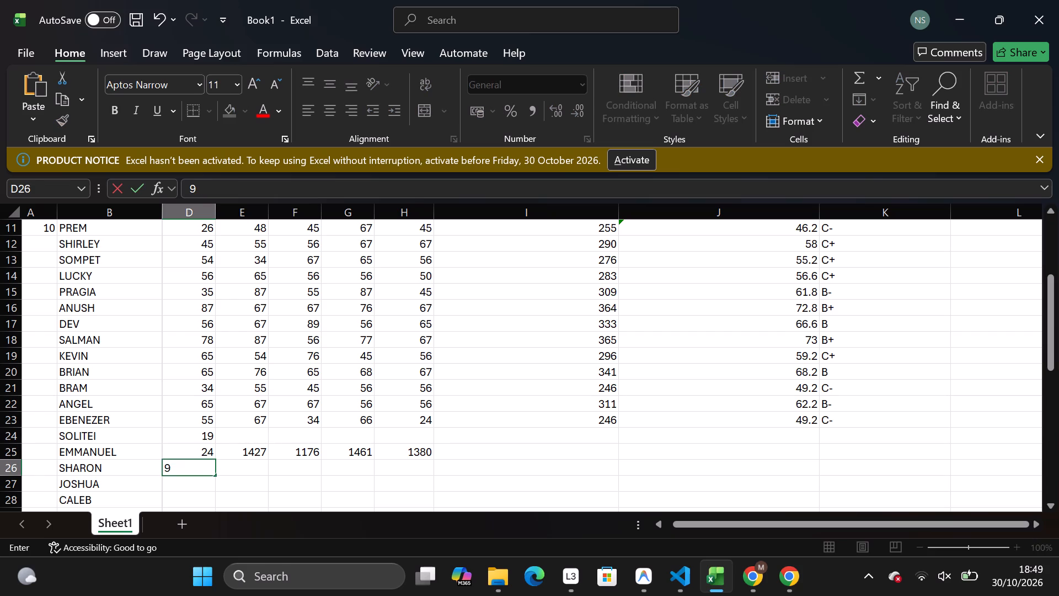
{"action": "key", "text": "8"}
{"action": "key", "text": "Down"}
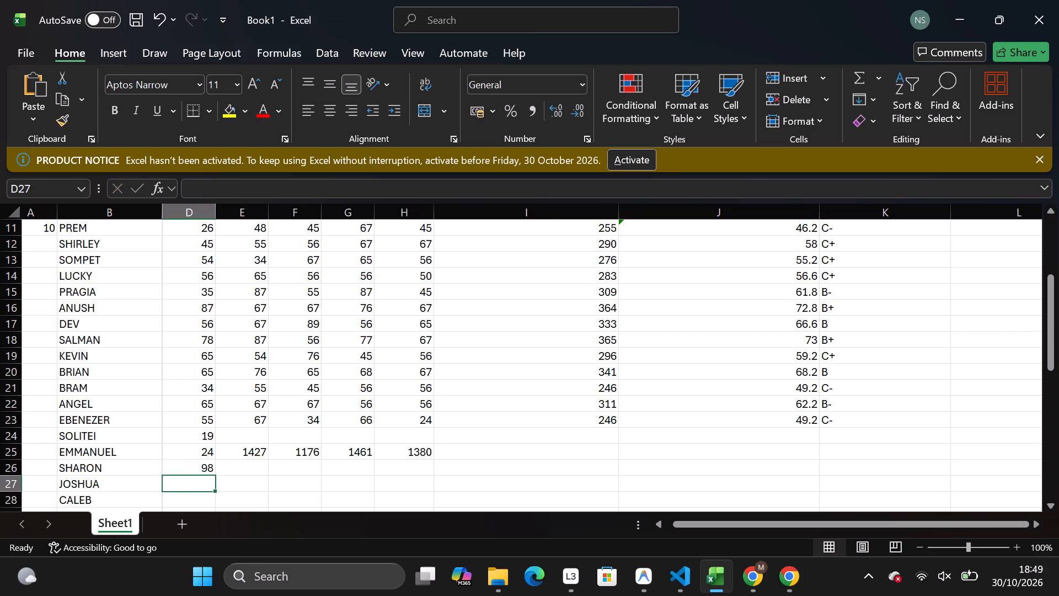
{"action": "type", "text": "86"}
{"action": "key", "text": "Down"}
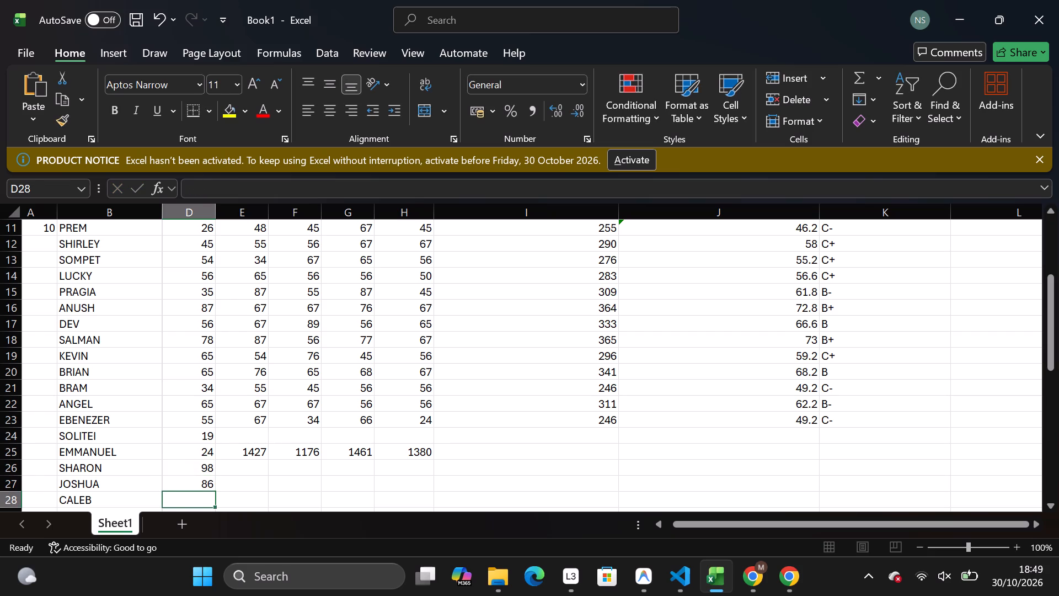
{"action": "type", "text": "80"}
{"action": "key", "text": "Down"}
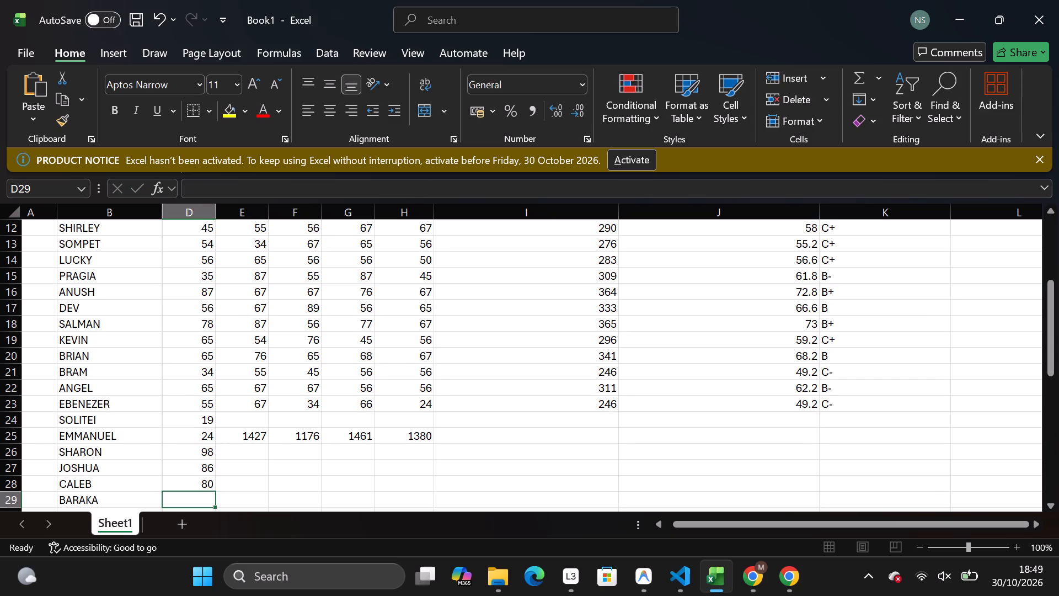
Enter the column D marks 72, 68, 54 and 38 for BARAKA through STANLEY in D29 to D32.
{"action": "type", "text": "72"}
{"action": "key", "text": "Down"}
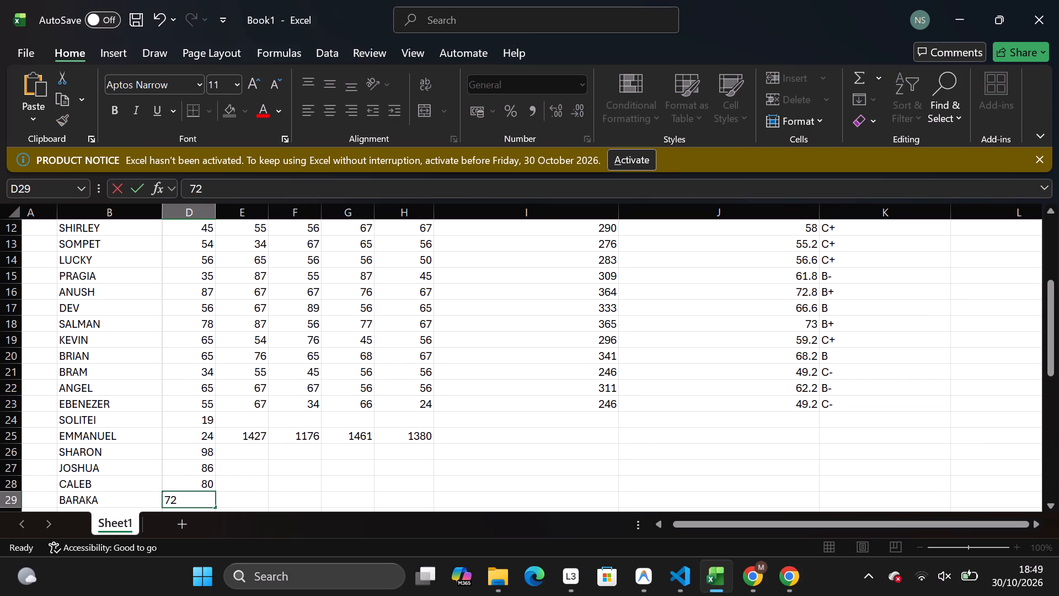
{"action": "type", "text": "68"}
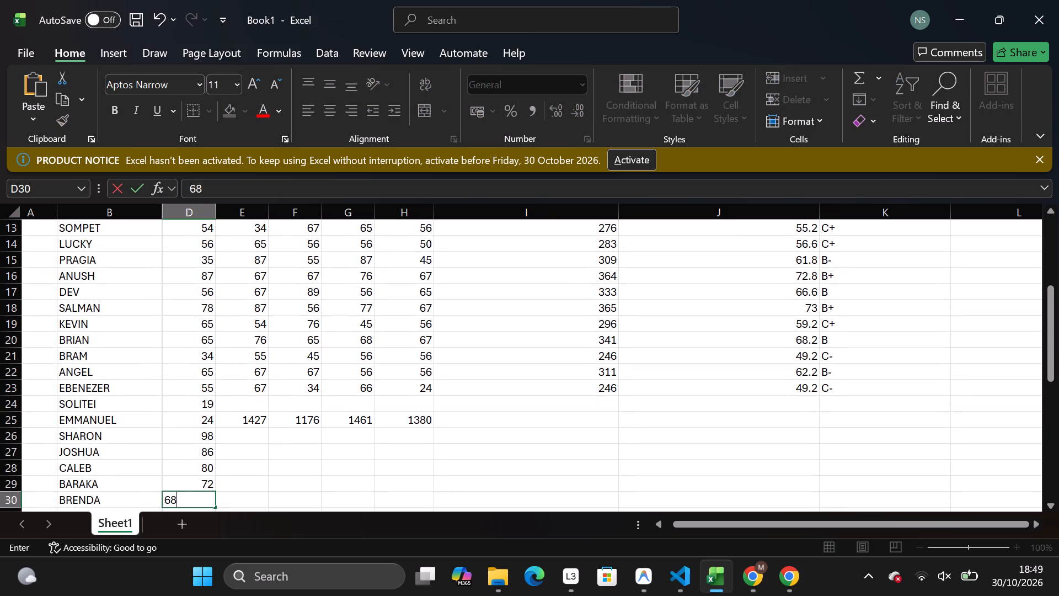
{"action": "key", "text": "Down"}
{"action": "type", "text": "54"}
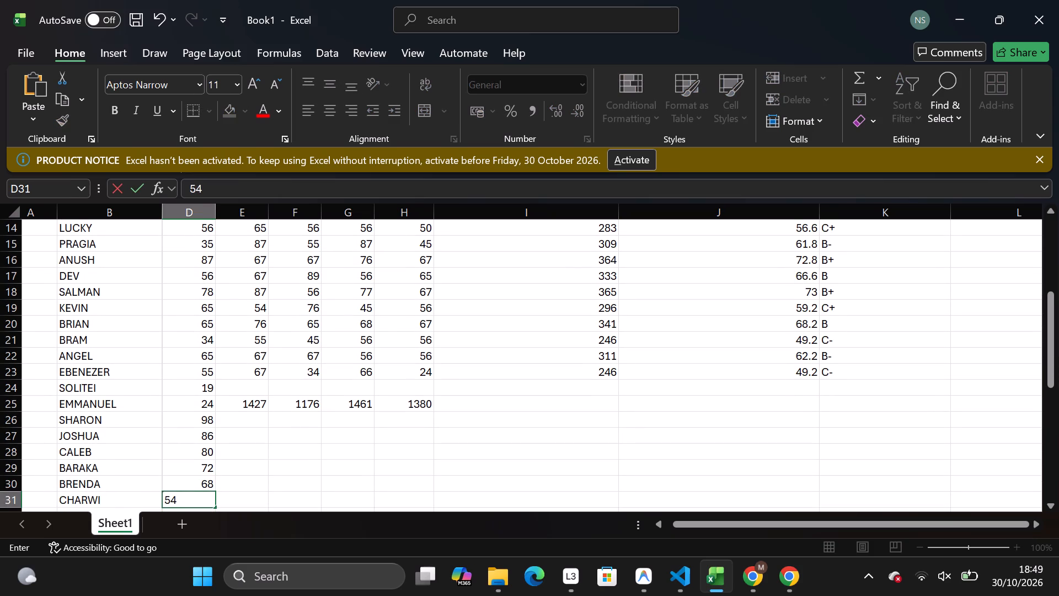
{"action": "key", "text": "Down"}
{"action": "key", "text": "3"}
{"action": "key", "text": "8"}
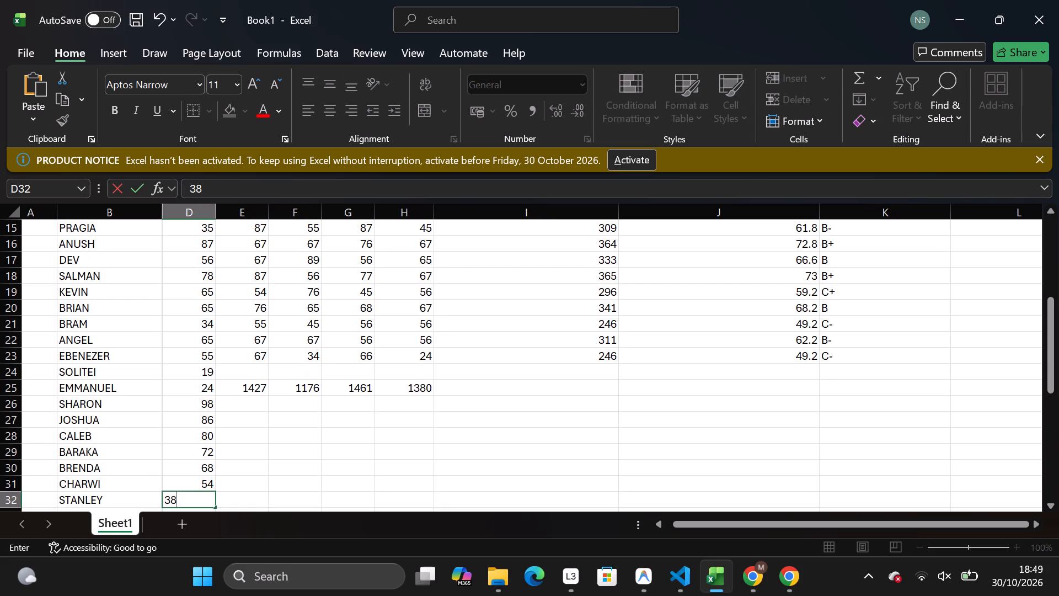
{"action": "key", "text": "Down"}
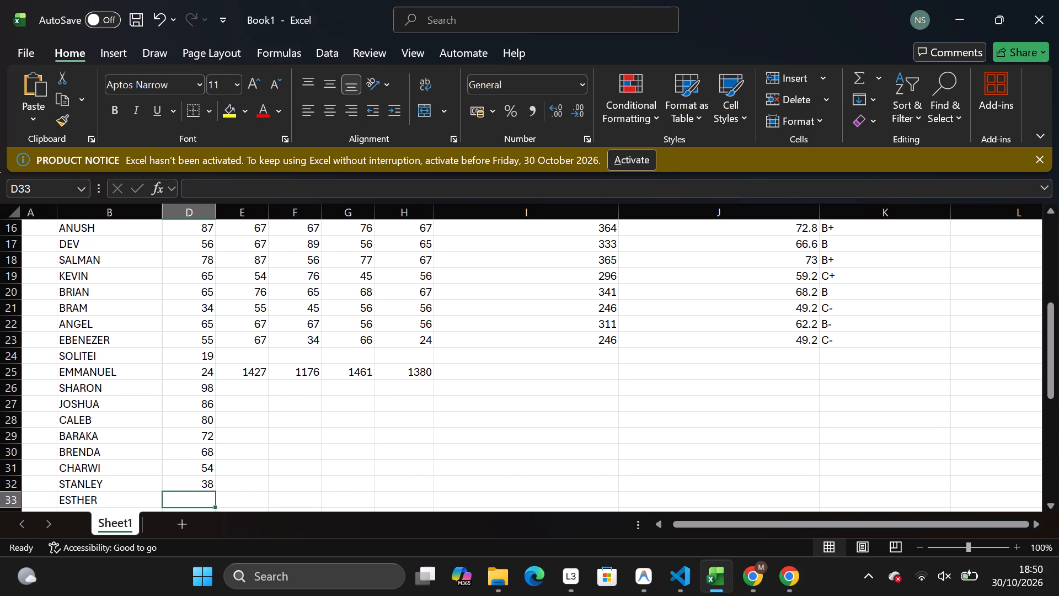
Enter the column D marks 44, 48, 78 and 77 for ESTHER through FAITH in D33 to D36.
{"action": "type", "text": "44"}
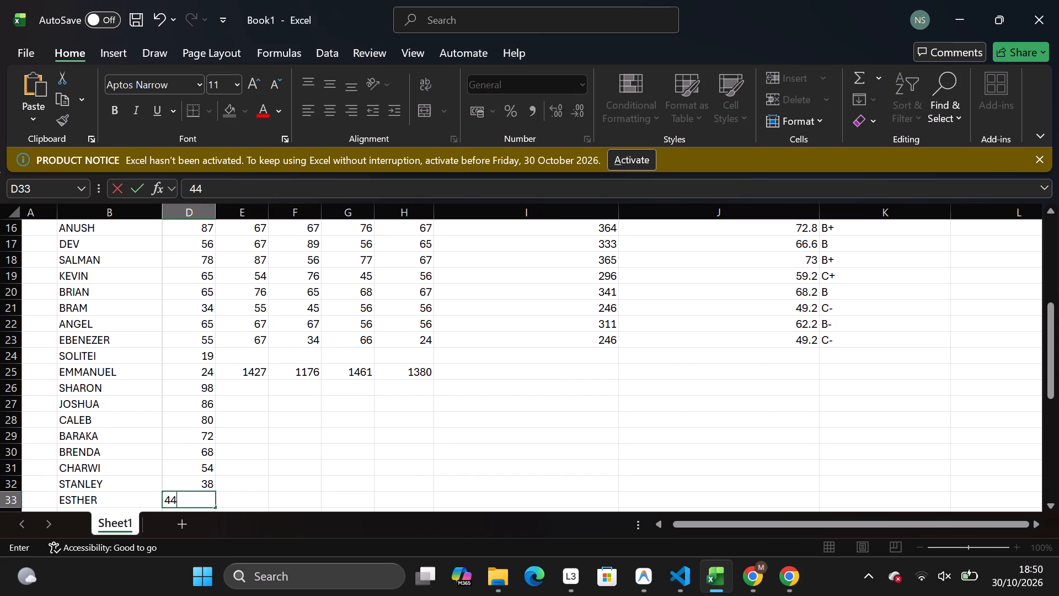
{"action": "key", "text": "Down"}
{"action": "type", "text": "48"}
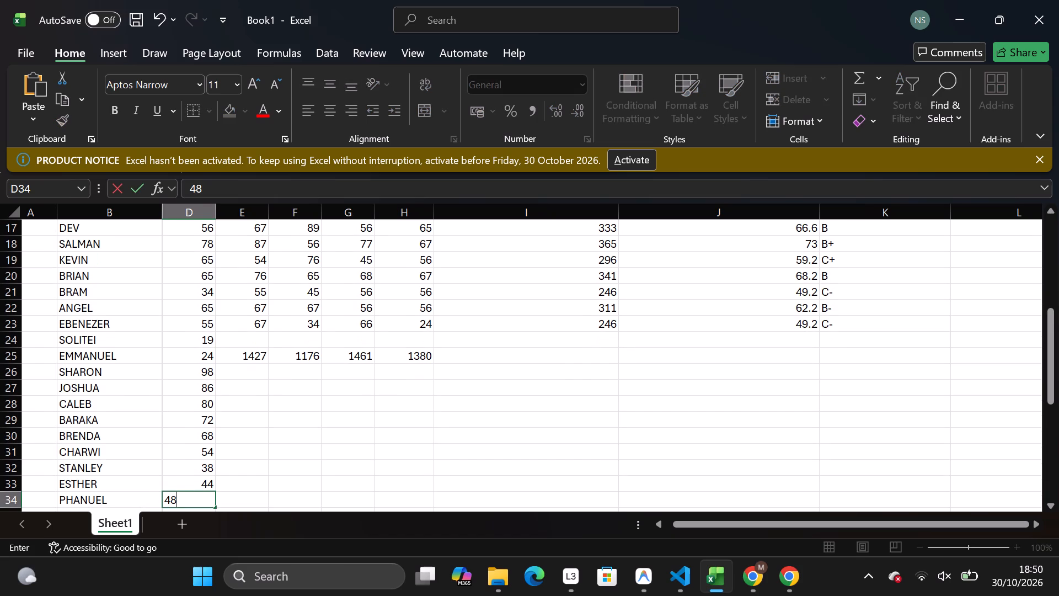
{"action": "key", "text": "Down"}
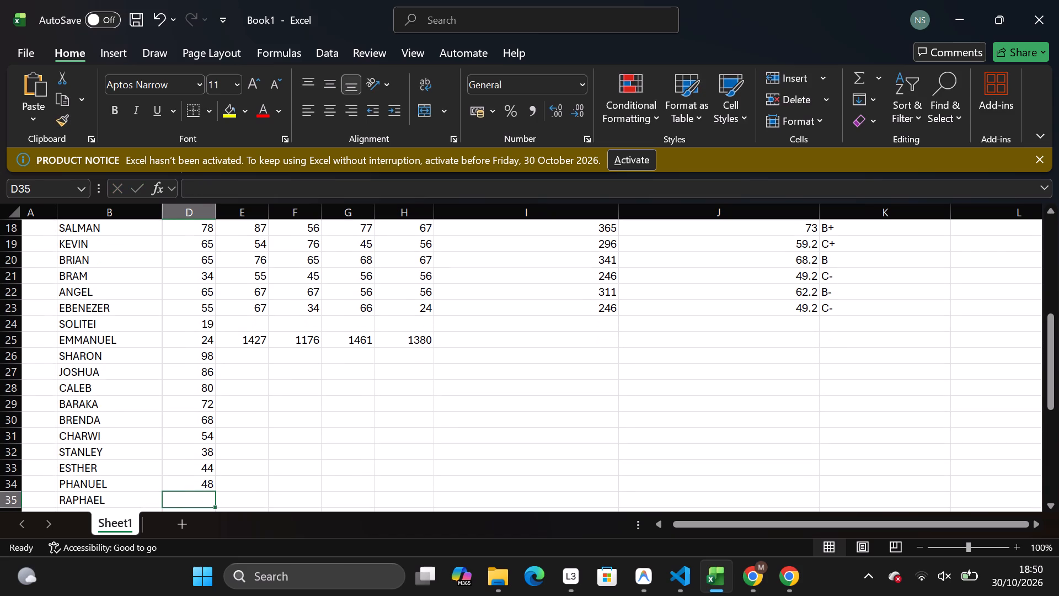
{"action": "type", "text": "78"}
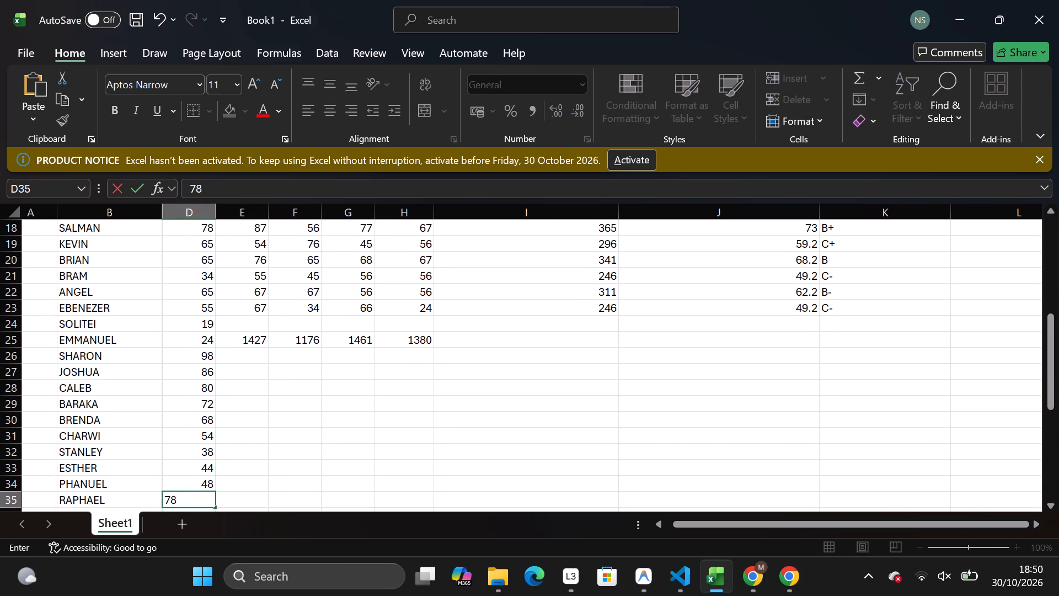
{"action": "key", "text": "Down"}
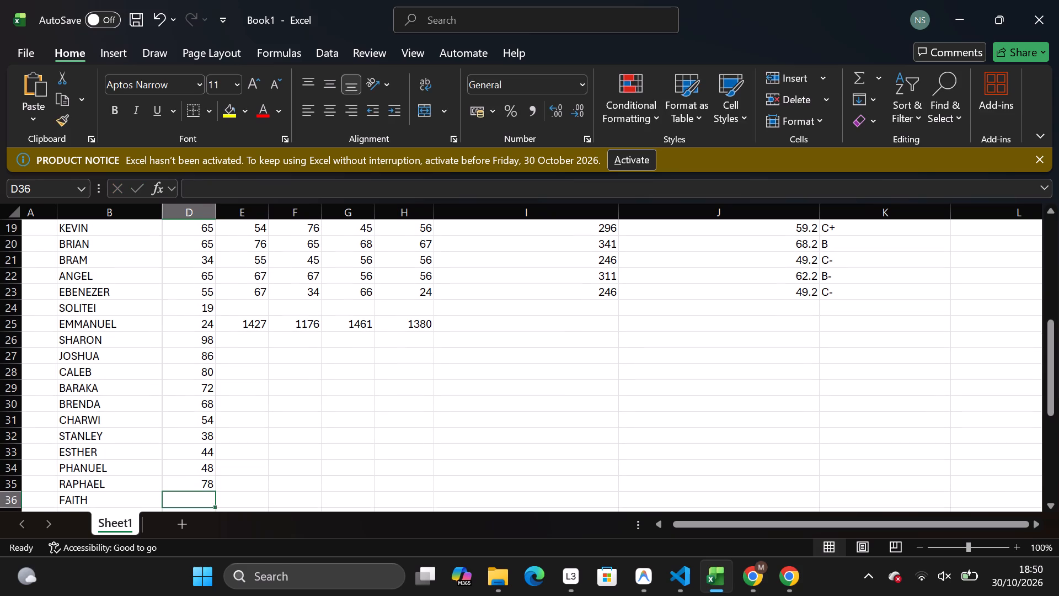
{"action": "key", "text": "7"}
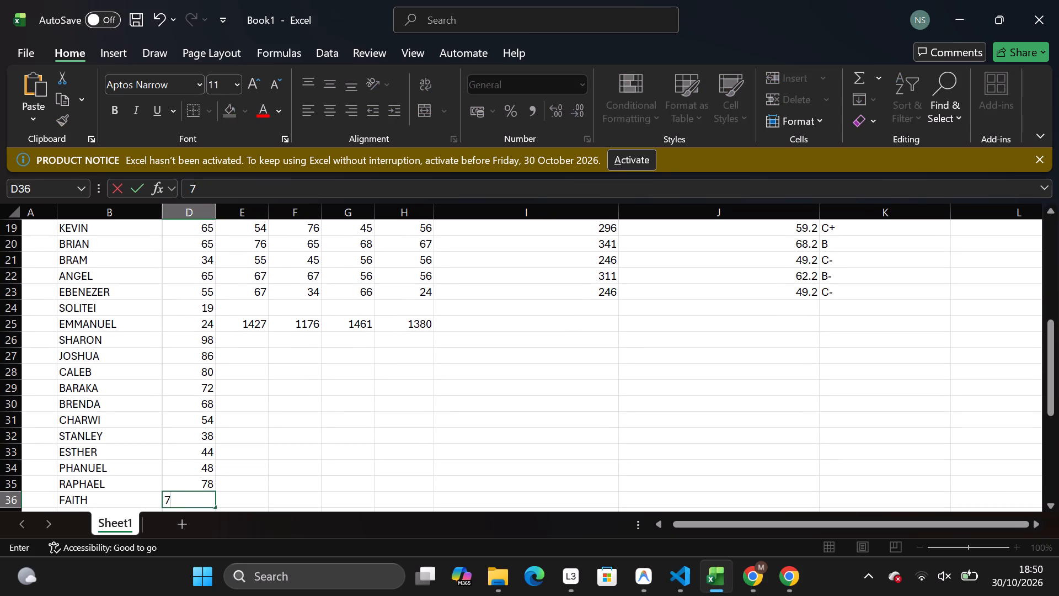
{"action": "key", "text": "7"}
{"action": "key", "text": "Down"}
Enter the column D marks 9, 98, 59 and 56 for OMOSA through HAVILLAH in D37 to D40.
{"action": "type", "text": "09"}
{"action": "key", "text": "Down"}
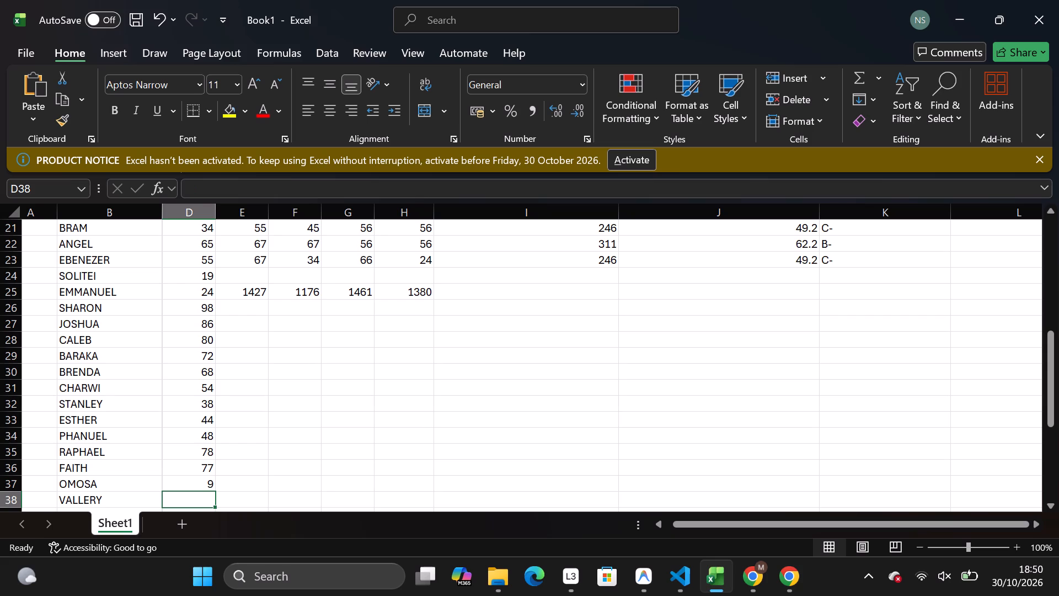
{"action": "type", "text": "98"}
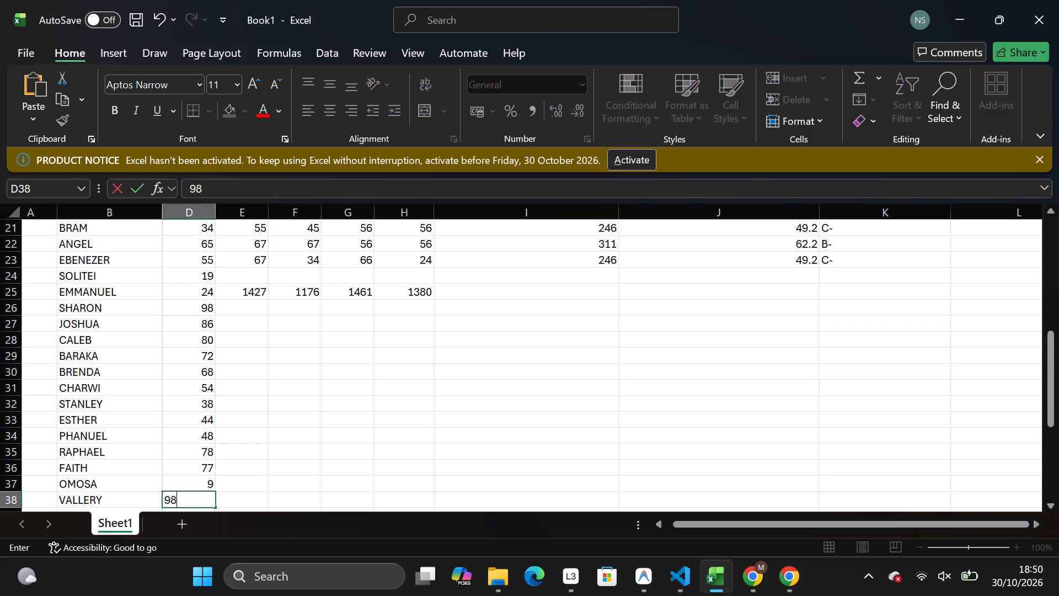
{"action": "key", "text": "Down"}
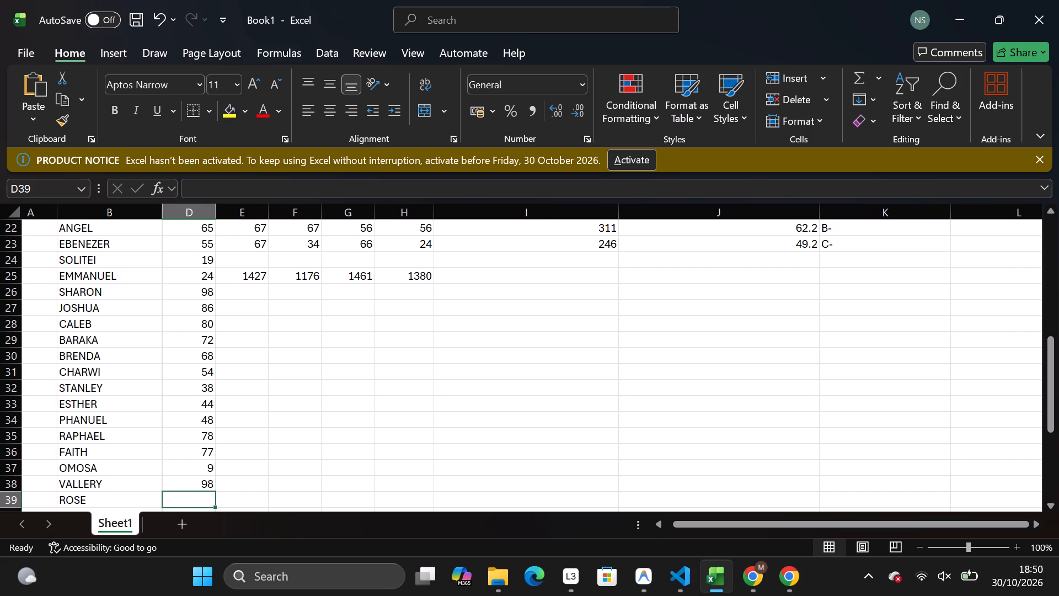
{"action": "key", "text": "5"}
{"action": "key", "text": "9"}
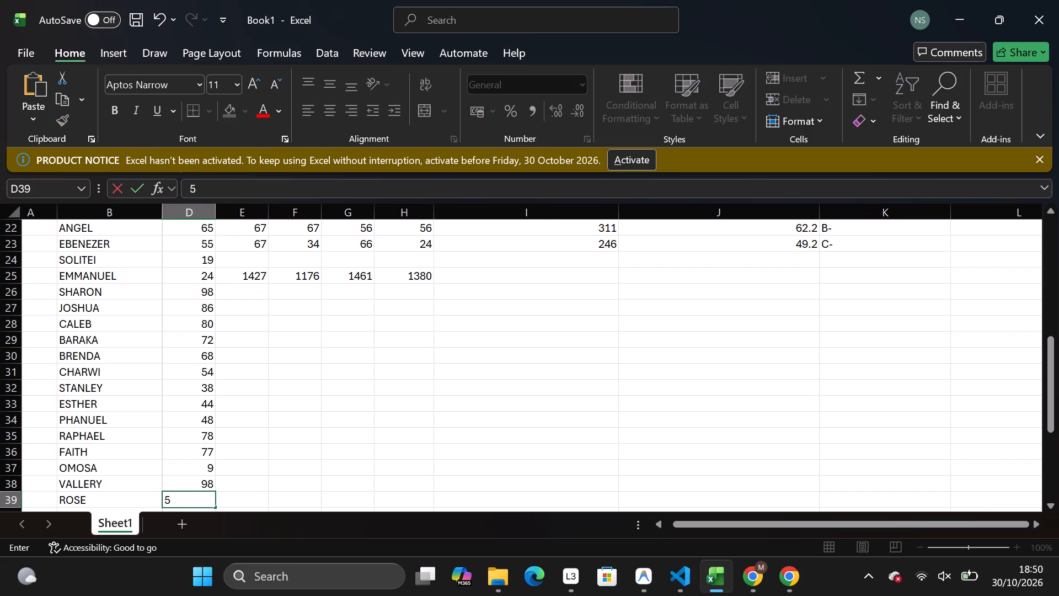
{"action": "key", "text": "Down"}
{"action": "type", "text": "56"}
{"action": "key", "text": "Down"}
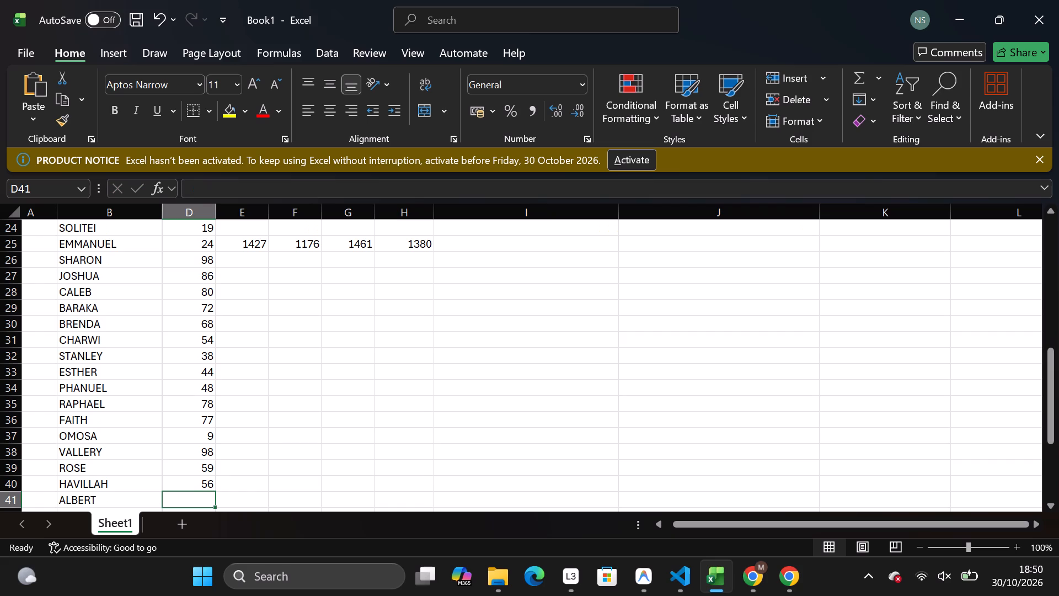
Move the serial number 10 from A11 beside PREM to A12 and delete it there.
{"action": "left_click", "coordinate": [44, 347]}
{"action": "key", "text": "Up"}
{"action": "key", "text": "Up"}
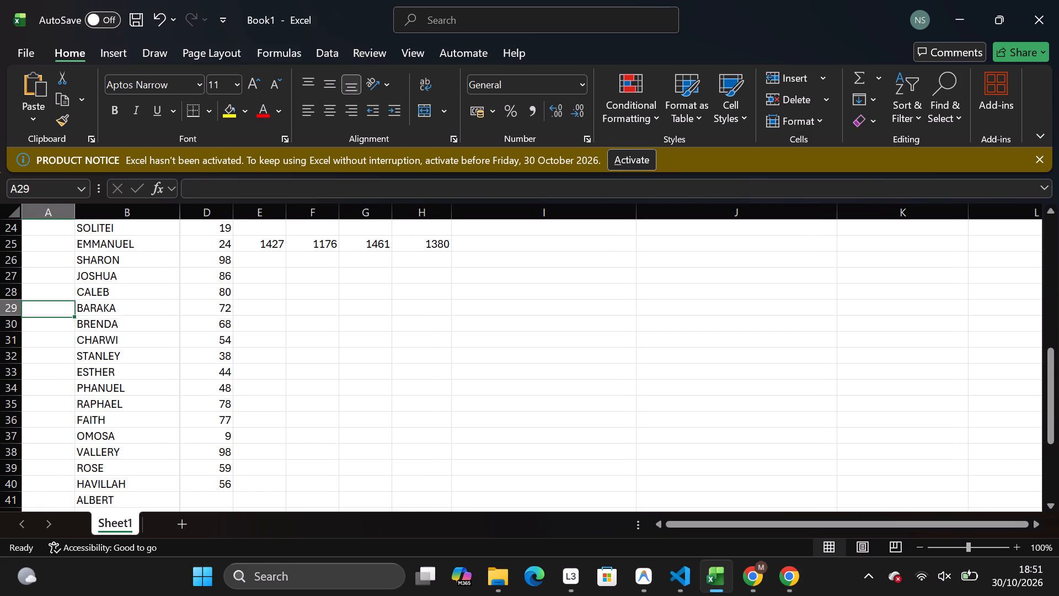
{"action": "key", "text": "Up"}
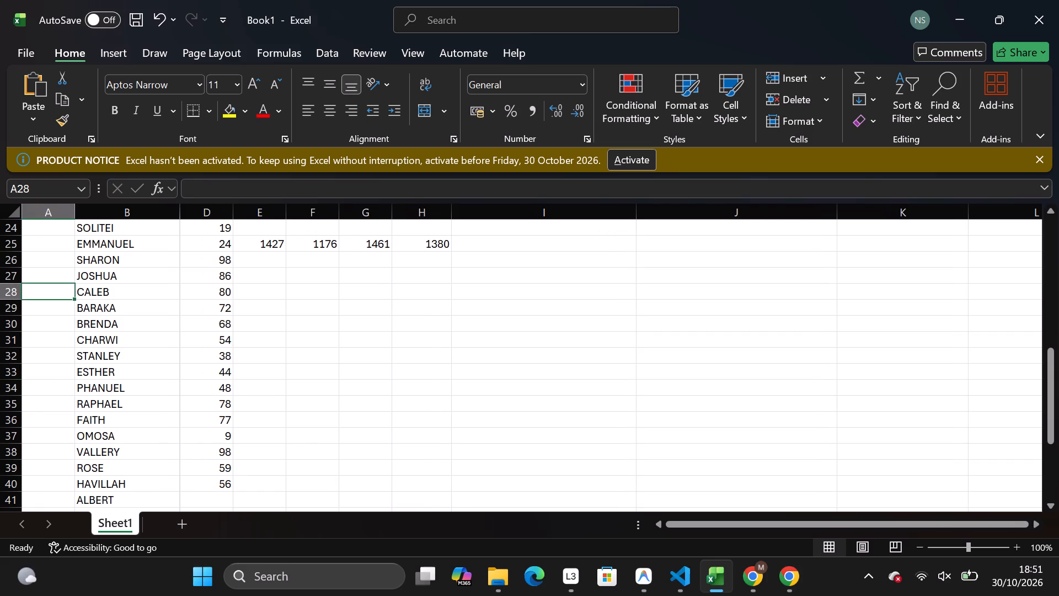
{"action": "key", "text": "Up"}
{"action": "key", "text": "Up"}
{"action": "key", "text": "Up"}
{"action": "key", "text": "Up"}
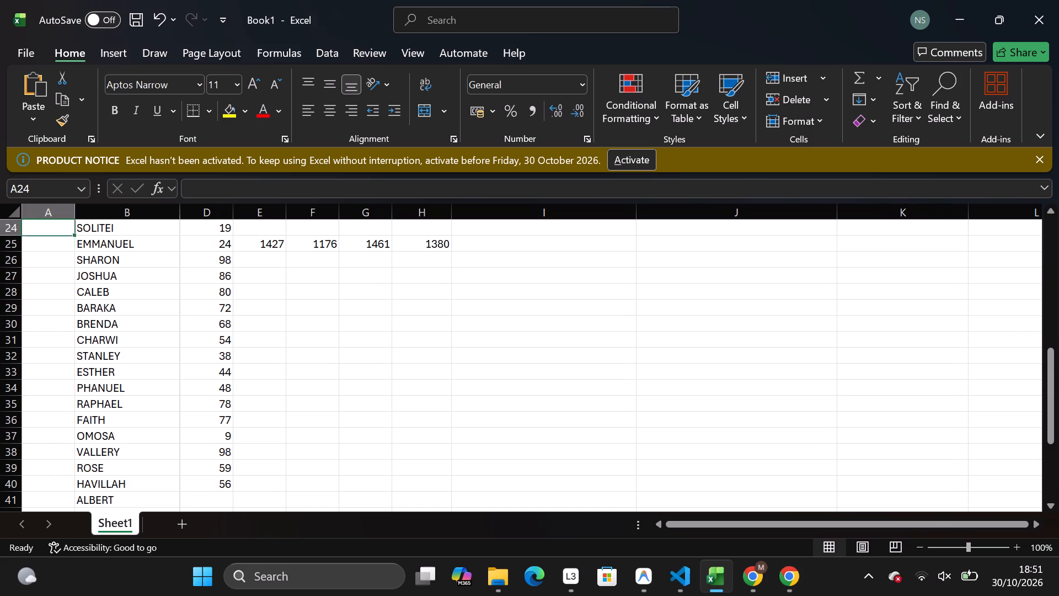
{"action": "key", "text": "Up"}
{"action": "key", "text": "Up"}
{"action": "key", "text": "Up"}
{"action": "key", "text": "Up"}
{"action": "key", "text": "Up"}
{"action": "key", "text": "Up"}
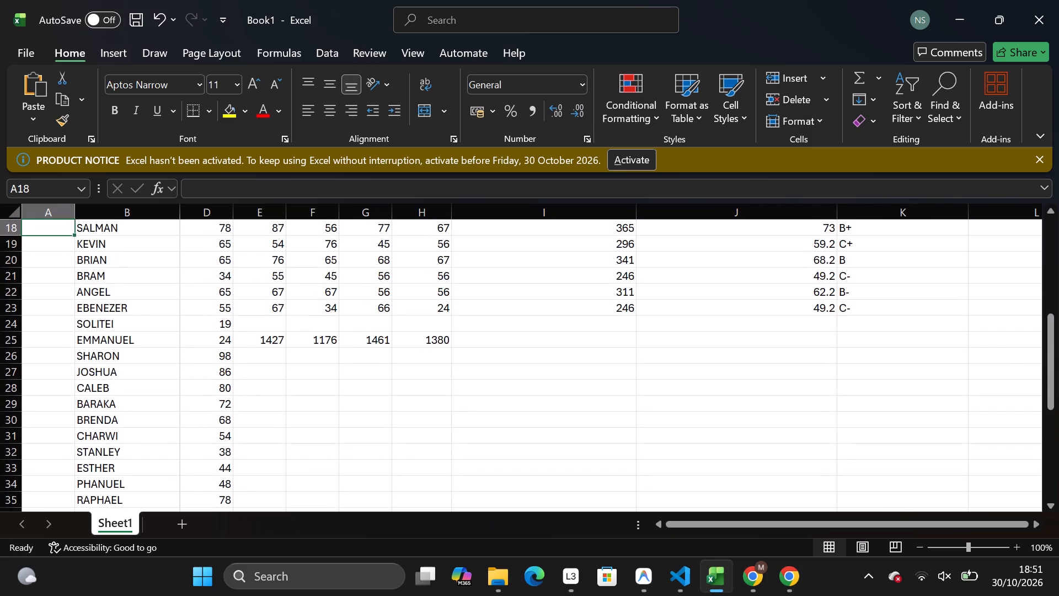
{"action": "key", "text": "Up"}
{"action": "key", "text": "Up"}
{"action": "key", "text": "Up"}
{"action": "key", "text": "Up"}
{"action": "key", "text": "Up"}
{"action": "key", "text": "Up"}
{"action": "key", "text": "Up"}
{"action": "key", "text": "Up"}
{"action": "key", "text": "Up"}
{"action": "key", "text": "Up"}
{"action": "key", "text": "Up"}
{"action": "key", "text": "Up"}
{"action": "key", "text": "Up"}
{"action": "key", "text": "Up"}
{"action": "key", "text": "Up"}
{"action": "key", "text": "Up"}
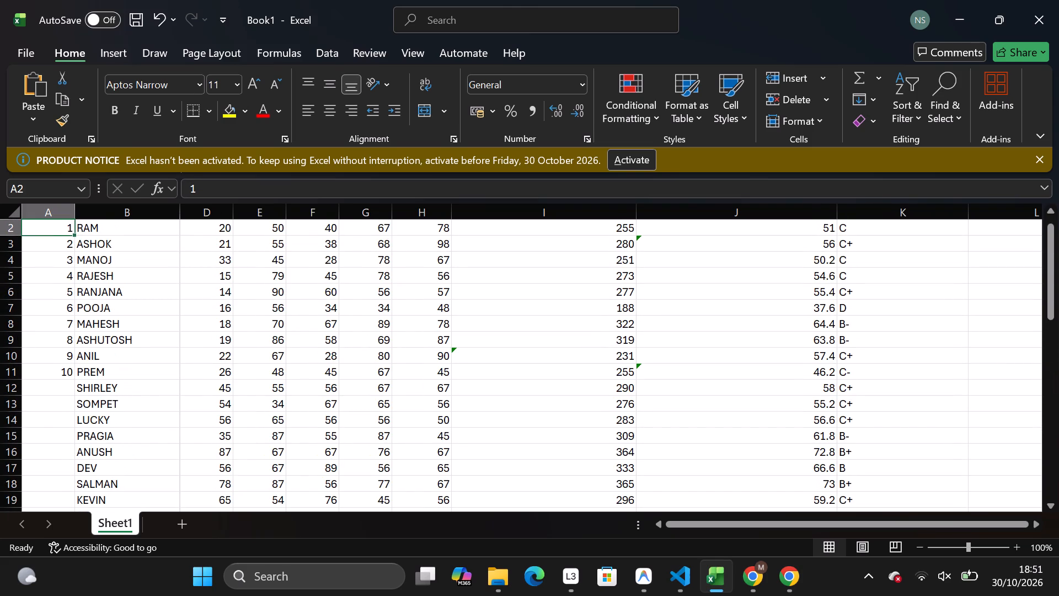
{"action": "left_click_drag", "start_coordinate": [57, 361], "coordinate": [57, 370]}
{"action": "left_click", "coordinate": [57, 370]}
{"action": "double_click", "coordinate": [57, 370]}
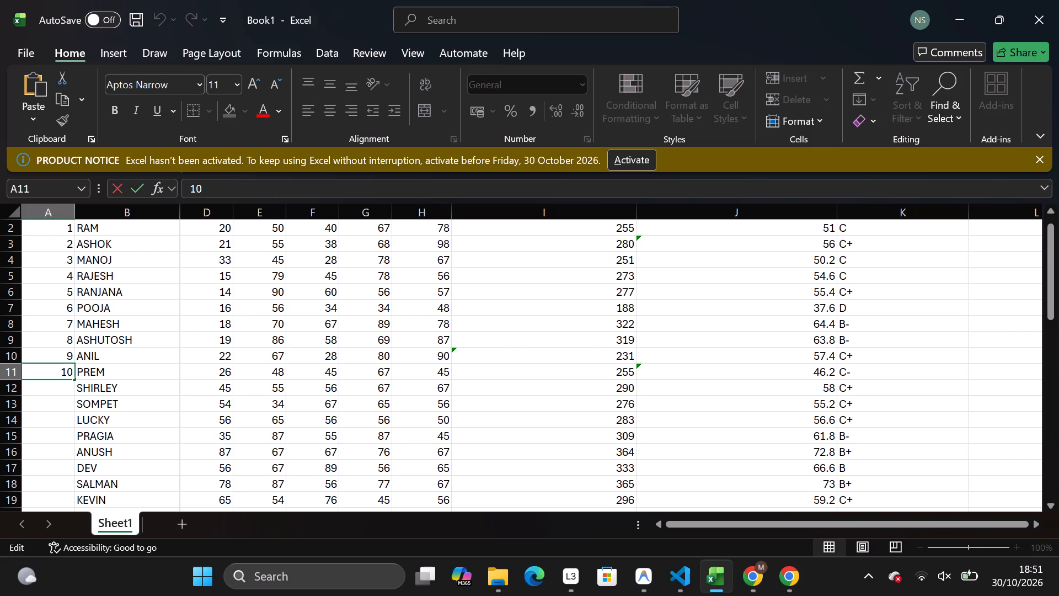
{"action": "left_click_drag", "start_coordinate": [68, 377], "coordinate": [68, 393]}
{"action": "left_click_drag", "start_coordinate": [68, 393], "coordinate": [72, 368]}
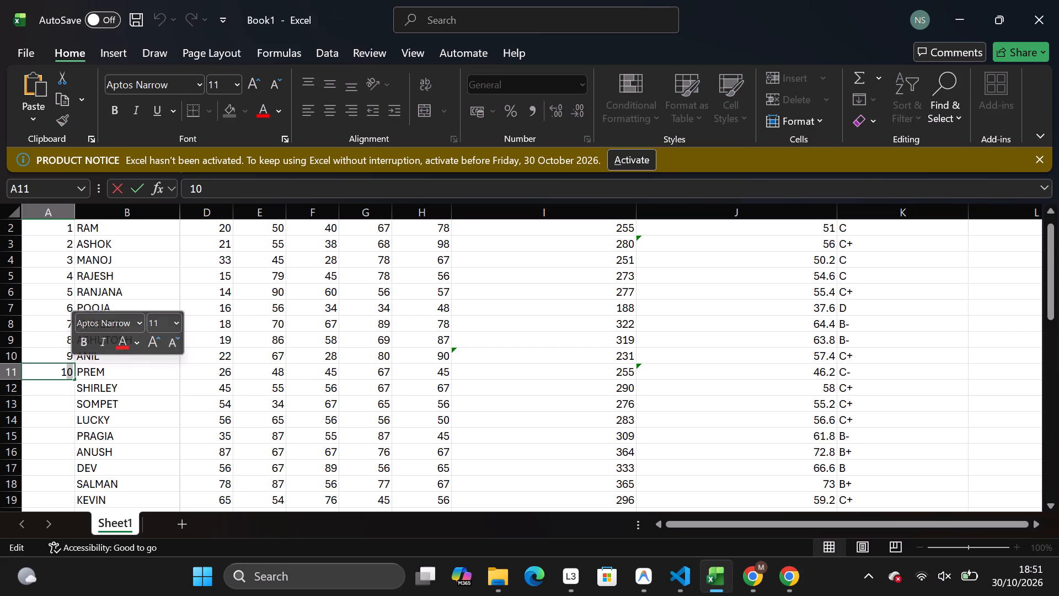
{"action": "left_click", "coordinate": [52, 370]}
{"action": "left_click", "coordinate": [57, 380]}
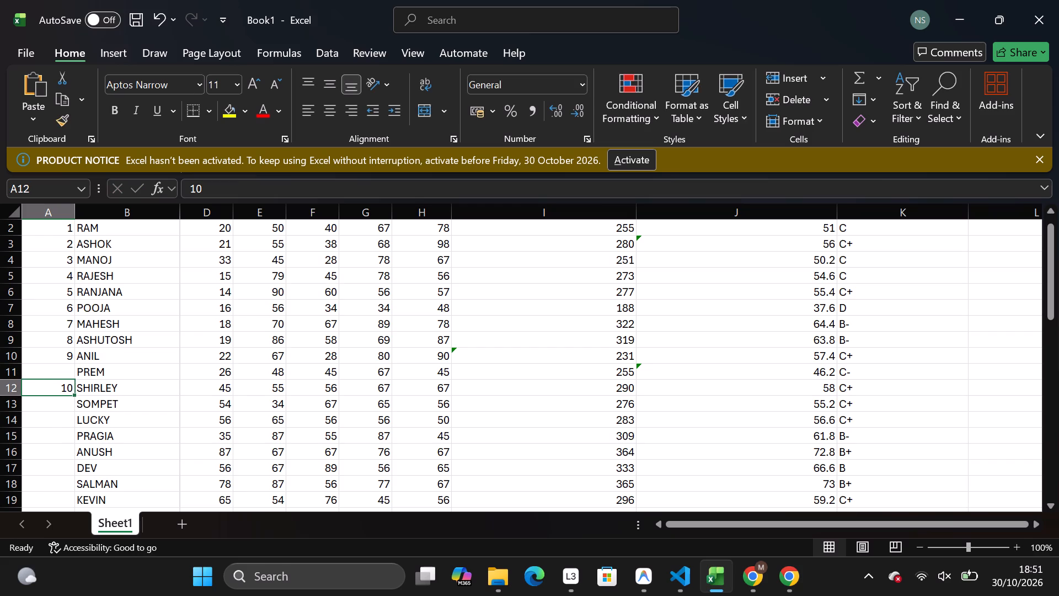
{"action": "key", "text": "BackSpace"}
{"action": "key", "text": "BackSpace"}
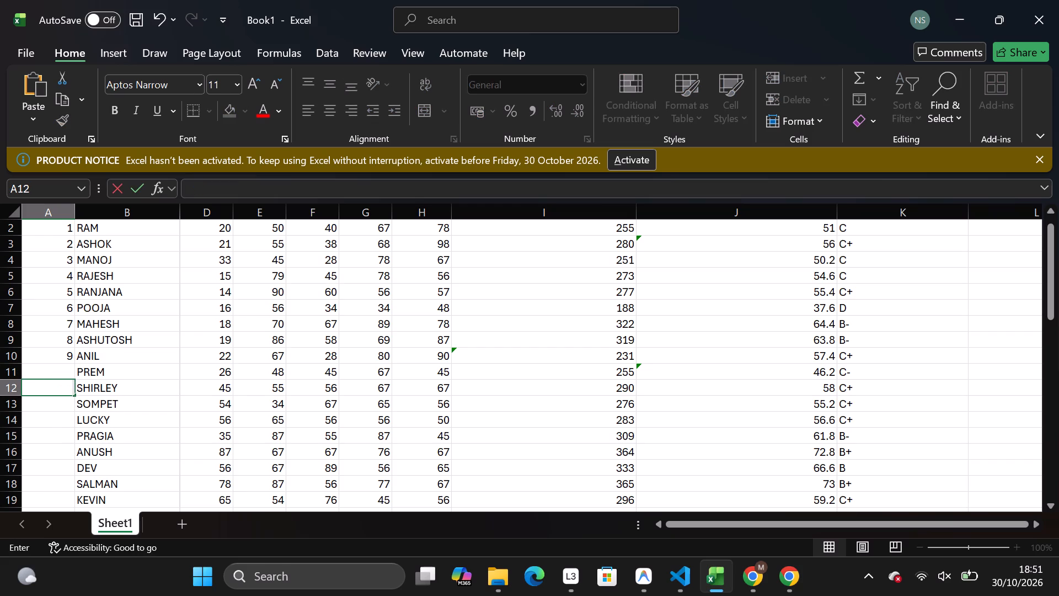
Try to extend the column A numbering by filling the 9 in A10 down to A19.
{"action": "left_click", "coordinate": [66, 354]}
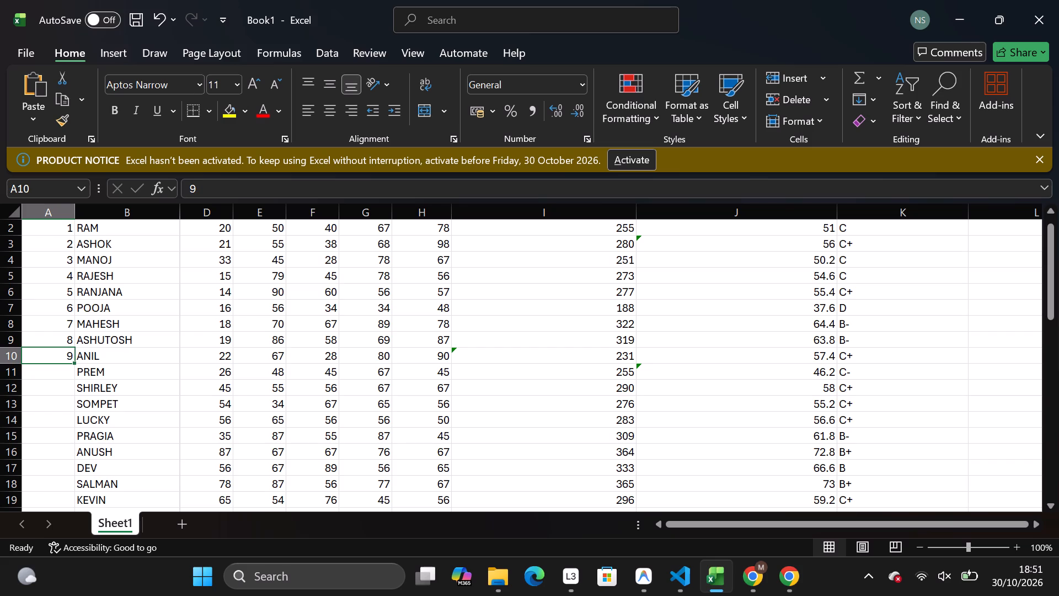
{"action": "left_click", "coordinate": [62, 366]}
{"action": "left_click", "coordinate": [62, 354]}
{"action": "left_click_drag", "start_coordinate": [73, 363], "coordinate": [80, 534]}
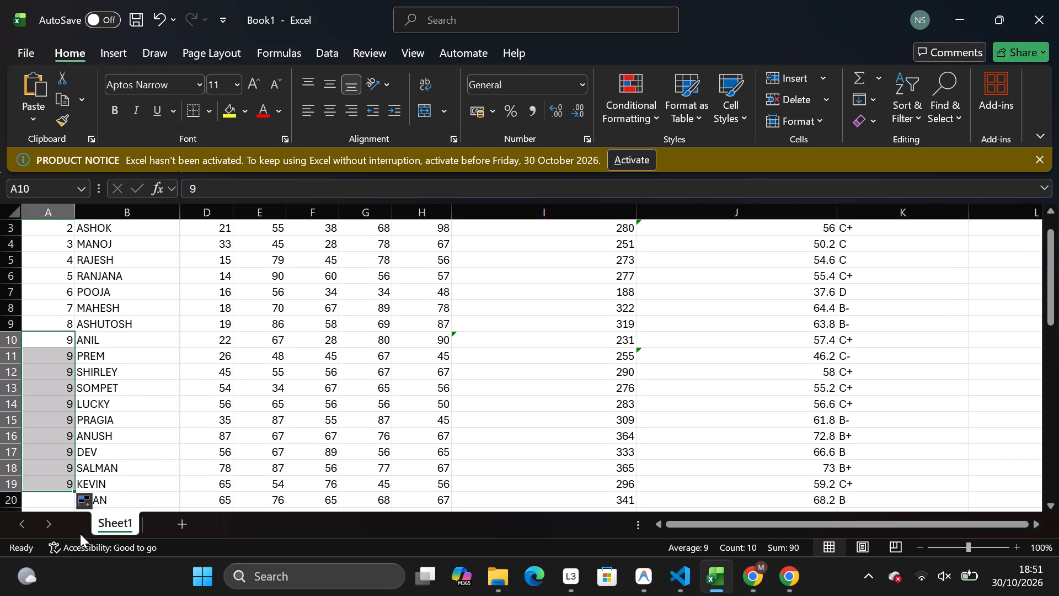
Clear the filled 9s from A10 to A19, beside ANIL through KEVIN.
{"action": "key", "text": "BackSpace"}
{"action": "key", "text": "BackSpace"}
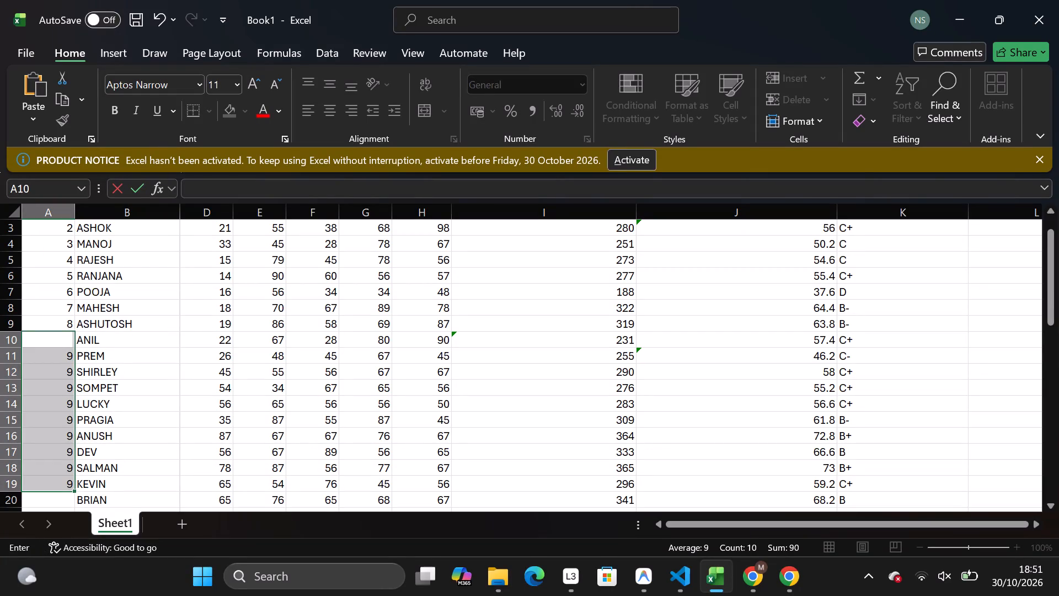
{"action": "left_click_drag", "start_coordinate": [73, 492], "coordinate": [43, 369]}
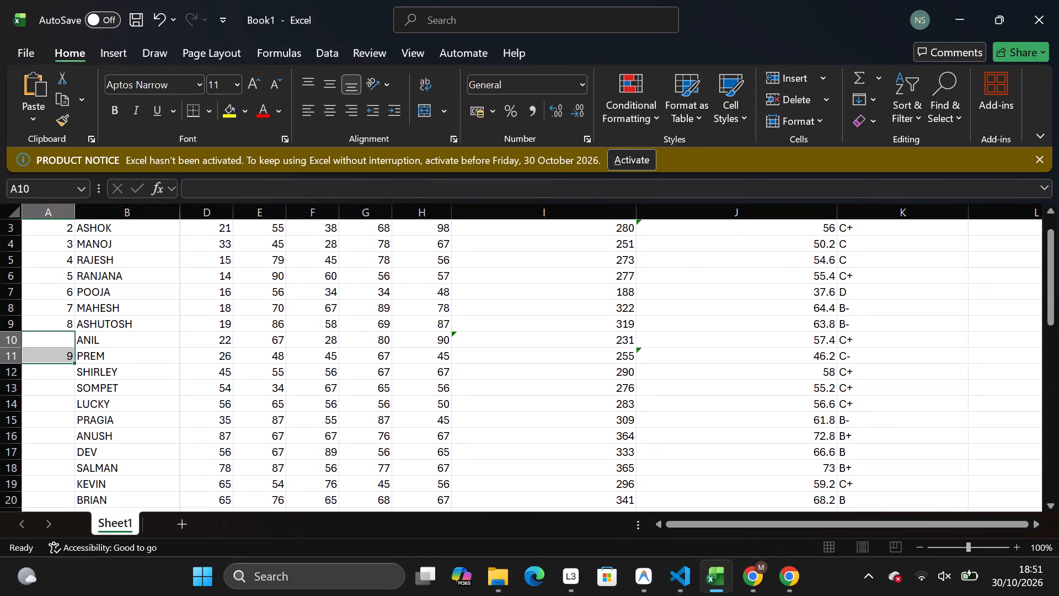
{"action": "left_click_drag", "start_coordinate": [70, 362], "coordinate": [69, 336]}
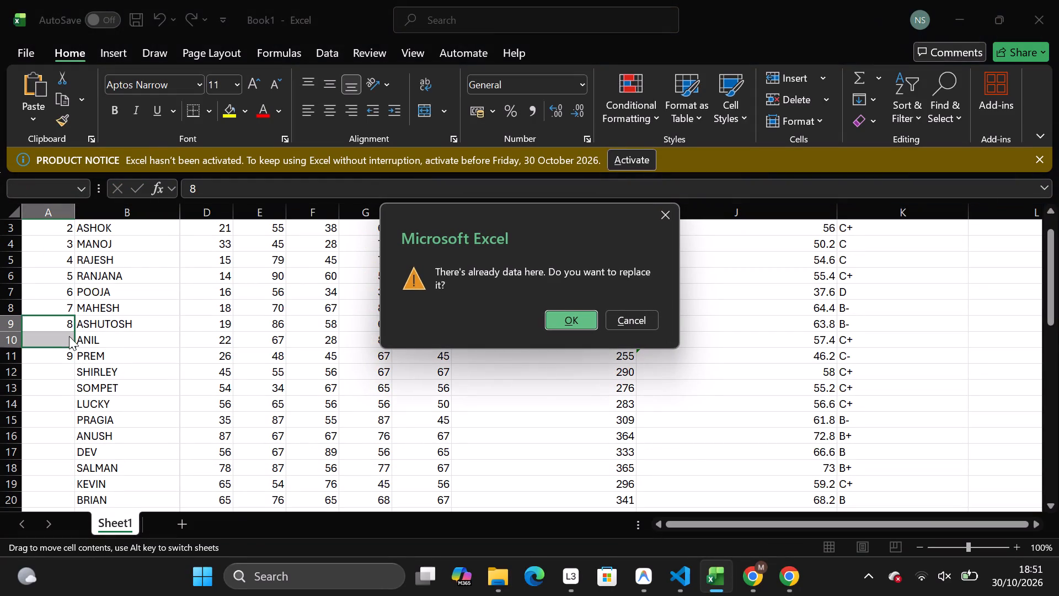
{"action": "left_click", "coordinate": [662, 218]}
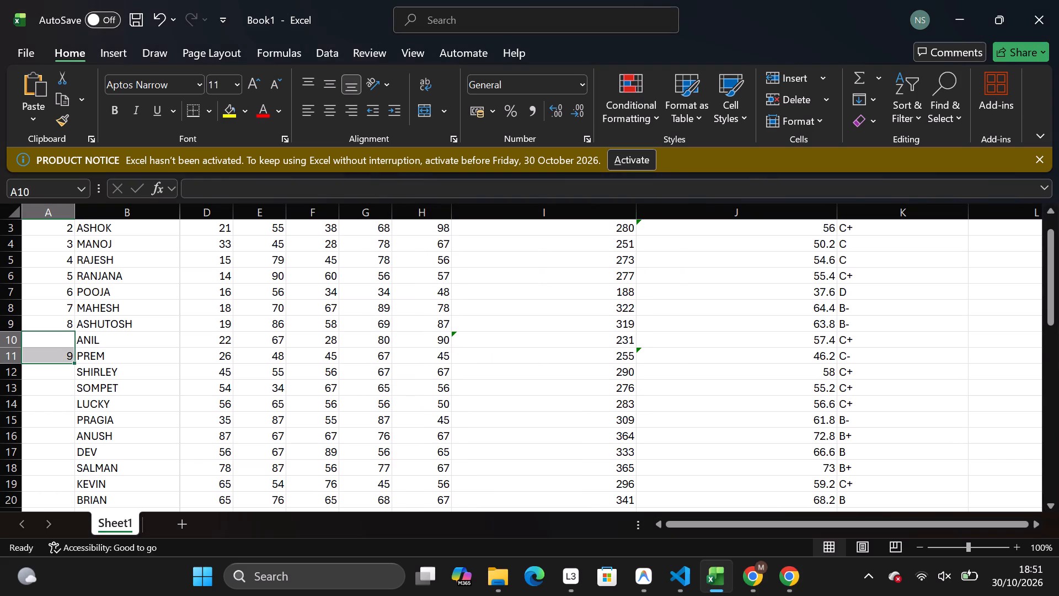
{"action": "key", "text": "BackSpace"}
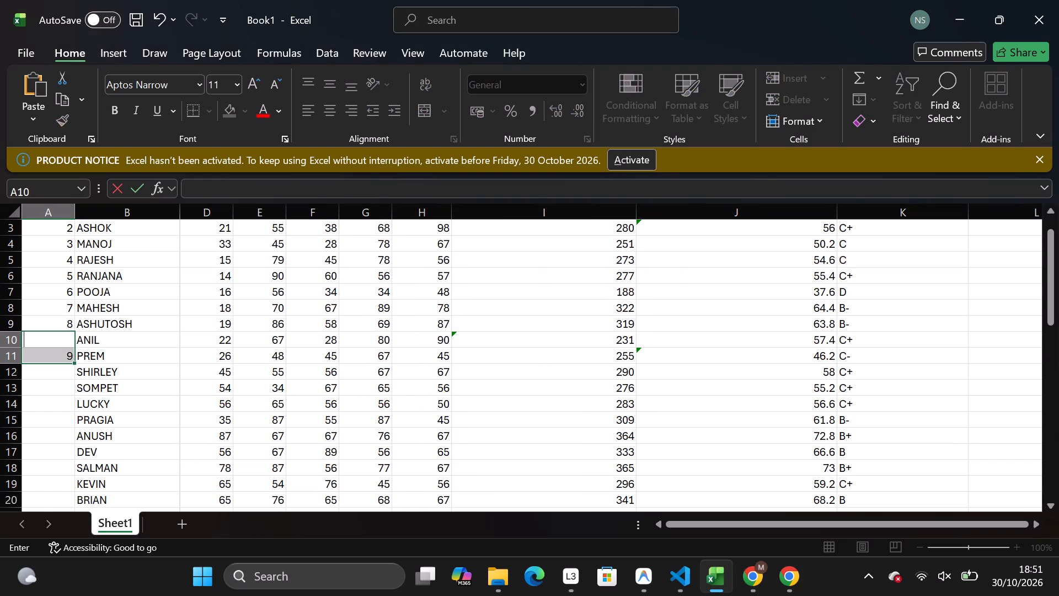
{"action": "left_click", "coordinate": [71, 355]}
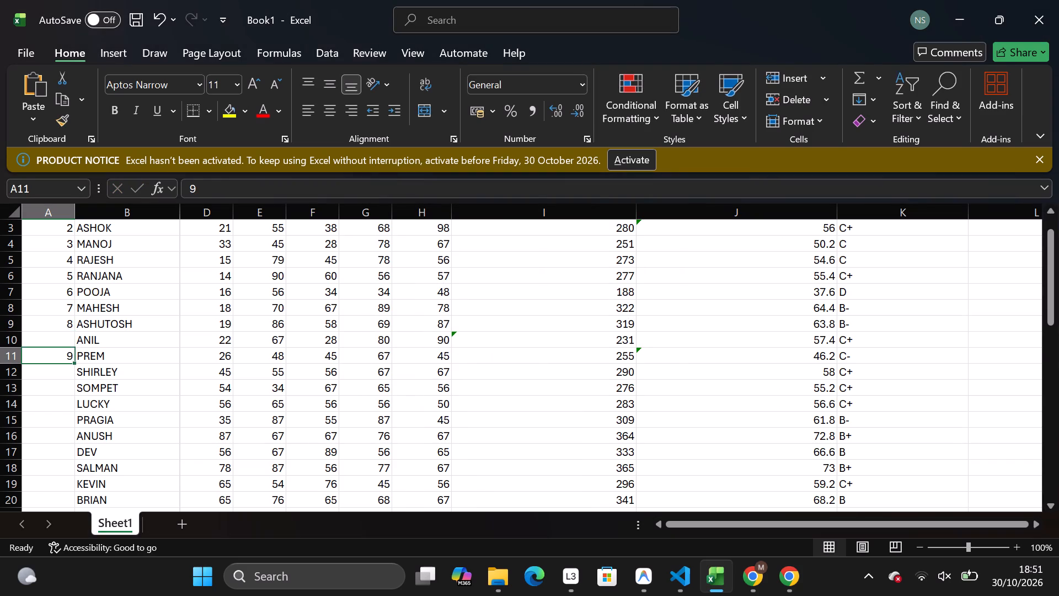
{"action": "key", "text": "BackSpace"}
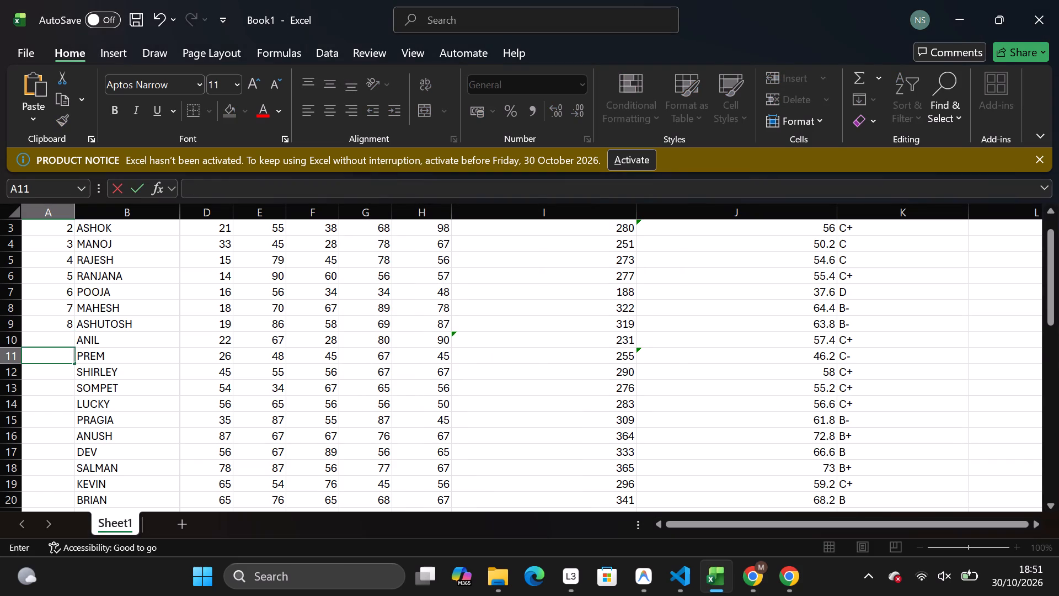
Enter the serial number 9 in A10 beside ANIL.
{"action": "left_click", "coordinate": [63, 334]}
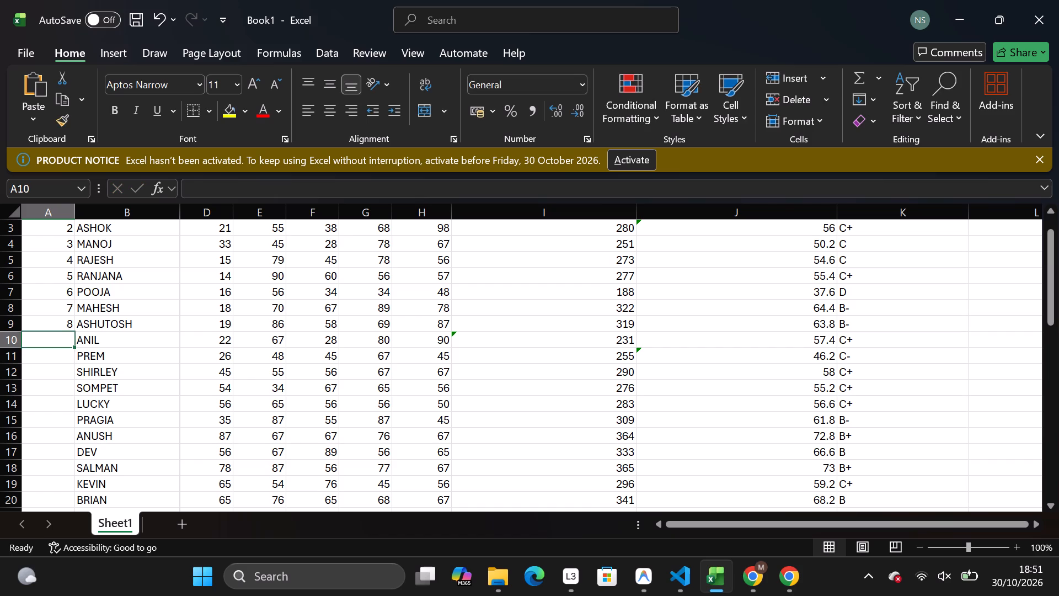
{"action": "key", "text": "9"}
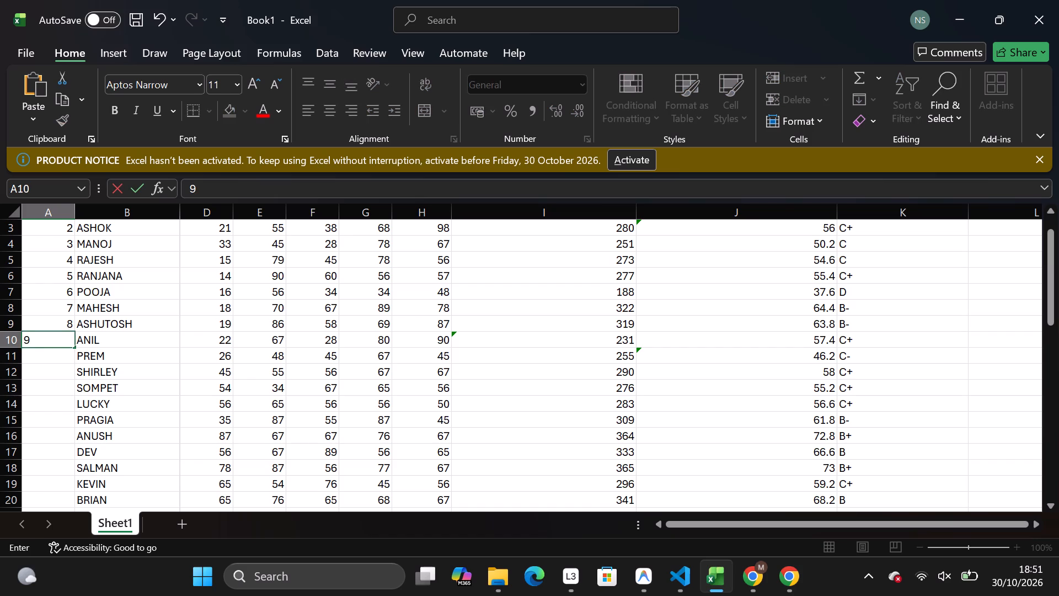
{"action": "key", "text": "Down"}
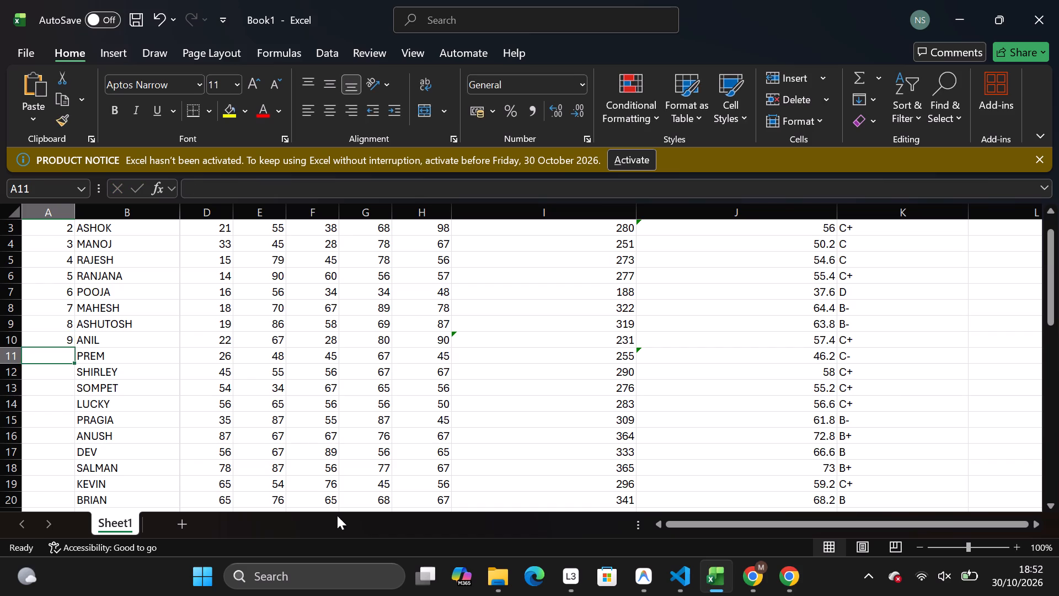
Enter the column D marks 65, 60, 22, 15 and 4 for ALBERT through TAJI in D41 to D45.
{"action": "left_click", "coordinate": [130, 449]}
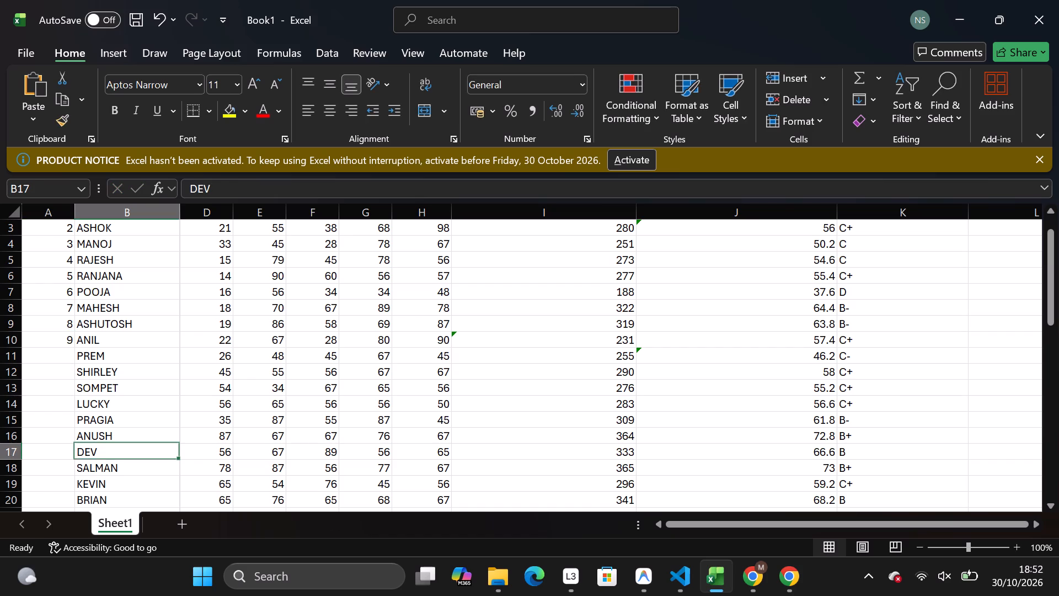
{"action": "key", "text": "Down"}
{"action": "key", "text": "Down"}
{"action": "key", "text": "Down"}
{"action": "key", "text": "Down"}
{"action": "key", "text": "Down"}
{"action": "key", "text": "Down"}
{"action": "key", "text": "Down"}
{"action": "key", "text": "Down"}
{"action": "key", "text": "Down"}
{"action": "key", "text": "Down"}
{"action": "key", "text": "Down"}
{"action": "key", "text": "Down"}
{"action": "key", "text": "Down"}
{"action": "key", "text": "Down"}
{"action": "key", "text": "Down"}
{"action": "key", "text": "Down"}
{"action": "key", "text": "Down"}
{"action": "key", "text": "Down"}
{"action": "key", "text": "Down"}
{"action": "key", "text": "Down"}
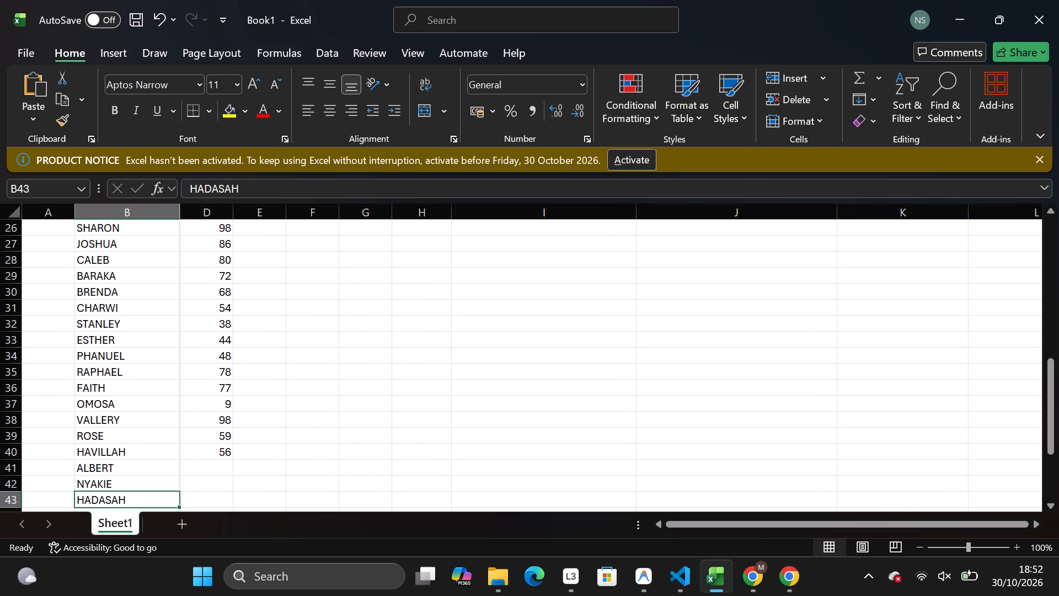
{"action": "left_click", "coordinate": [202, 466]}
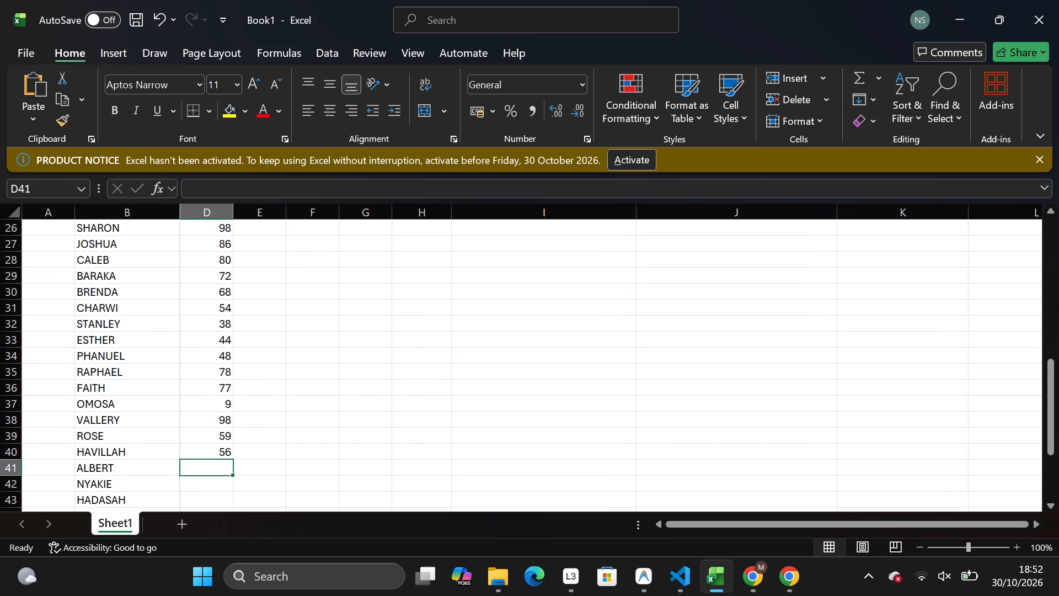
{"action": "type", "text": "65"}
{"action": "key", "text": "Down"}
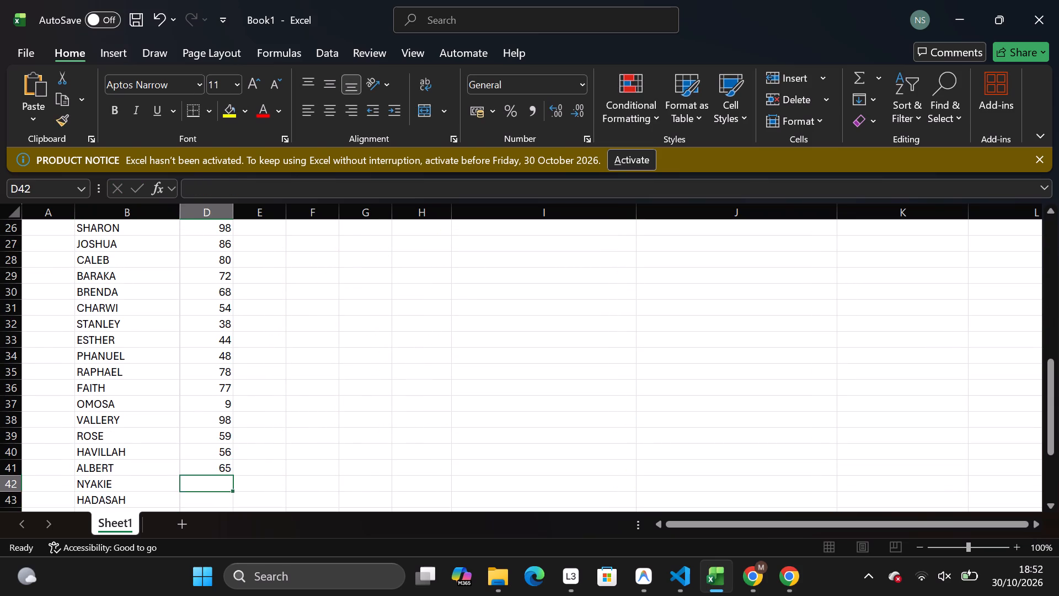
{"action": "type", "text": "60"}
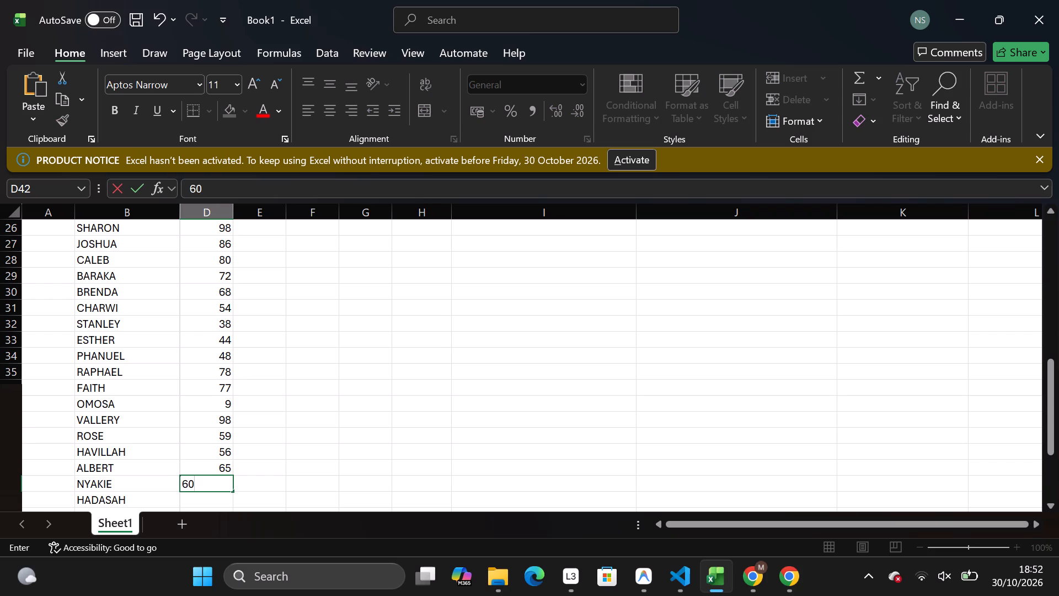
{"action": "key", "text": "Down"}
{"action": "type", "text": "22"}
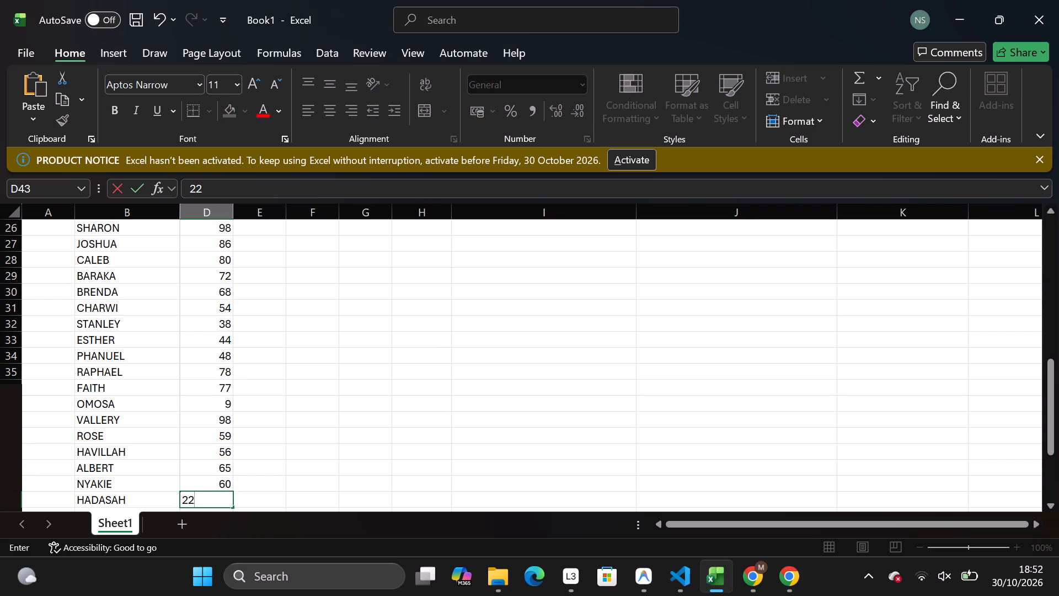
{"action": "key", "text": "Down"}
{"action": "key", "text": "1"}
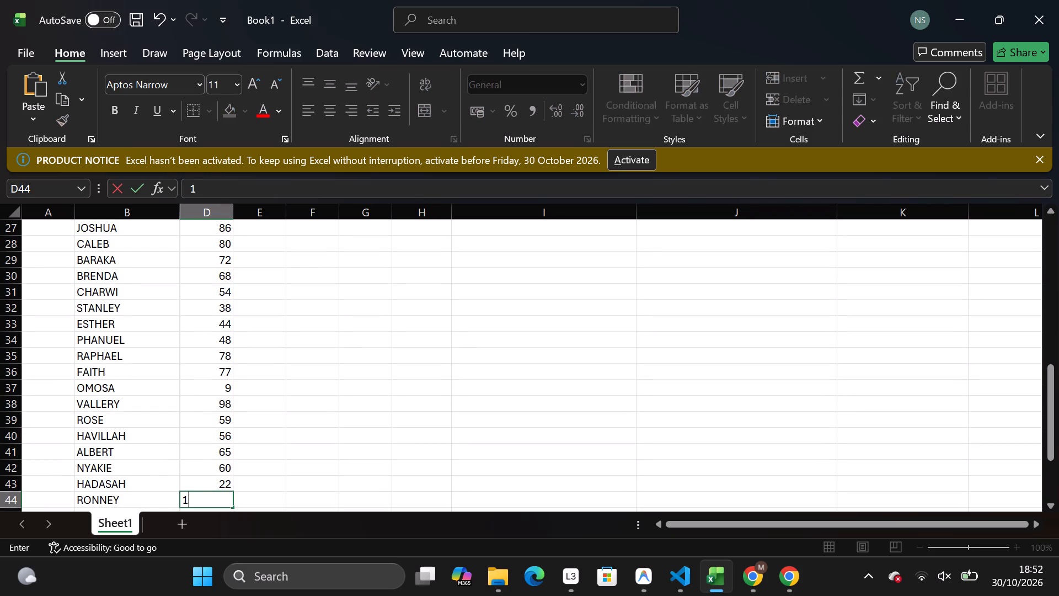
{"action": "key", "text": "5"}
{"action": "key", "text": "Down"}
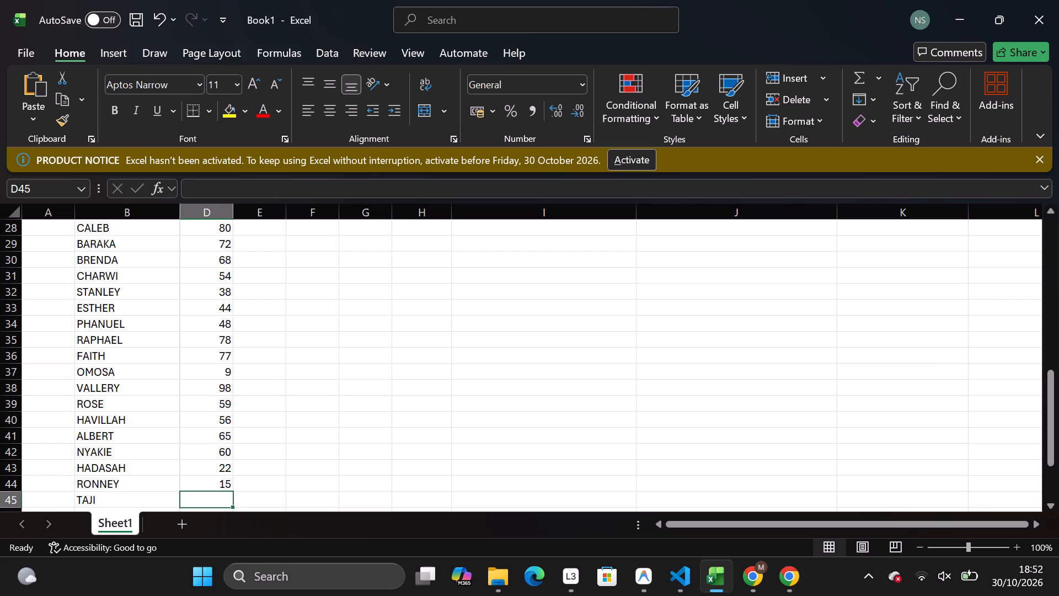
{"action": "key", "text": "0"}
{"action": "key", "text": "4"}
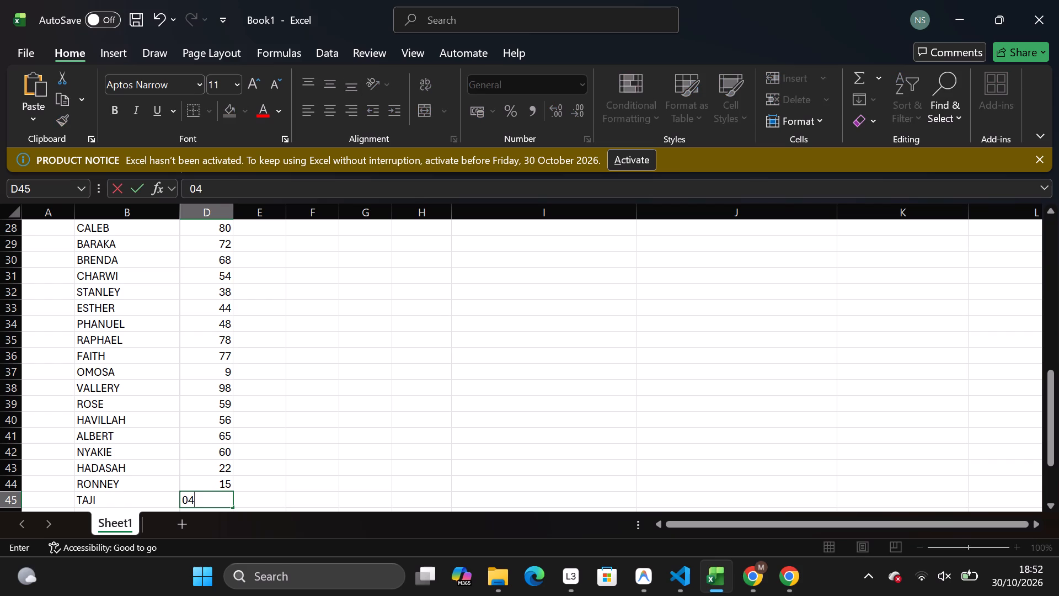
{"action": "key", "text": "Down"}
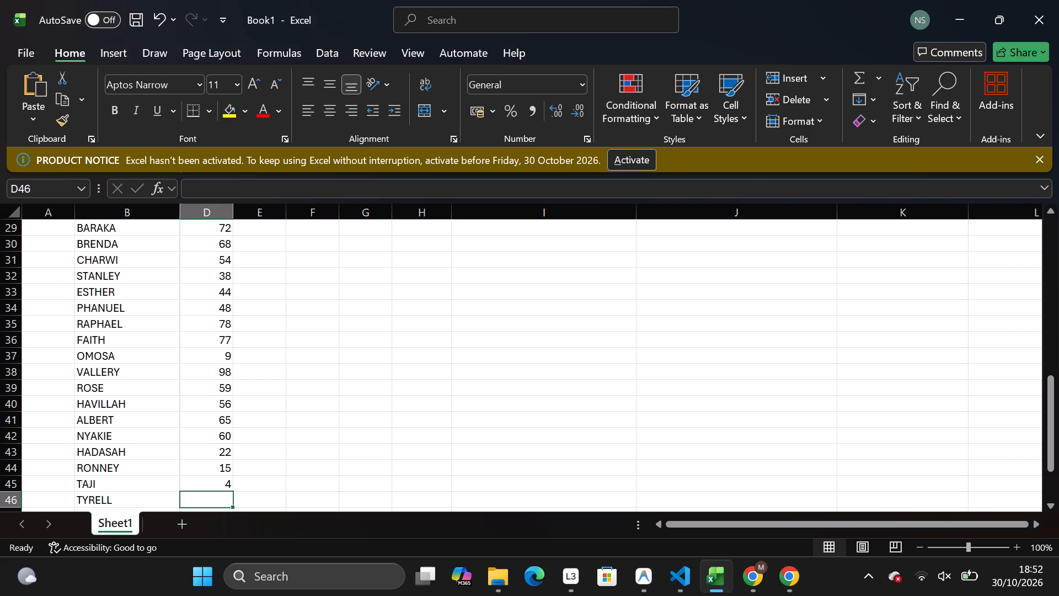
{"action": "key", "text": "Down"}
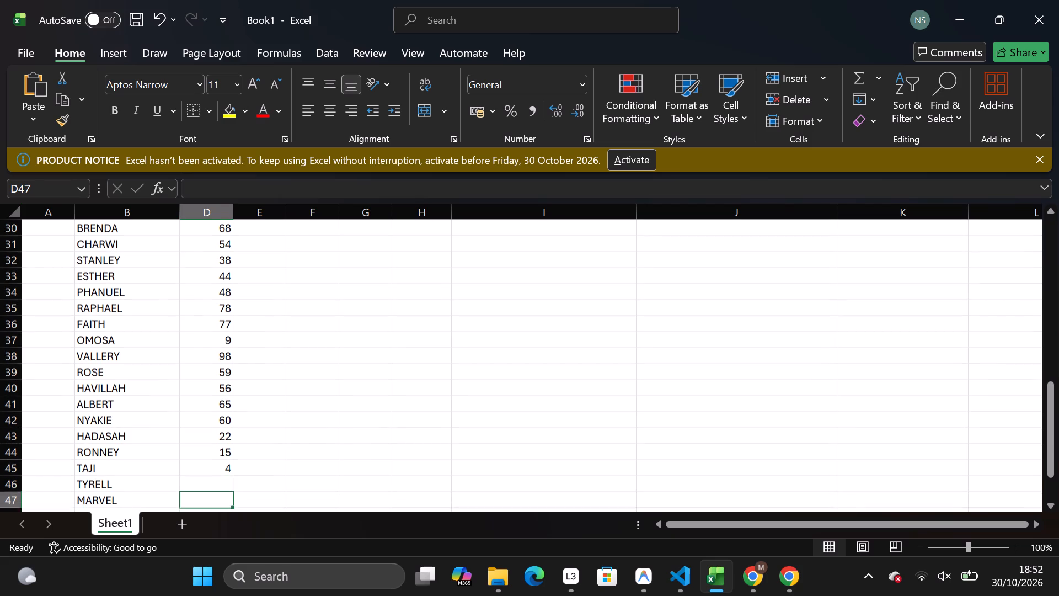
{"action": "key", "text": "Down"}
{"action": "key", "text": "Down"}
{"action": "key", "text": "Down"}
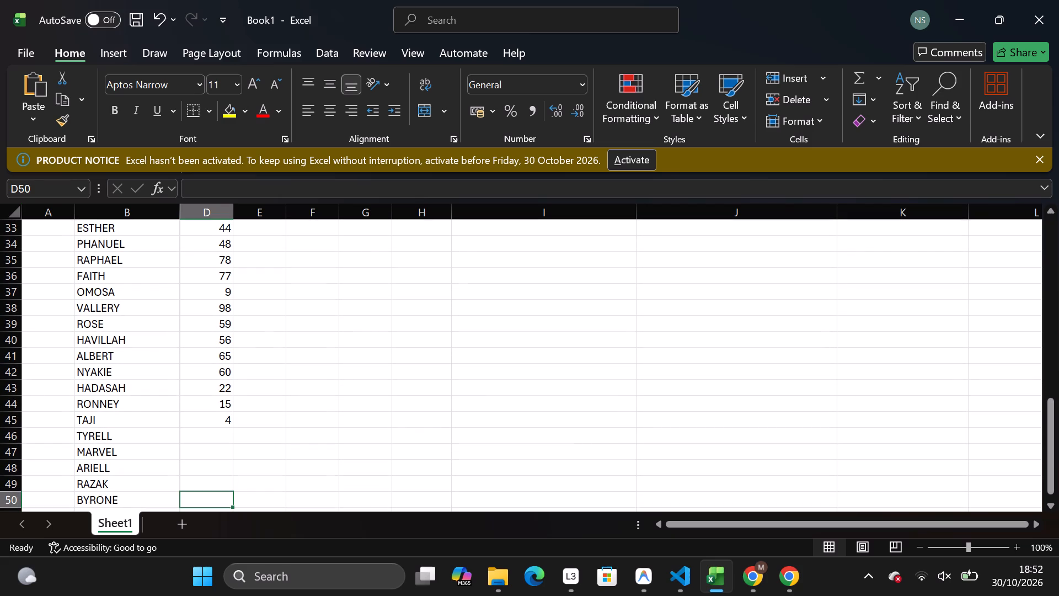
Enter the column D marks 1, 88, 59, 62 and 44 for TYRELL through BYRONE in D46 to D50.
{"action": "left_click", "coordinate": [207, 442]}
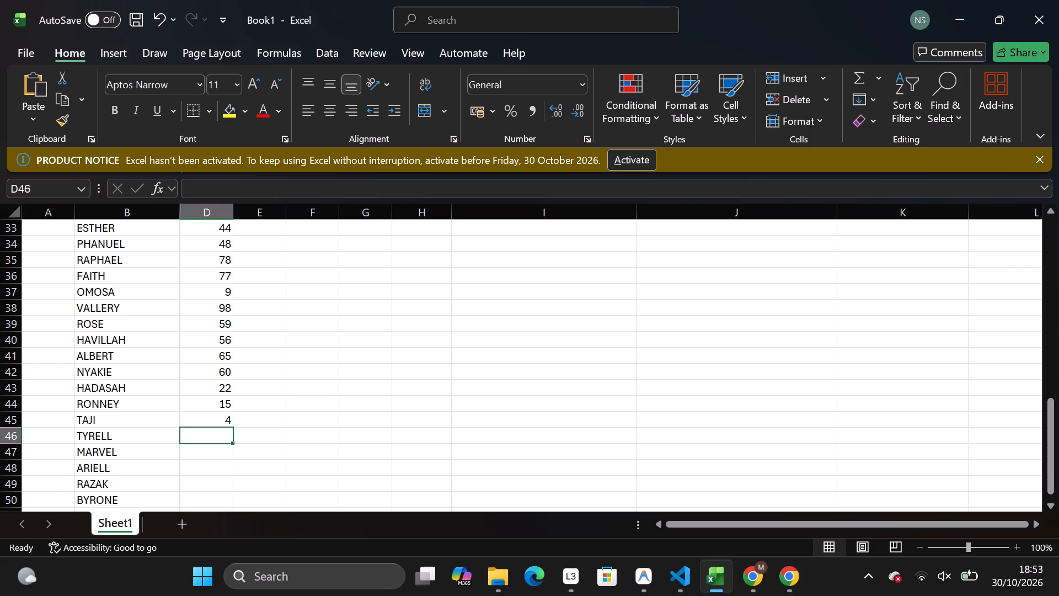
{"action": "key", "text": "0"}
{"action": "key", "text": "1"}
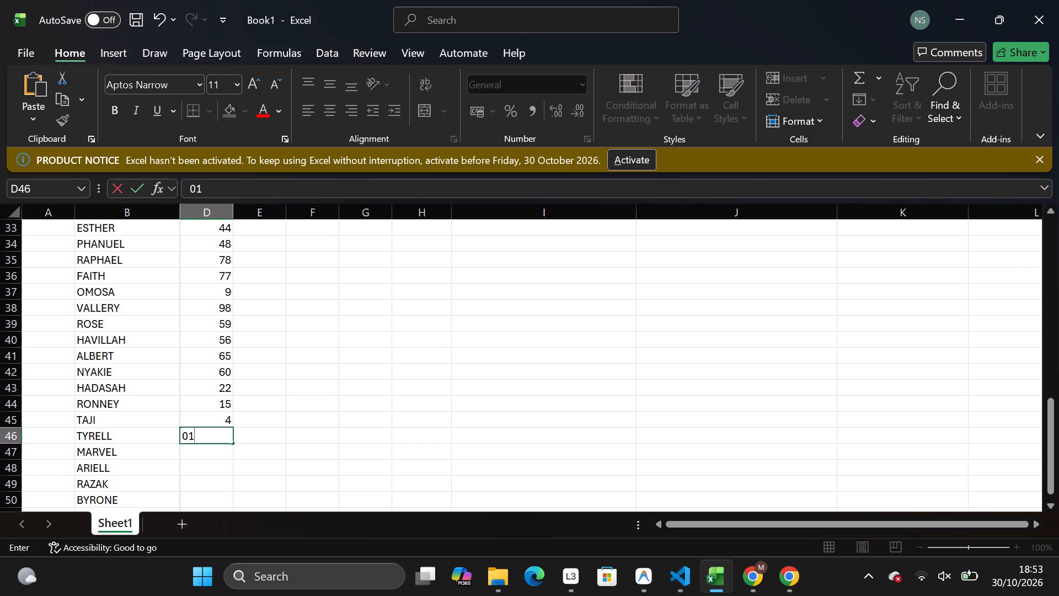
{"action": "key", "text": "Down"}
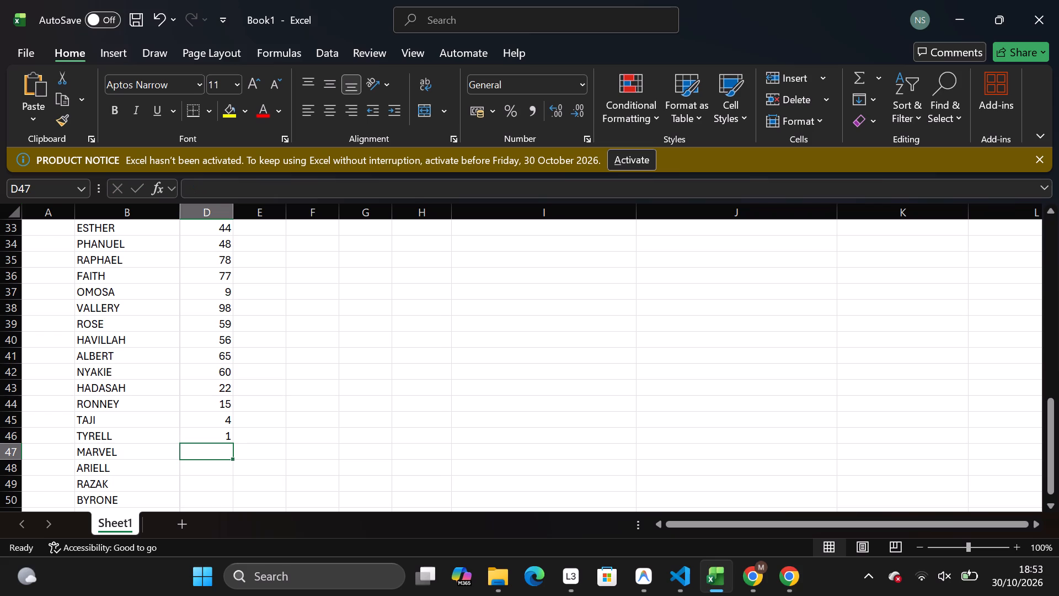
{"action": "key", "text": "8"}
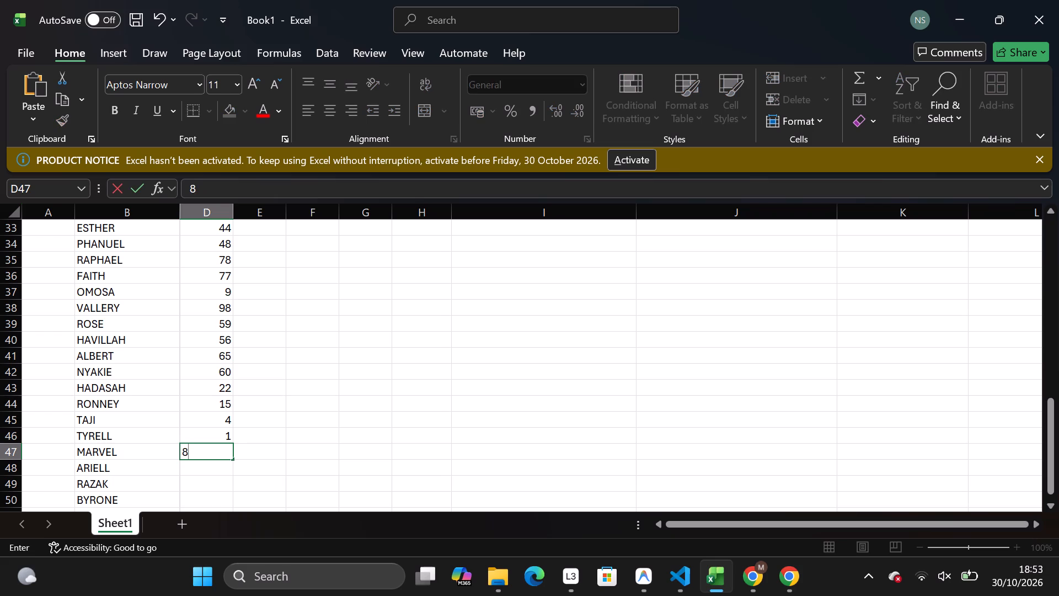
{"action": "key", "text": "8"}
{"action": "key", "text": "Down"}
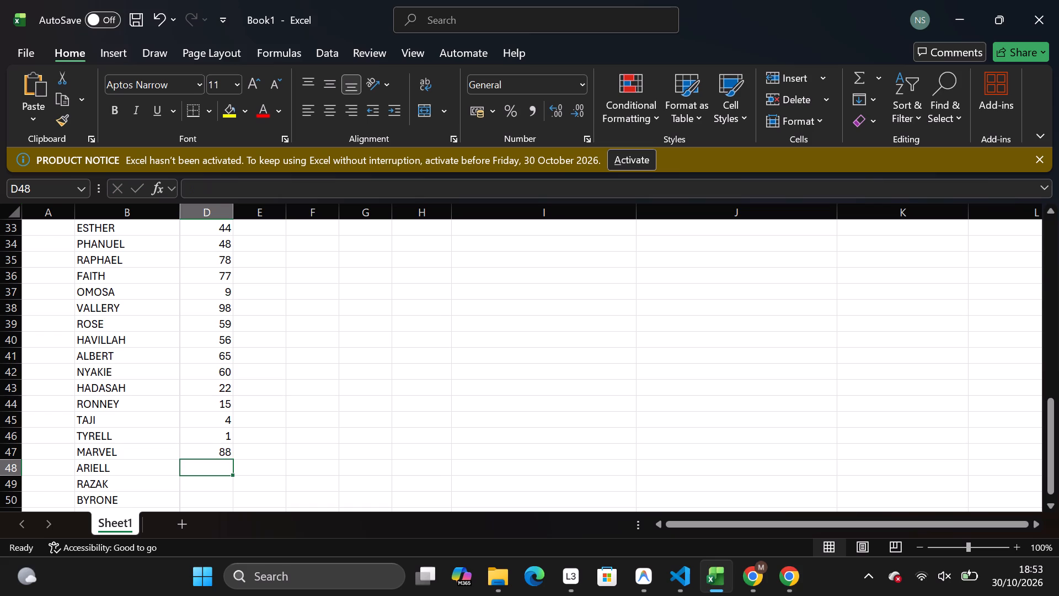
{"action": "key", "text": "5"}
{"action": "key", "text": "9"}
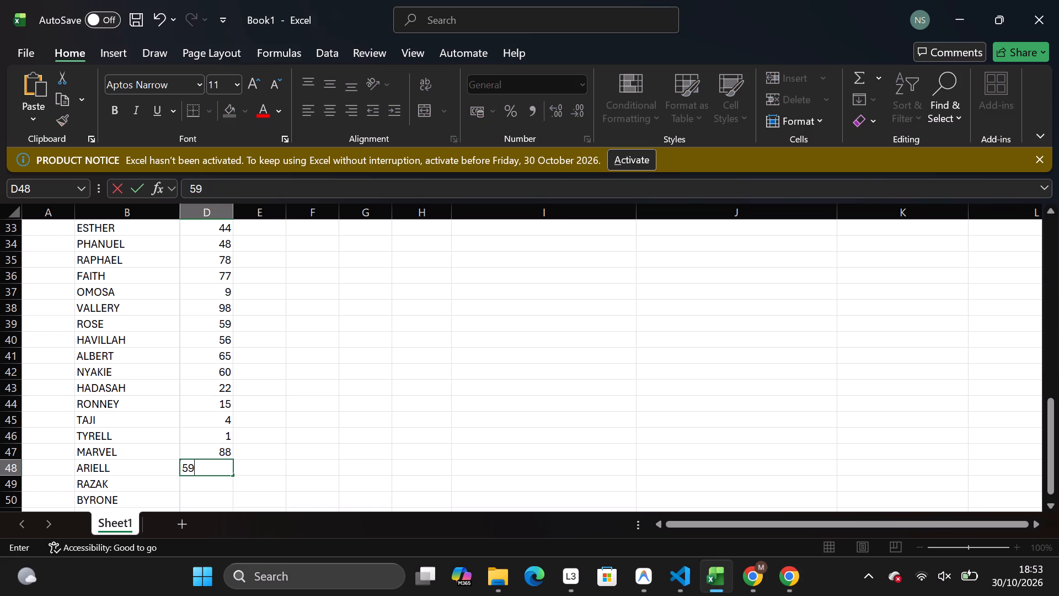
{"action": "key", "text": "Down"}
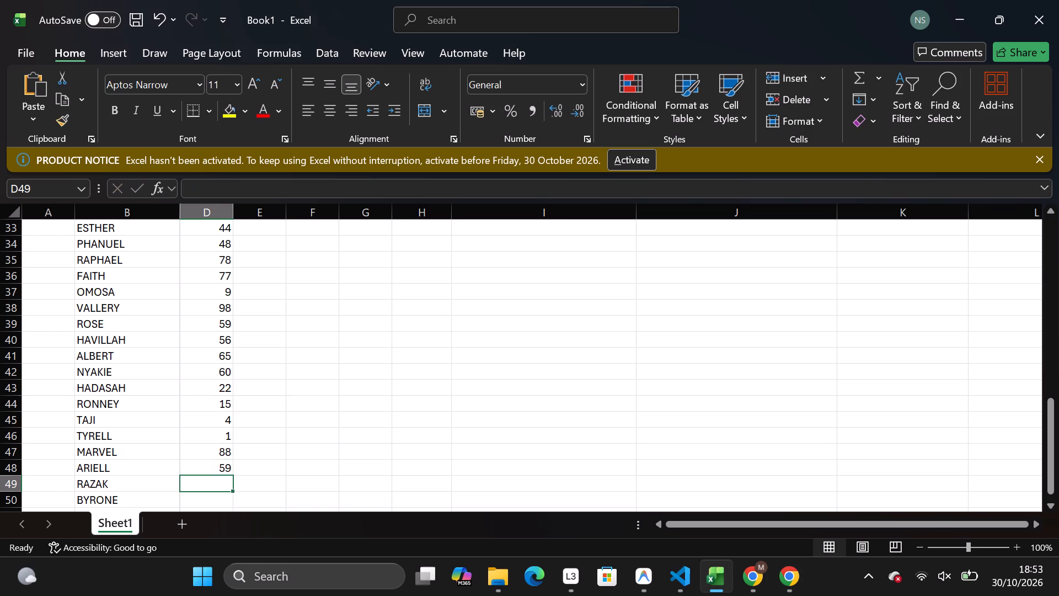
{"action": "type", "text": "62"}
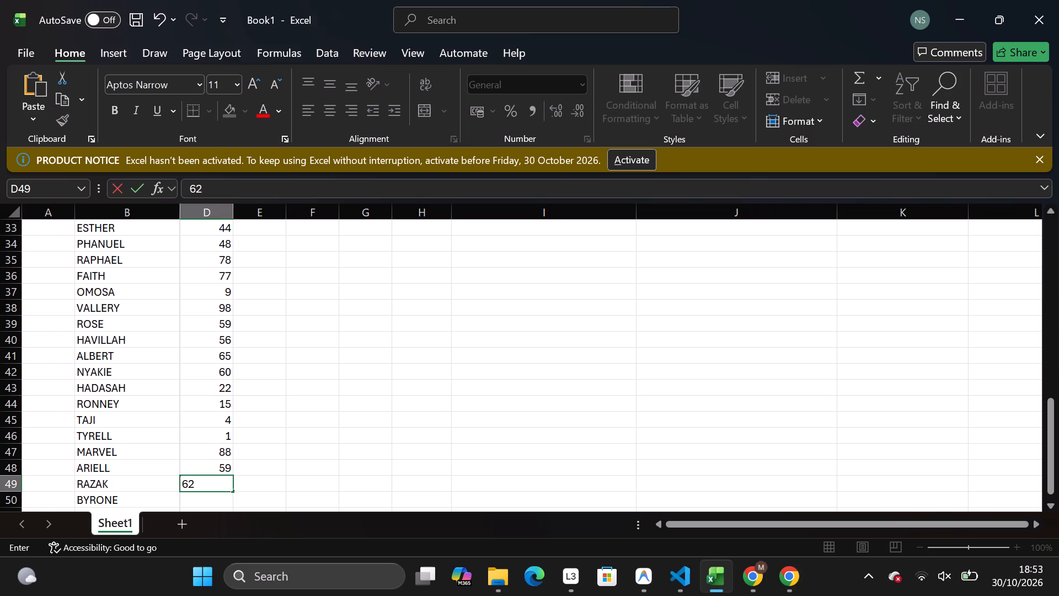
{"action": "key", "text": "Down"}
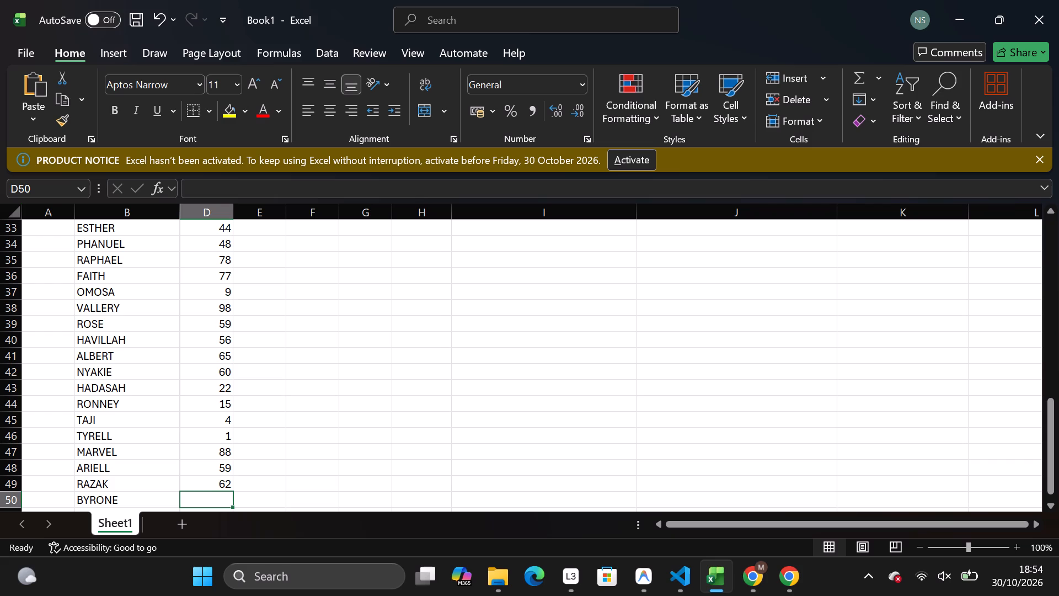
{"action": "type", "text": "44"}
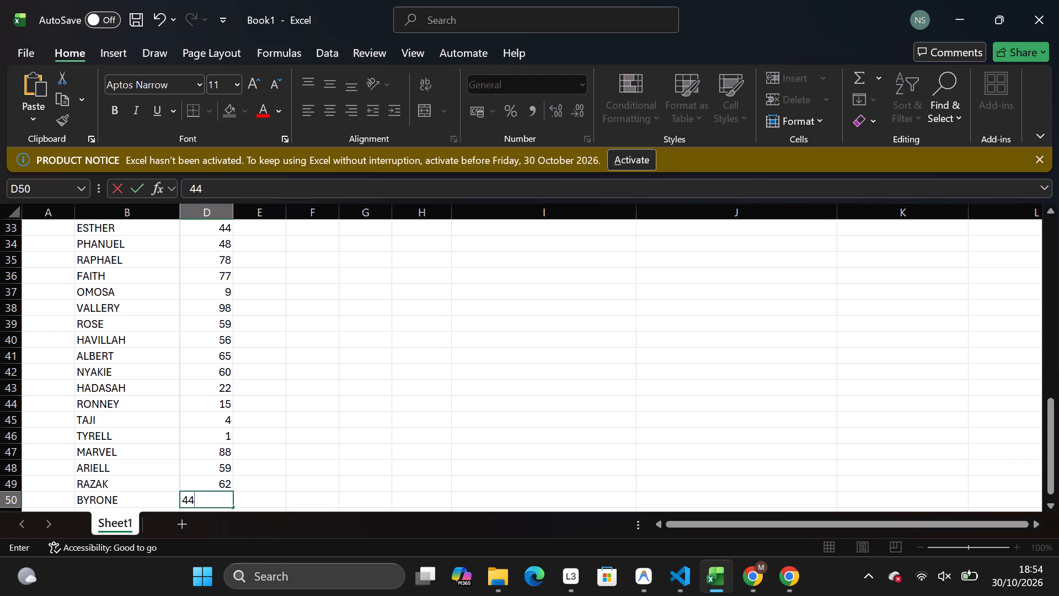
{"action": "left_click", "coordinate": [272, 304]}
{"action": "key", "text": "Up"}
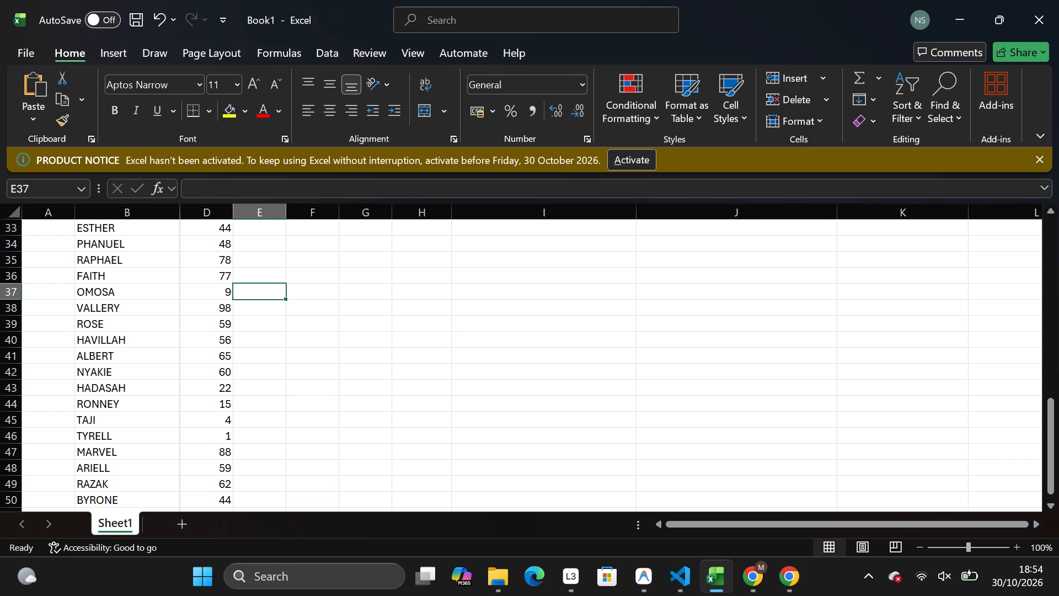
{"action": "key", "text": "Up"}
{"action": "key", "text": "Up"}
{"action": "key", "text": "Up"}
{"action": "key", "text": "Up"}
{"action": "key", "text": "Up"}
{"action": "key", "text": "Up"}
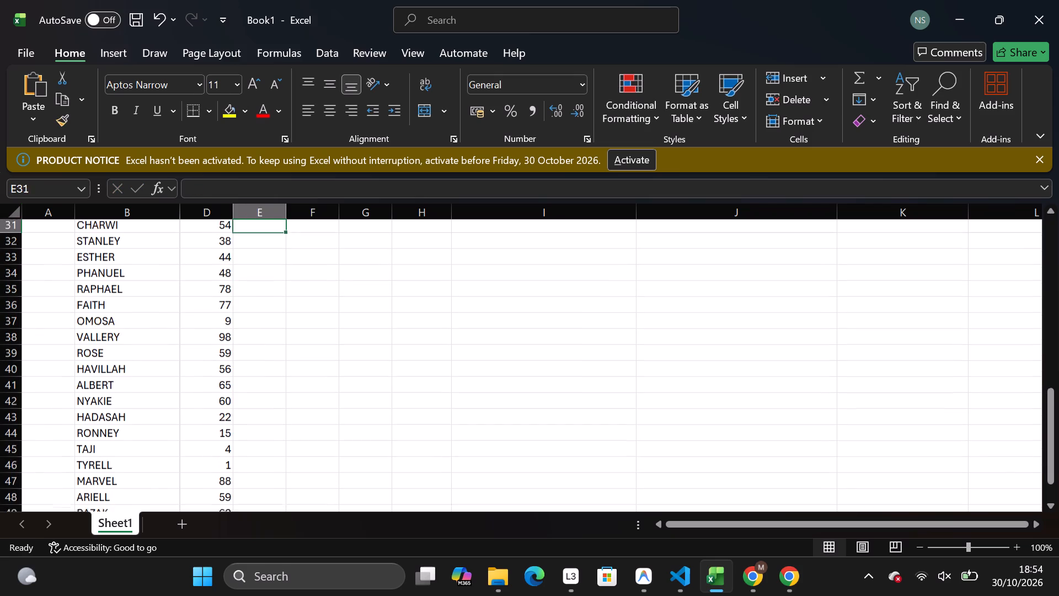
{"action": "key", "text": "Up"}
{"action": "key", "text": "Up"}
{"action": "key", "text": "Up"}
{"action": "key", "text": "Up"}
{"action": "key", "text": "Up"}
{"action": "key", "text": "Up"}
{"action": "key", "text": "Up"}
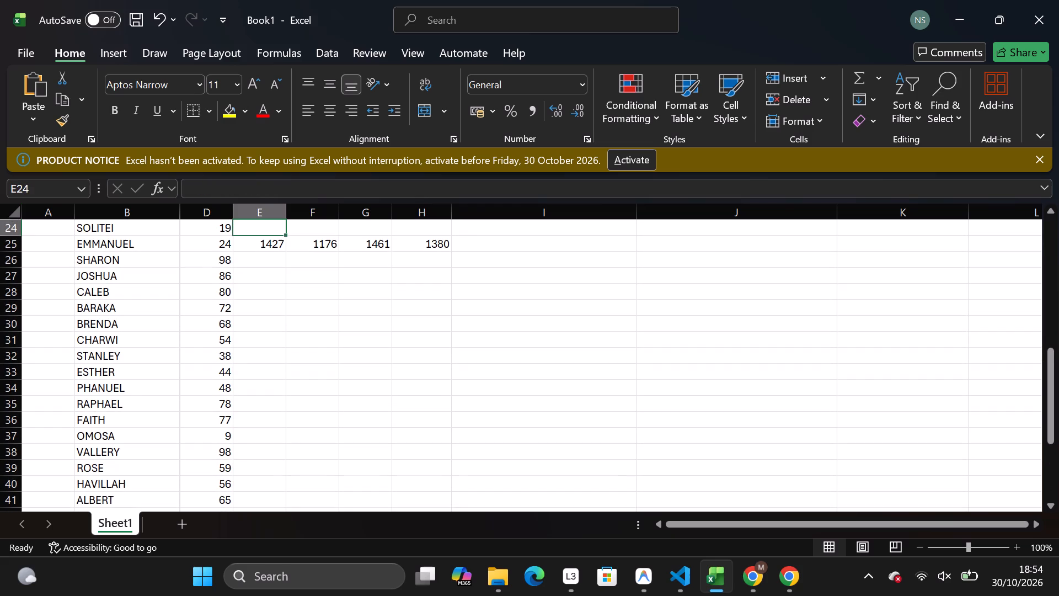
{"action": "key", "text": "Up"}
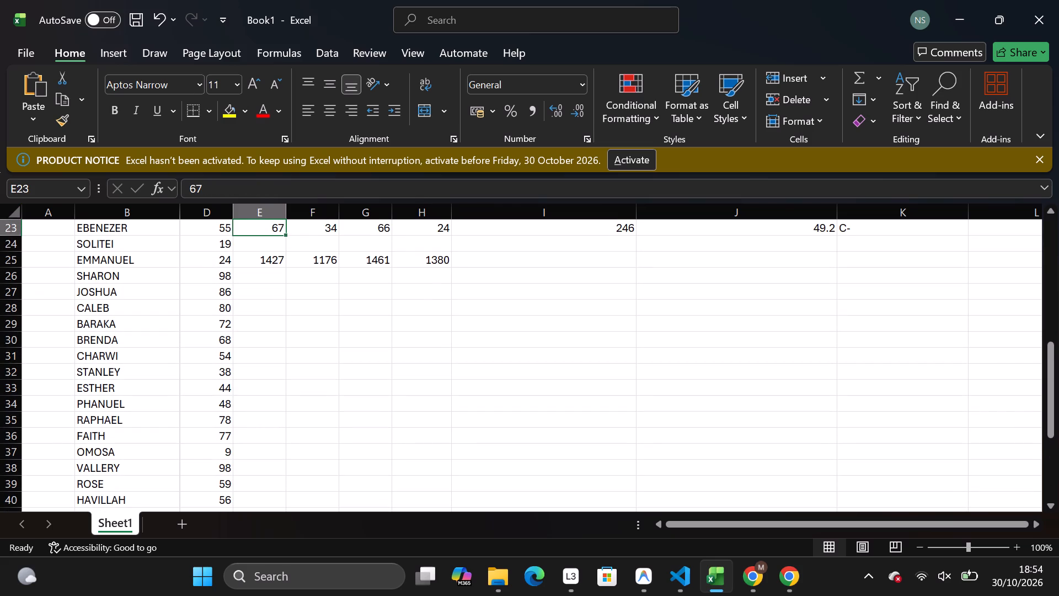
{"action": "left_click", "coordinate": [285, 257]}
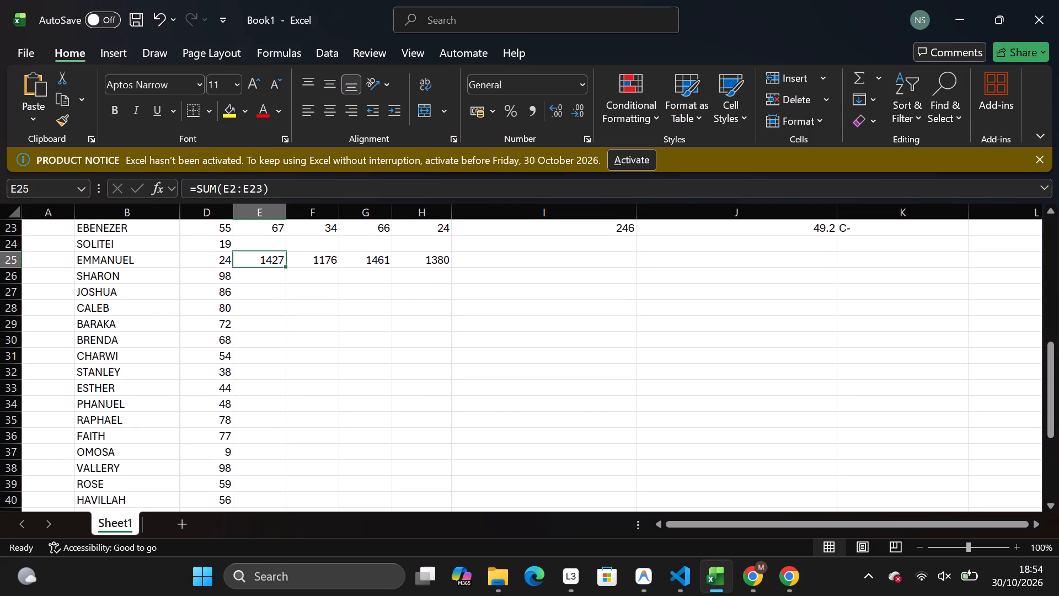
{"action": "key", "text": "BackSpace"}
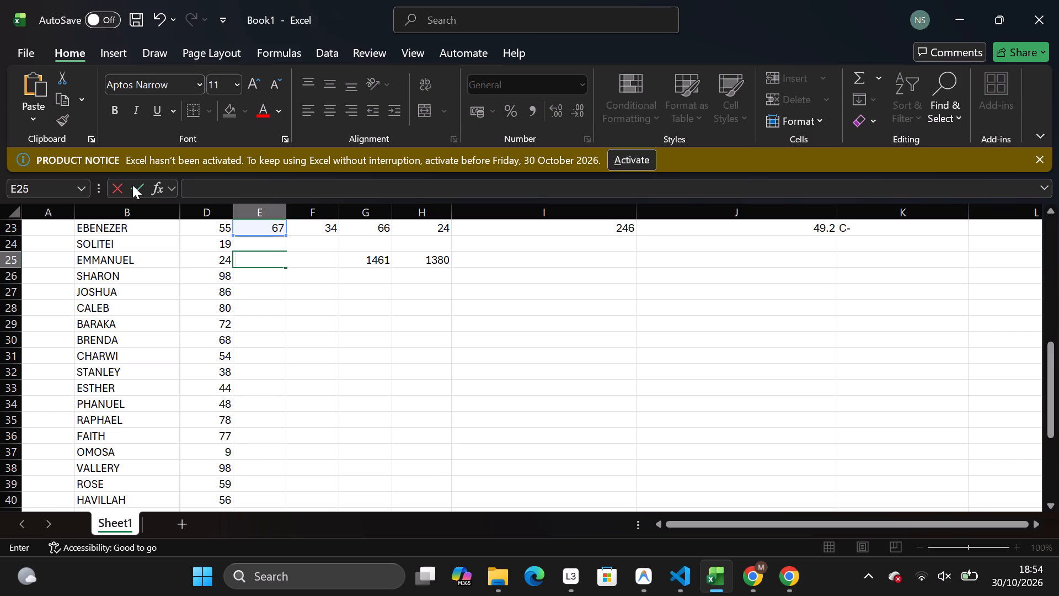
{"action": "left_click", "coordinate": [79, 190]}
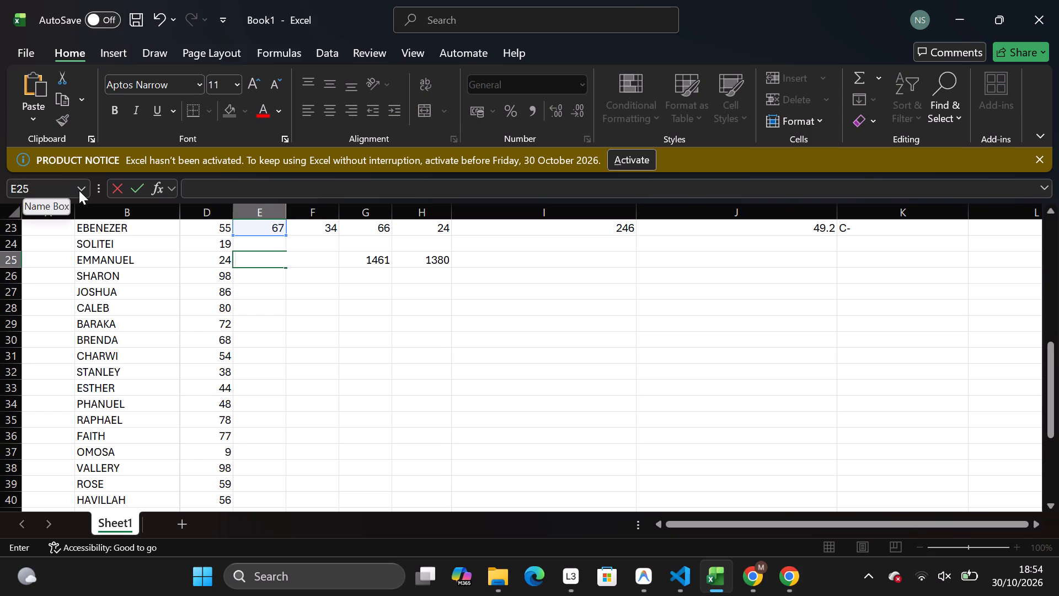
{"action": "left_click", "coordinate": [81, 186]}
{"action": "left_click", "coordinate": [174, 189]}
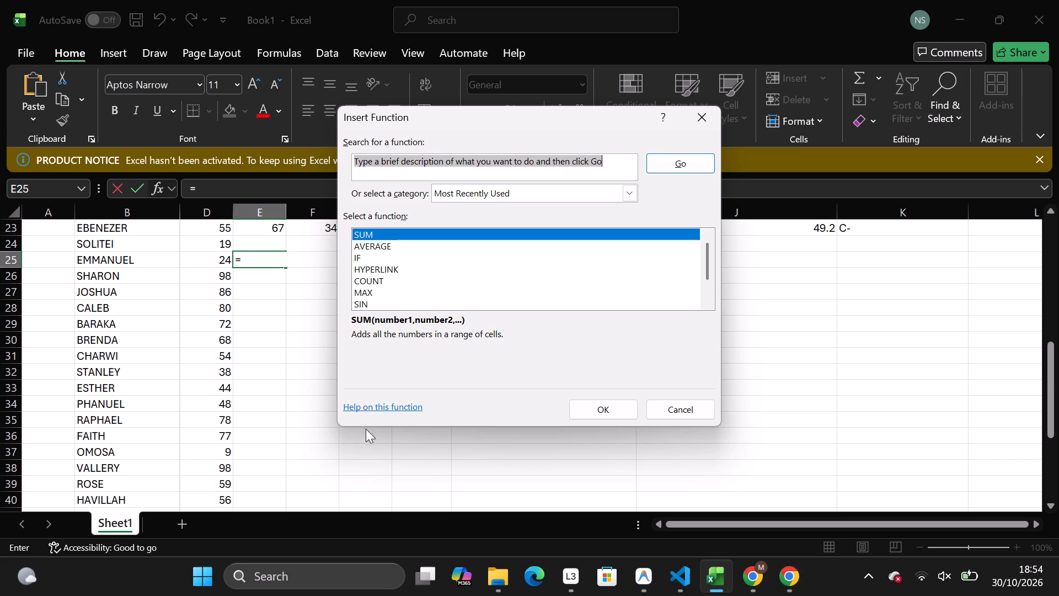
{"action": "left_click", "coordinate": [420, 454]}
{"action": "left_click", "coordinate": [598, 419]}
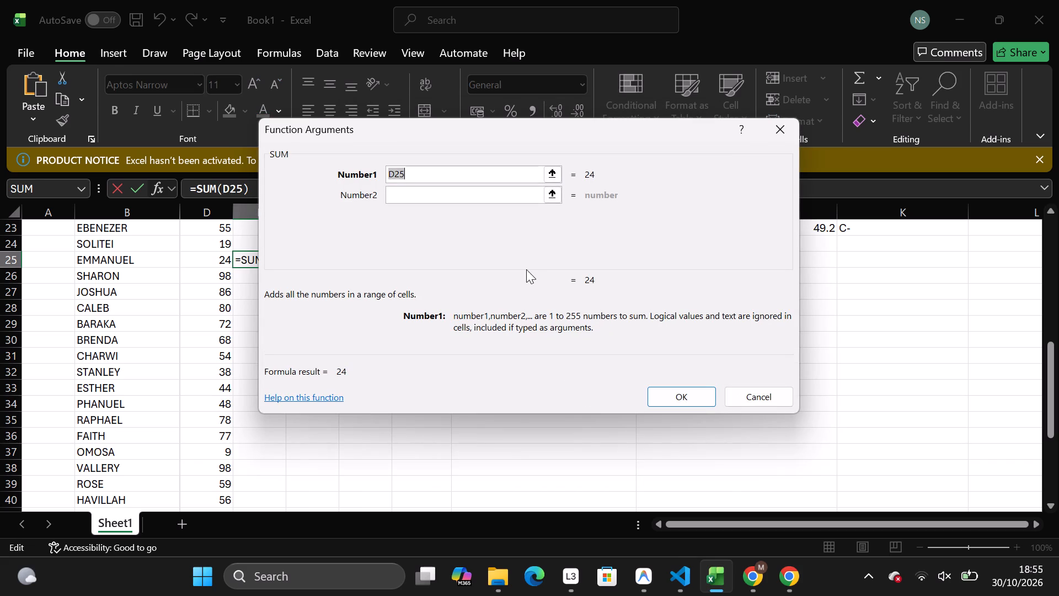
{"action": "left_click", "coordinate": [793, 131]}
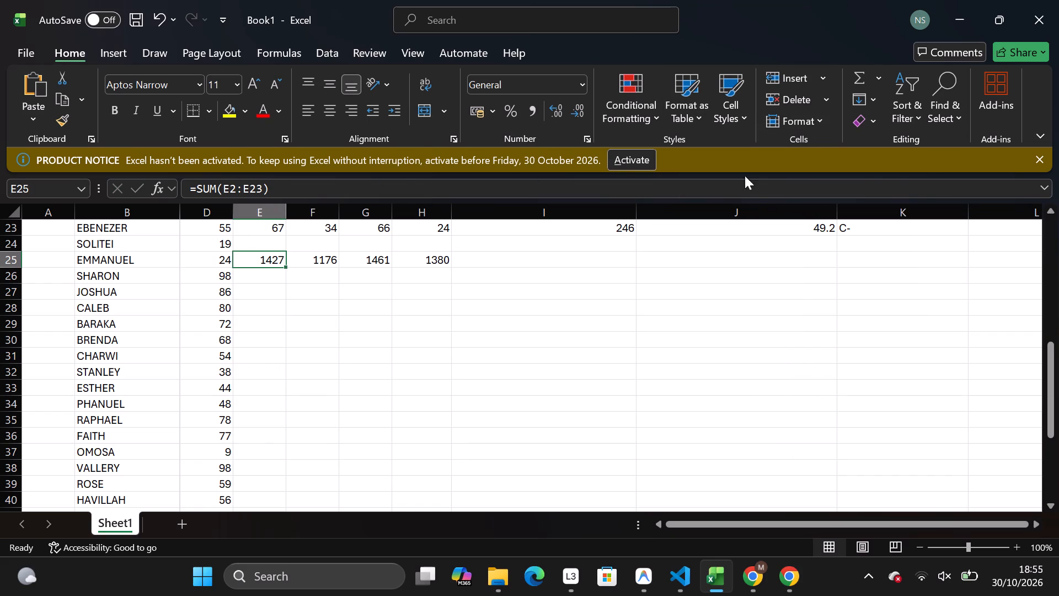
Enter the column E marks 90, 29, 34, 49 and 62 for SOLITEI through CALEB in E24 to E28, replacing the sum in E25.
{"action": "left_click", "coordinate": [281, 258]}
{"action": "key", "text": "BackSpace"}
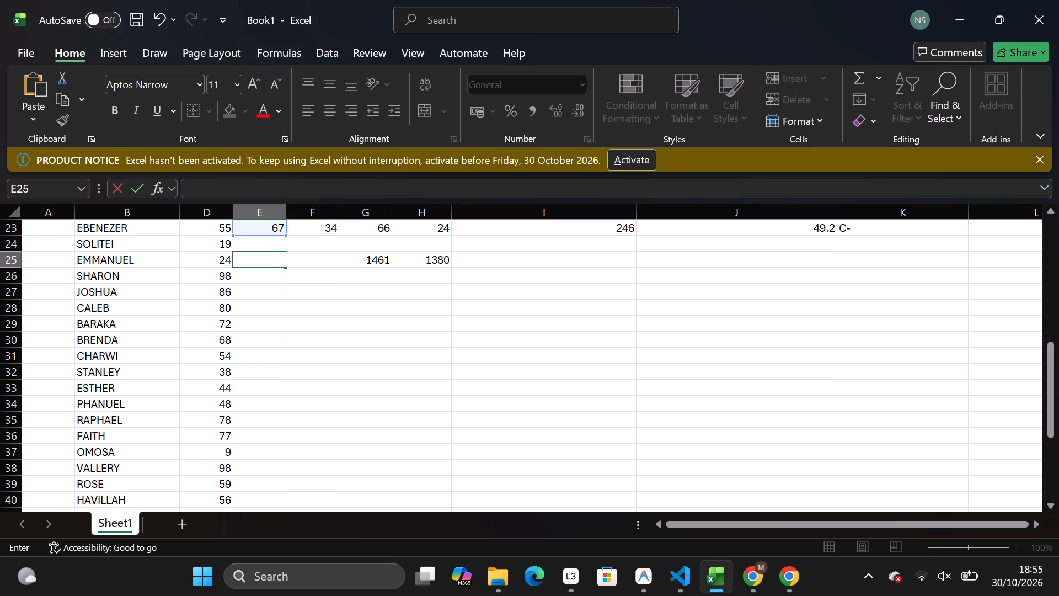
{"action": "left_click", "coordinate": [261, 240]}
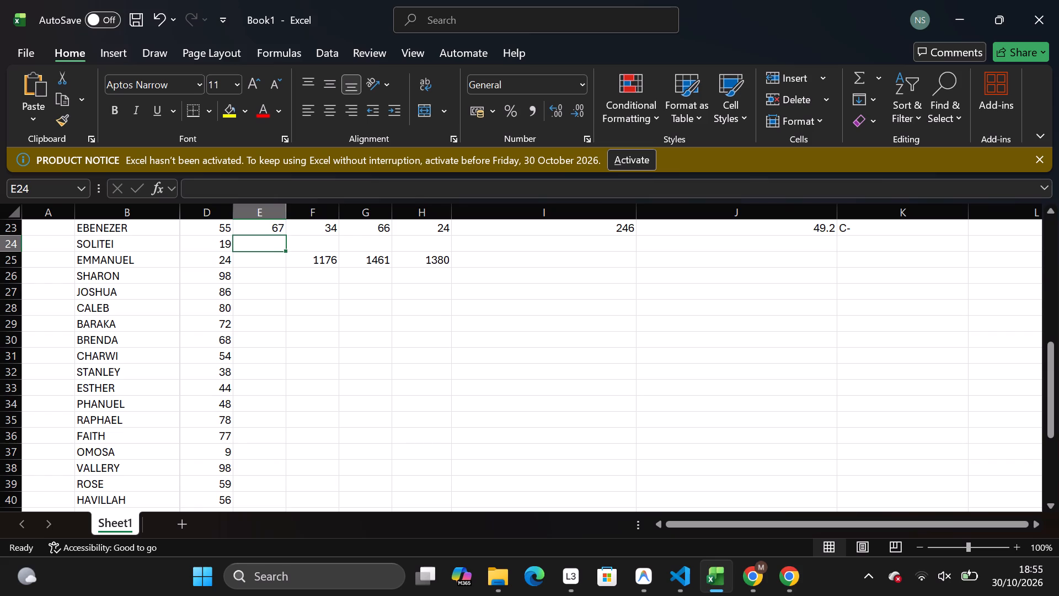
{"action": "type", "text": "90"}
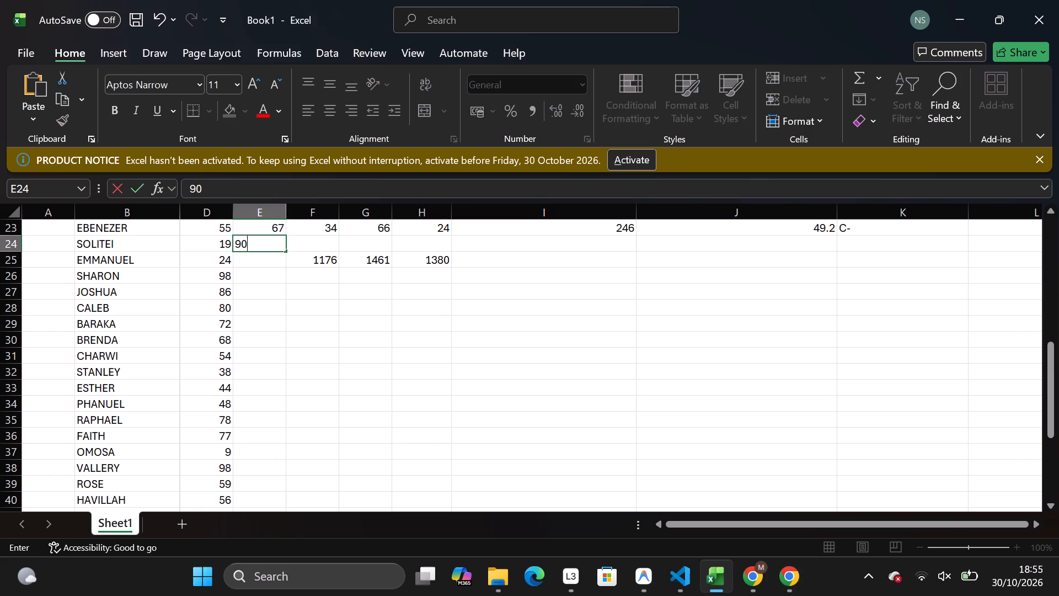
{"action": "key", "text": "Down"}
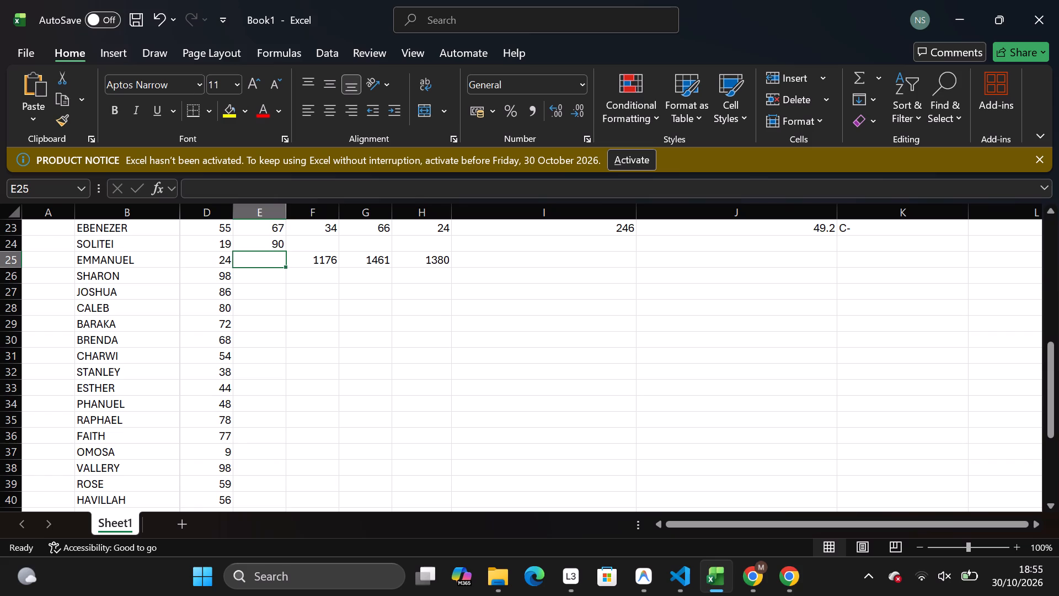
{"action": "key", "text": "2"}
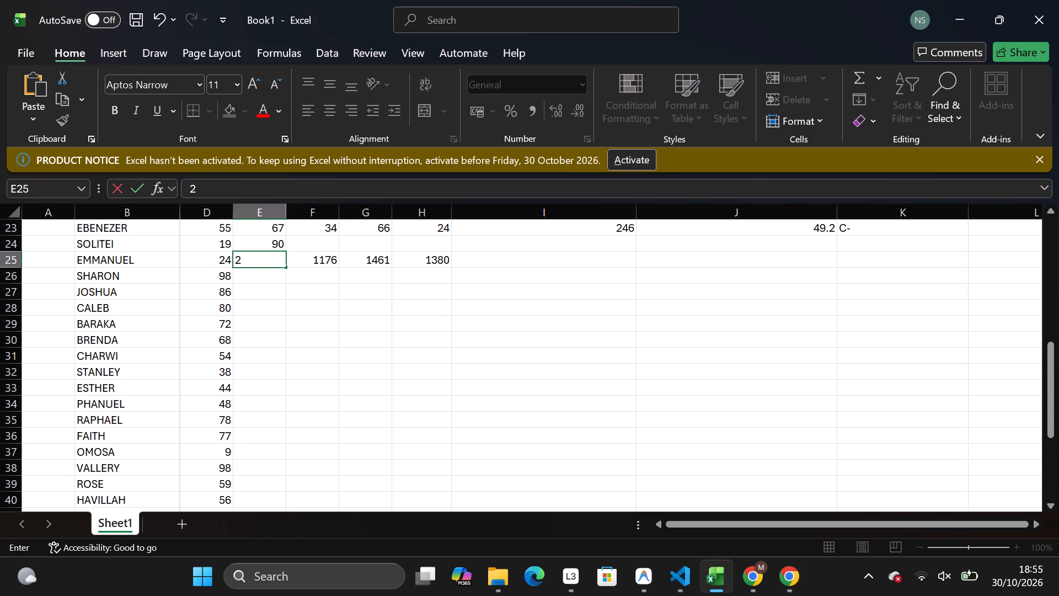
{"action": "key", "text": "9"}
{"action": "key", "text": "Down"}
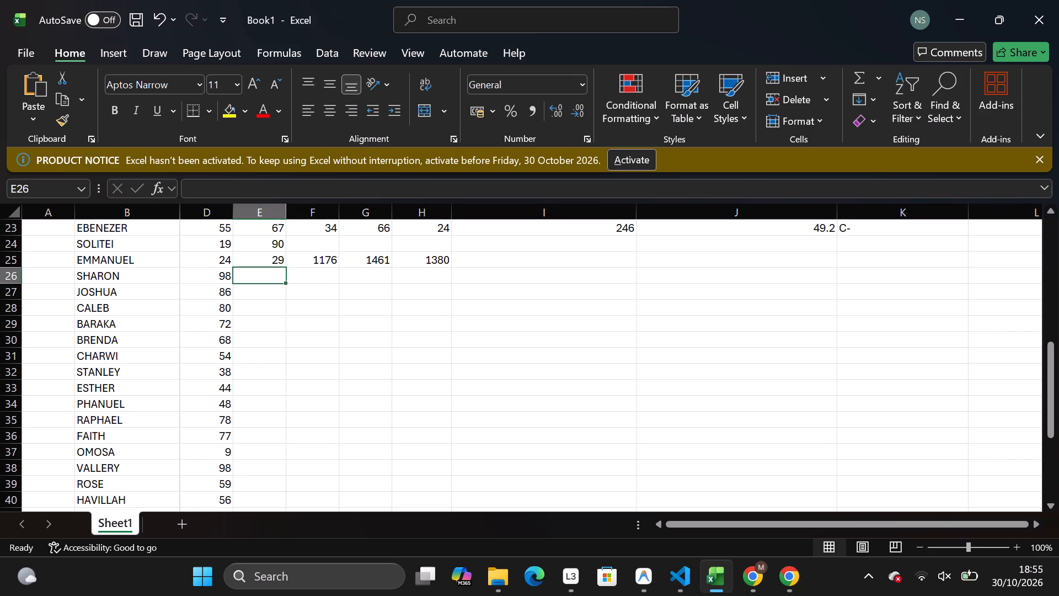
{"action": "type", "text": "34"}
{"action": "key", "text": "Down"}
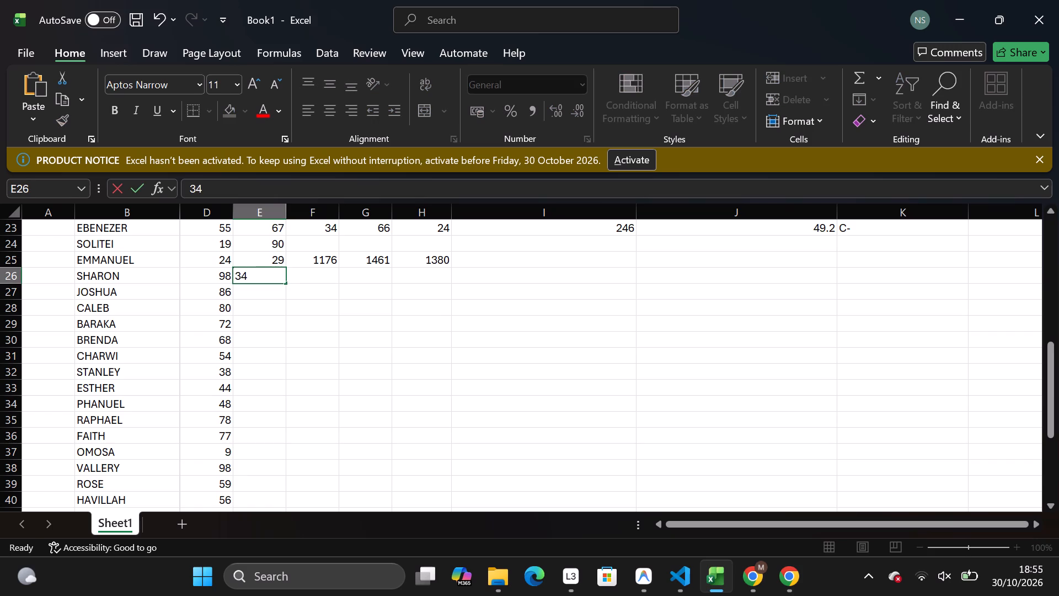
{"action": "key", "text": "4"}
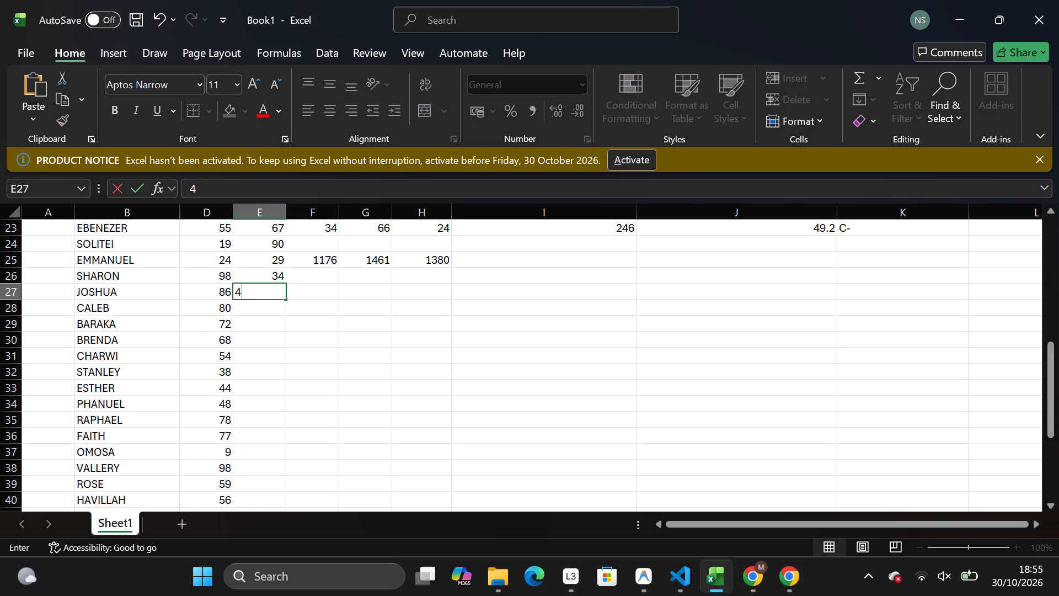
{"action": "key", "text": "9"}
{"action": "key", "text": "Down"}
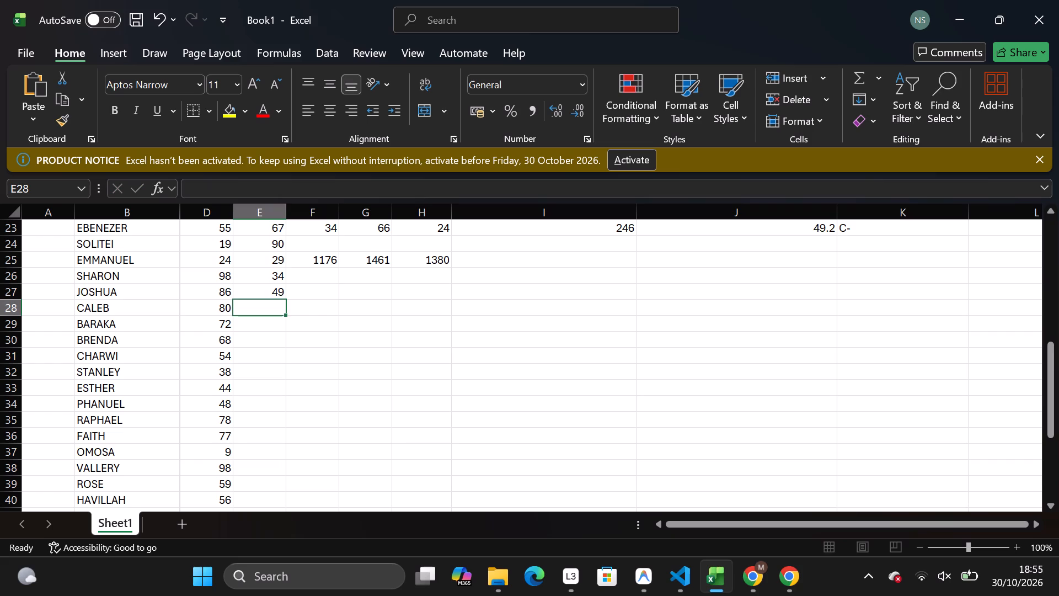
{"action": "type", "text": "62"}
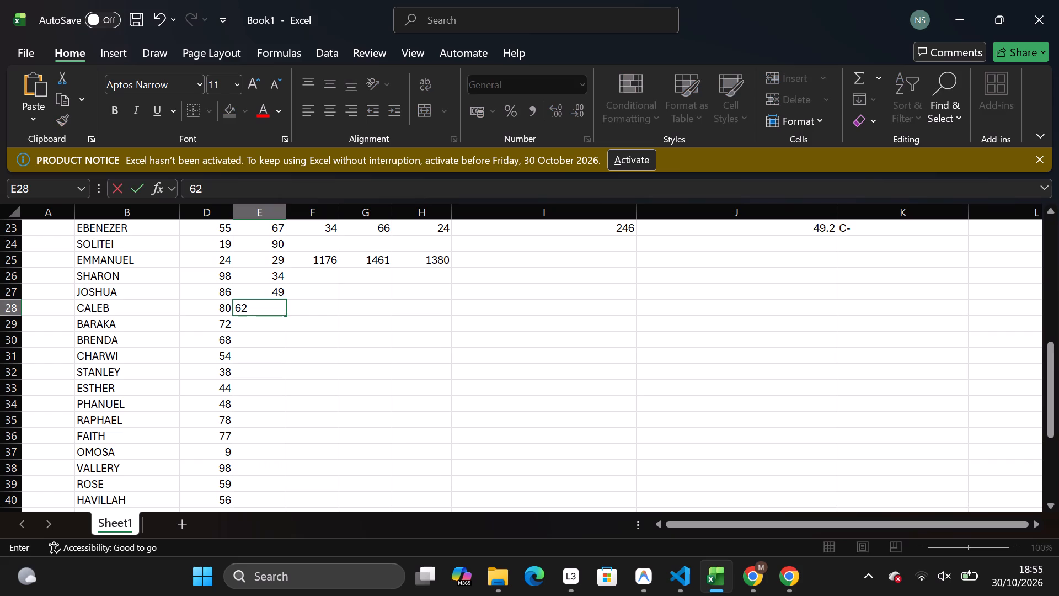
{"action": "key", "text": "Down"}
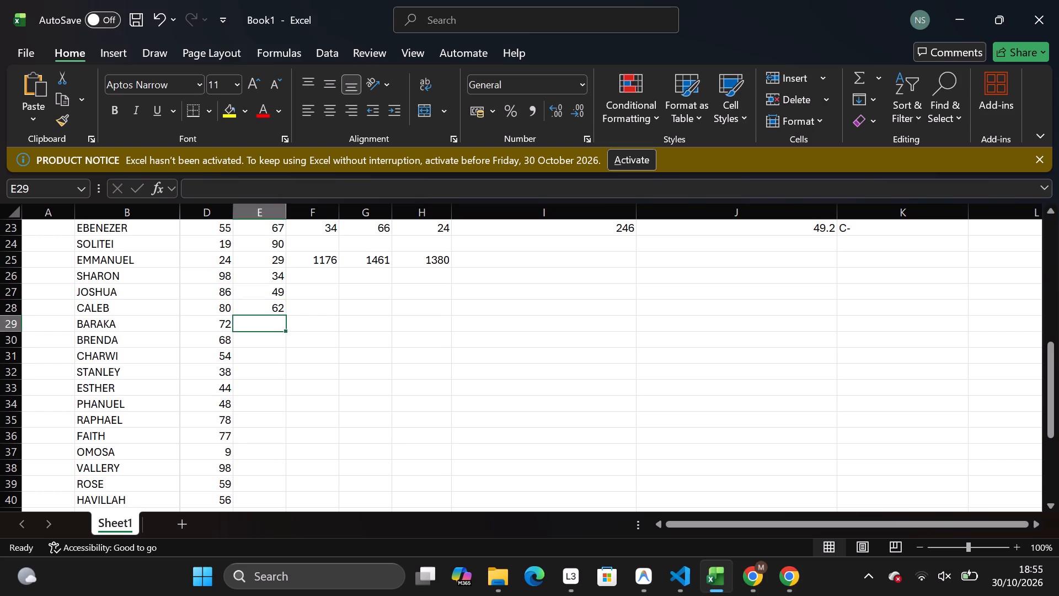
Enter the column E marks 73, 80, 45, 59 and 99 for BARAKA through ESTHER in E29 to E33.
{"action": "key", "text": "7"}
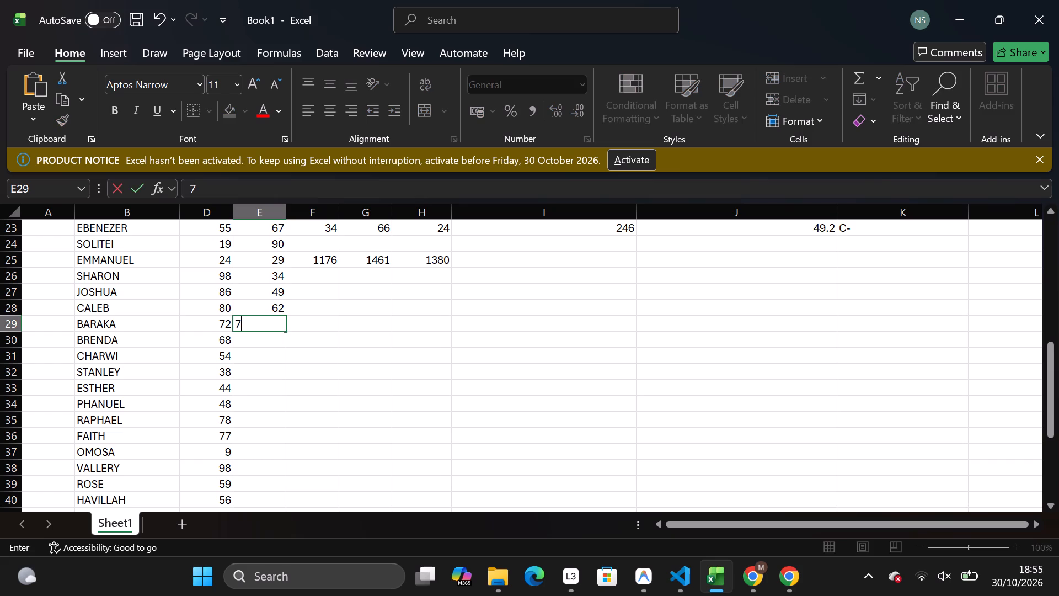
{"action": "key", "text": "3"}
{"action": "key", "text": "Down"}
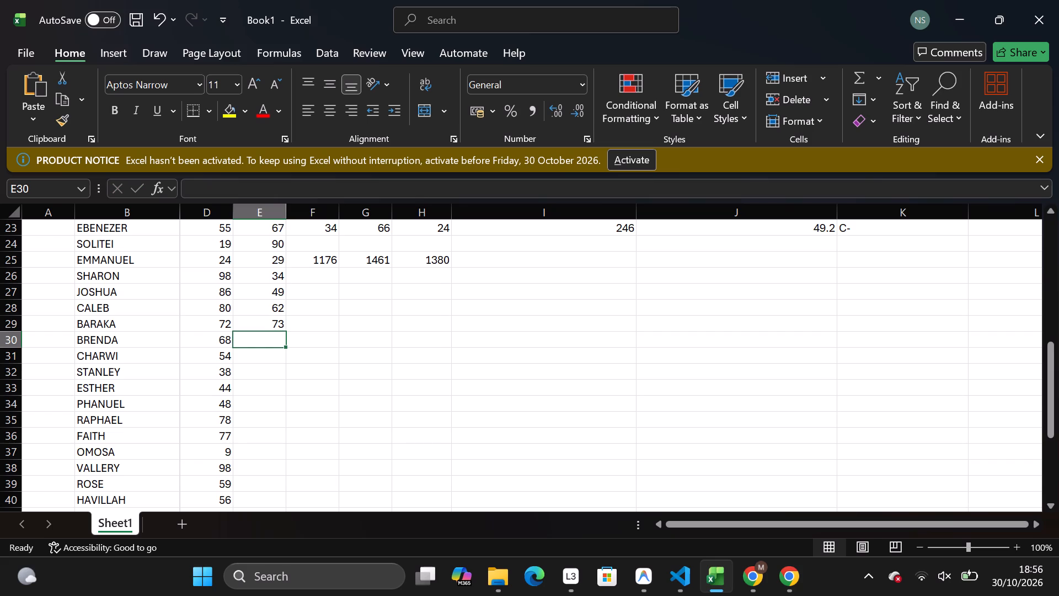
{"action": "key", "text": "8"}
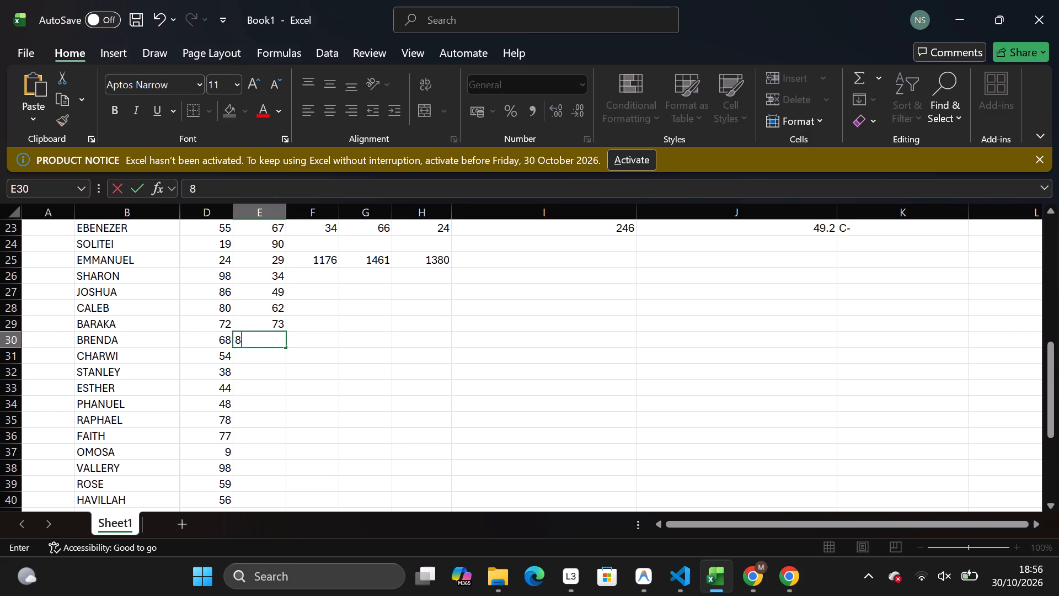
{"action": "key", "text": "0"}
{"action": "key", "text": "Down"}
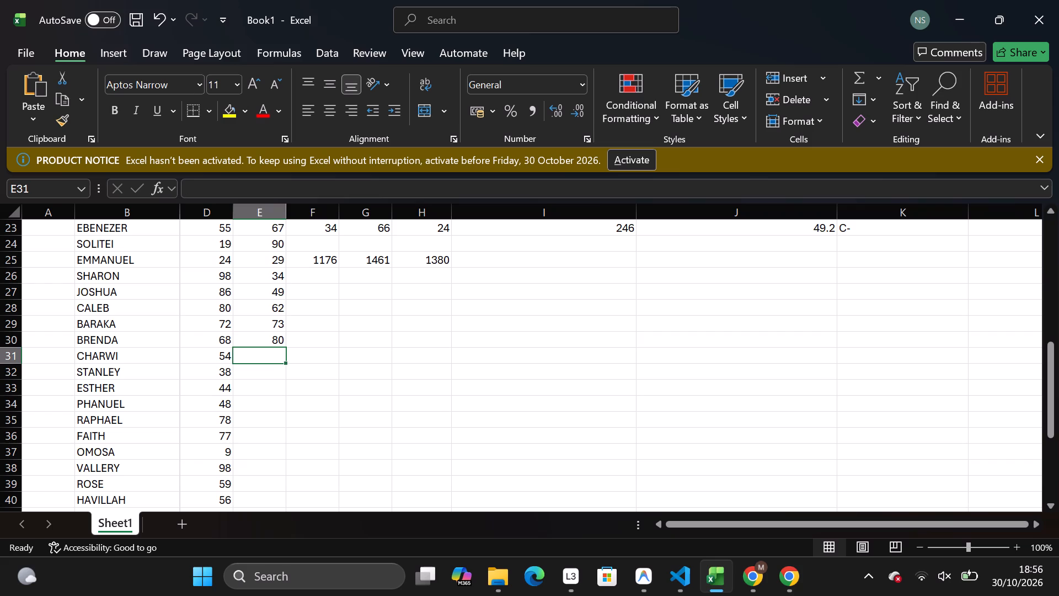
{"action": "type", "text": "45"}
{"action": "key", "text": "Down"}
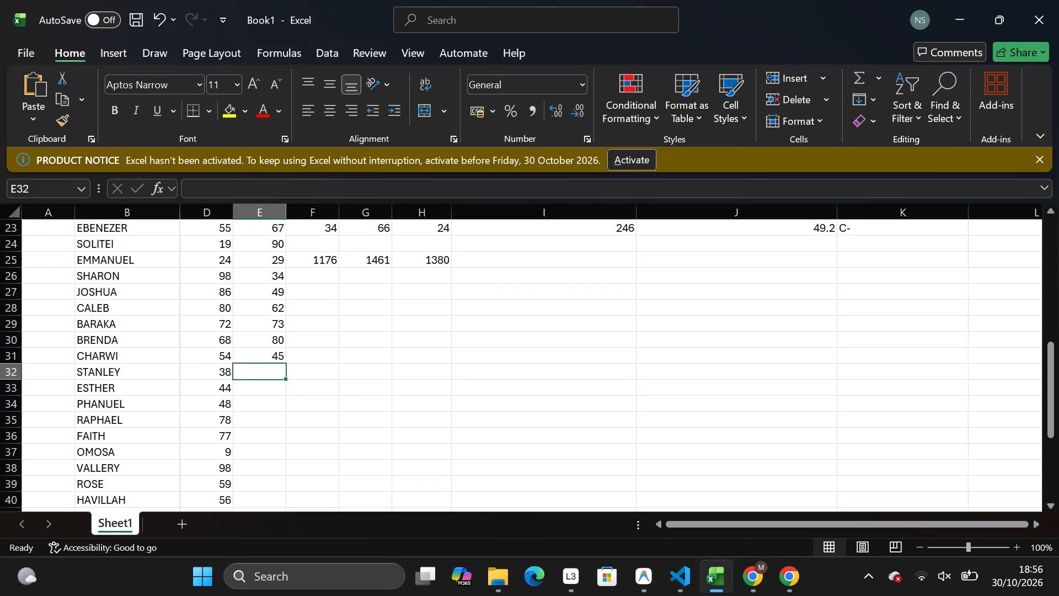
{"action": "key", "text": "5"}
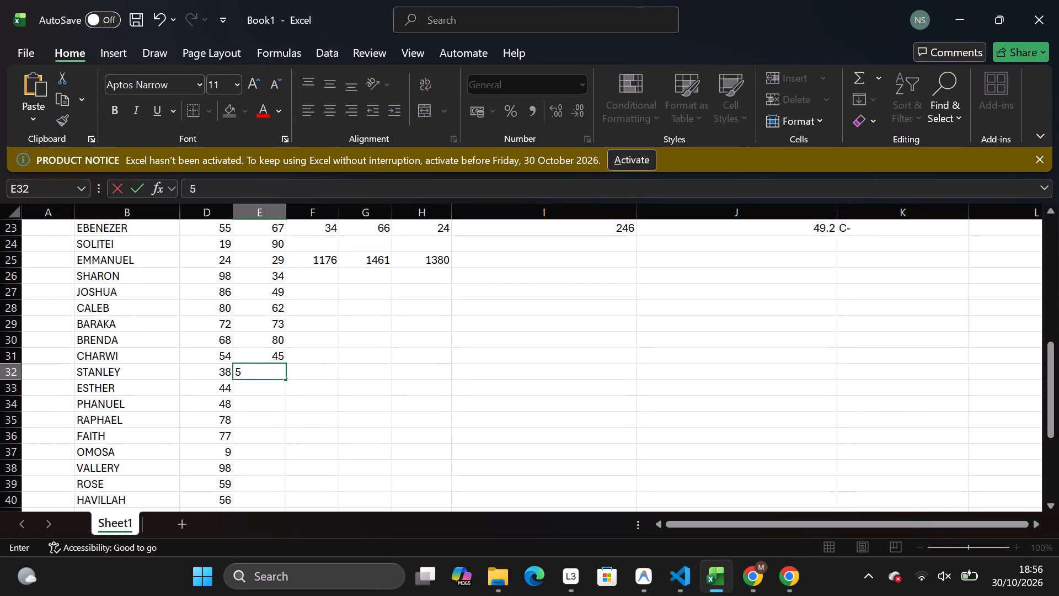
{"action": "key", "text": "9"}
{"action": "key", "text": "Down"}
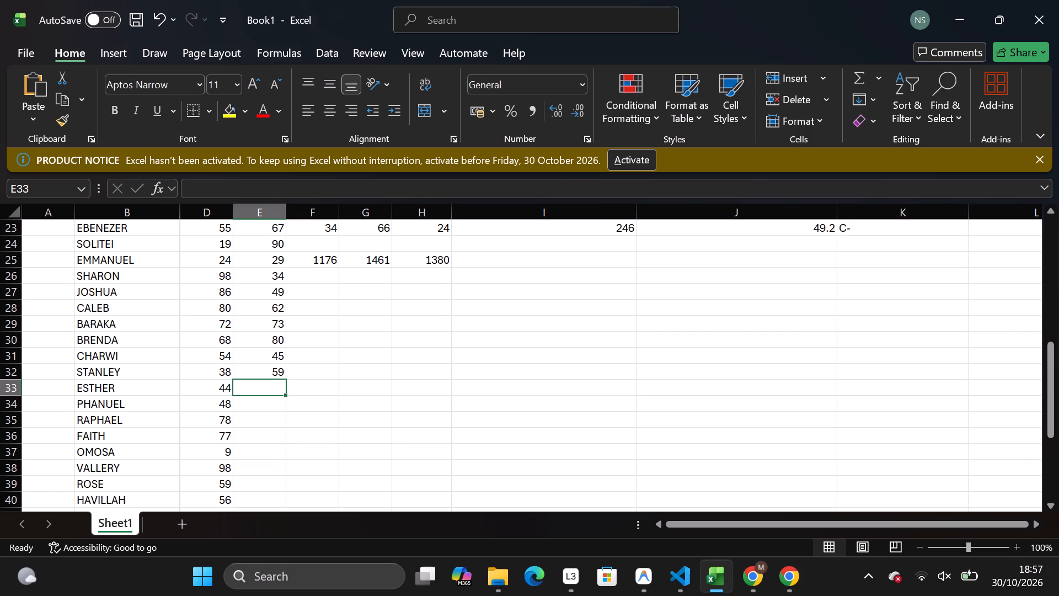
{"action": "type", "text": "99"}
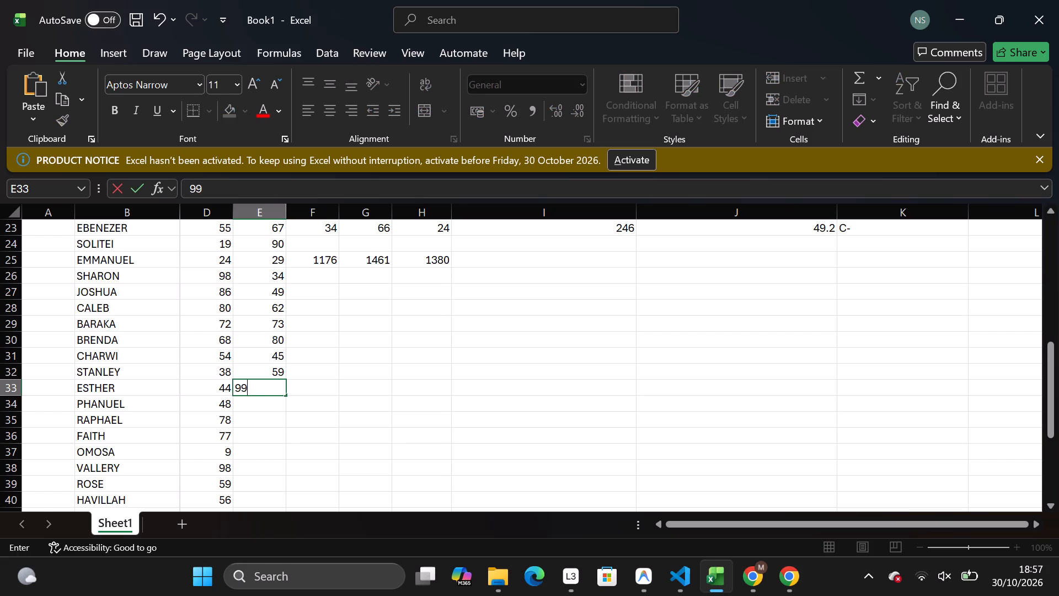
{"action": "key", "text": "Down"}
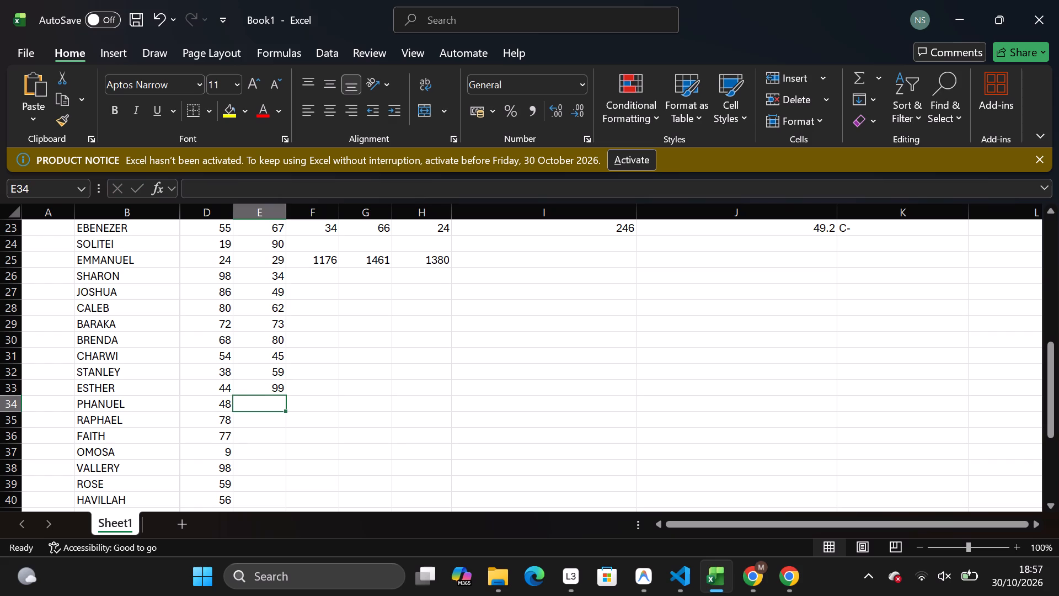
Enter the column E marks 12, 59, 67, 72 and 93 for PHANUEL through VALLERY in E34 to E38.
{"action": "type", "text": "12"}
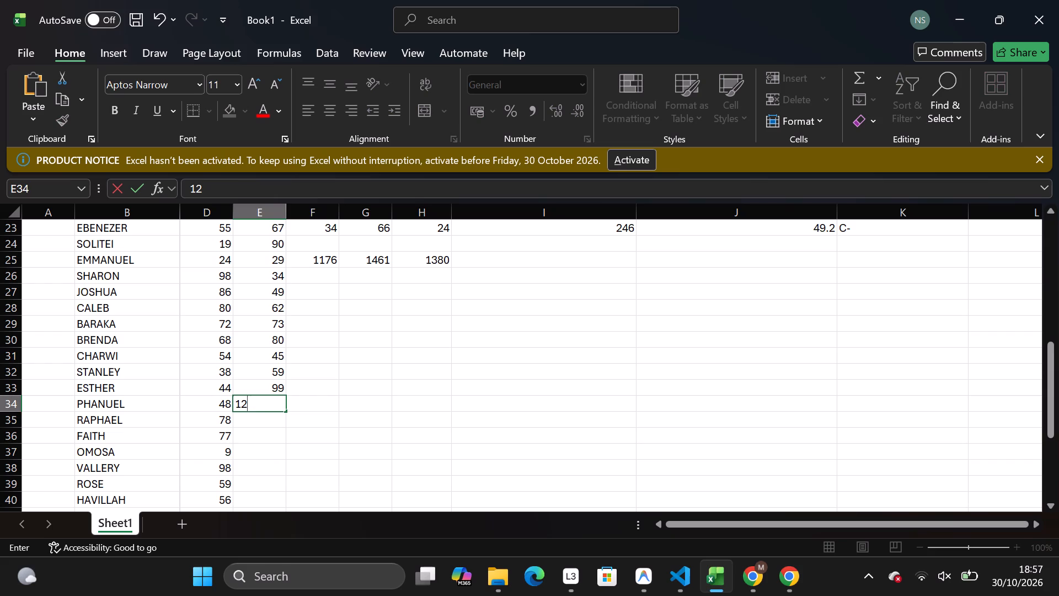
{"action": "key", "text": "Down"}
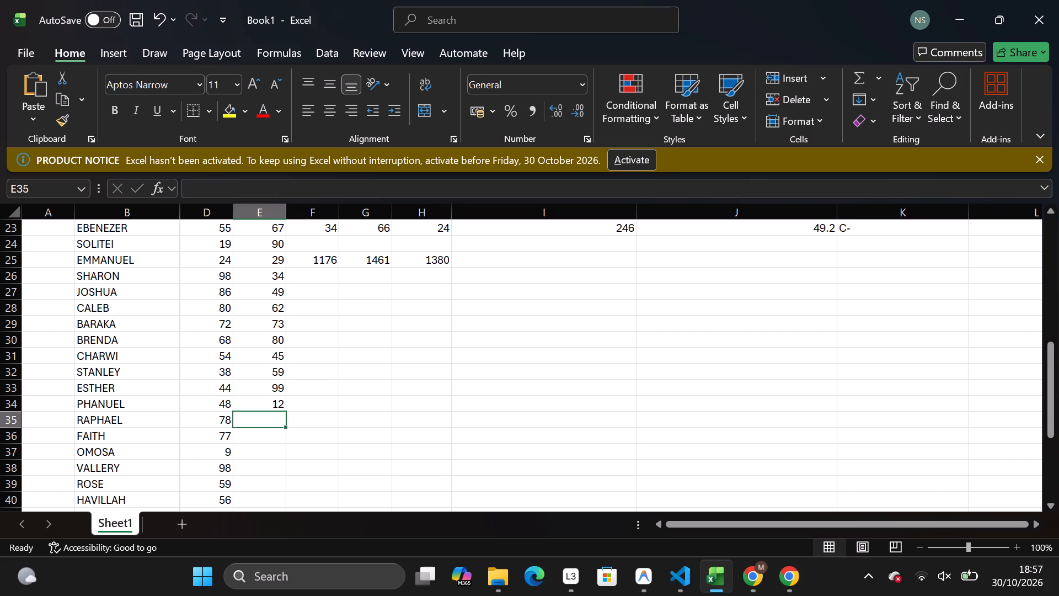
{"action": "type", "text": "59"}
{"action": "key", "text": "Down"}
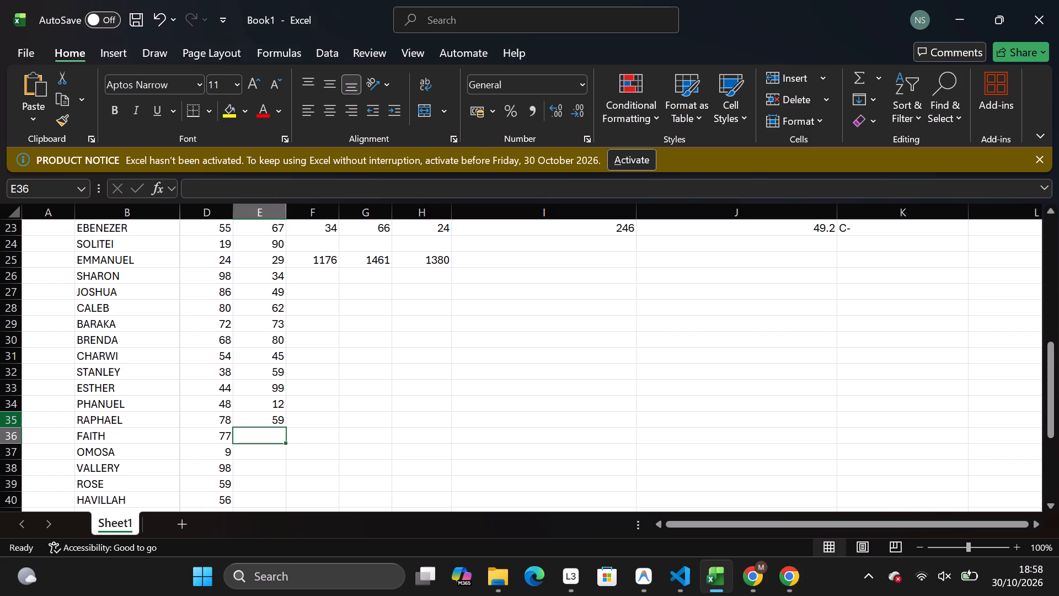
{"action": "type", "text": "67"}
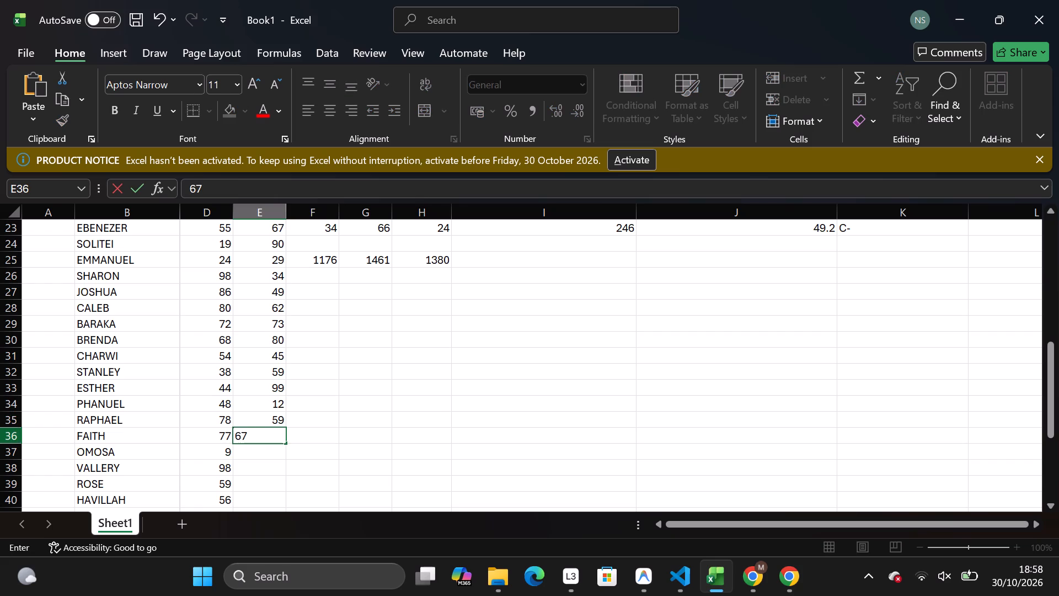
{"action": "key", "text": "Down"}
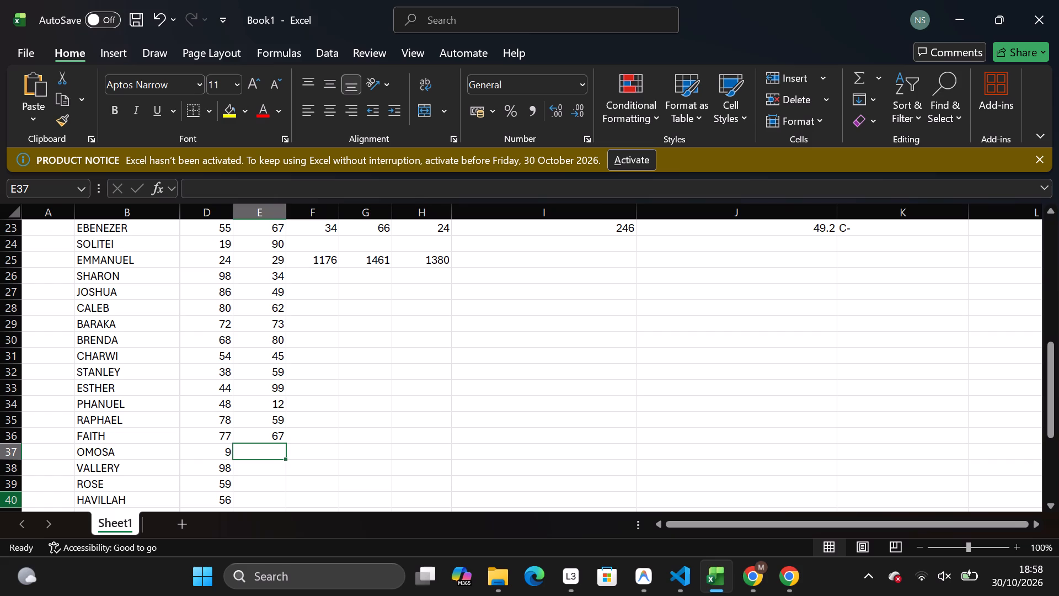
{"action": "type", "text": "72"}
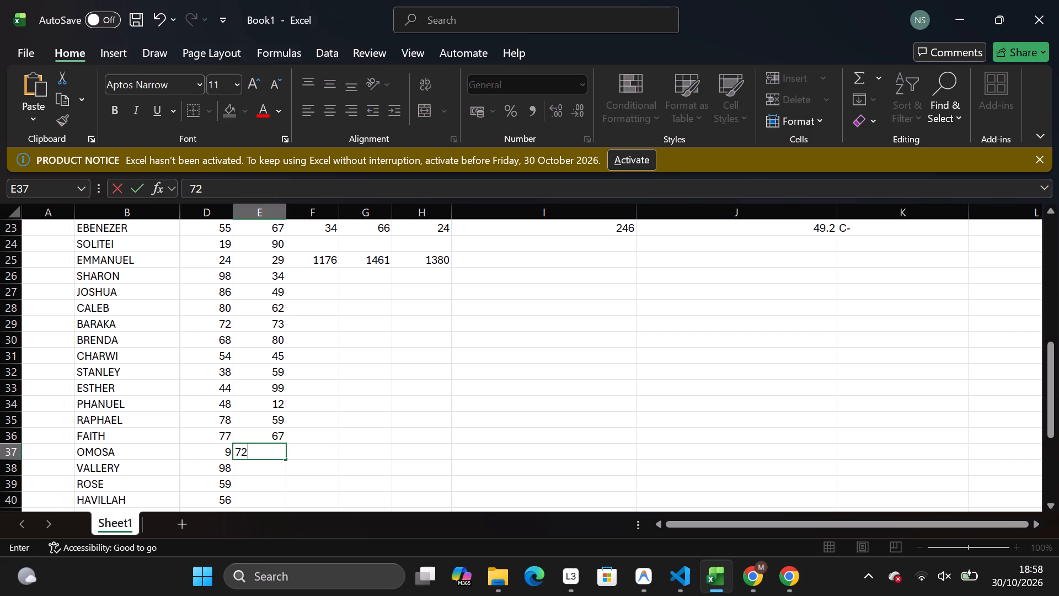
{"action": "key", "text": "Down"}
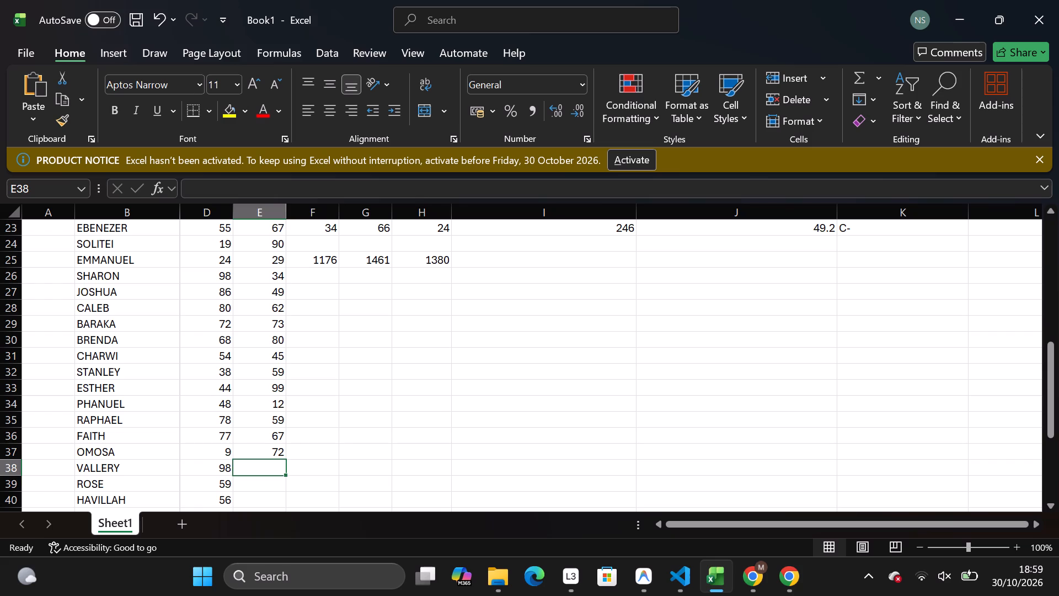
{"action": "type", "text": "93"}
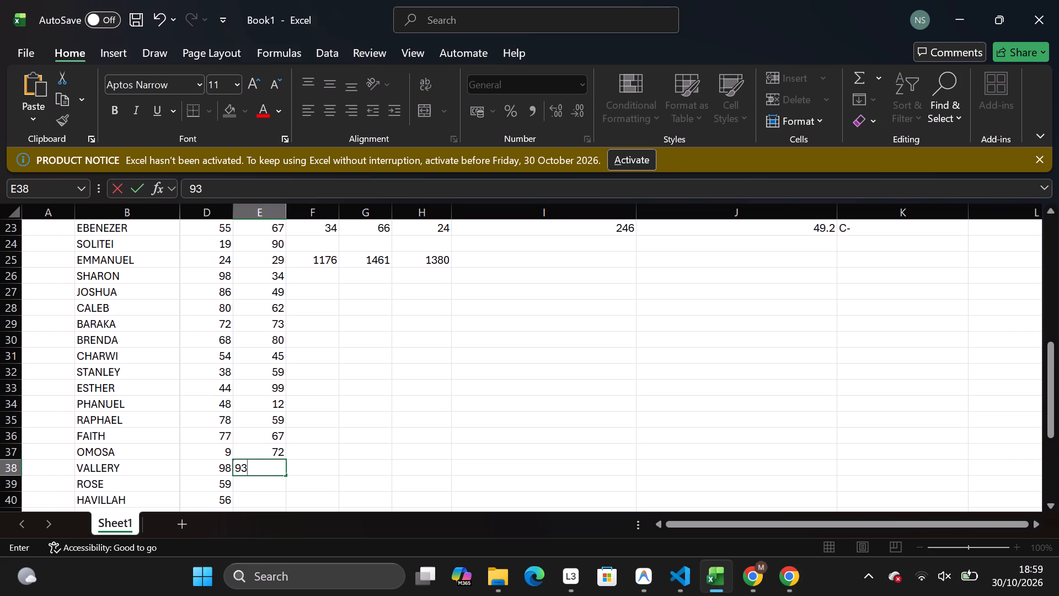
{"action": "key", "text": "5"}
{"action": "key", "text": "BackSpace"}
{"action": "key", "text": "Down"}
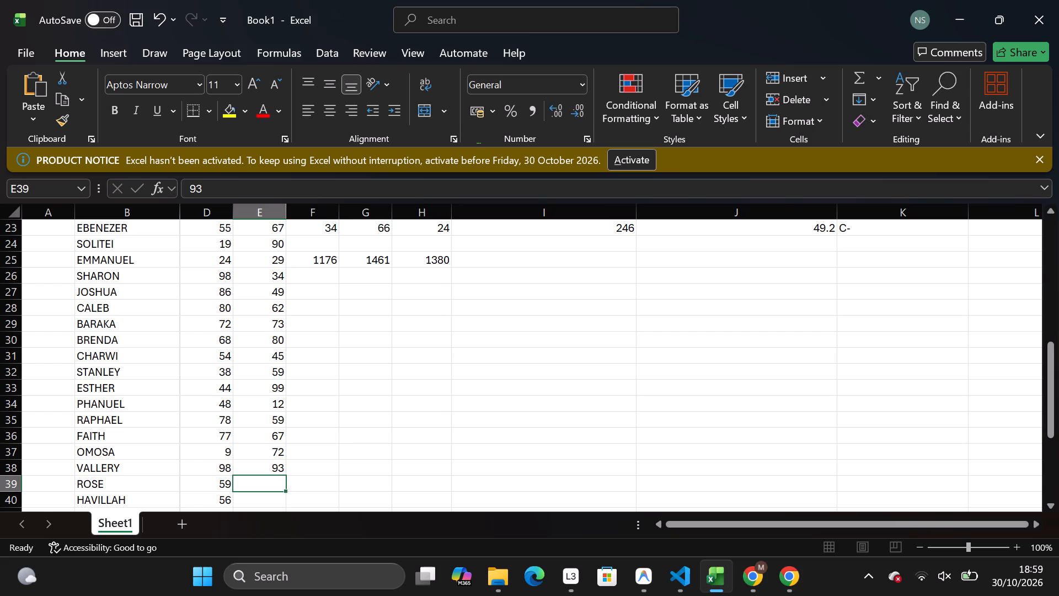
Enter the column E marks 52, 41, 07, 91 and 83 for ROSE through HADASAH in E39 to E43.
{"action": "type", "text": "52"}
{"action": "key", "text": "Down"}
{"action": "type", "text": "41"}
{"action": "key", "text": "Down"}
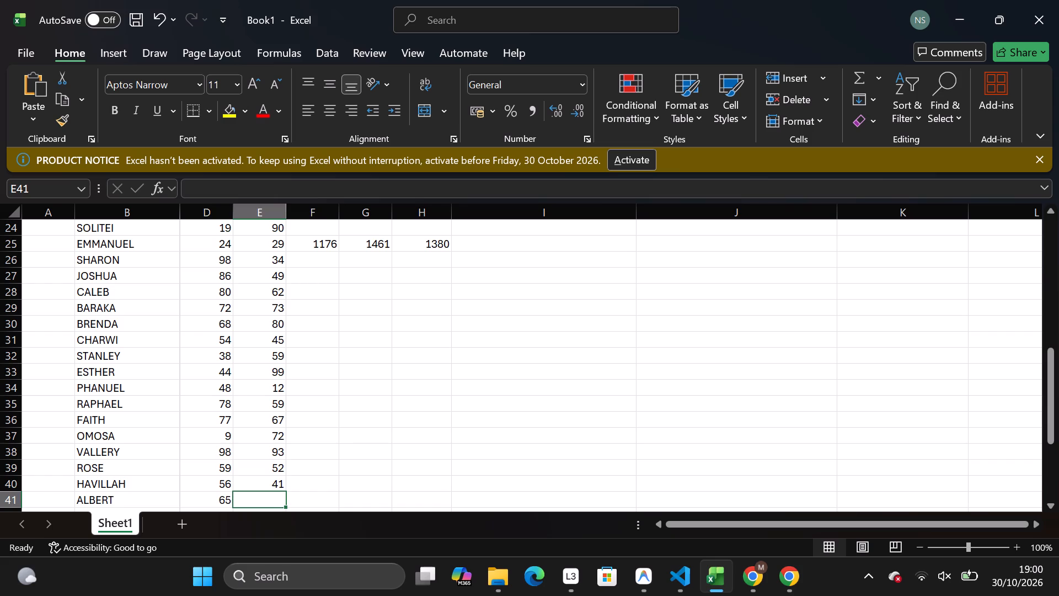
{"action": "key", "text": "0"}
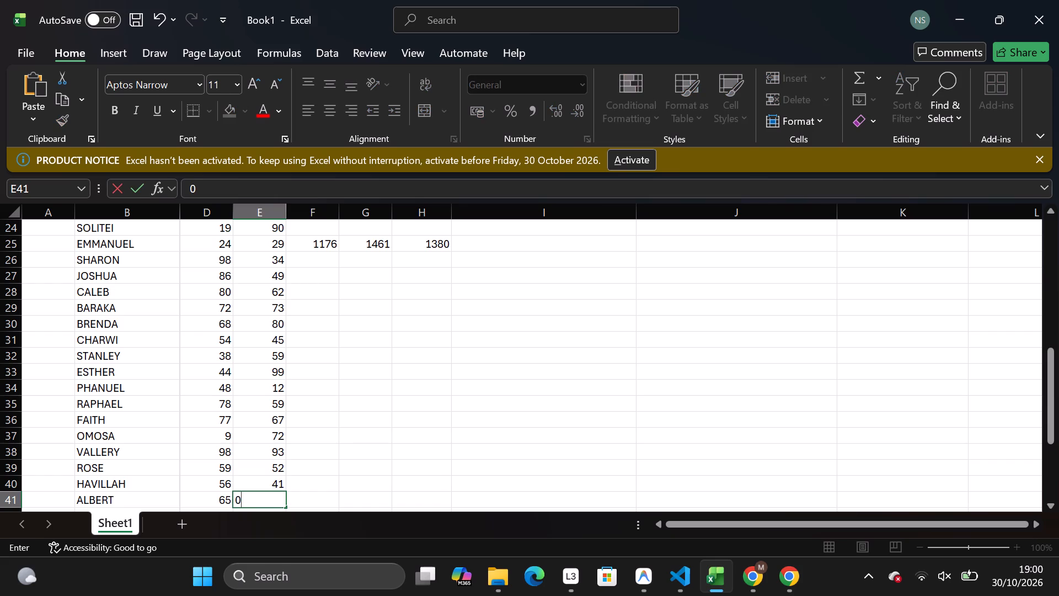
{"action": "key", "text": "7"}
{"action": "key", "text": "Down"}
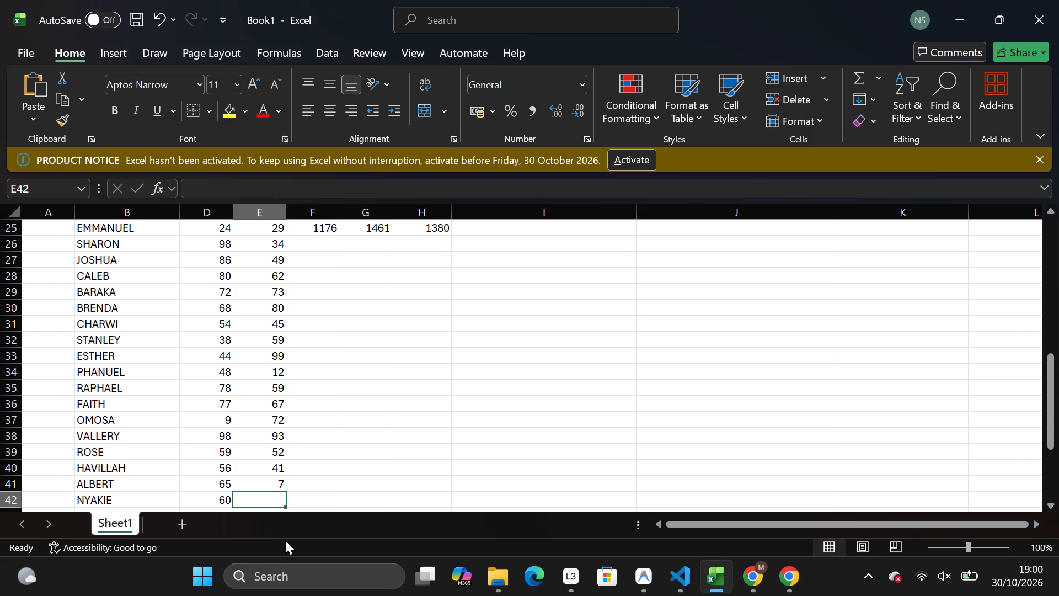
{"action": "key", "text": "9"}
{"action": "key", "text": "1"}
{"action": "key", "text": "Down"}
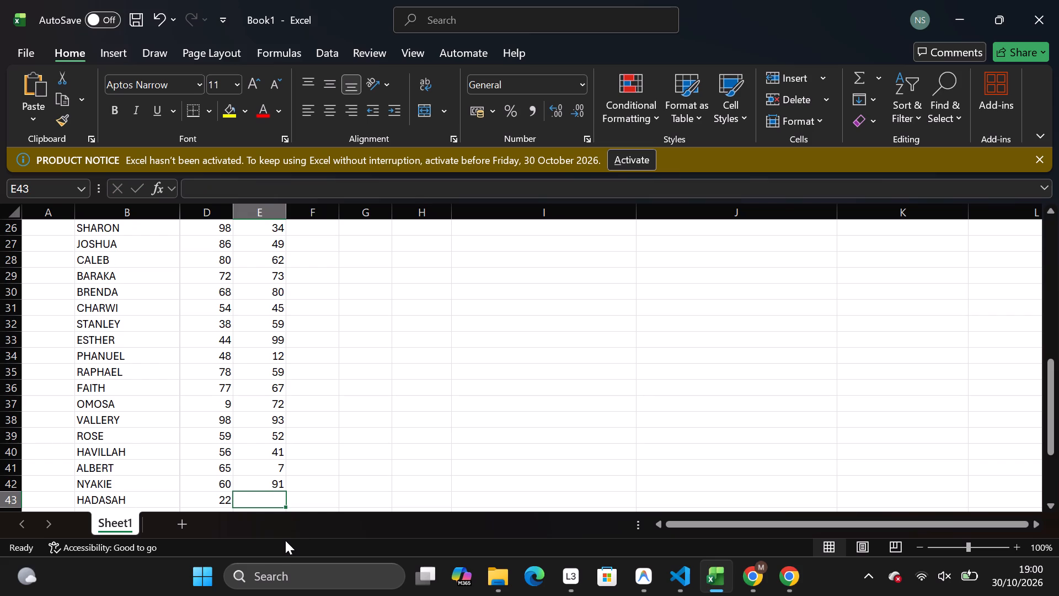
{"action": "key", "text": "8"}
{"action": "key", "text": "3"}
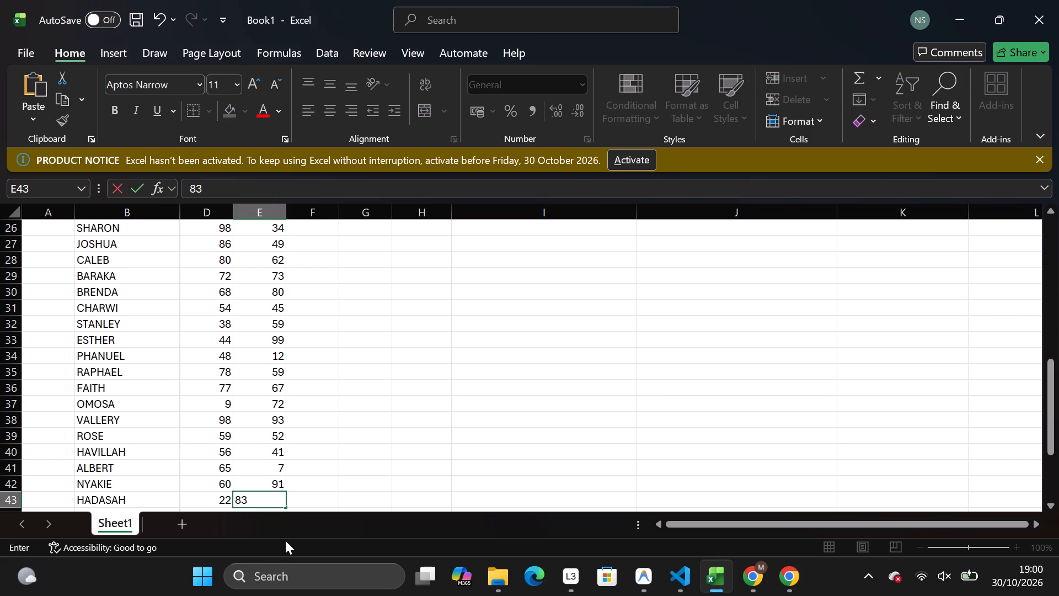
{"action": "key", "text": "Down"}
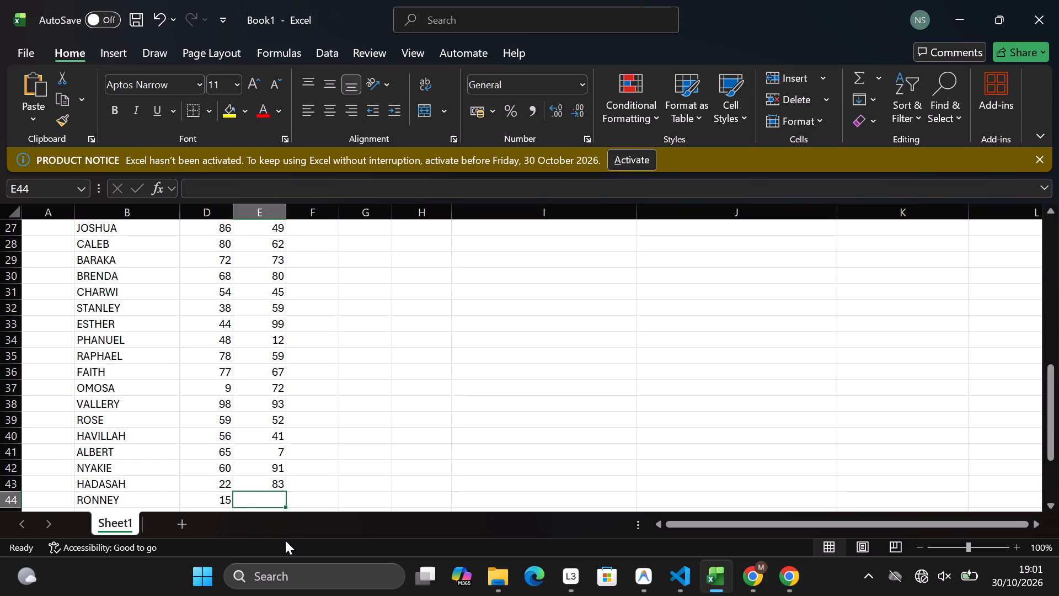
Enter the column E marks 55, 42, 40, 30 and 33 for RONNEY through ARIELL in E44 to E48.
{"action": "type", "text": "55"}
{"action": "key", "text": "Down"}
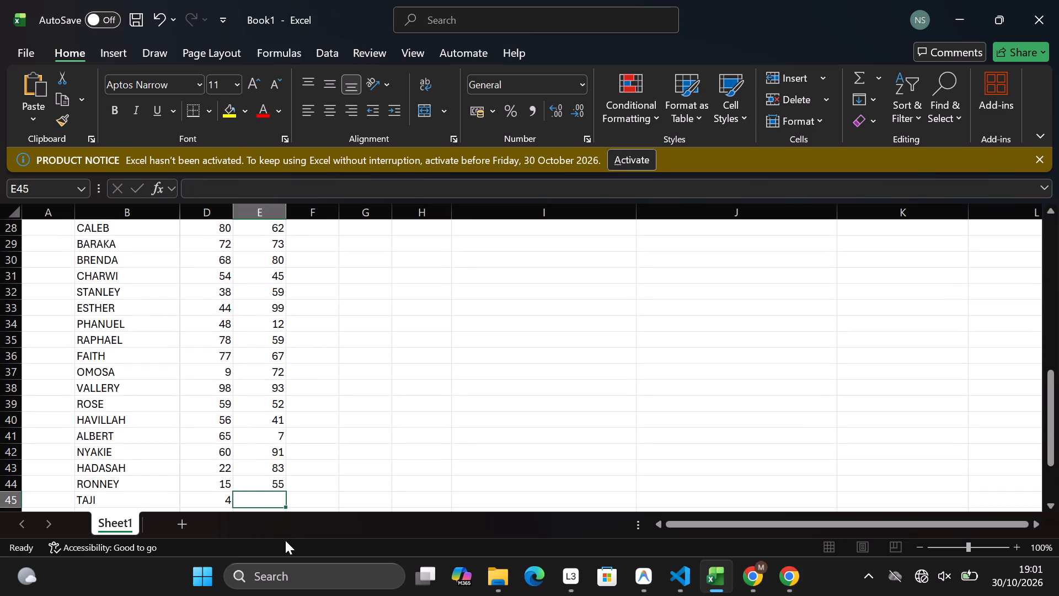
{"action": "type", "text": "42"}
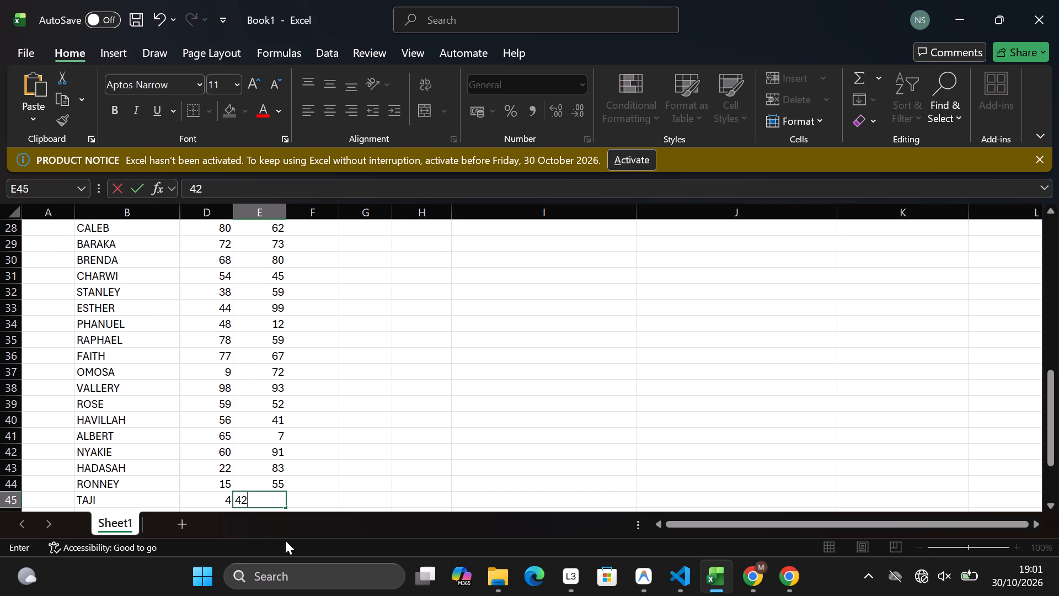
{"action": "key", "text": "Down"}
{"action": "type", "text": "40"}
{"action": "key", "text": "Down"}
{"action": "type", "text": "30"}
{"action": "key", "text": "Down"}
{"action": "type", "text": "33"}
{"action": "key", "text": "Down"}
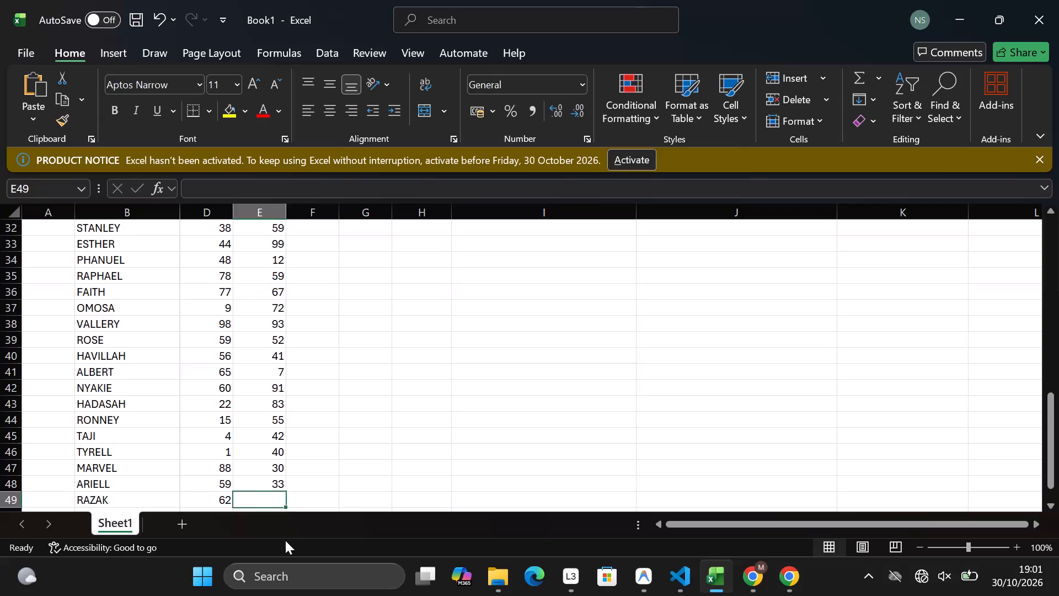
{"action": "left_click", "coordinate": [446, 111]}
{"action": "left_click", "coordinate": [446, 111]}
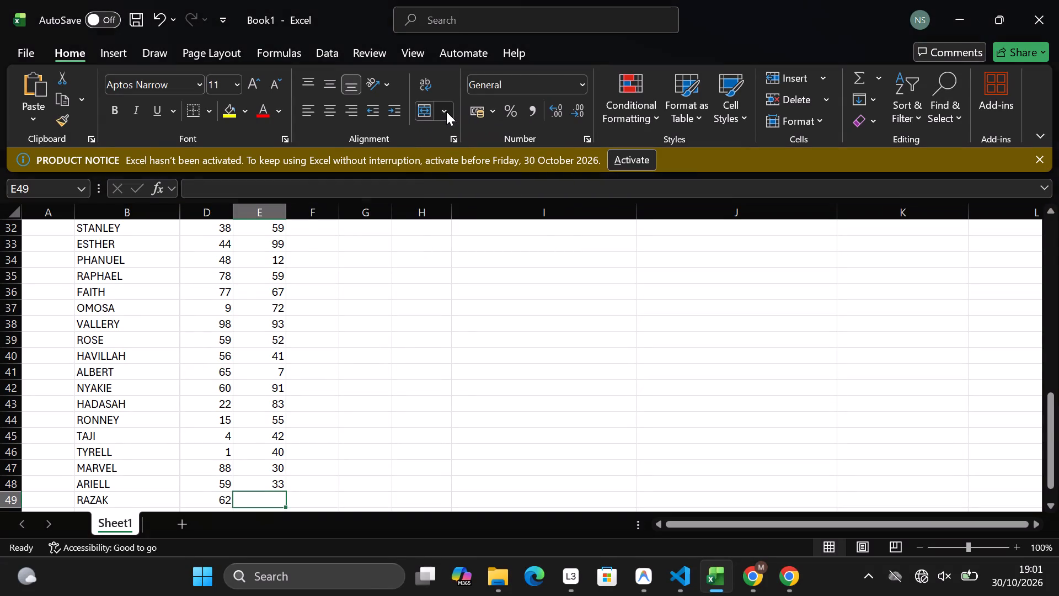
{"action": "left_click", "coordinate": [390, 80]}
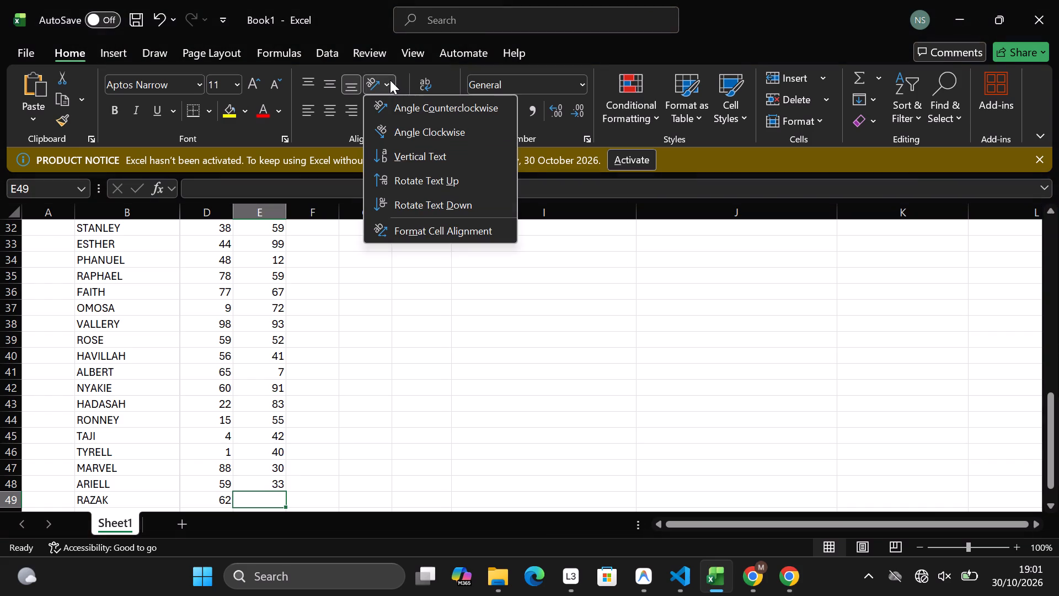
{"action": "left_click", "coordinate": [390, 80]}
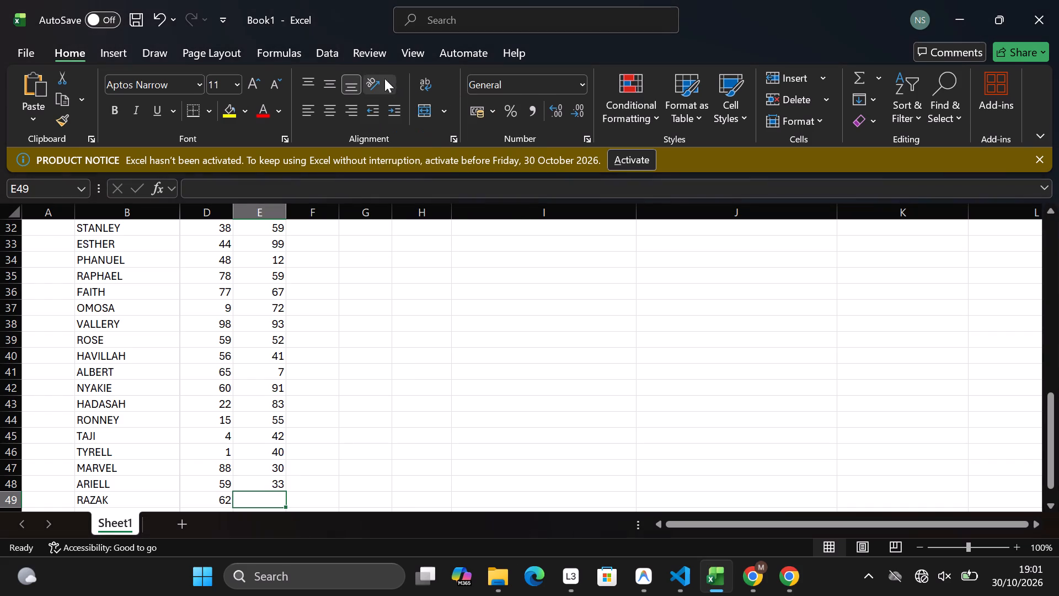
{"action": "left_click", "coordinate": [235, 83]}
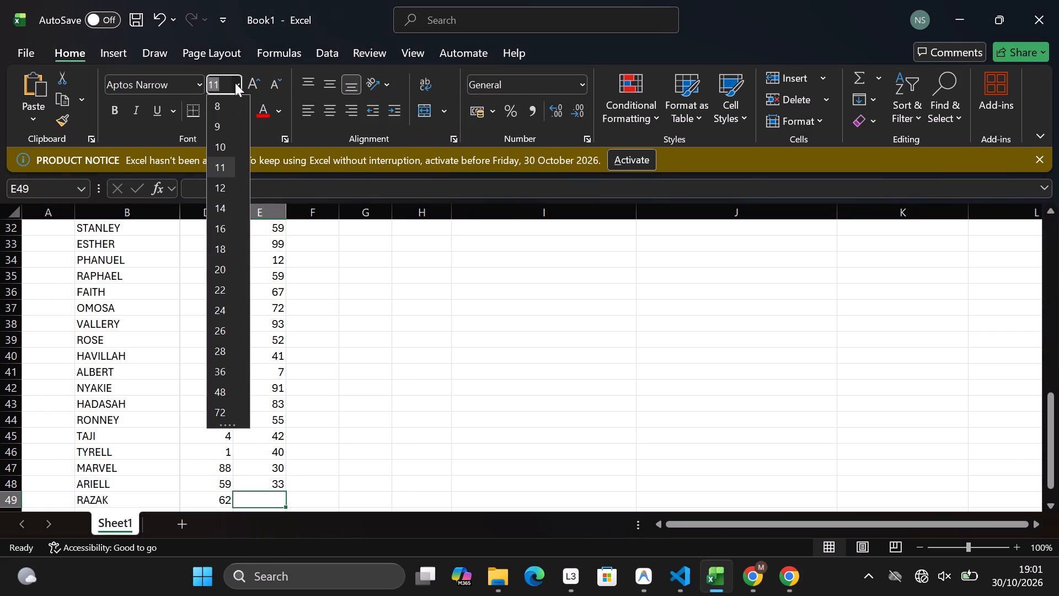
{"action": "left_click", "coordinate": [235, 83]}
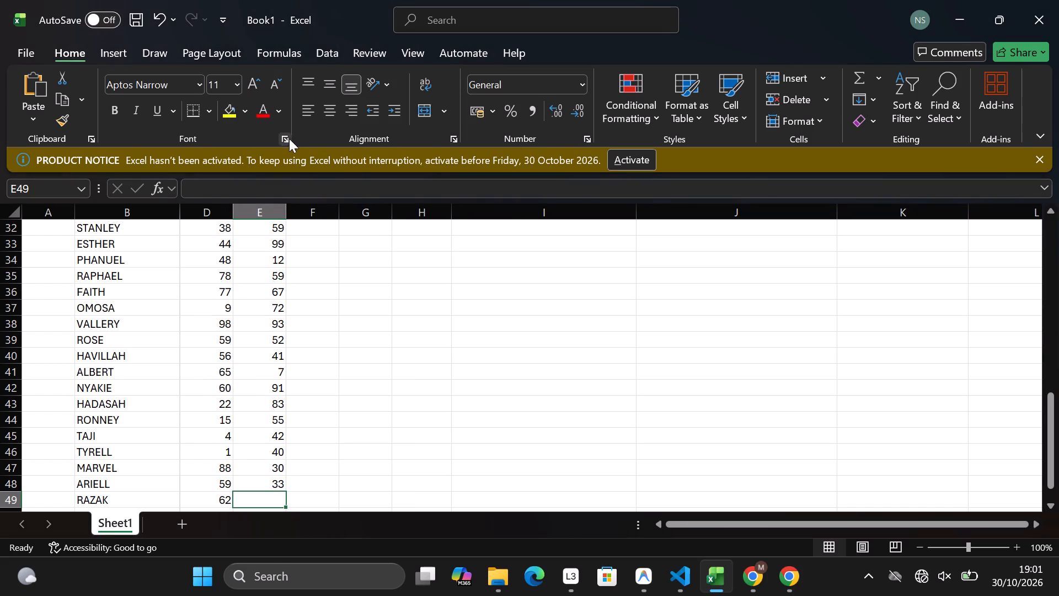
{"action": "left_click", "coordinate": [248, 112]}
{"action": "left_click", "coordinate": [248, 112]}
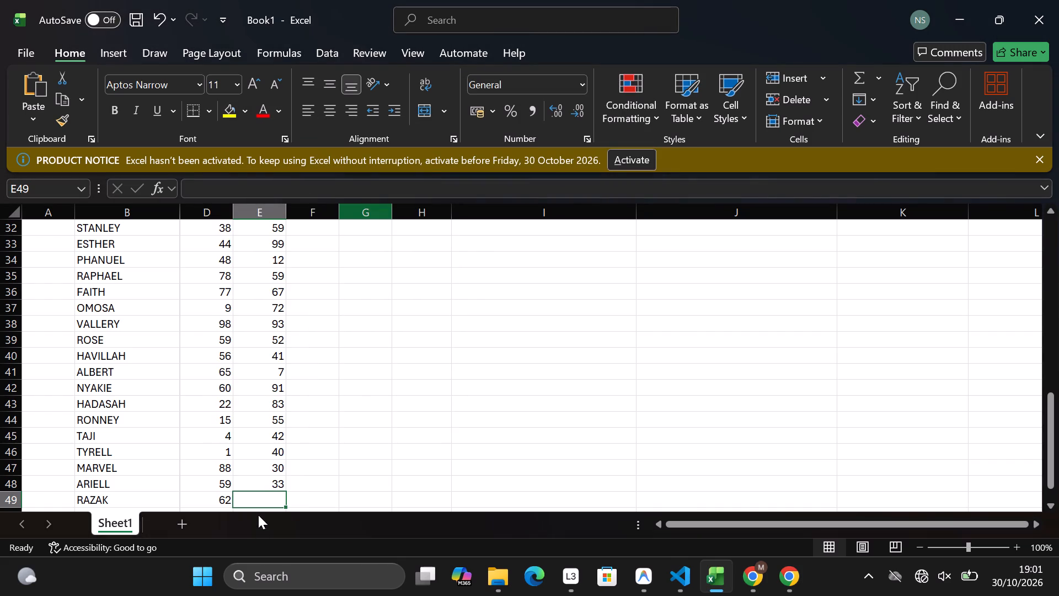
Enter the column E mark 65 for RAZAK in E49.
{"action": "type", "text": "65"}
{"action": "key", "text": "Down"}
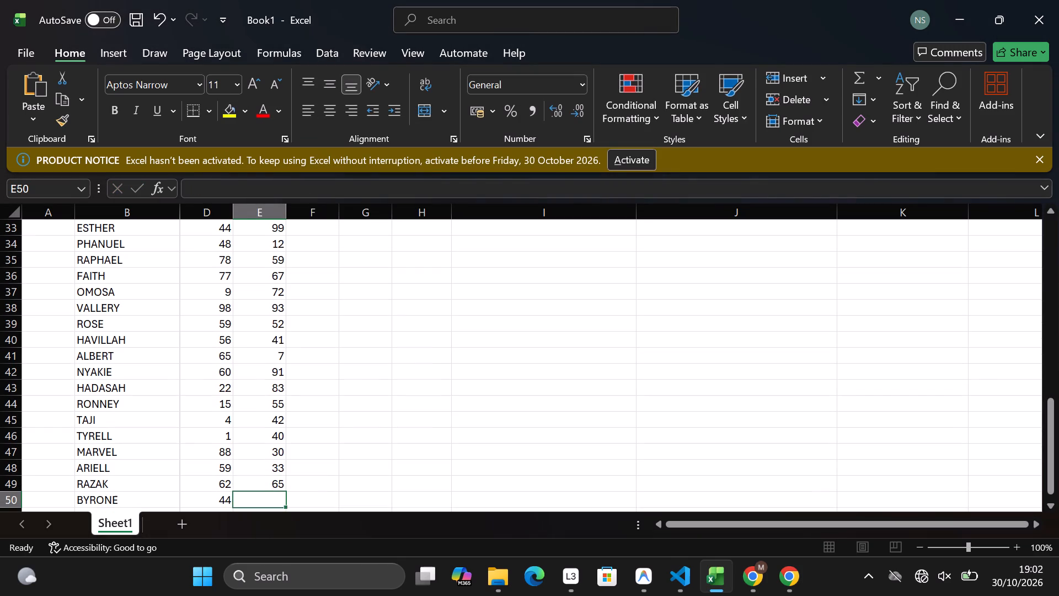
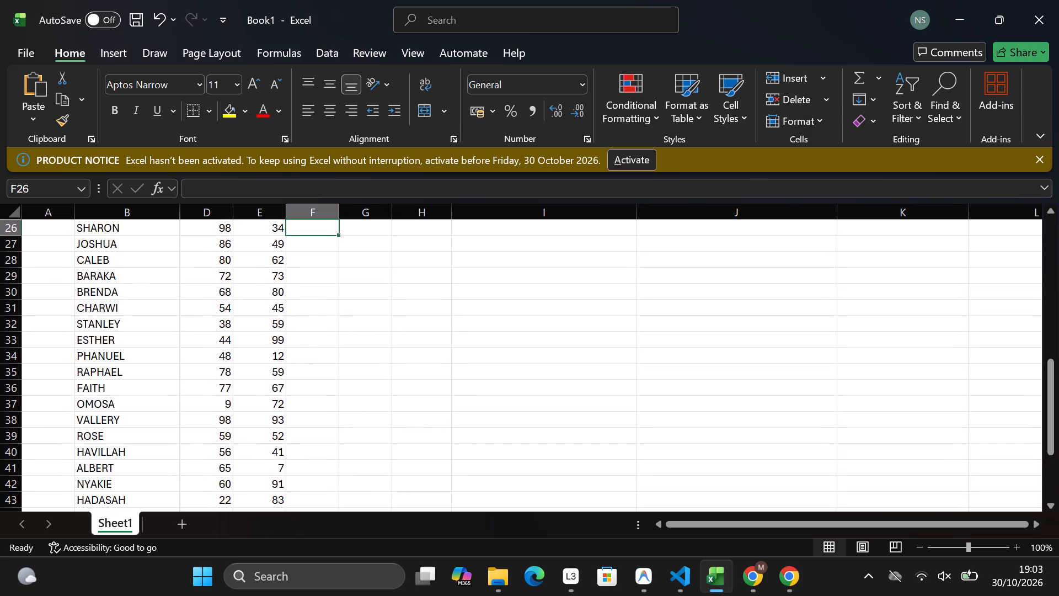
Clear the old column F sum formula from F25 in EMMANUEL's row, leaving F24 selected for SOLITEI's mark.
{"action": "key", "text": "Up"}
{"action": "key", "text": "Up"}
{"action": "key", "text": "Up"}
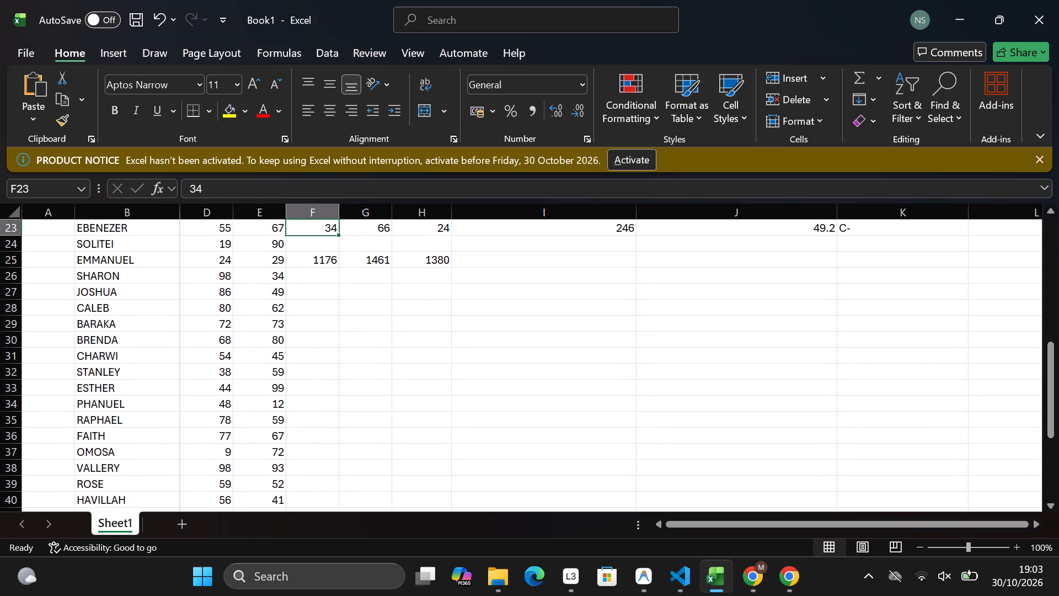
{"action": "left_click", "coordinate": [336, 262]}
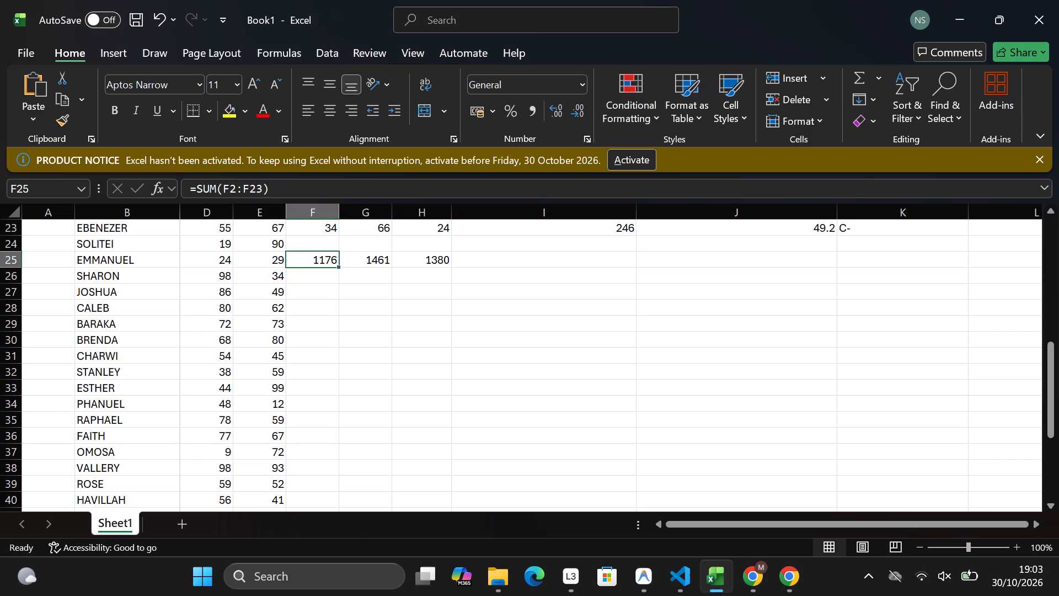
{"action": "key", "text": "BackSpace"}
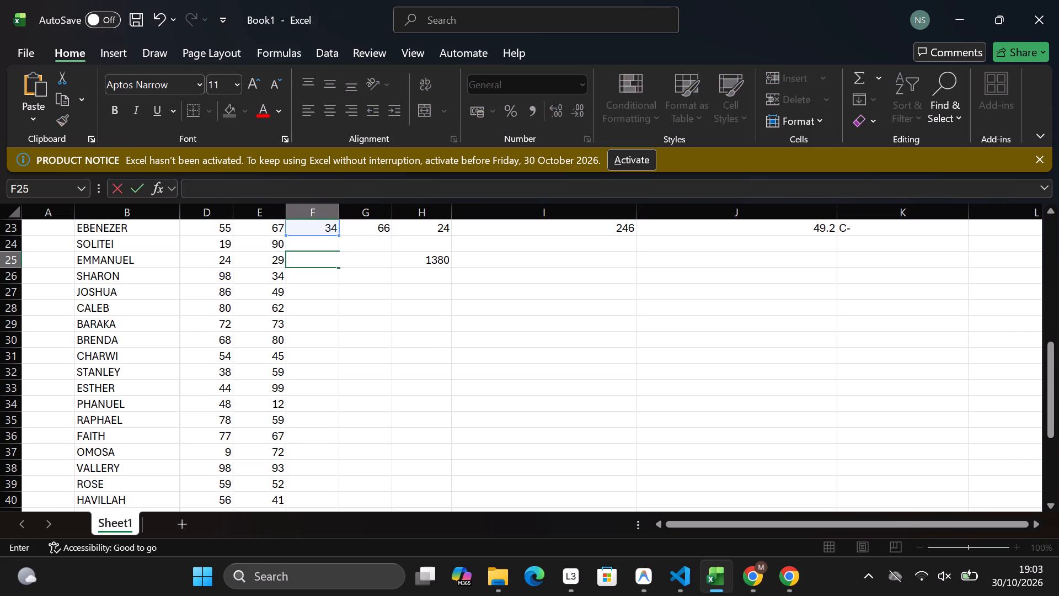
{"action": "left_click", "coordinate": [327, 243]}
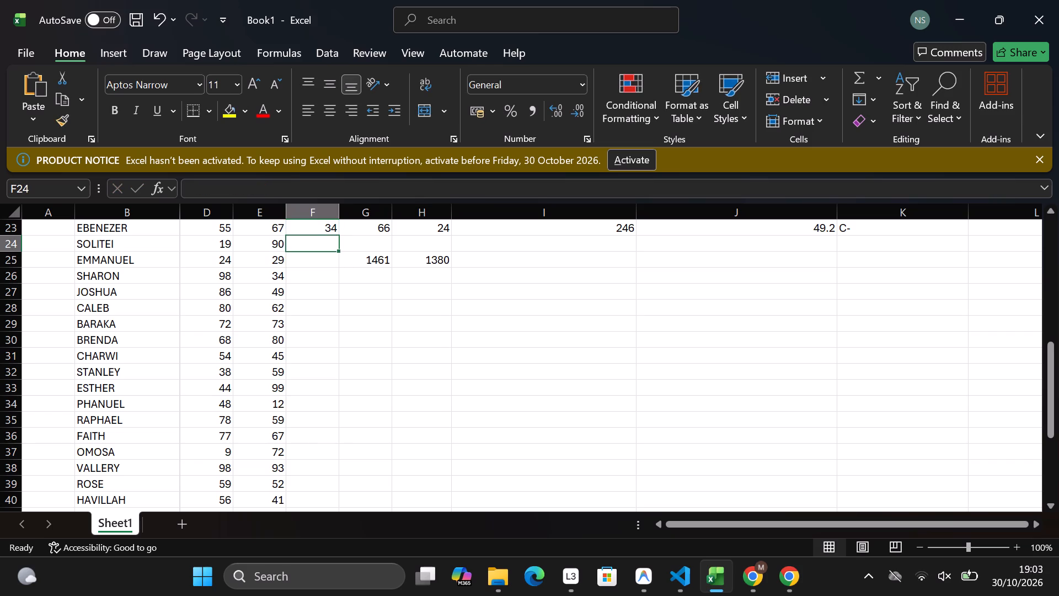
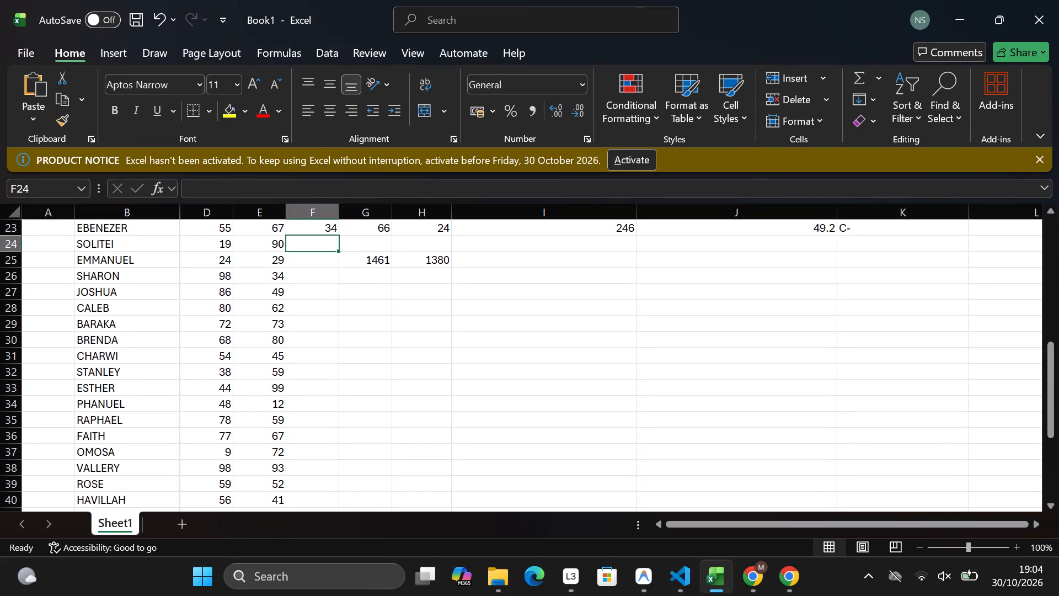
Clear the old column G sum formula from G25 in EMMANUEL's row.
{"action": "left_click", "coordinate": [390, 260]}
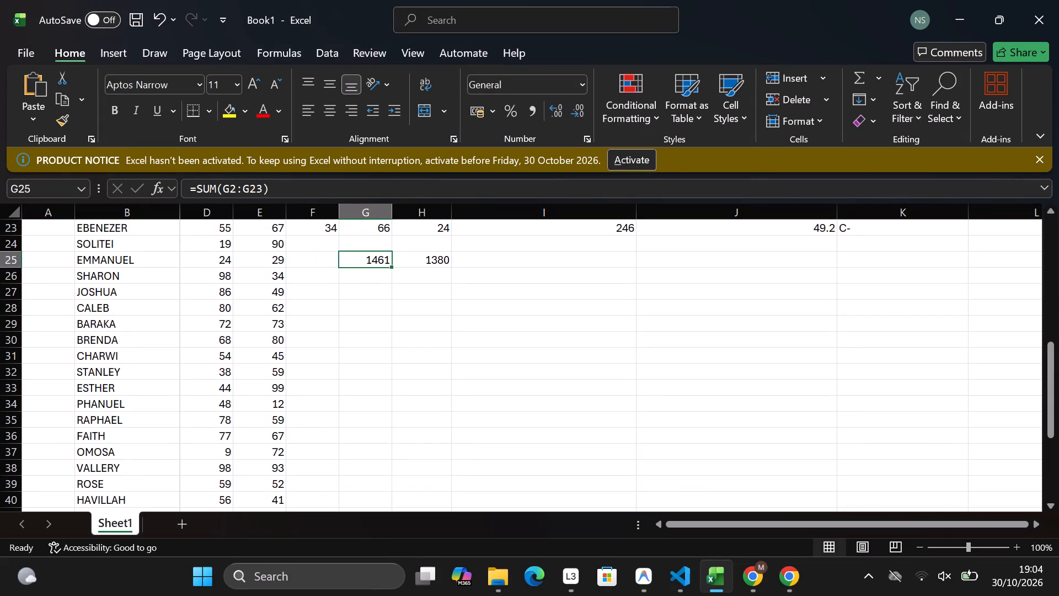
{"action": "key", "text": "BackSpace"}
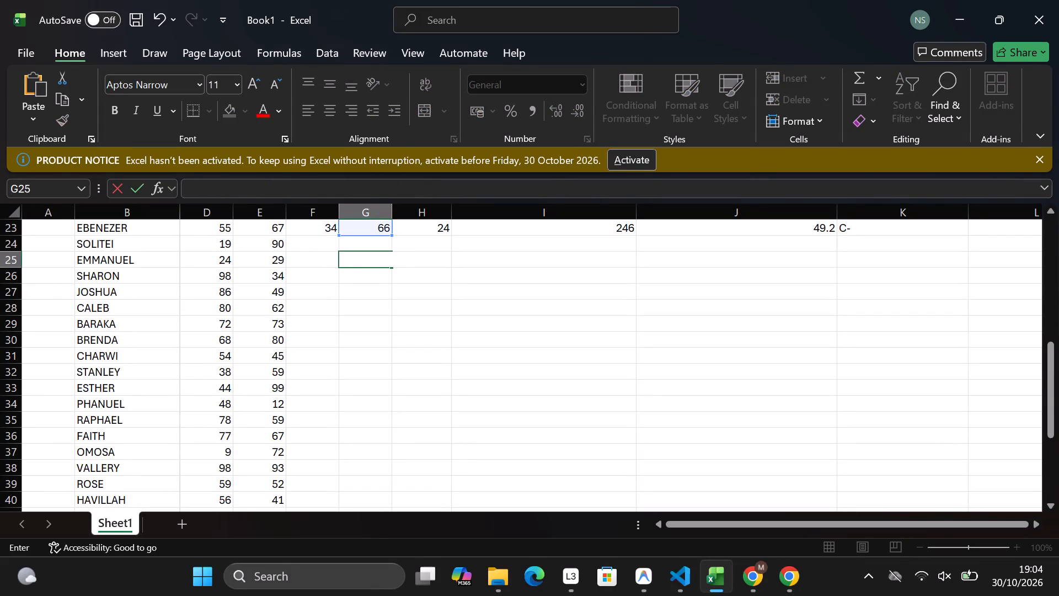
Enter the column F marks for SOLITEI through CALEB (F24 to F28): 43, 77, 25, 18 and 67.
{"action": "left_click", "coordinate": [313, 246]}
{"action": "type", "text": "43"}
{"action": "key", "text": "Down"}
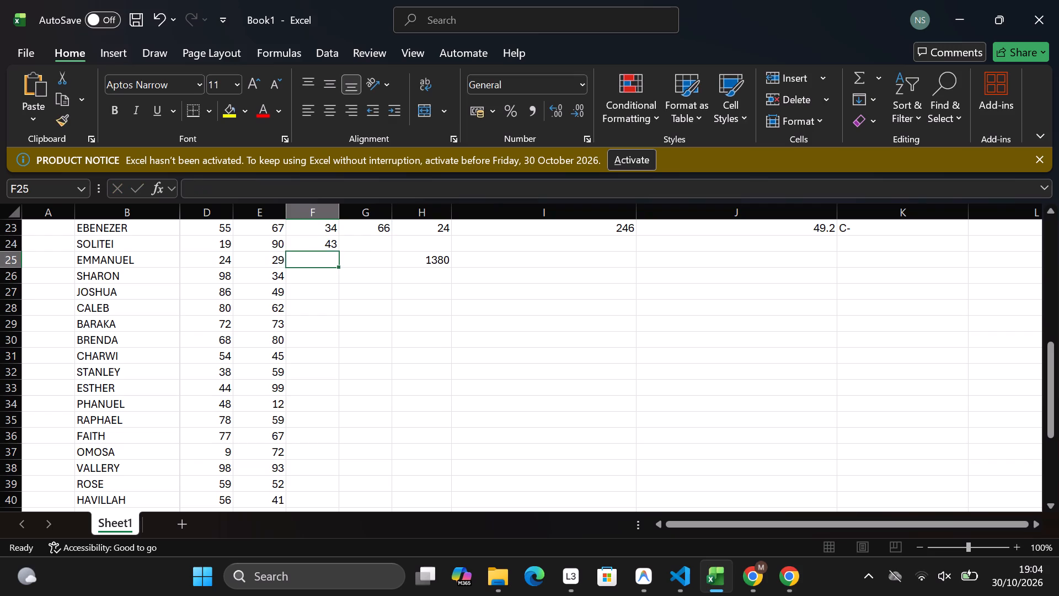
{"action": "type", "text": "77"}
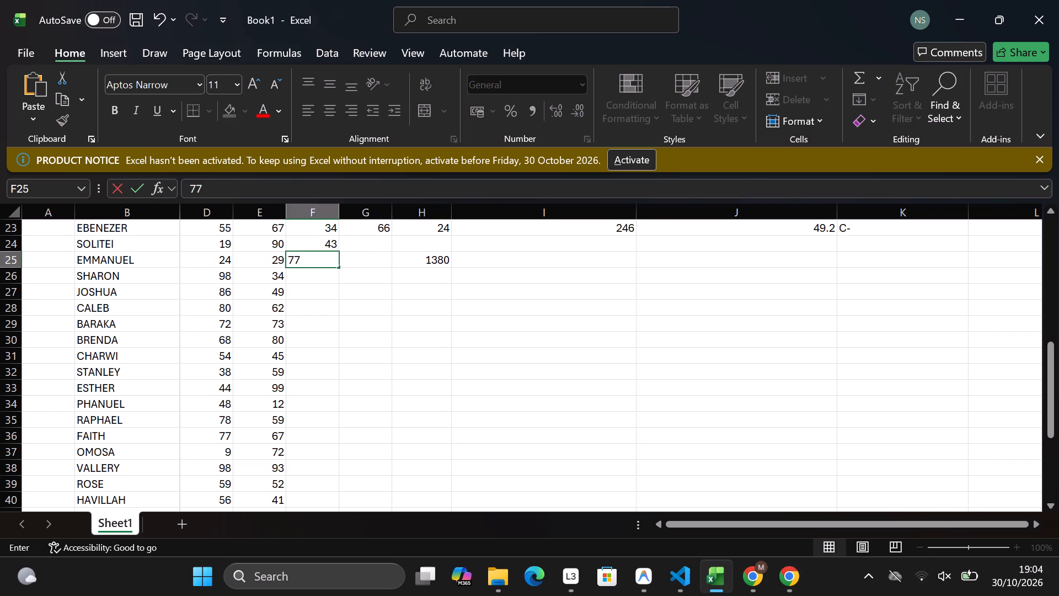
{"action": "key", "text": "Down"}
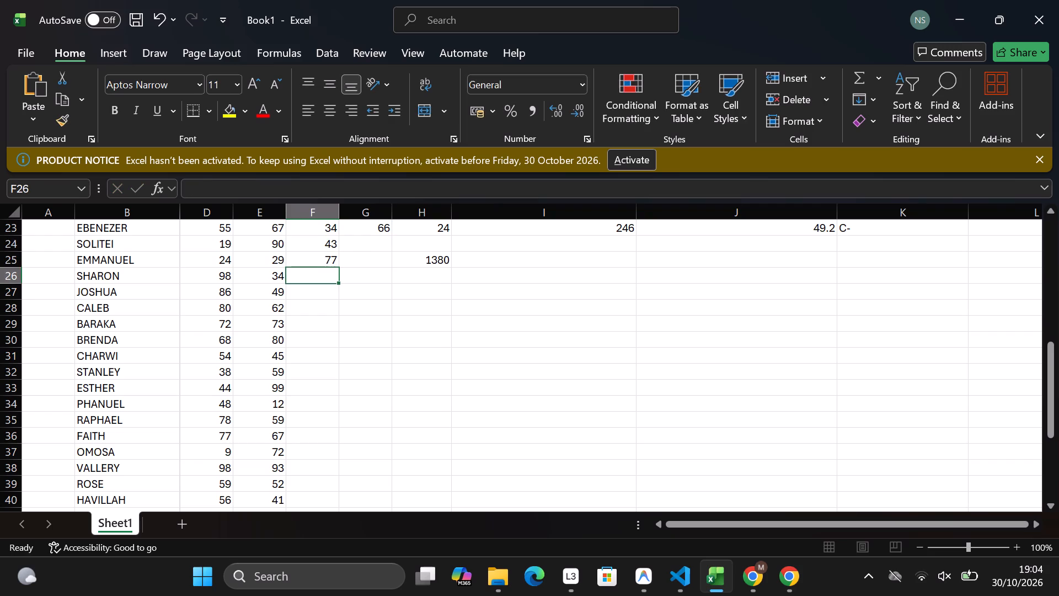
{"action": "type", "text": "25"}
{"action": "key", "text": "Down"}
{"action": "key", "text": "1"}
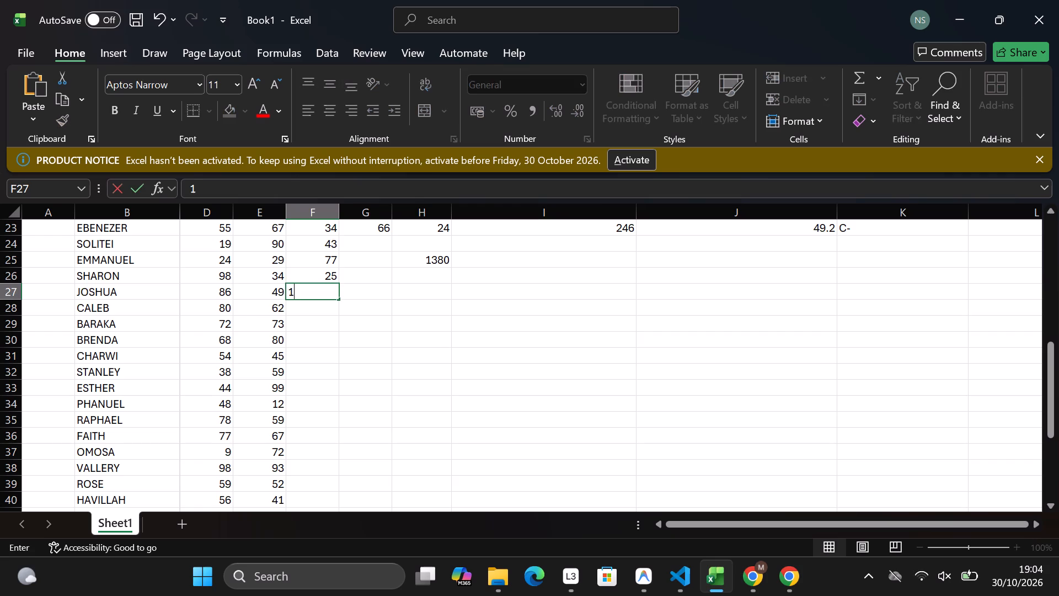
{"action": "key", "text": "8"}
{"action": "key", "text": "Down"}
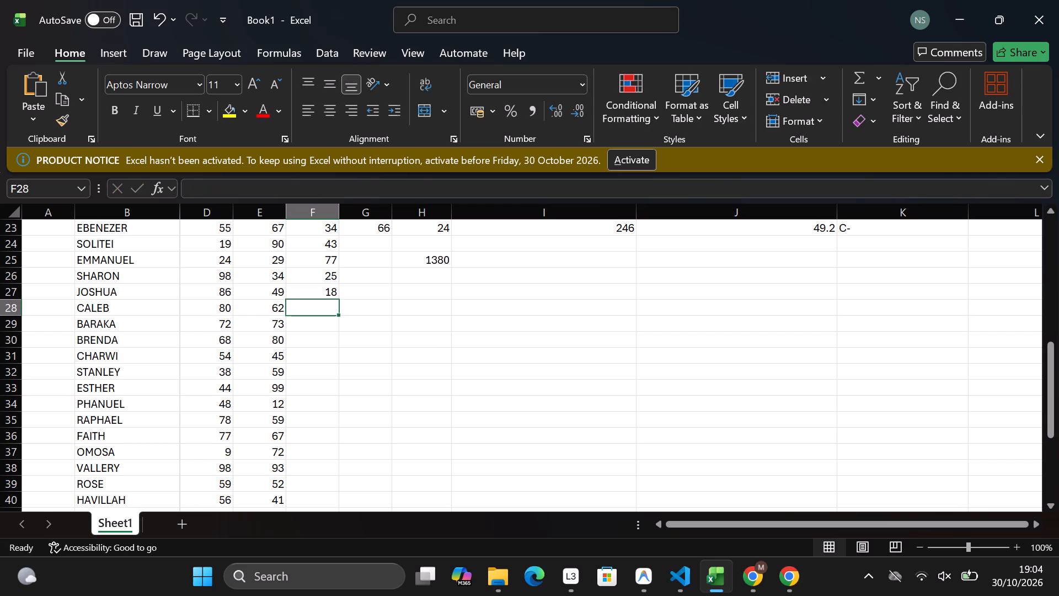
{"action": "type", "text": "67"}
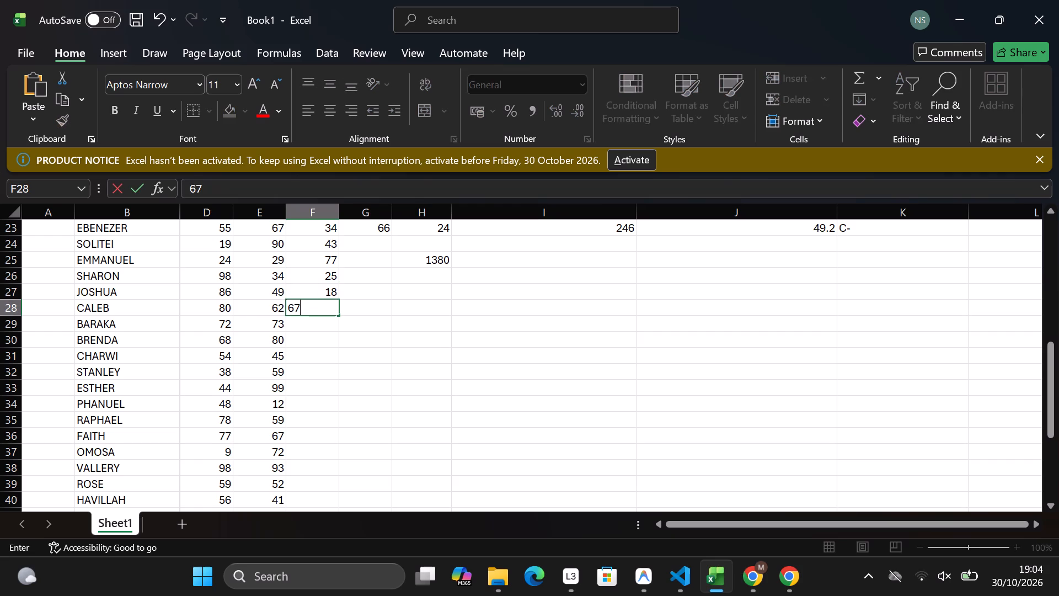
{"action": "key", "text": "Down"}
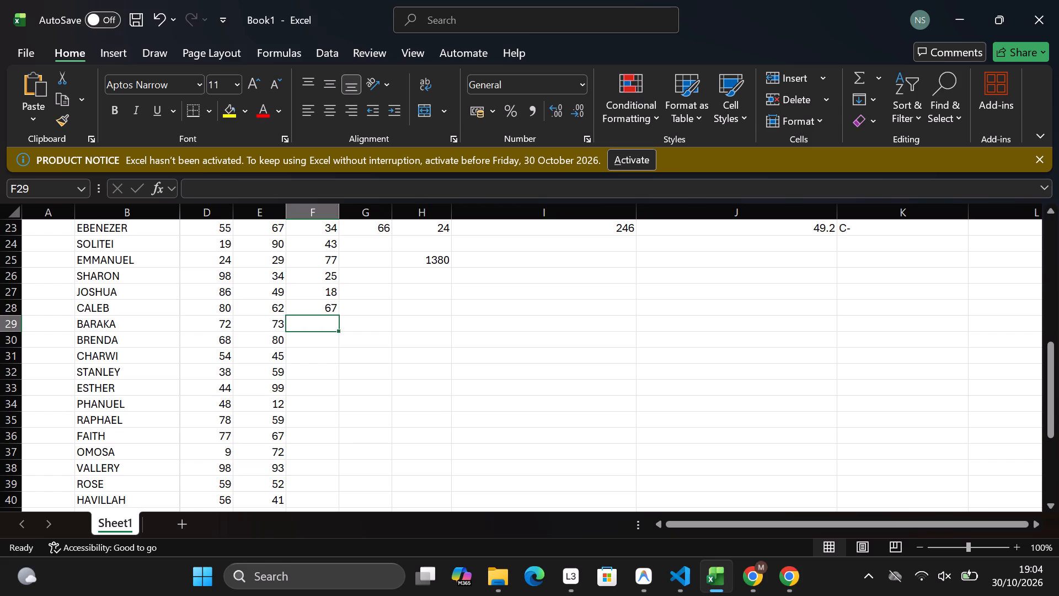
Enter the column F marks for BARAKA, BRENDA, CHARWI and STANLEY (F29 to F32): 70, 65, 79 and 96.
{"action": "key", "text": "7"}
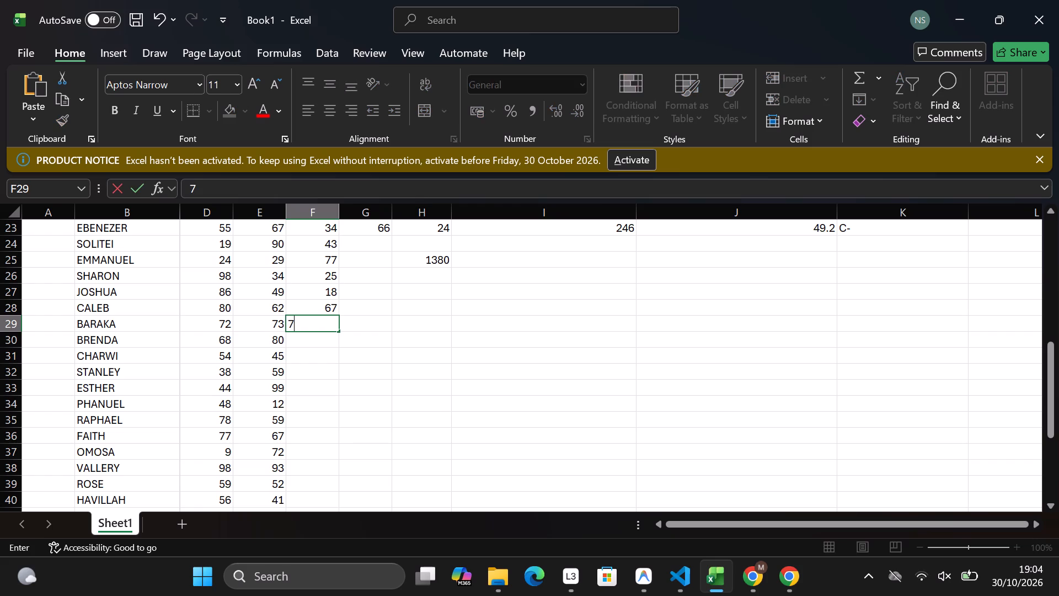
{"action": "key", "text": "0"}
{"action": "key", "text": "Down"}
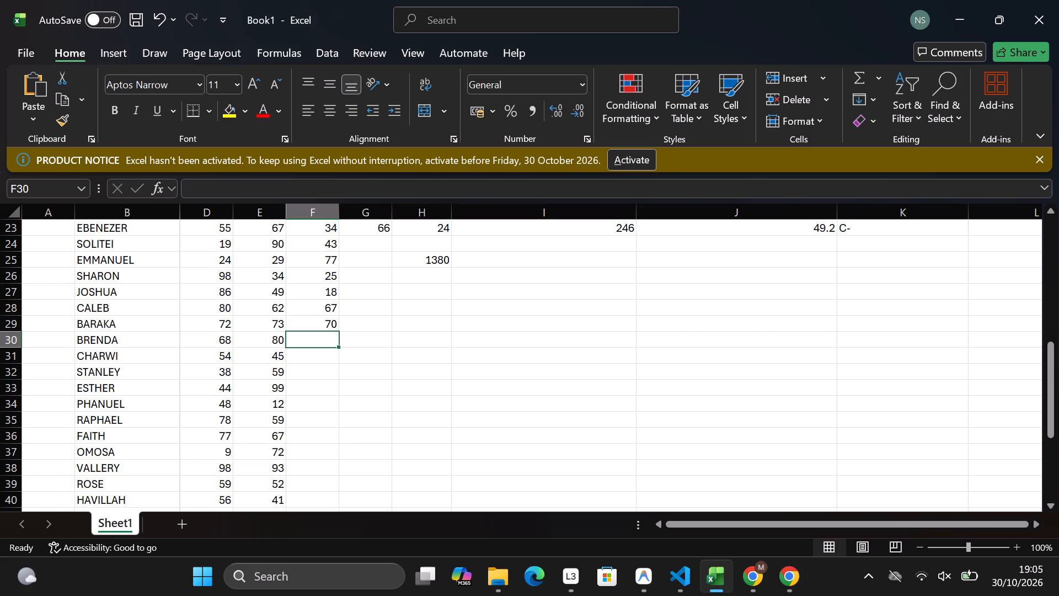
{"action": "type", "text": "65"}
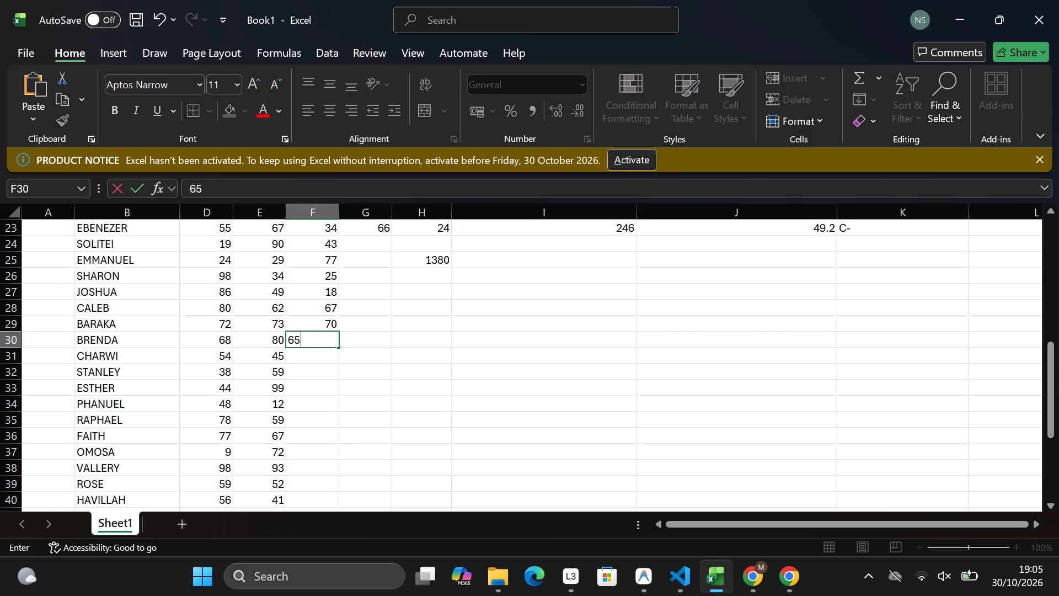
{"action": "key", "text": "Down"}
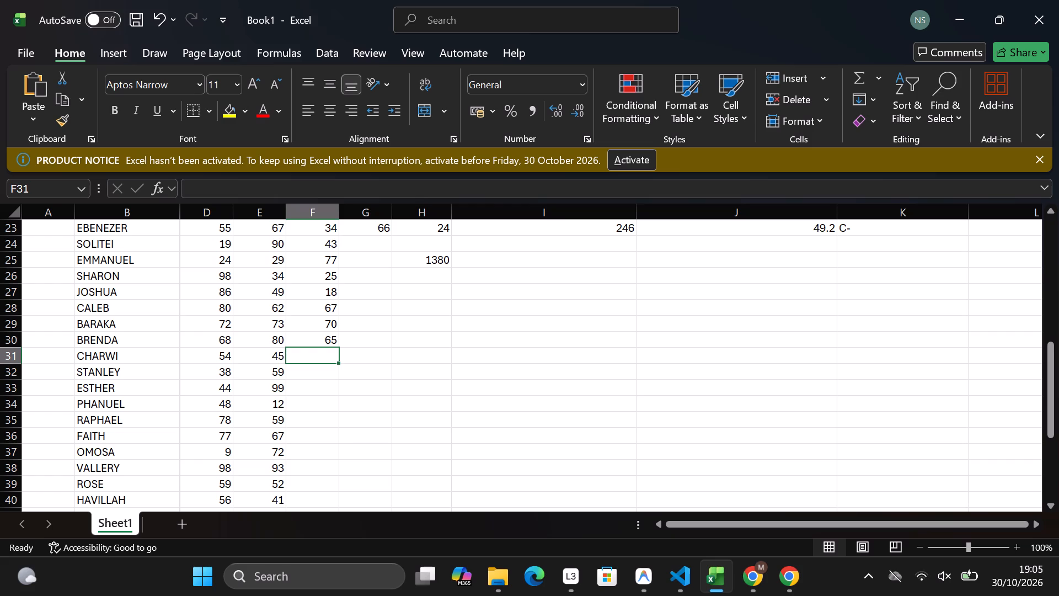
{"action": "key", "text": "7"}
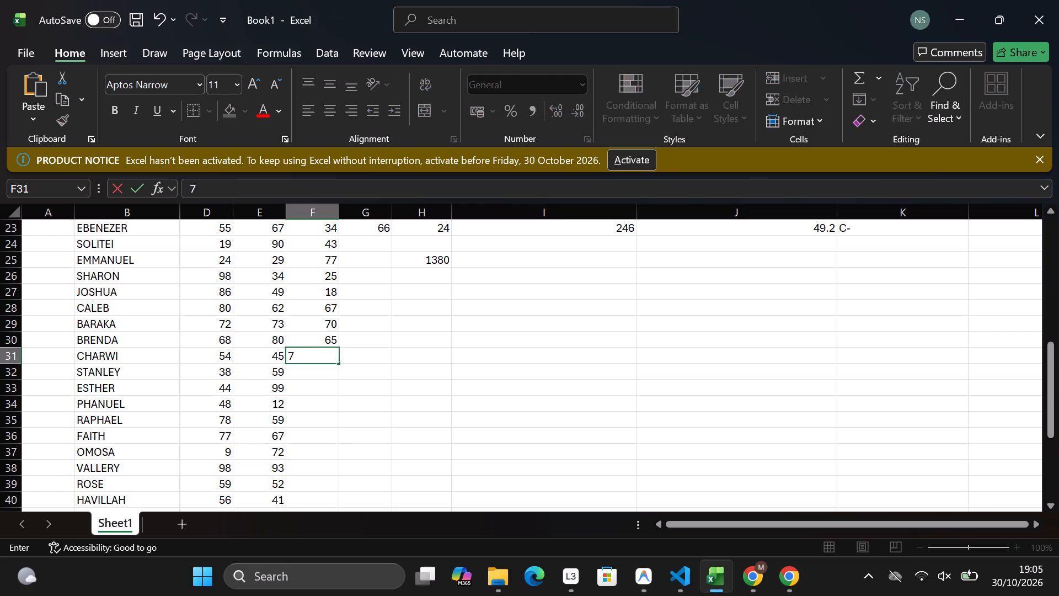
{"action": "key", "text": "9"}
{"action": "key", "text": "Down"}
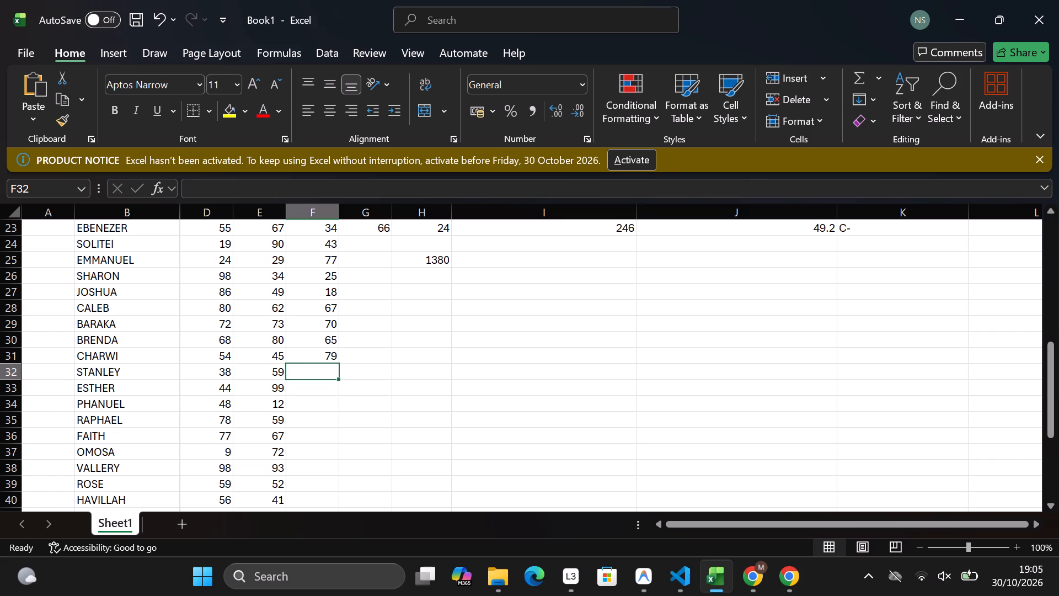
{"action": "key", "text": "9"}
{"action": "key", "text": "6"}
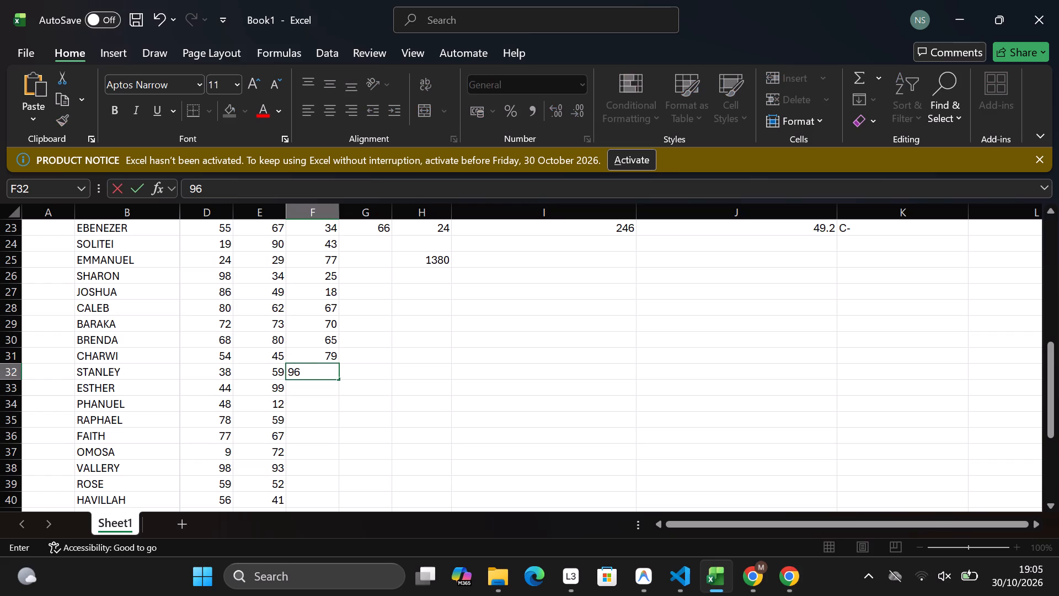
{"action": "key", "text": "Down"}
Enter the column F marks for ESTHER, PHANUEL, RAPHAEL and FAITH (F33 to F36): 96, 93, 92 and 91.
{"action": "type", "text": "96"}
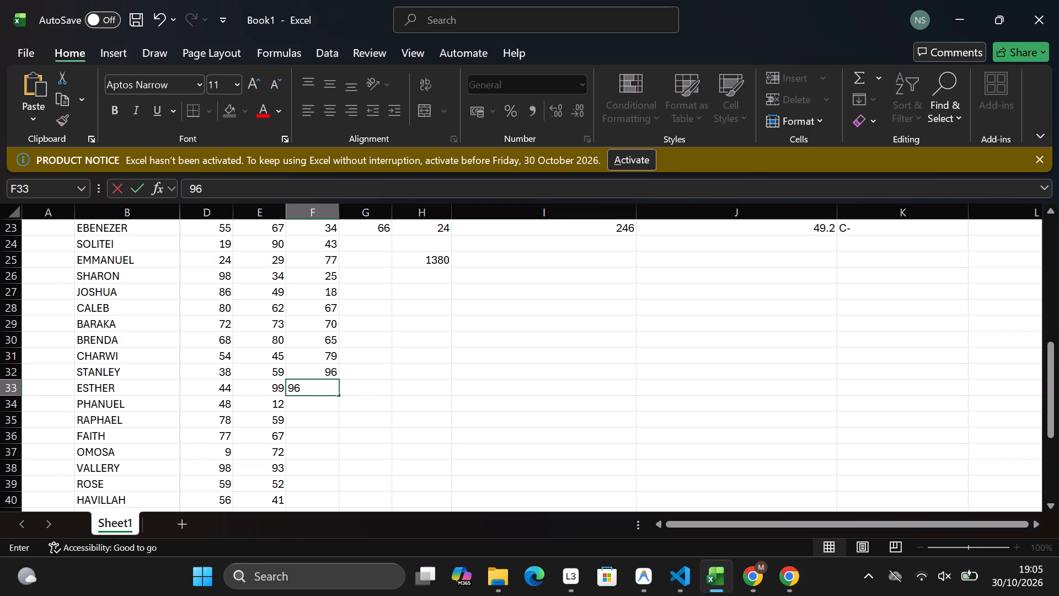
{"action": "key", "text": "Down"}
{"action": "key", "text": "9"}
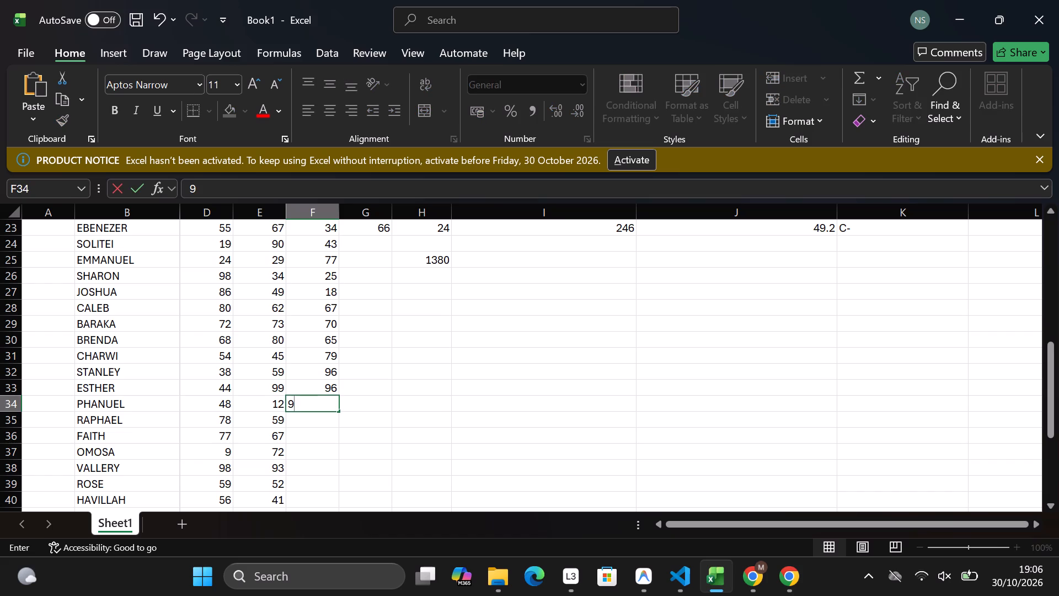
{"action": "key", "text": "3"}
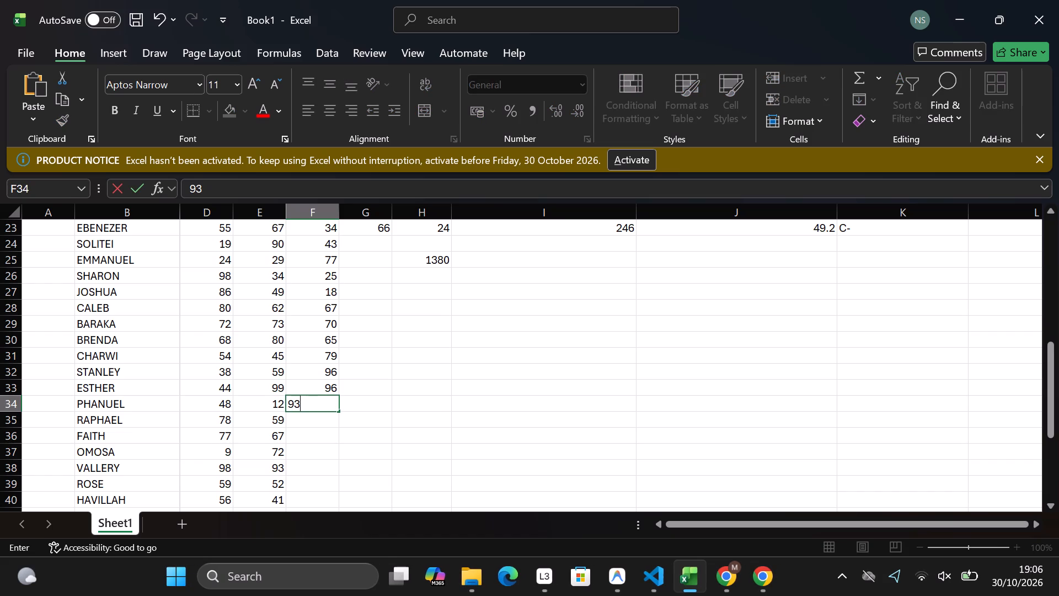
{"action": "key", "text": "Down"}
{"action": "key", "text": "9"}
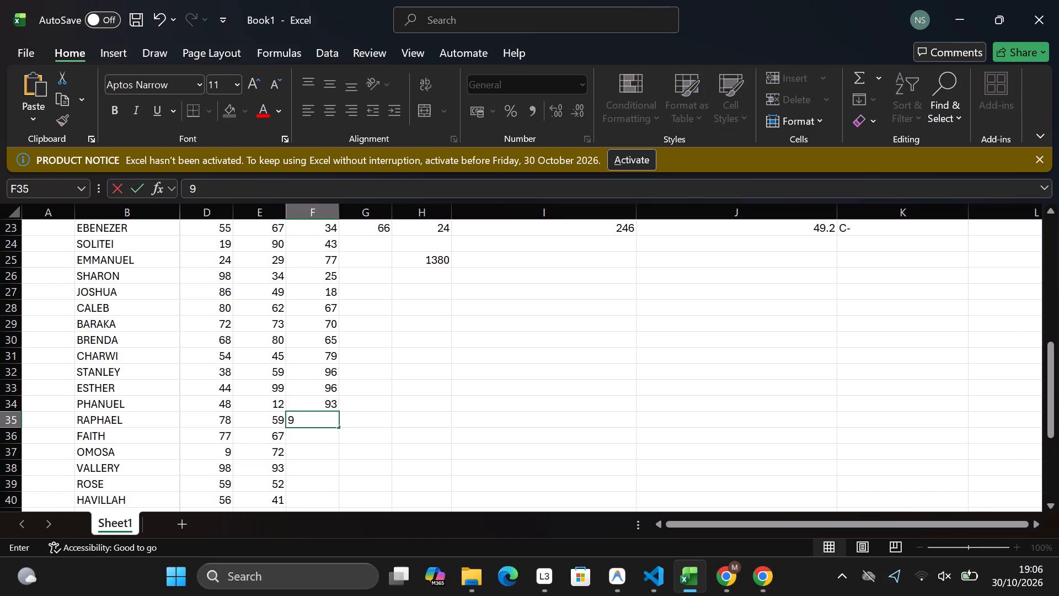
{"action": "key", "text": "2"}
{"action": "key", "text": "Down"}
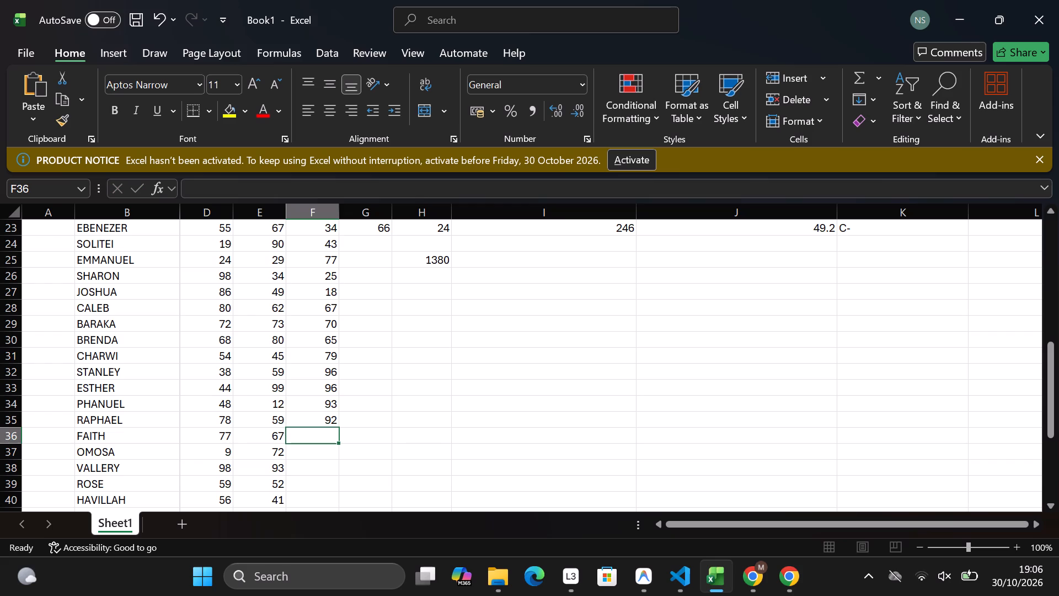
{"action": "type", "text": "91"}
{"action": "key", "text": "Down"}
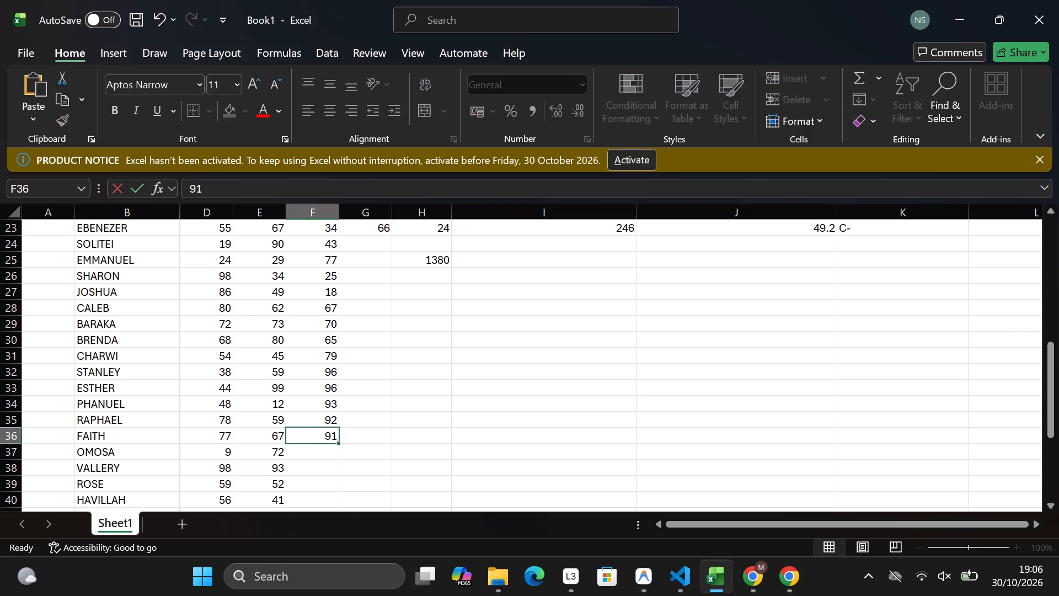
Enter the column F marks for OMOSA, VALLERY, ROSE and HAVILLAH (F37 to F40): 88, 81, 80 and 80.
{"action": "type", "text": "88"}
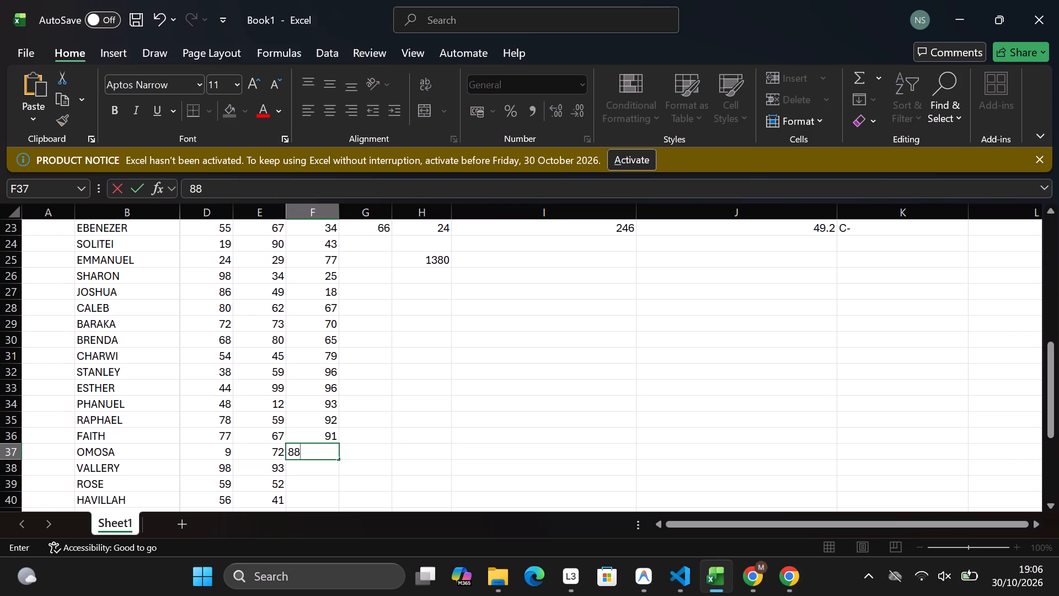
{"action": "key", "text": "Down"}
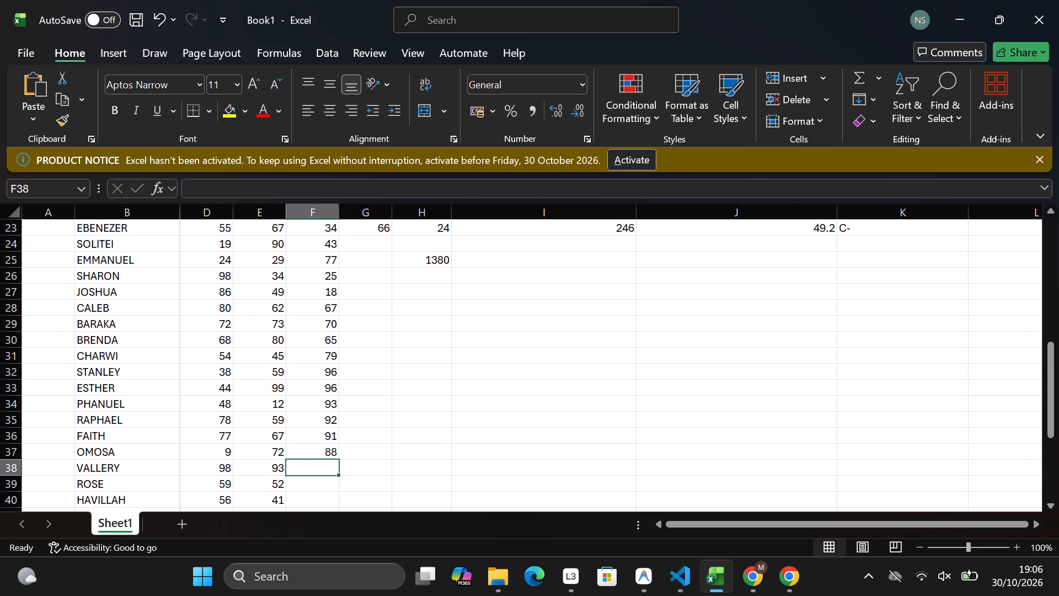
{"action": "type", "text": "81"}
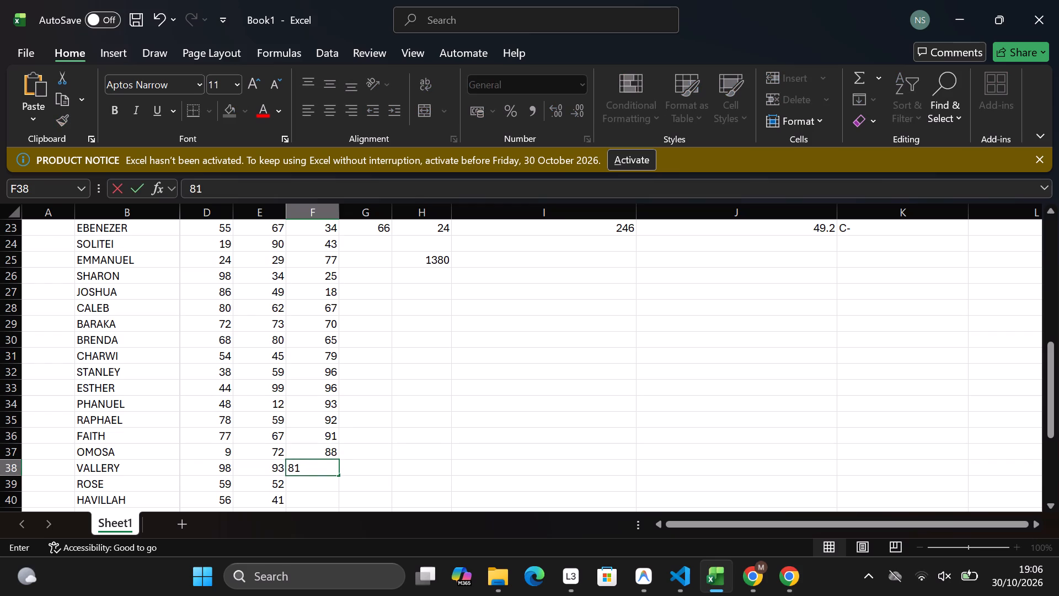
{"action": "key", "text": "Down"}
{"action": "type", "text": "80"}
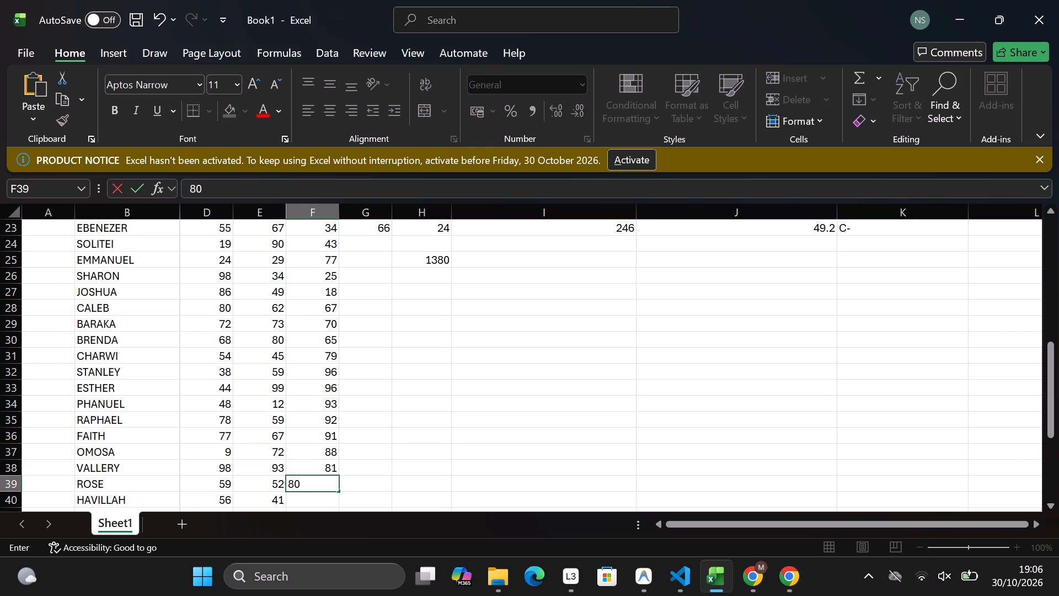
{"action": "key", "text": "Down"}
{"action": "type", "text": "80"}
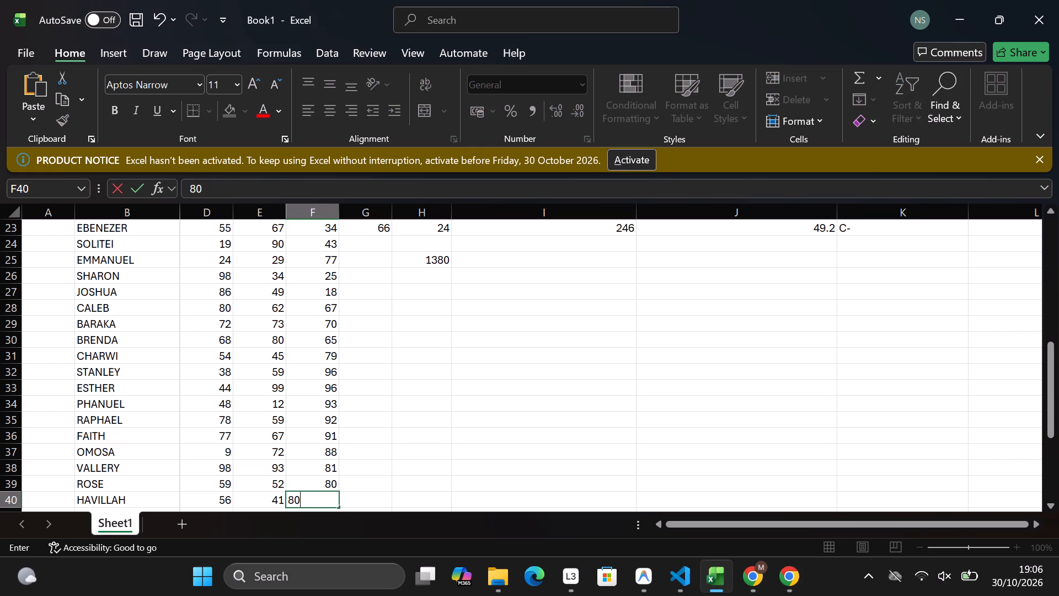
{"action": "key", "text": "Down"}
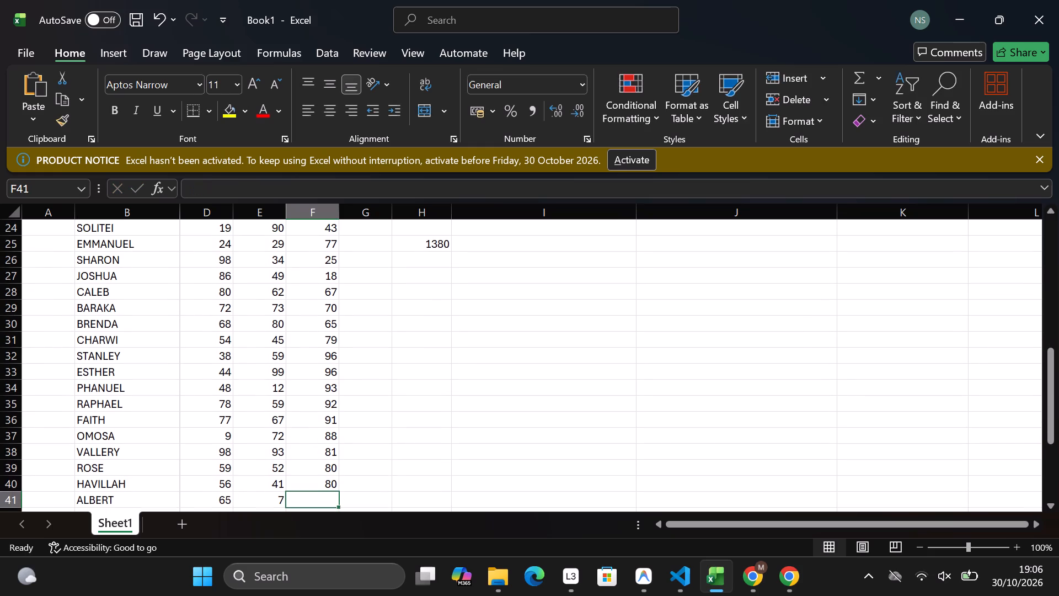
Enter the column F marks for ALBERT and NYAKIE (F41 and F42): 72 and 71.
{"action": "key", "text": "Down"}
{"action": "key", "text": "Down"}
{"action": "key", "text": "Down"}
{"action": "key", "text": "Down"}
{"action": "key", "text": "Down"}
{"action": "key", "text": "Down"}
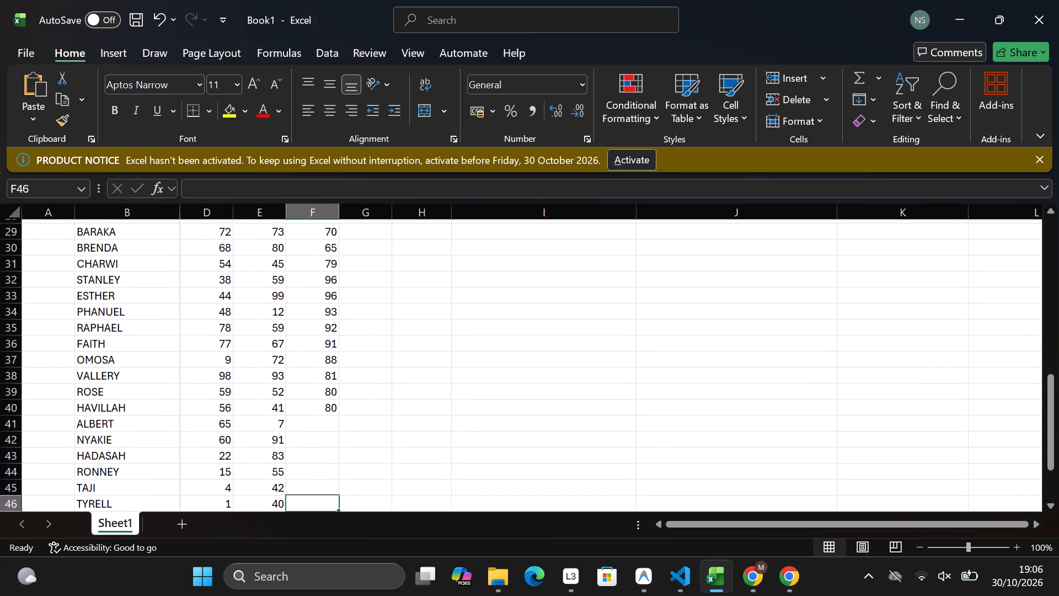
{"action": "left_click", "coordinate": [318, 409]}
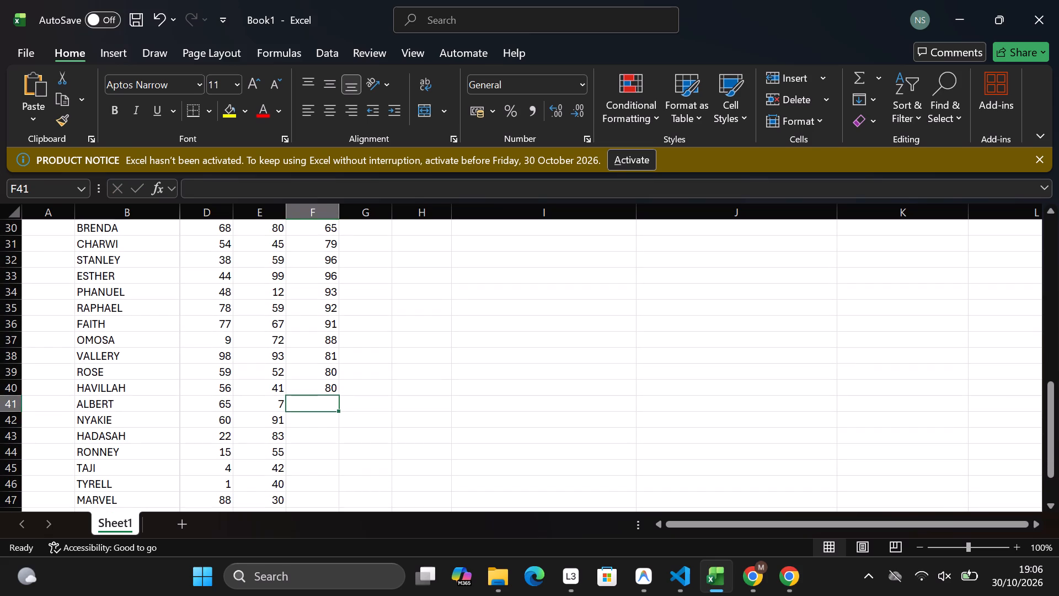
{"action": "key", "text": "7"}
{"action": "key", "text": "2"}
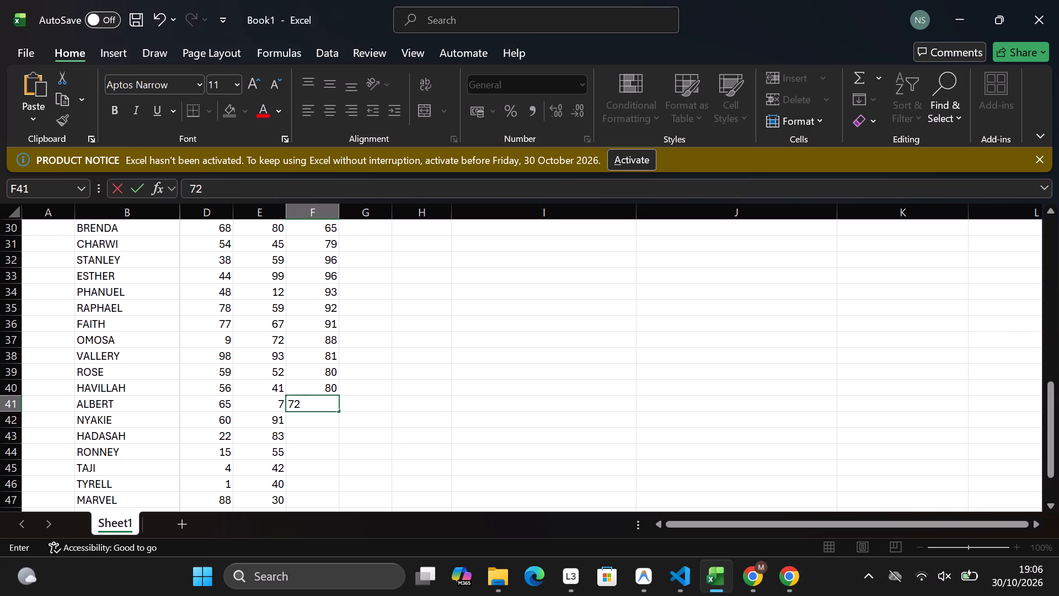
{"action": "key", "text": "Down"}
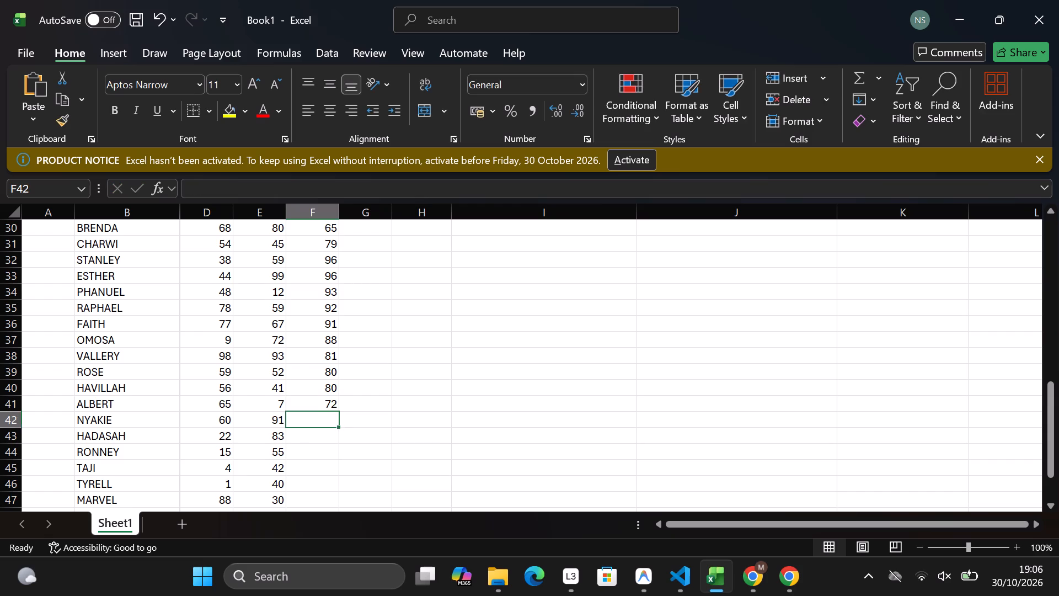
{"action": "type", "text": "71"}
{"action": "key", "text": "Down"}
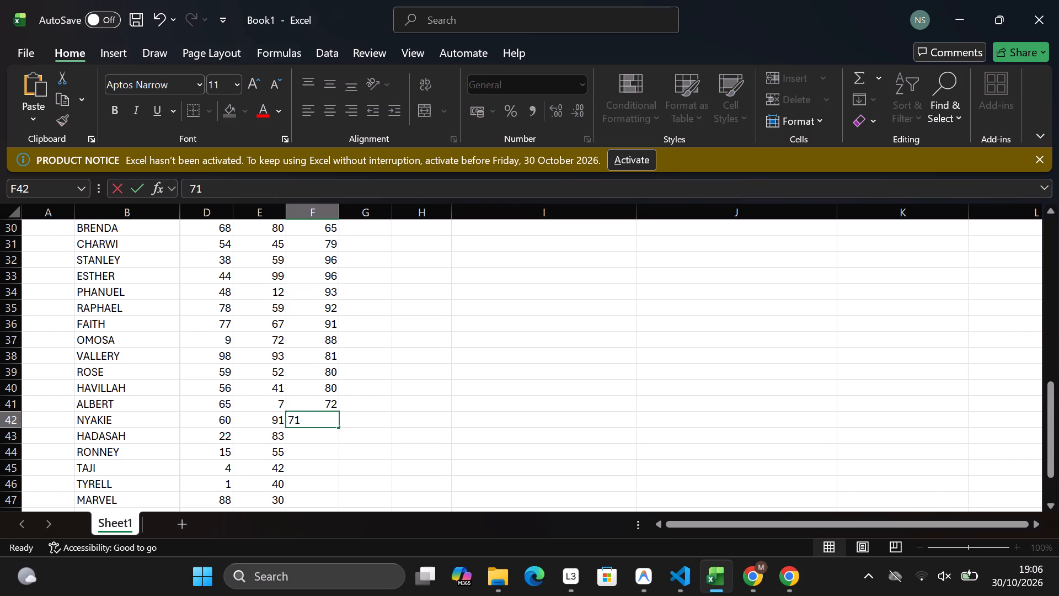
Enter the column F marks for HADASAH, RONNEY, TAJI and TYRELL (F43 to F46): 72, 71, 71 and 71.
{"action": "type", "text": "72"}
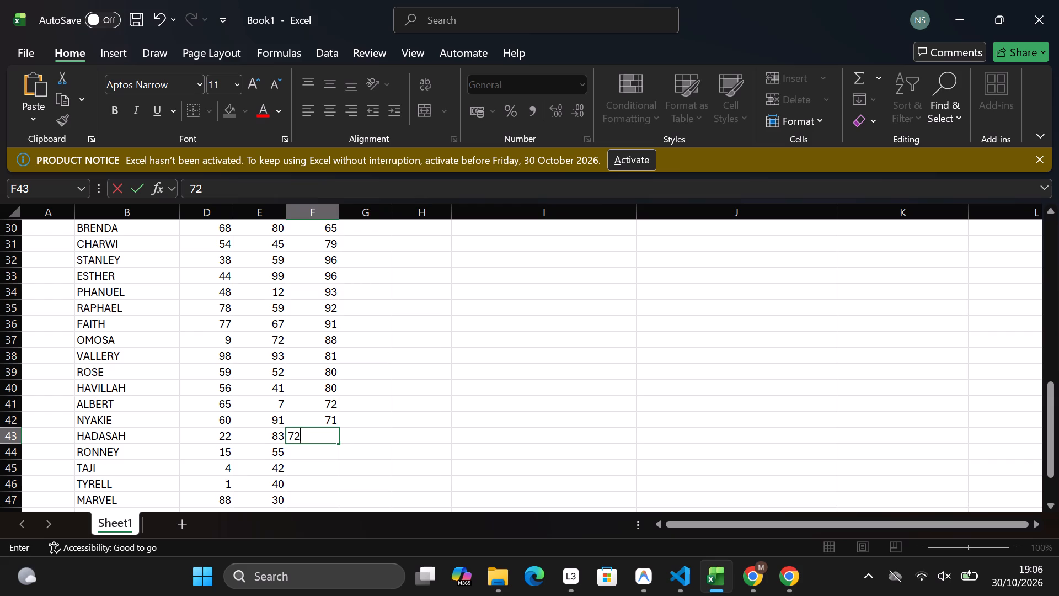
{"action": "key", "text": "Down"}
{"action": "type", "text": "71"}
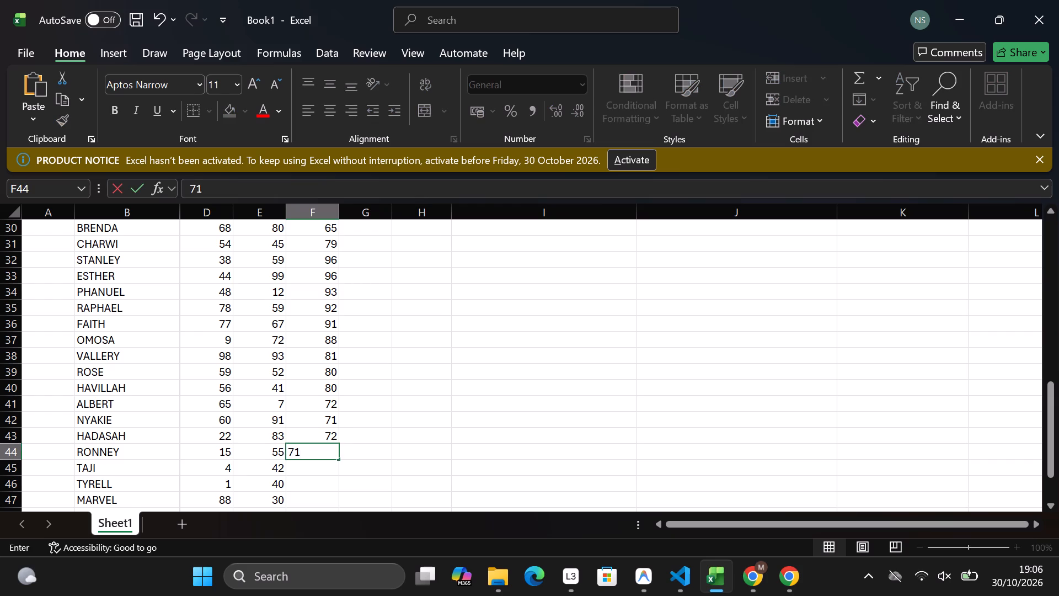
{"action": "key", "text": "Down"}
{"action": "type", "text": "71"}
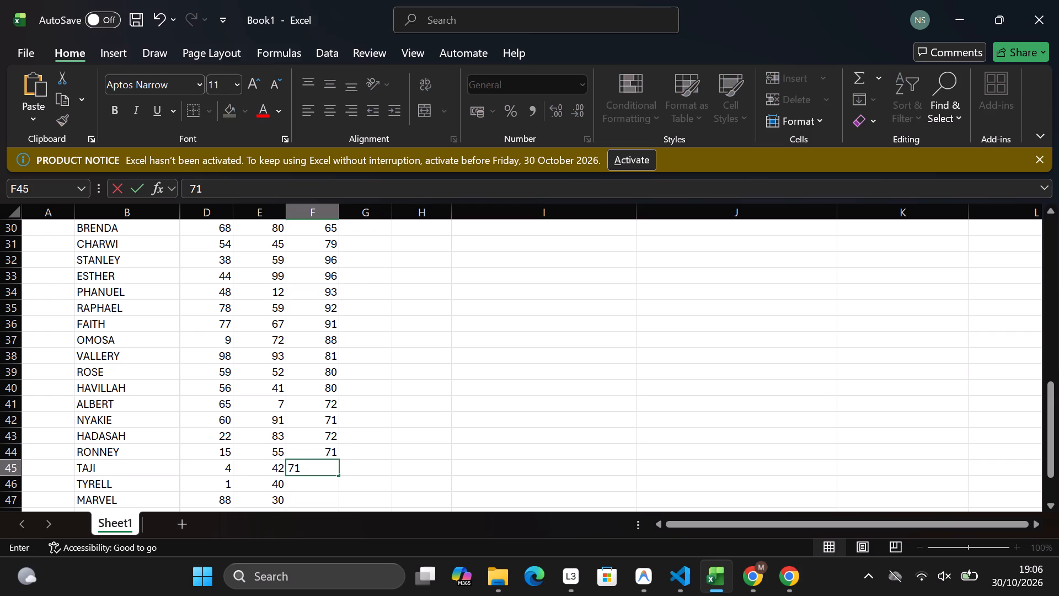
{"action": "key", "text": "Down"}
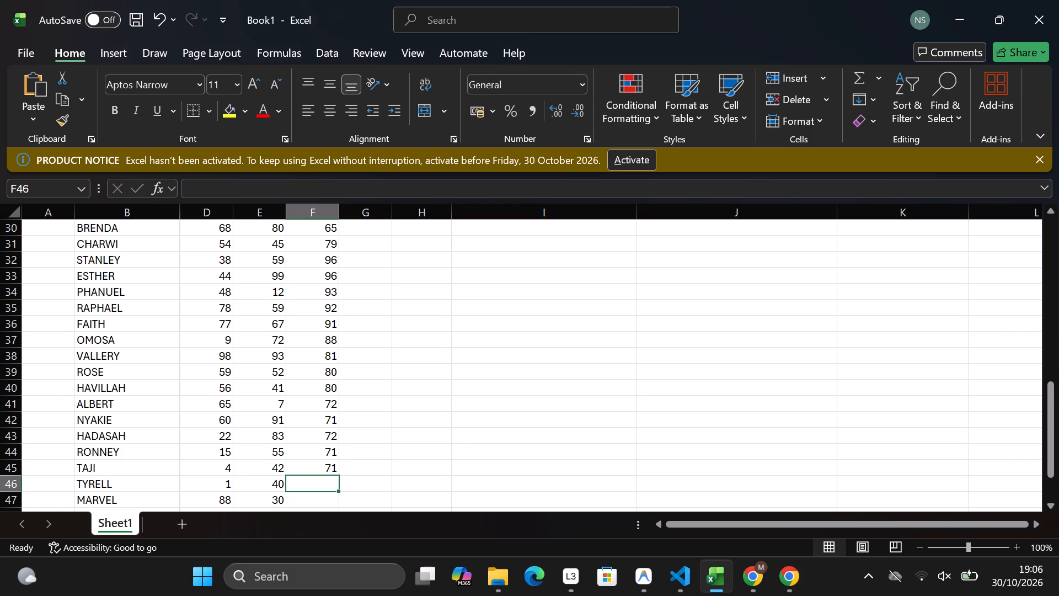
{"action": "key", "text": "7"}
{"action": "key", "text": "1"}
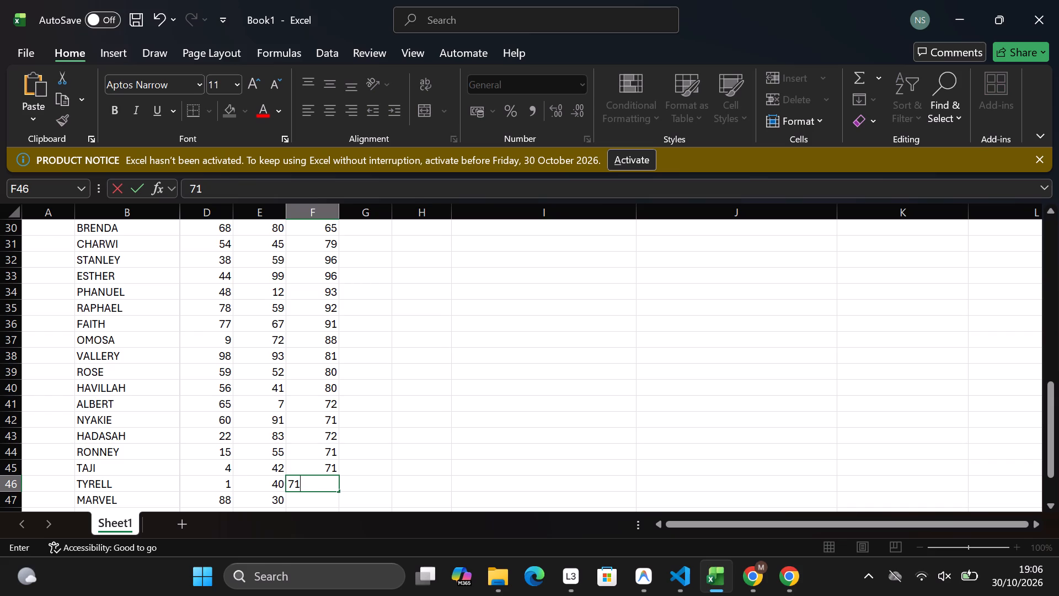
{"action": "key", "text": "Down"}
Enter the column F marks for MARVEL, ARIELL, RAZAK and BYRONE (F47 to F50): 69, 68, 66 and 66.
{"action": "type", "text": "69"}
{"action": "key", "text": "Down"}
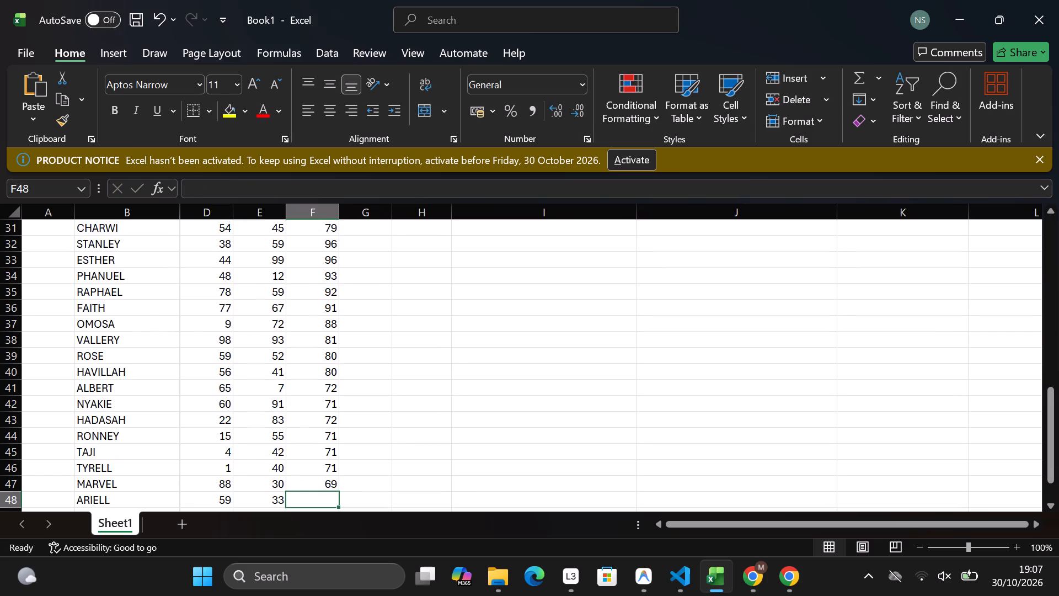
{"action": "type", "text": "68"}
{"action": "key", "text": "Down"}
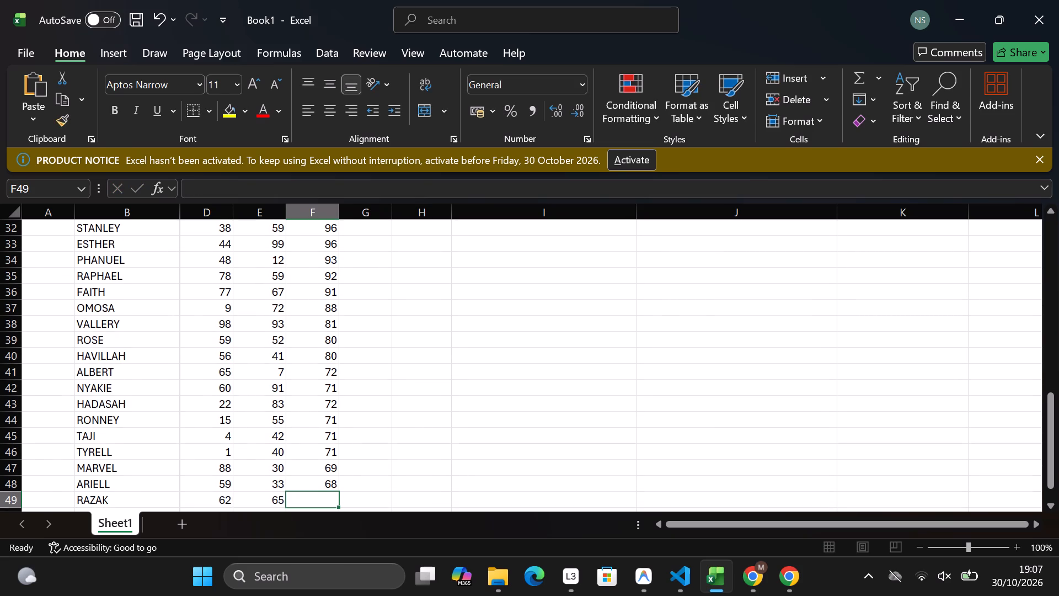
{"action": "type", "text": "66"}
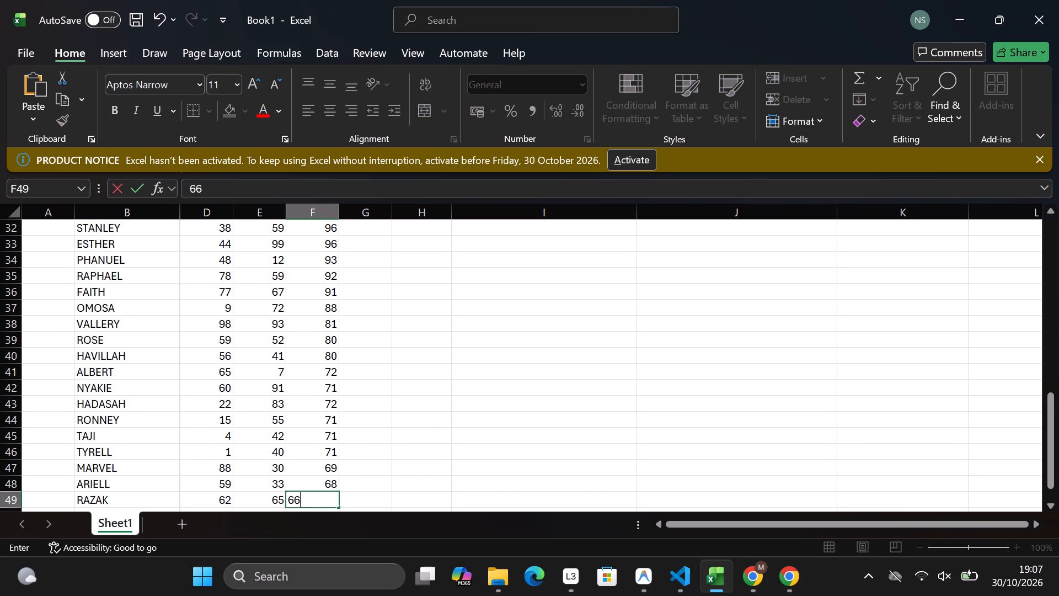
{"action": "key", "text": "Down"}
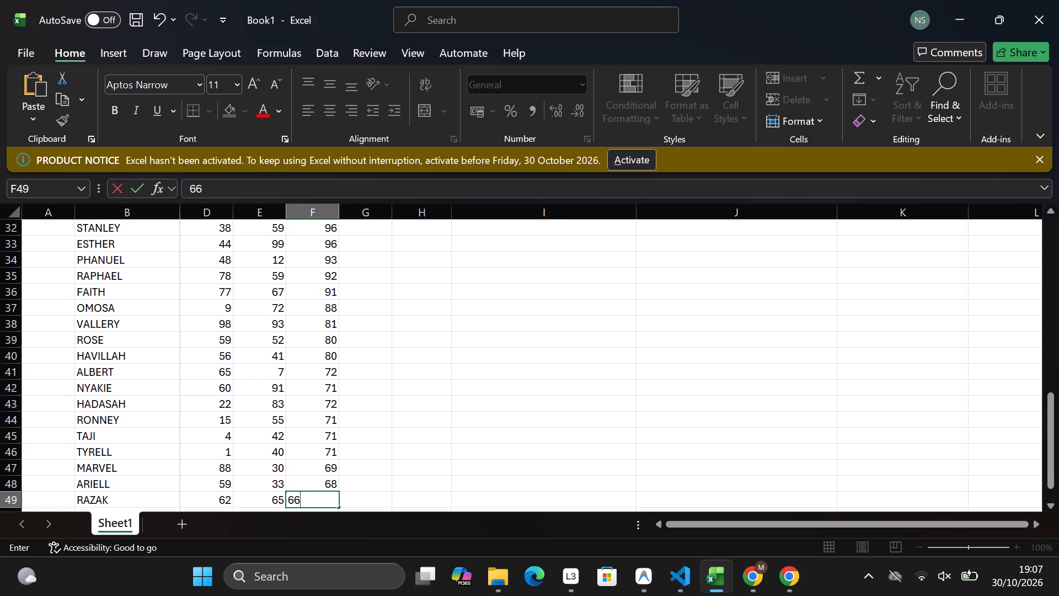
{"action": "type", "text": "66"}
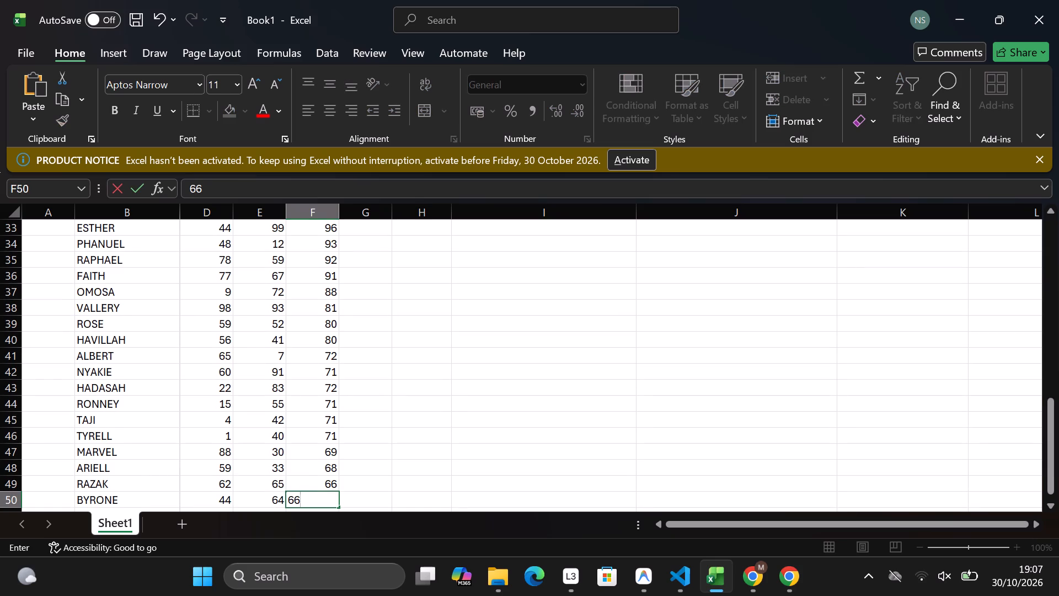
{"action": "key", "text": "Down"}
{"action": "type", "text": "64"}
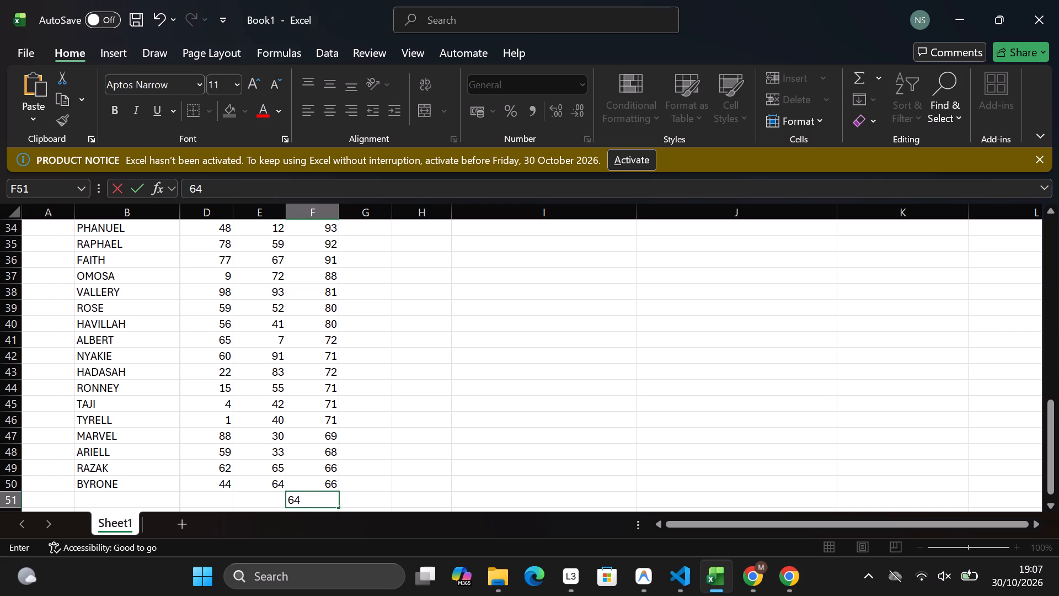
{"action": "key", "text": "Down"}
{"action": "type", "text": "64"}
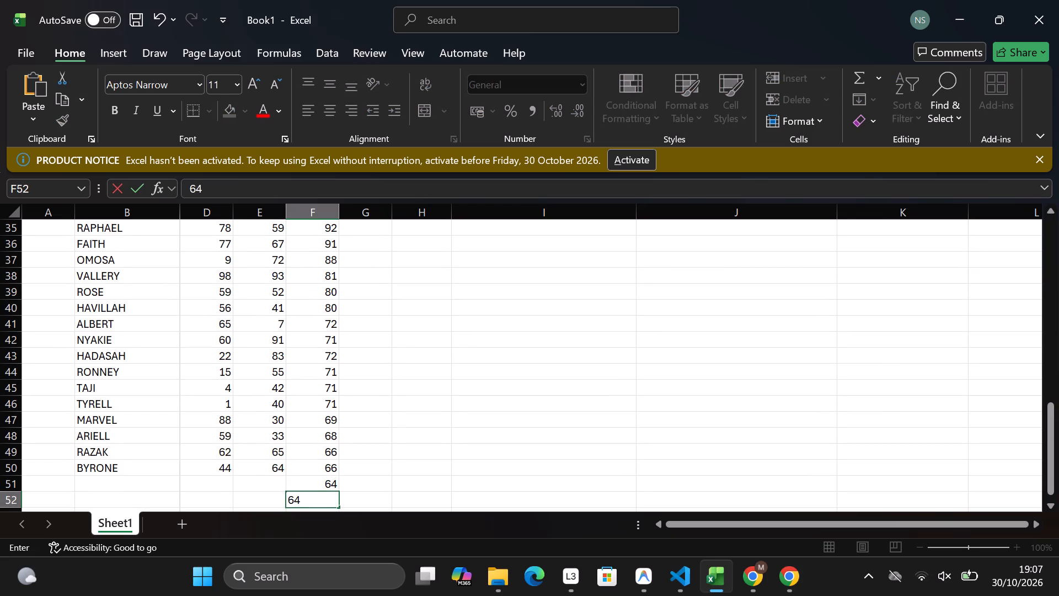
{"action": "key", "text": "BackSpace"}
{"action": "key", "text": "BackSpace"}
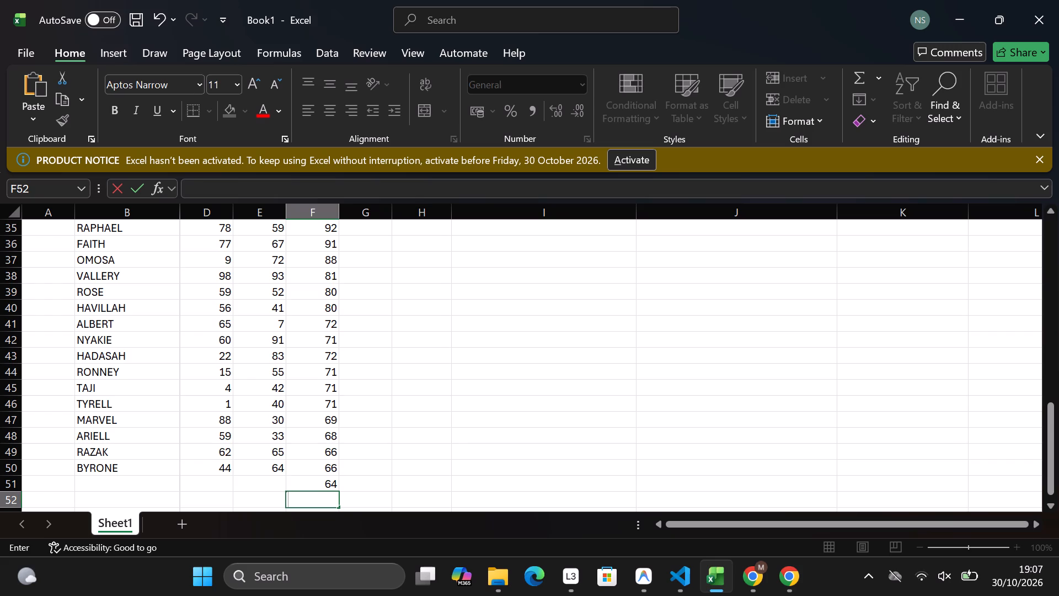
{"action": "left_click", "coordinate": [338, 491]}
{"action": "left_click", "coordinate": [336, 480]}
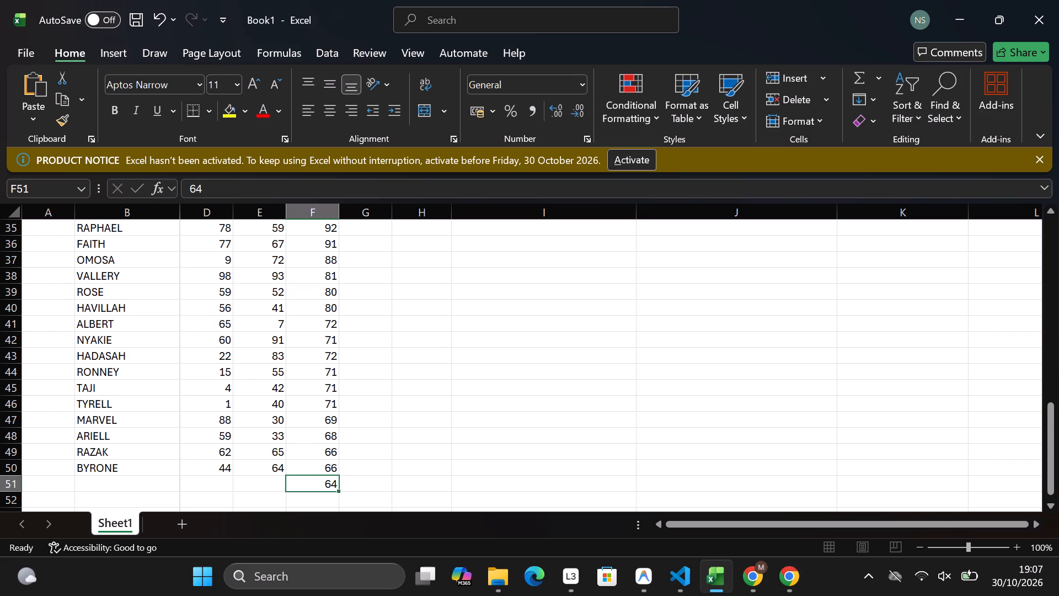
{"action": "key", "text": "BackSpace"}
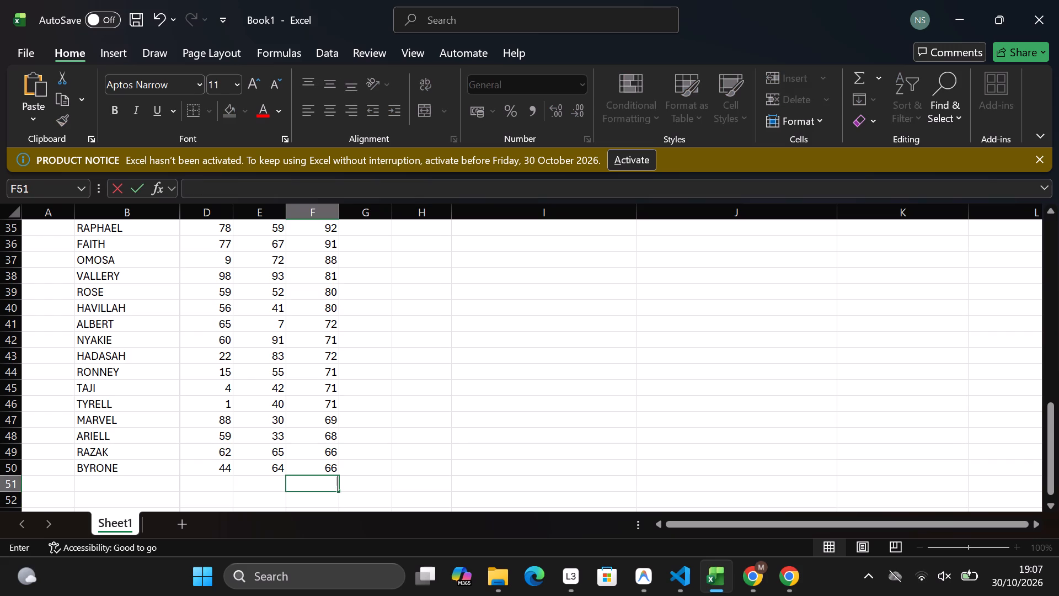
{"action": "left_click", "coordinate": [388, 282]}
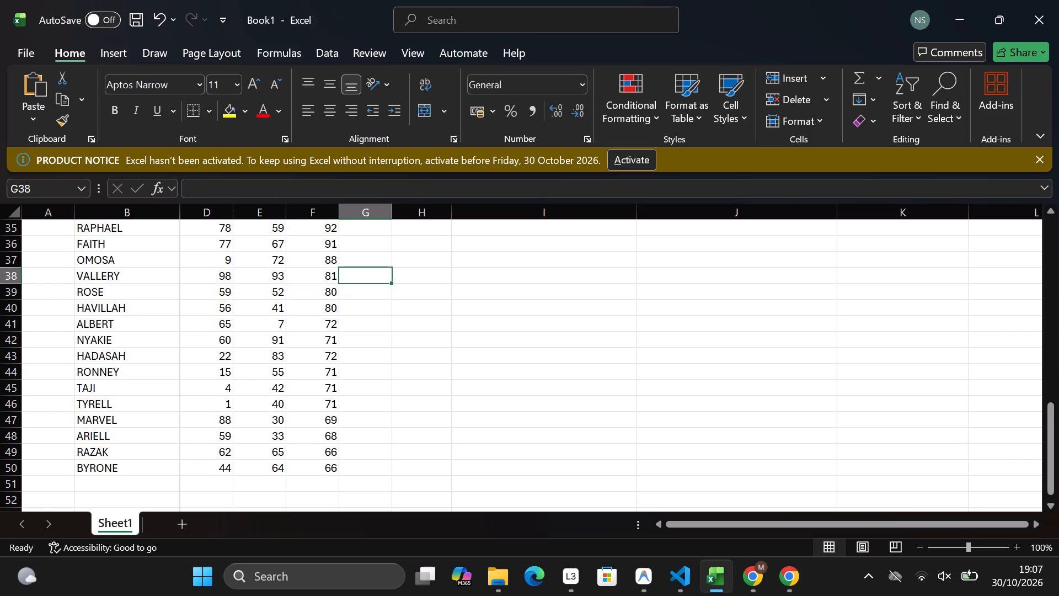
Enter the column G marks for SOLITEI, EMMANUEL, SHARON and JOSHUA (G24 to G27): 64, 64, 62 and 62.
{"action": "key", "text": "Up"}
{"action": "key", "text": "Up"}
{"action": "key", "text": "Up"}
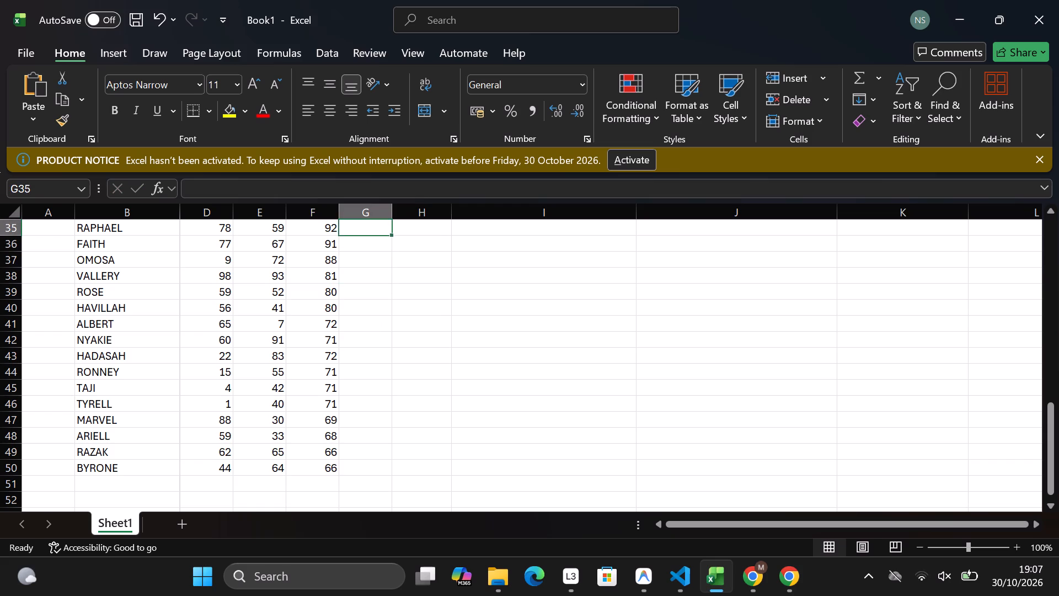
{"action": "key", "text": "Up"}
{"action": "key", "text": "Up"}
{"action": "key", "text": "Up"}
{"action": "key", "text": "Up"}
{"action": "key", "text": "Up"}
{"action": "key", "text": "Up"}
{"action": "key", "text": "Up"}
{"action": "key", "text": "Up"}
{"action": "key", "text": "Up"}
{"action": "key", "text": "Up"}
{"action": "key", "text": "Up"}
{"action": "key", "text": "Up"}
{"action": "key", "text": "Up"}
{"action": "key", "text": "Up"}
{"action": "key", "text": "Up"}
{"action": "key", "text": "Up"}
{"action": "key", "text": "Up"}
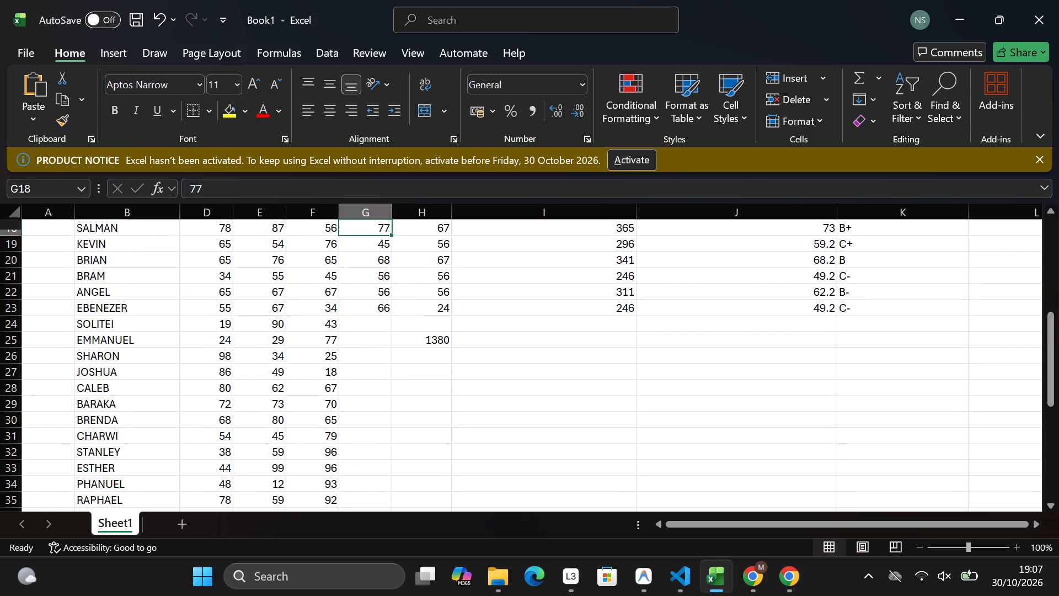
{"action": "left_click", "coordinate": [355, 321]}
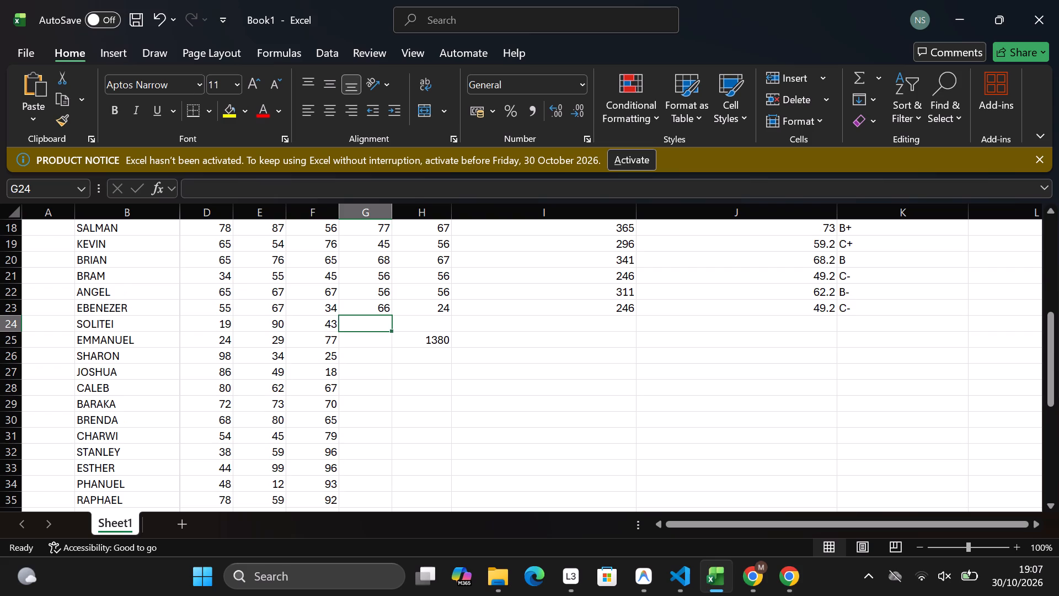
{"action": "type", "text": "64"}
{"action": "key", "text": "Down"}
{"action": "type", "text": "64"}
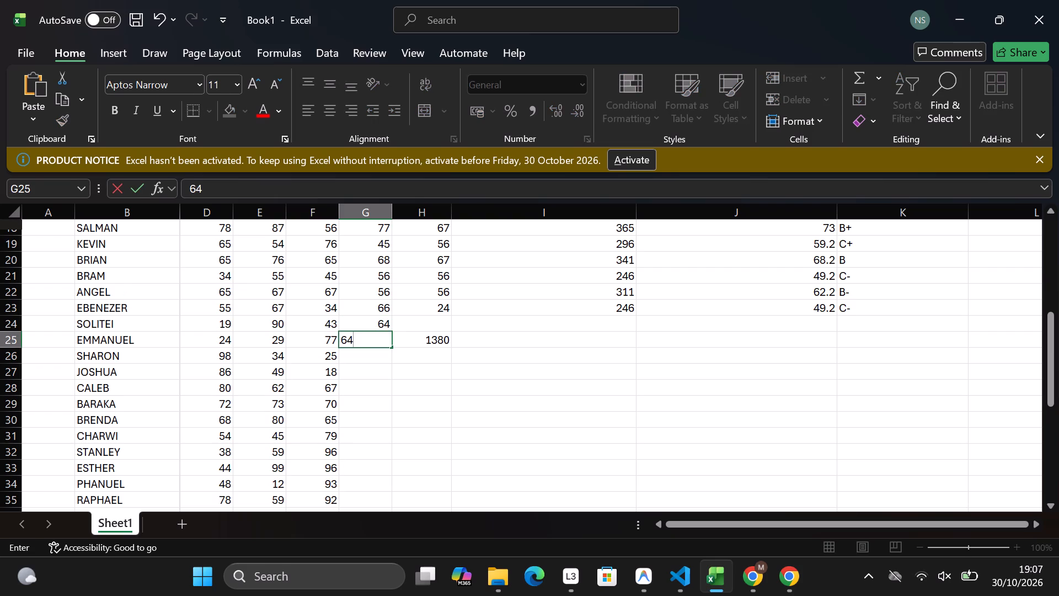
{"action": "key", "text": "Down"}
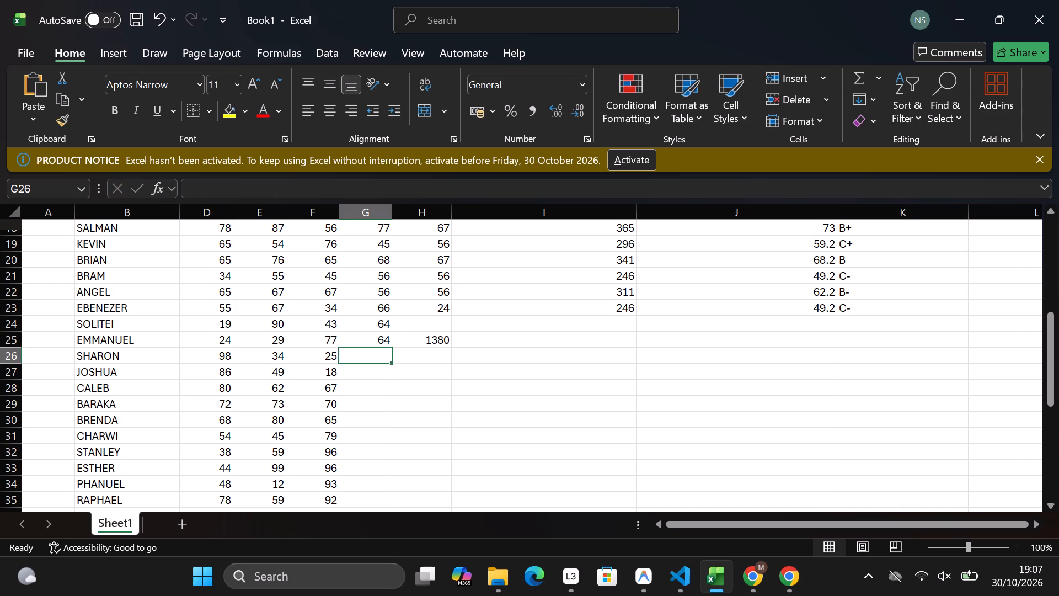
{"action": "type", "text": "62"}
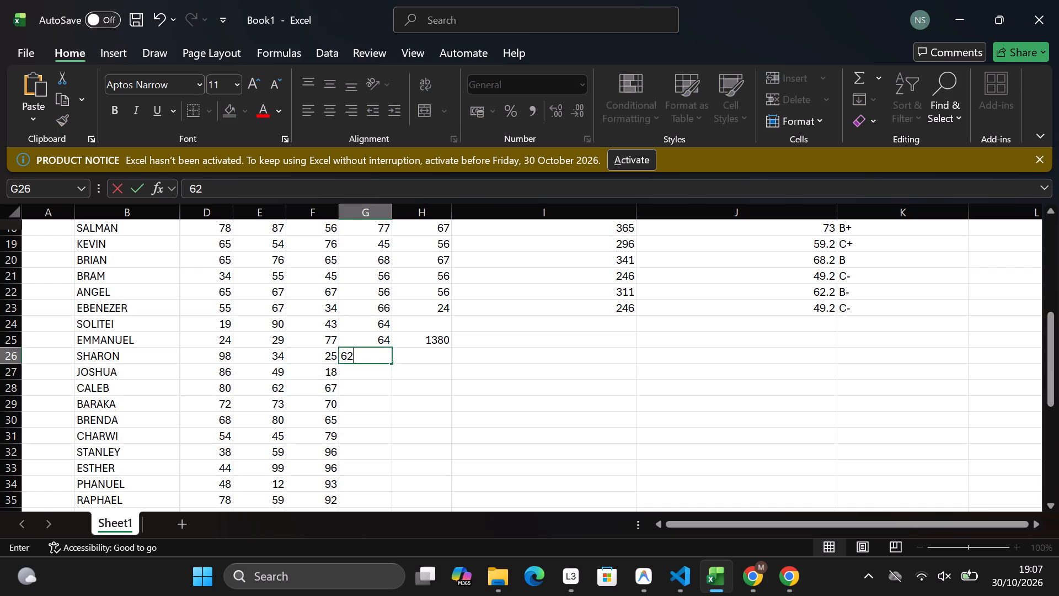
{"action": "key", "text": "Down"}
{"action": "type", "text": "62"}
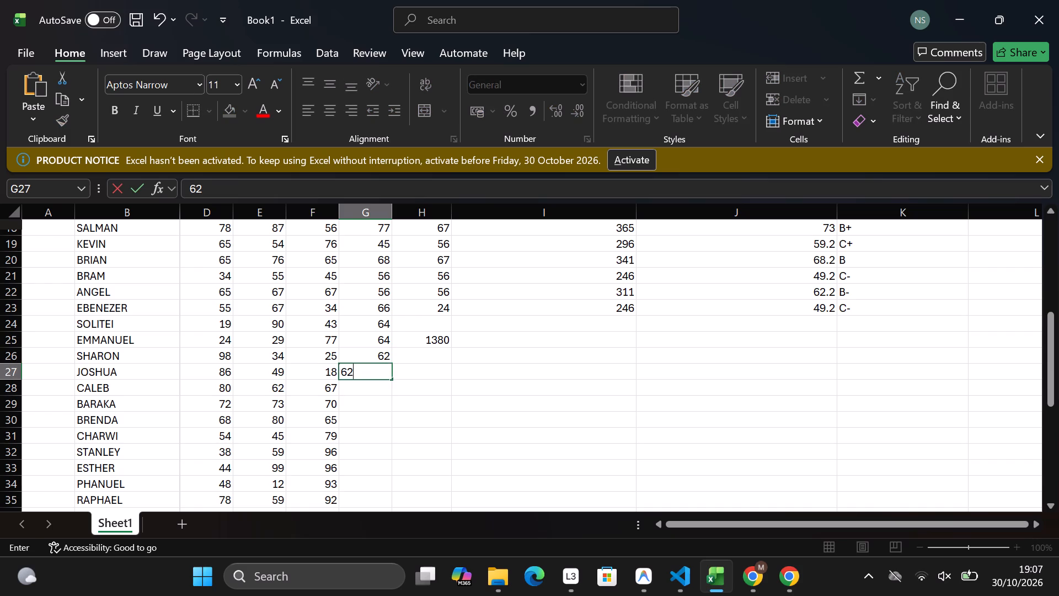
{"action": "key", "text": "Down"}
Enter the column G marks for CALEB, BARAKA, BRENDA and CHARWI (G28 to G31): 61, 61, 58 and 58.
{"action": "type", "text": "61"}
{"action": "key", "text": "Down"}
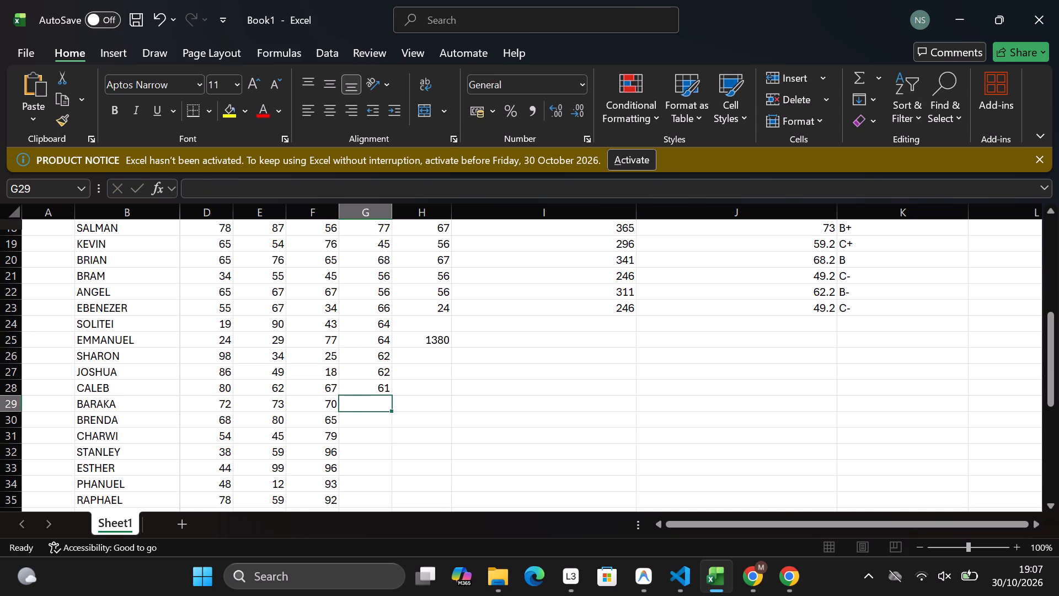
{"action": "type", "text": "61"}
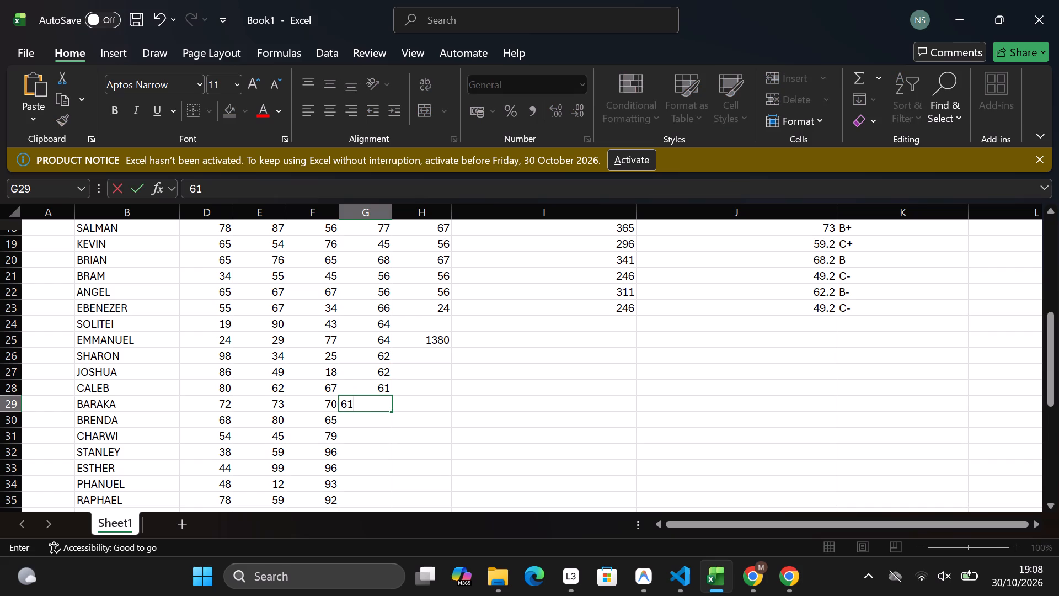
{"action": "key", "text": "Down"}
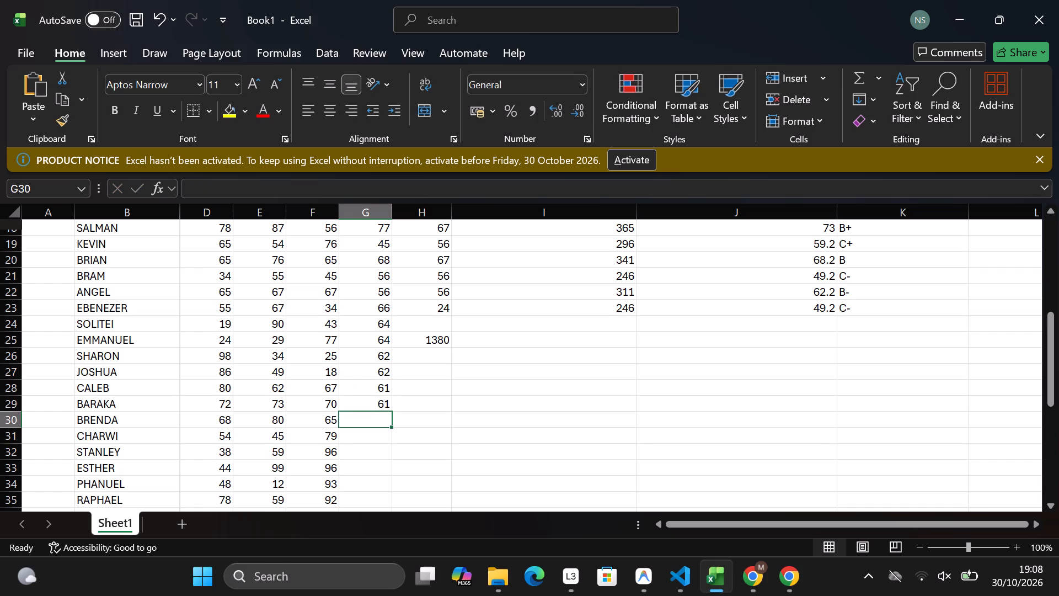
{"action": "type", "text": "58"}
{"action": "key", "text": "Down"}
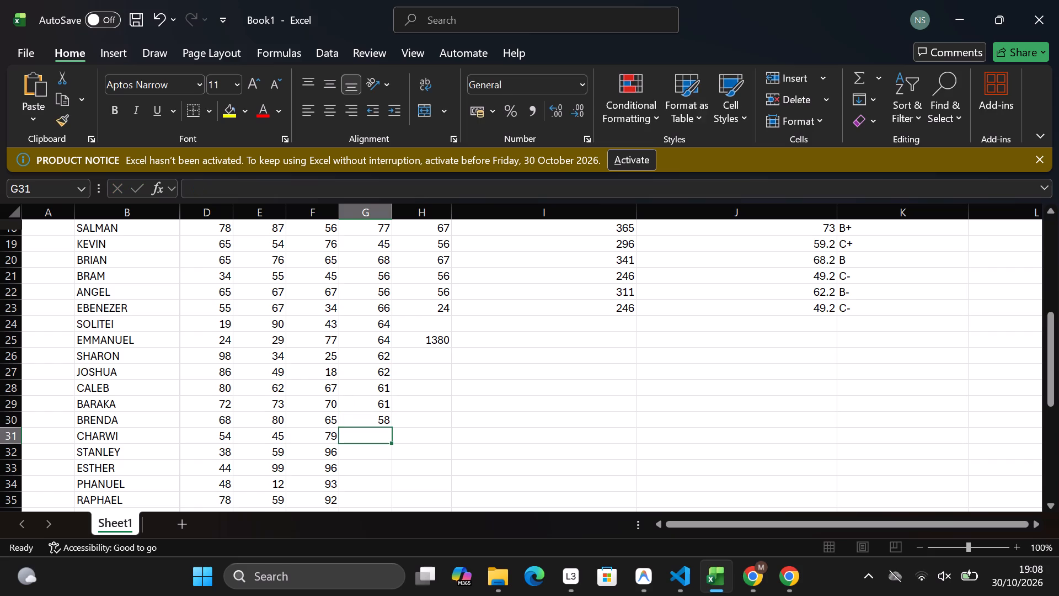
{"action": "type", "text": "58"}
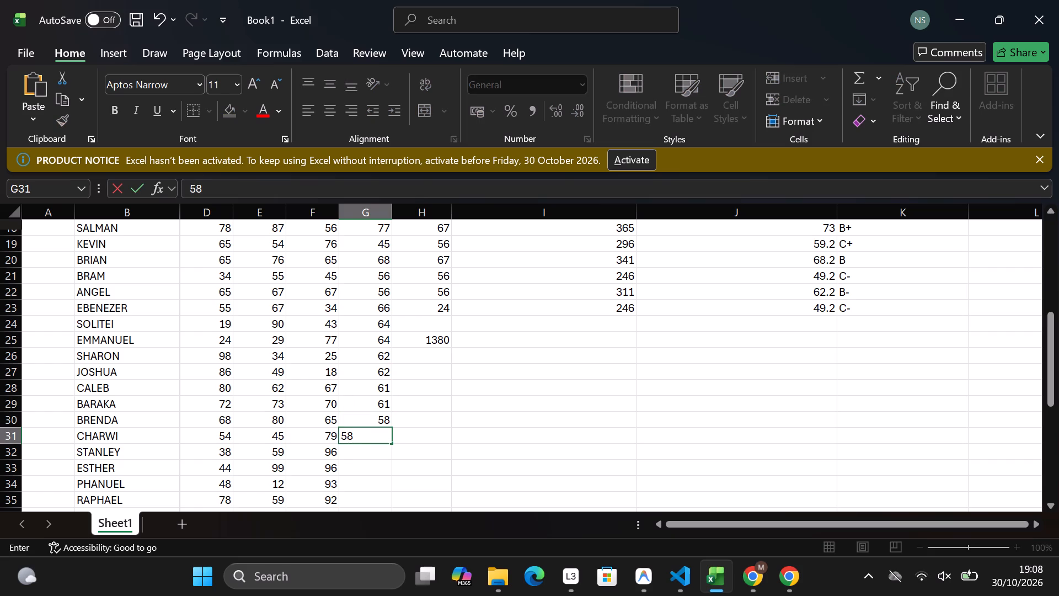
{"action": "key", "text": "Down"}
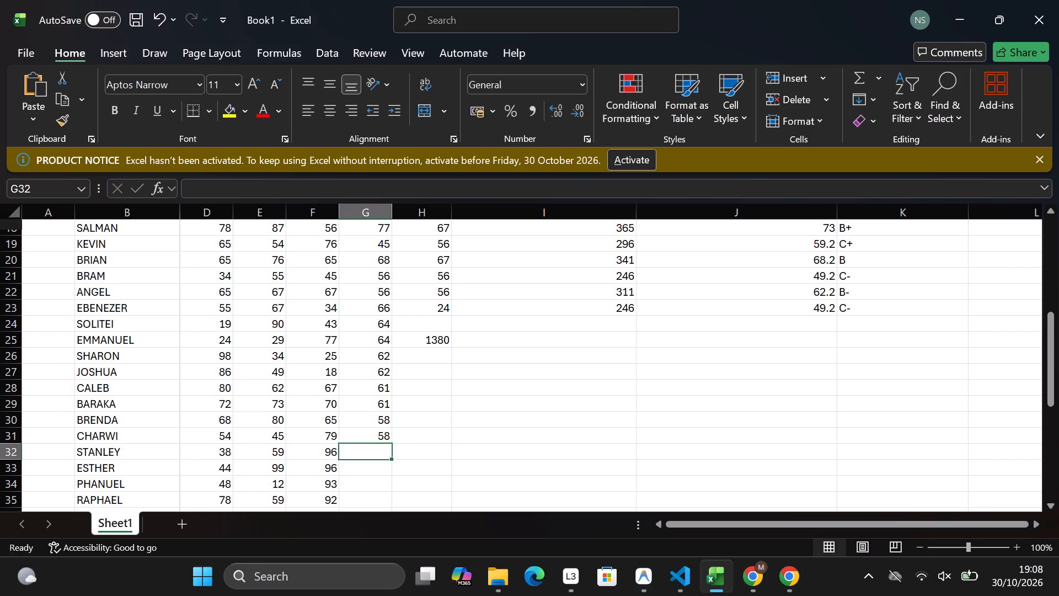
Enter the column G marks for STANLEY, ESTHER, PHANUEL and RAPHAEL (G32 to G35): 57, 57, 56 and 55.
{"action": "type", "text": "57"}
{"action": "key", "text": "Down"}
{"action": "type", "text": "57"}
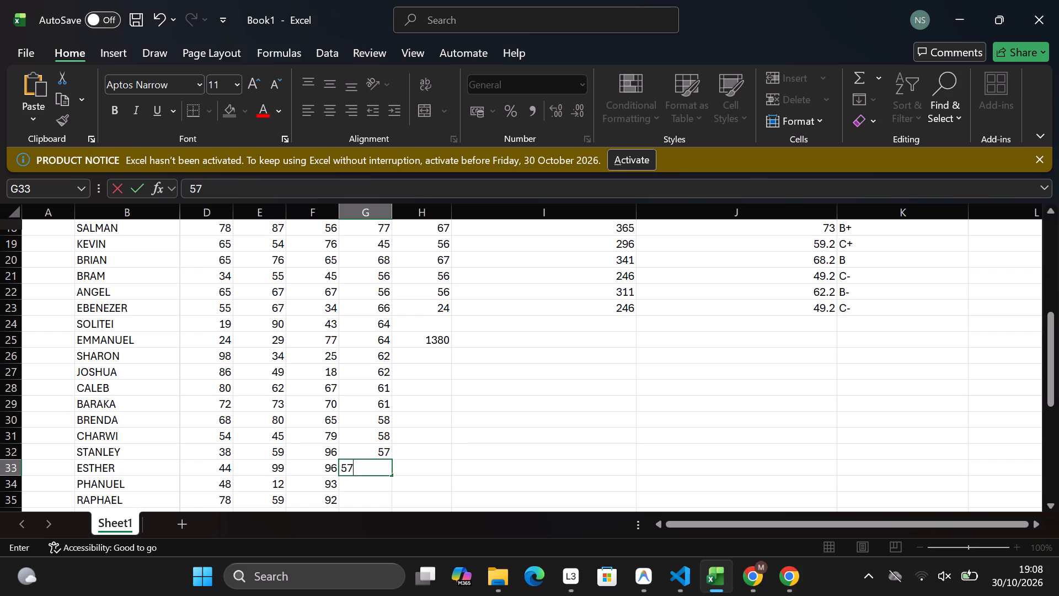
{"action": "key", "text": "Down"}
{"action": "type", "text": "56"}
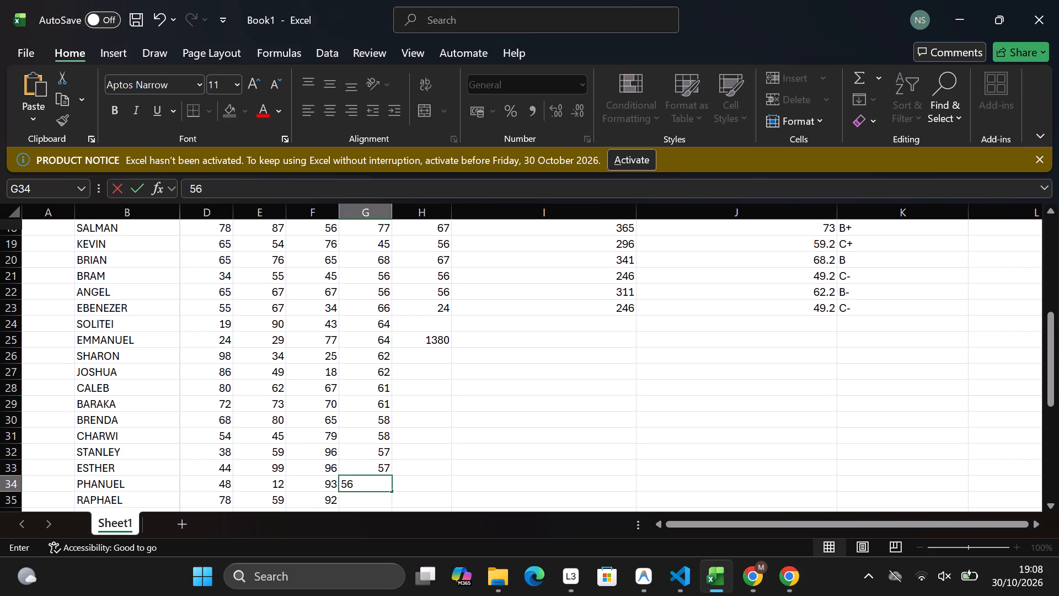
{"action": "key", "text": "Down"}
{"action": "type", "text": "55"}
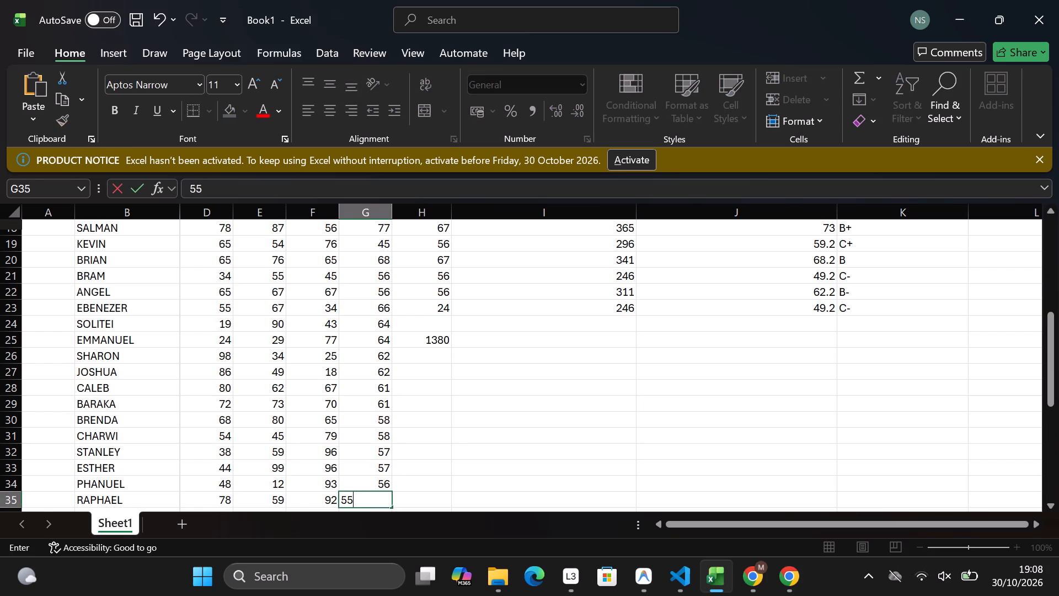
{"action": "key", "text": "Down"}
Enter the column G marks for FAITH, OMOSA, VALLERY and ROSE (G36 to G39): 54, 54, 53 and 52.
{"action": "type", "text": "54"}
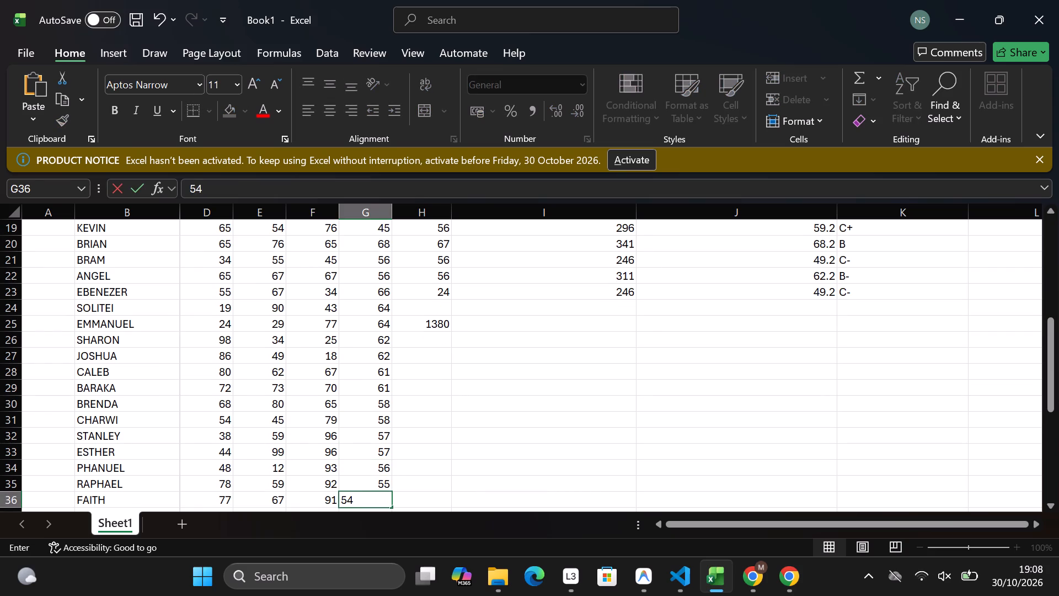
{"action": "key", "text": "Down"}
{"action": "type", "text": "54"}
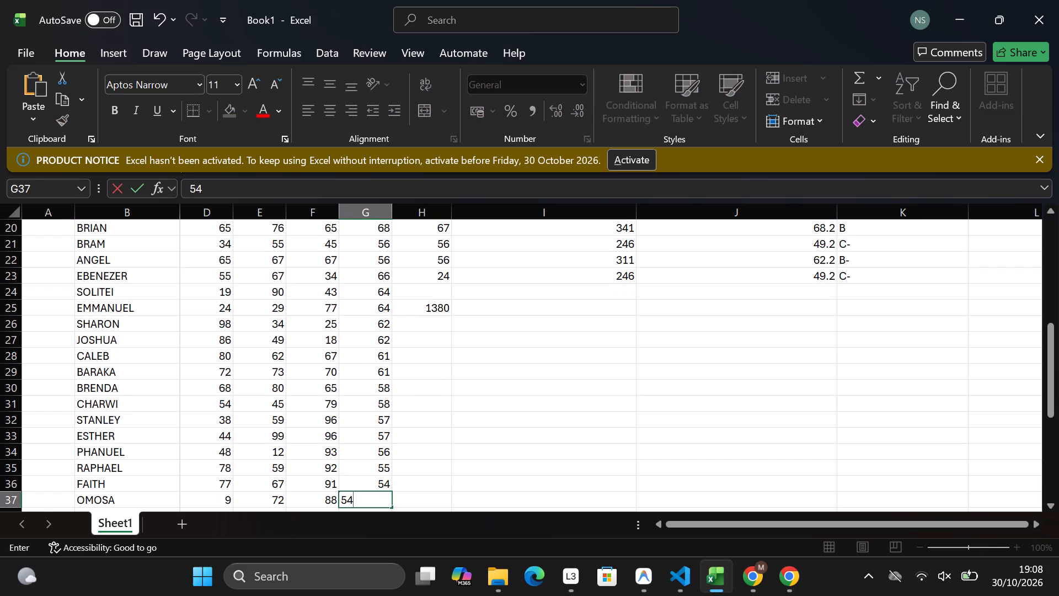
{"action": "key", "text": "Down"}
{"action": "type", "text": "53"}
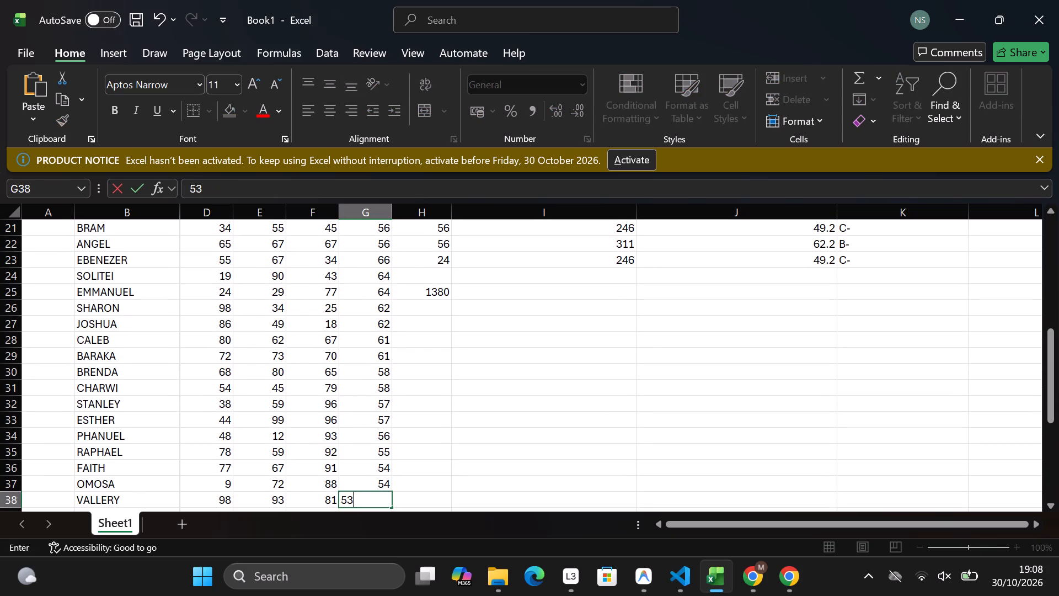
{"action": "key", "text": "Down"}
{"action": "type", "text": "52"}
{"action": "key", "text": "Down"}
Enter the column G marks for HAVILLAH, ALBERT, NYAKIE and HADASAH (G40 to G43): 50, 50, 48 and 48.
{"action": "type", "text": "50"}
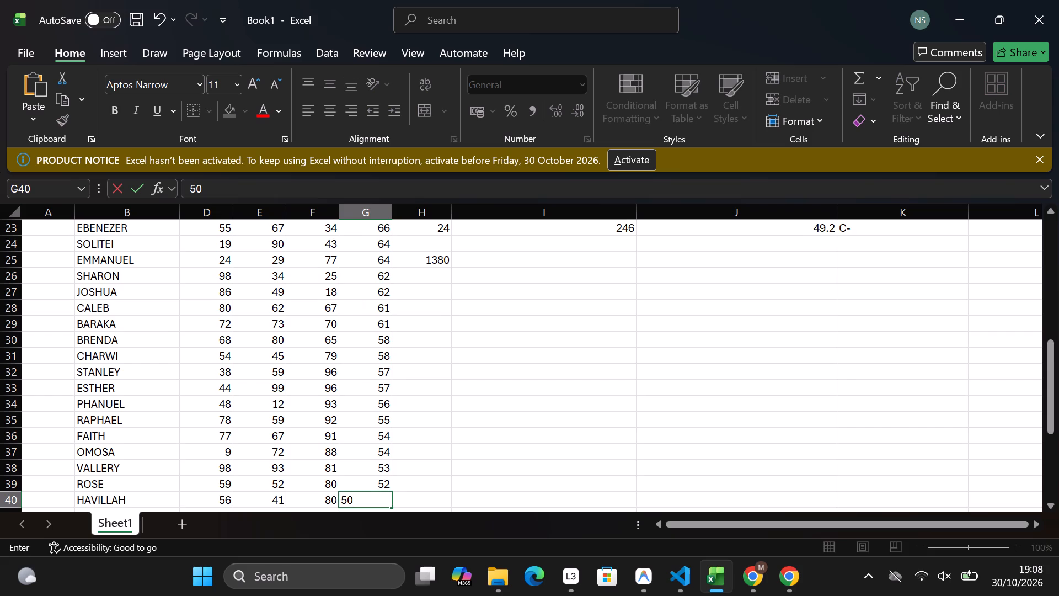
{"action": "key", "text": "Down"}
{"action": "type", "text": "50"}
{"action": "key", "text": "Right"}
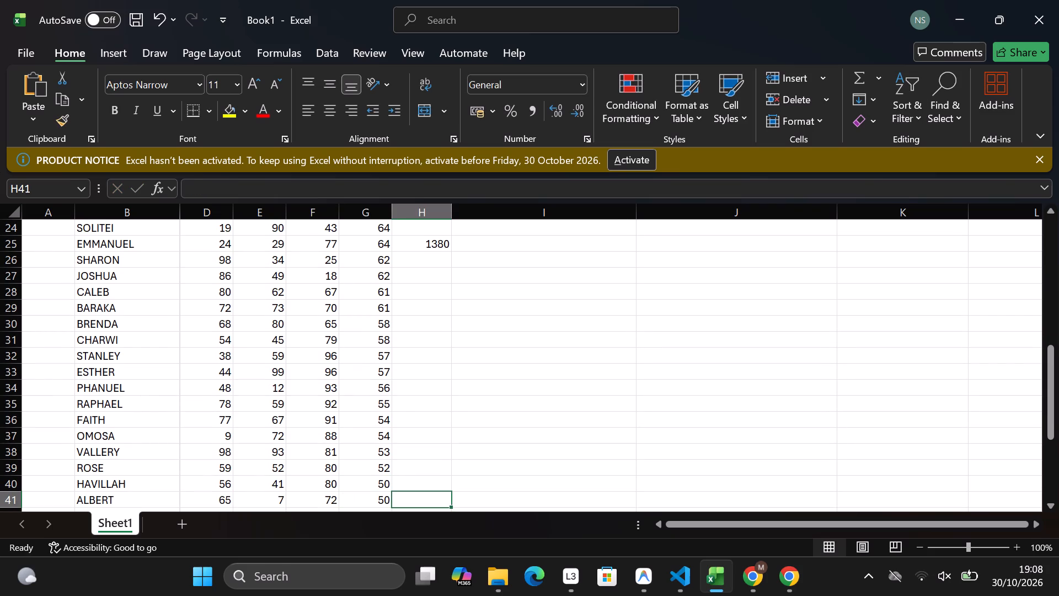
{"action": "key", "text": "Left"}
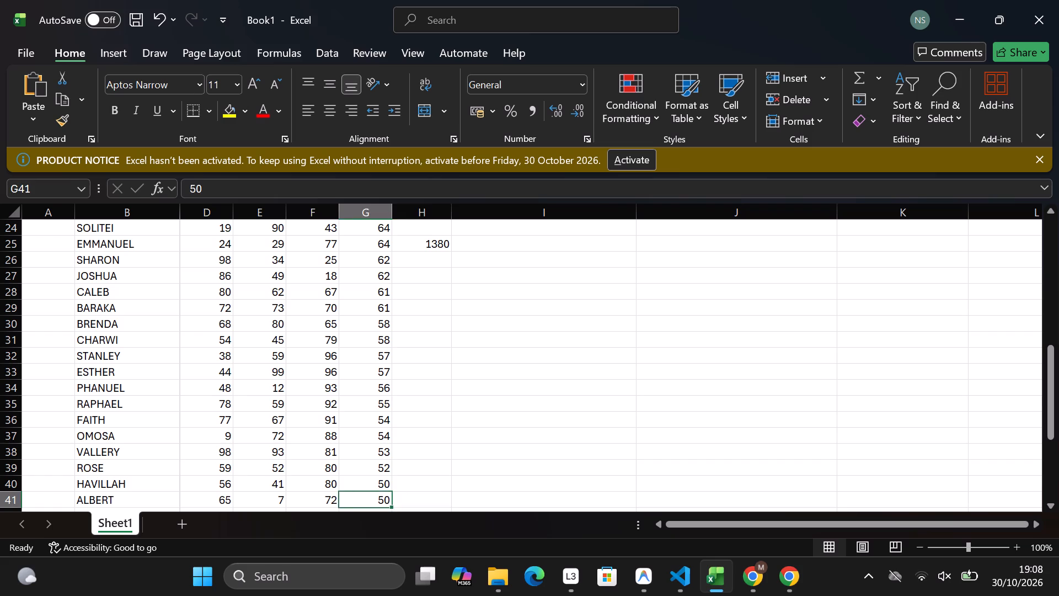
{"action": "key", "text": "Down"}
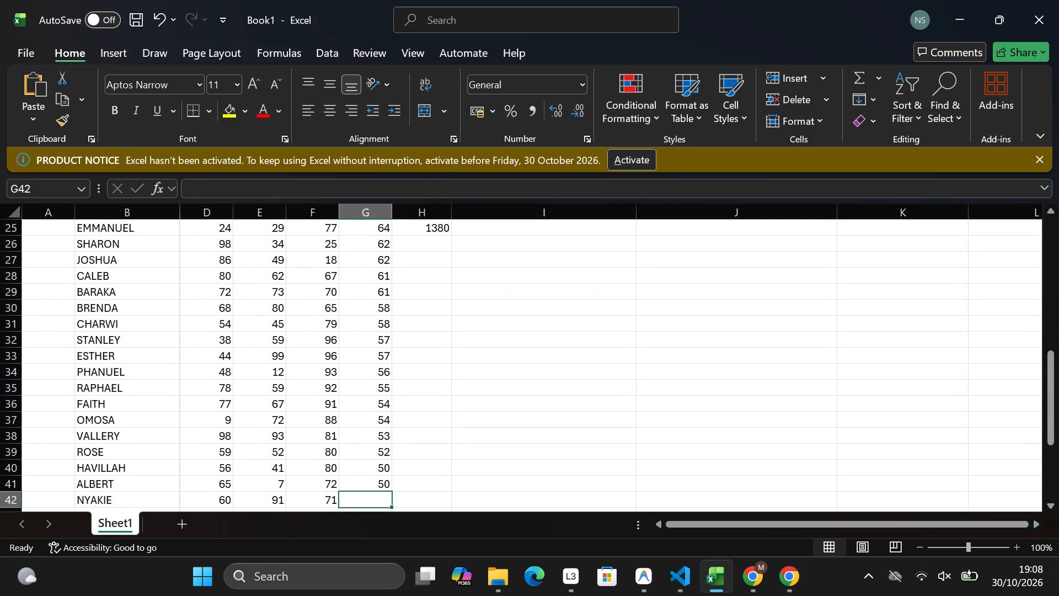
{"action": "type", "text": "48"}
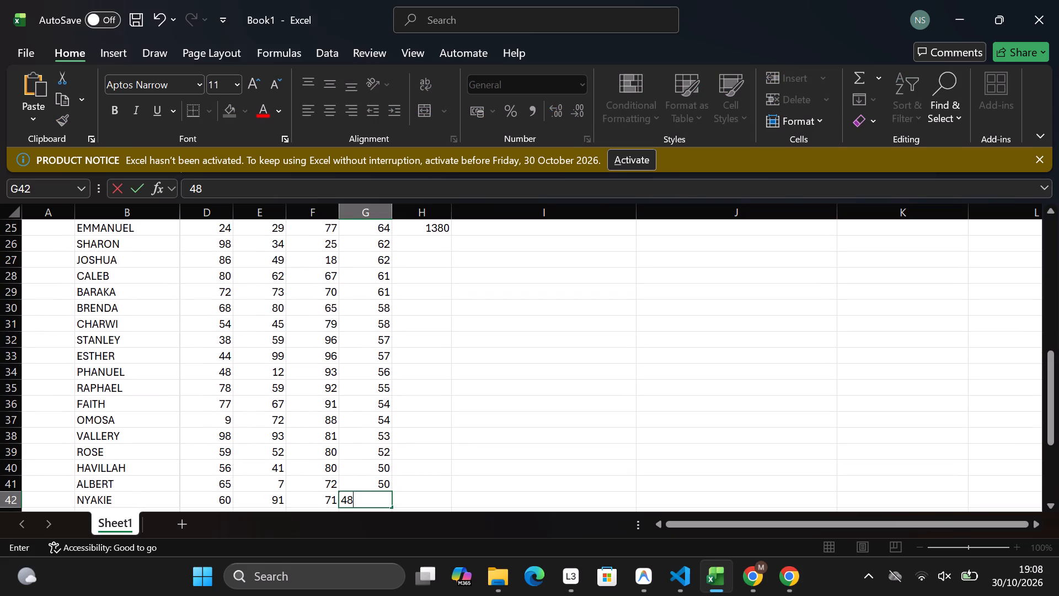
{"action": "key", "text": "Down"}
{"action": "type", "text": "48"}
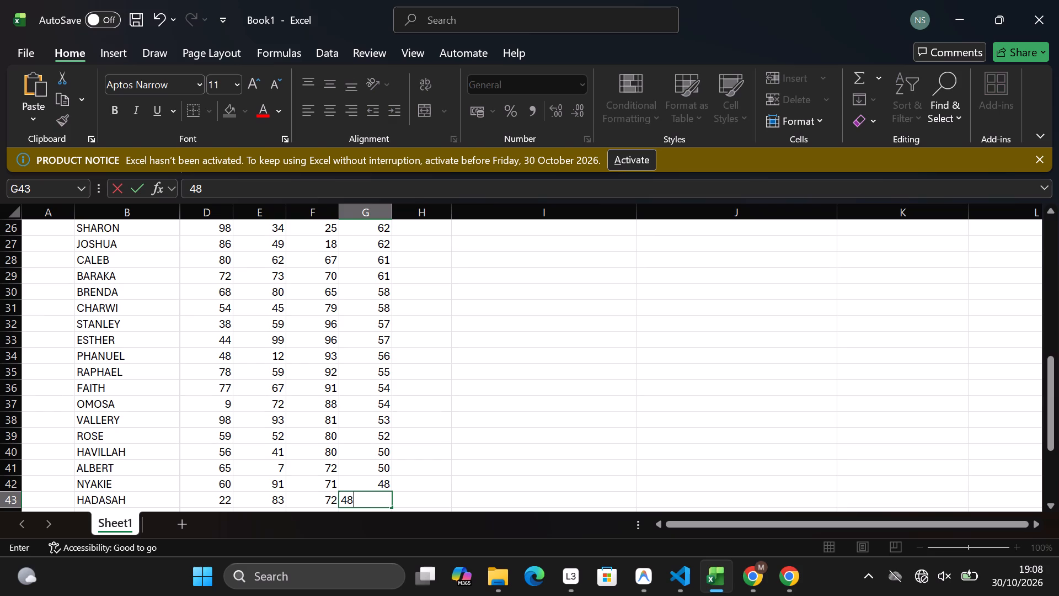
{"action": "key", "text": "Down"}
Enter the column G marks for RONNEY, TAJI, TYRELL and MARVEL (G44 to G47): 47, 40, 35 and 35.
{"action": "type", "text": "47"}
{"action": "key", "text": "Down"}
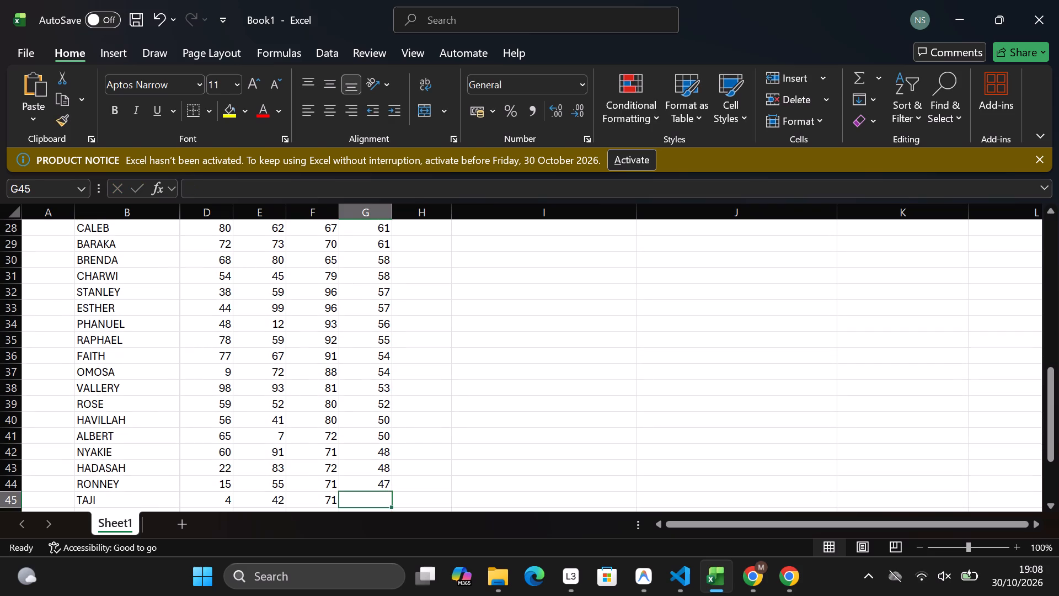
{"action": "type", "text": "40"}
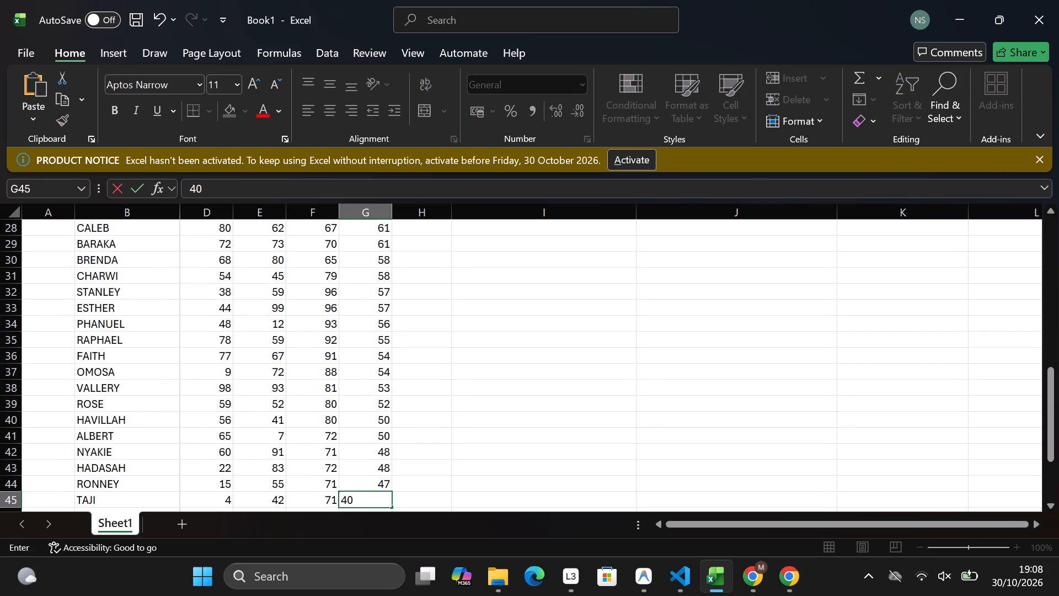
{"action": "key", "text": "Down"}
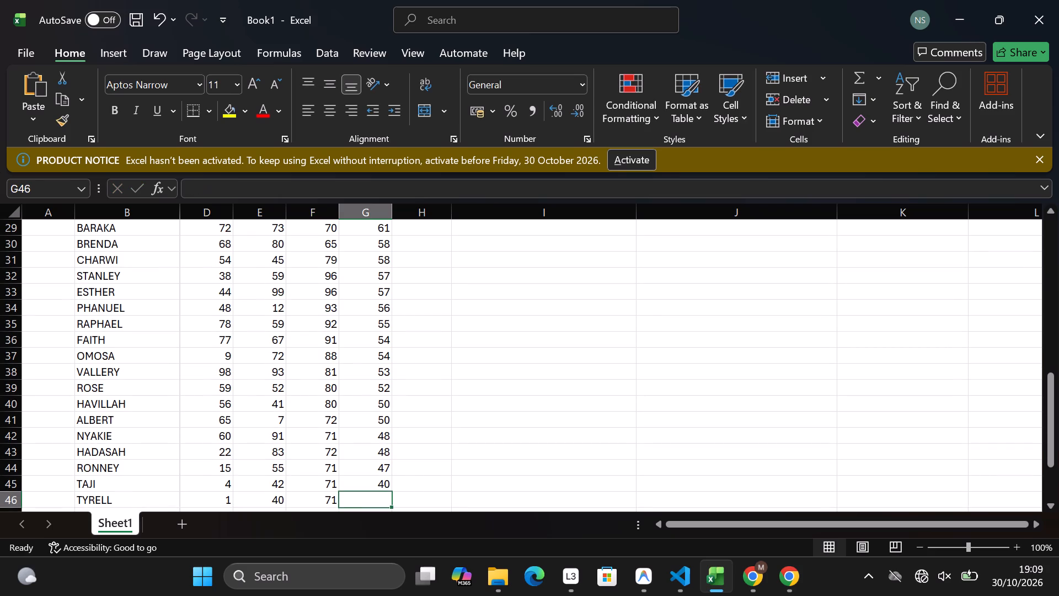
{"action": "type", "text": "35"}
{"action": "key", "text": "Down"}
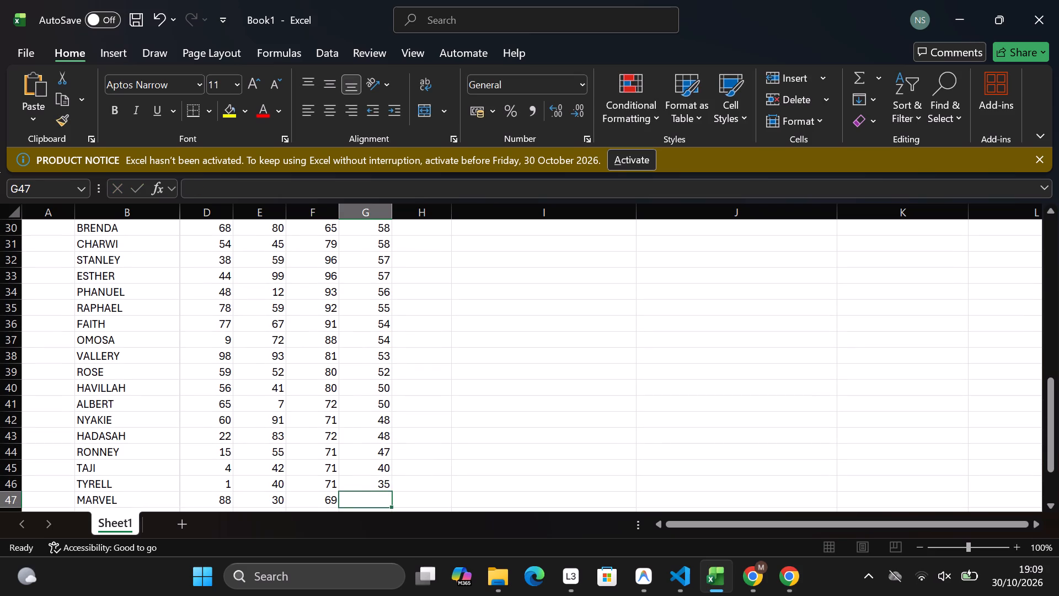
{"action": "type", "text": "35"}
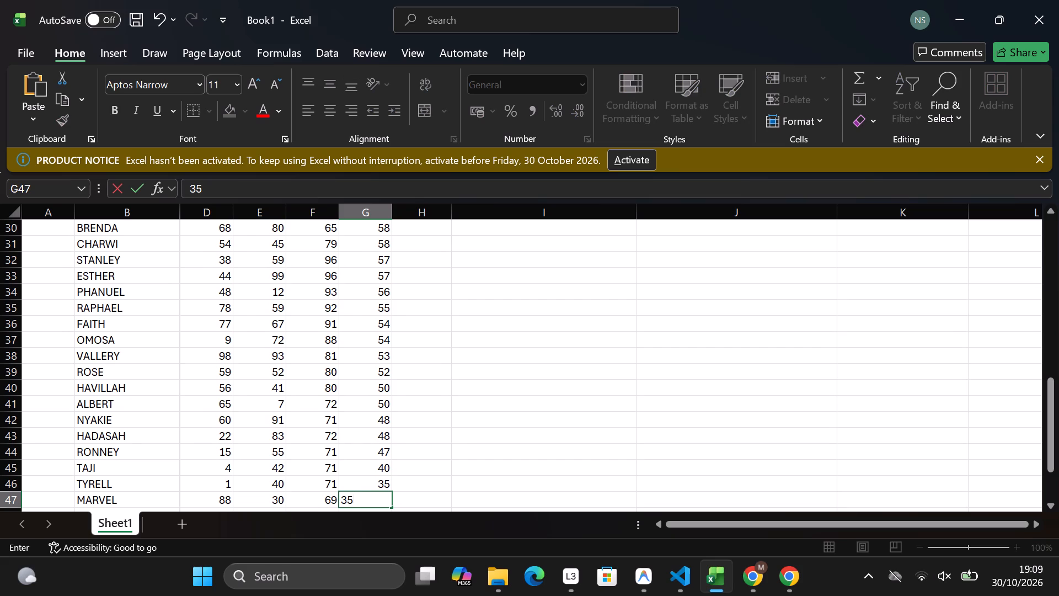
{"action": "key", "text": "Down"}
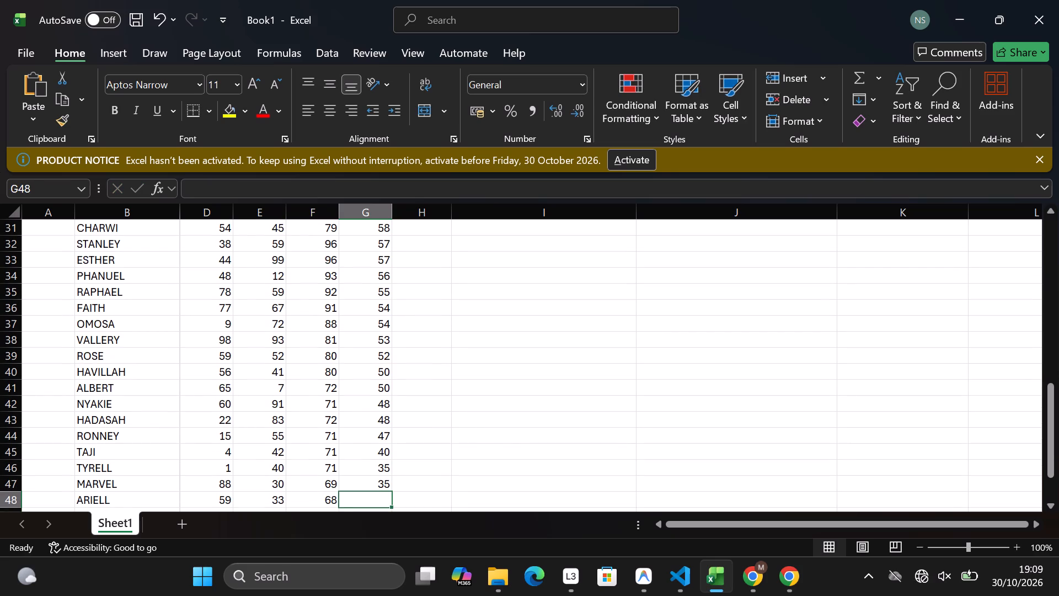
Enter the column G marks for ARIELL, RAZAK and BYRONE (G48 to G50): 34, 29 and 24.
{"action": "type", "text": "34"}
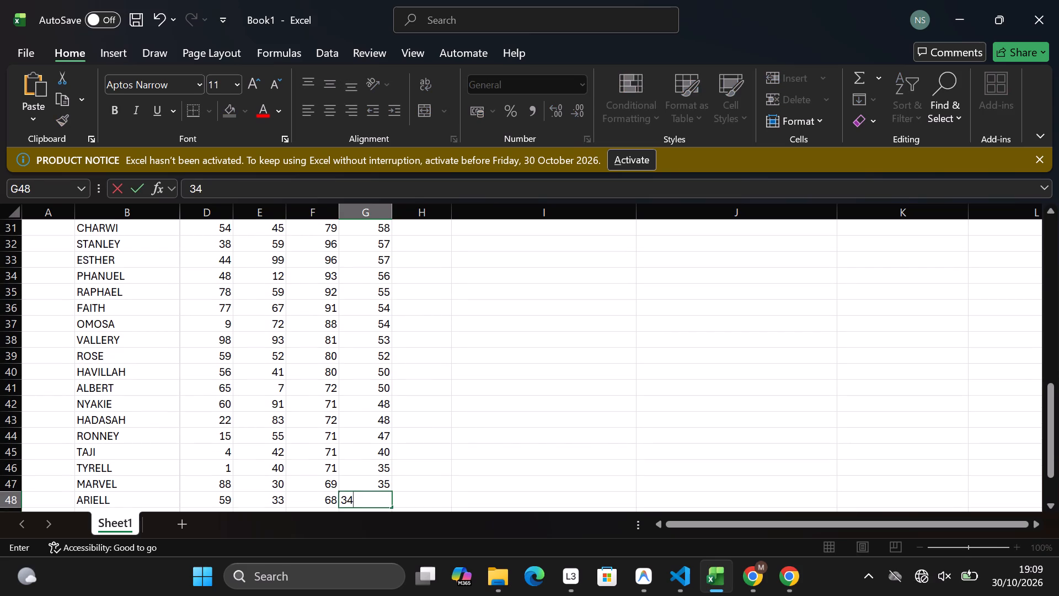
{"action": "key", "text": "Down"}
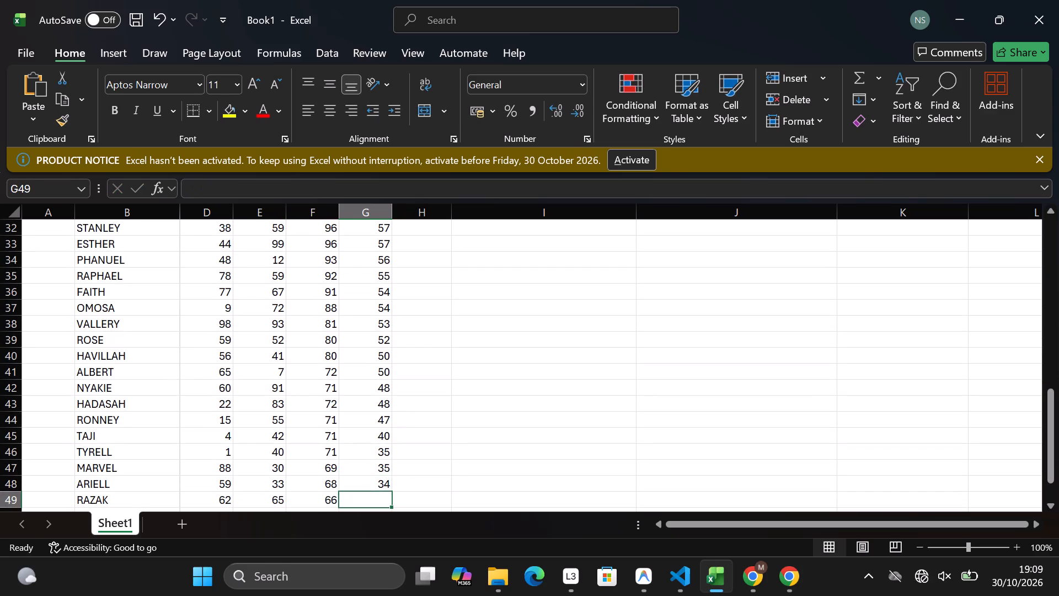
{"action": "type", "text": "29"}
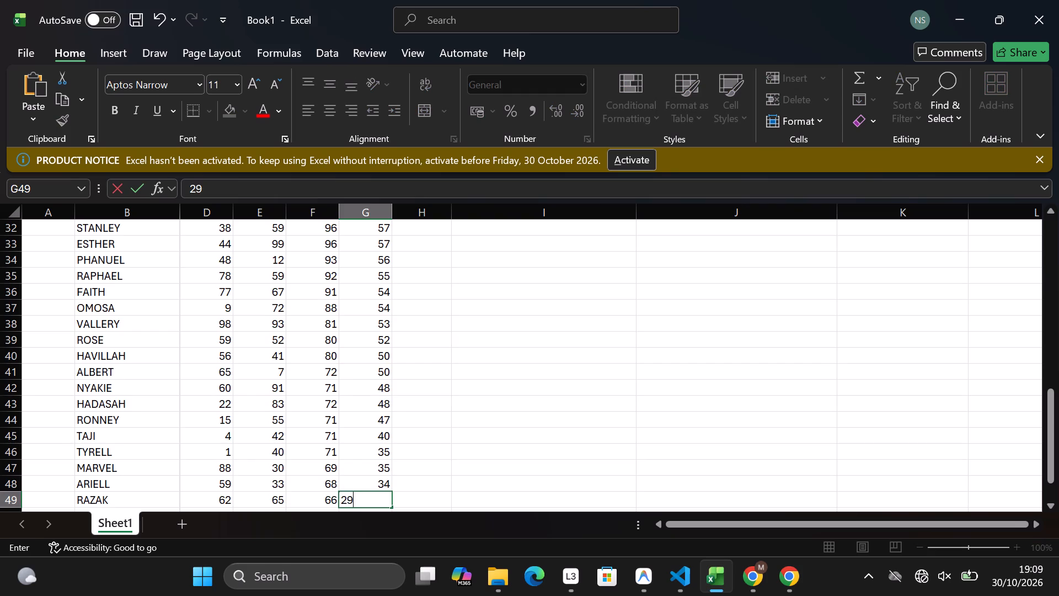
{"action": "key", "text": "Down"}
{"action": "key", "text": "2"}
{"action": "key", "text": "4"}
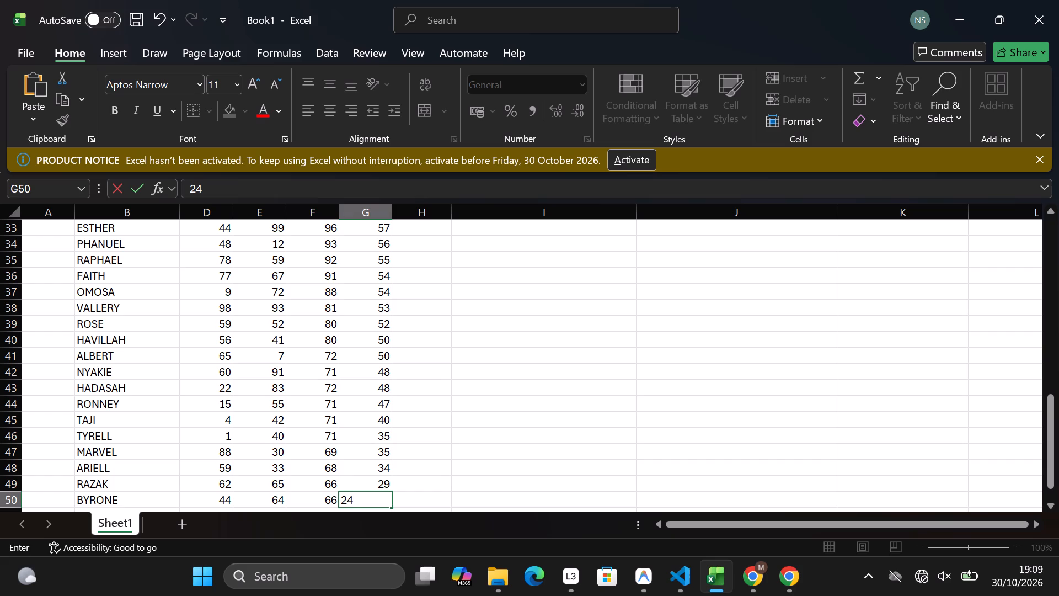
{"action": "left_click", "coordinate": [412, 241]}
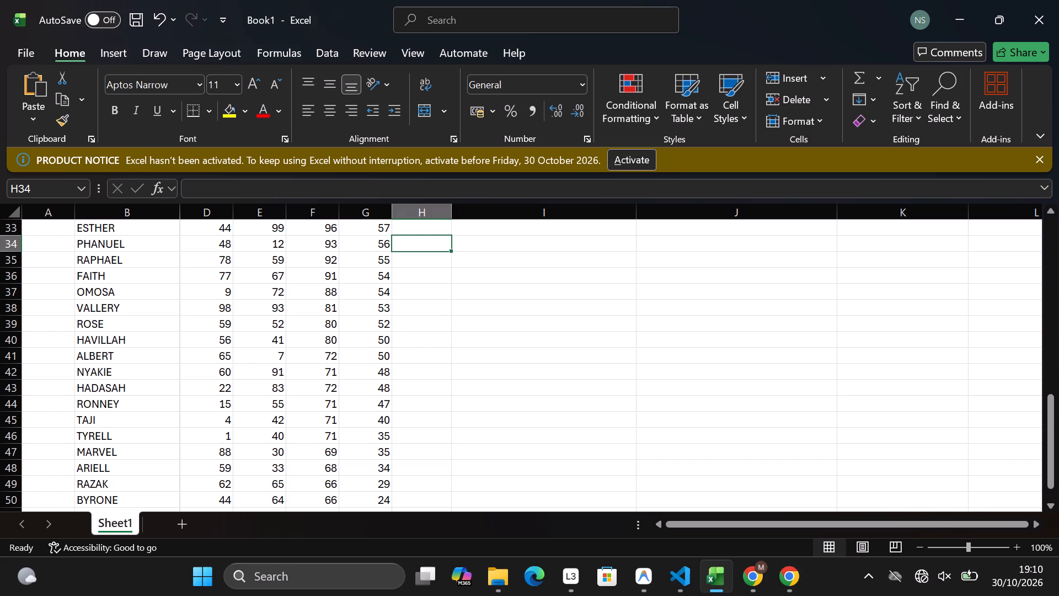
Clear the column H sum formula from cell H25 in EMMANUEL's row.
{"action": "left_click", "coordinate": [398, 265]}
{"action": "key", "text": "Up"}
{"action": "key", "text": "Up"}
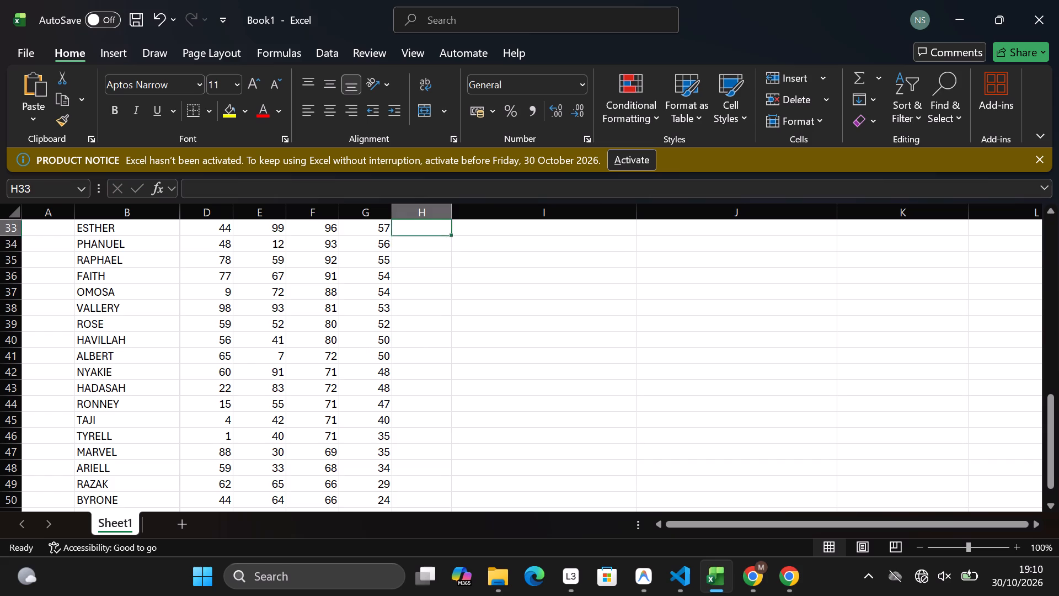
{"action": "key", "text": "Up"}
{"action": "key", "text": "Up"}
{"action": "key", "text": "Up"}
{"action": "key", "text": "Up"}
{"action": "key", "text": "Up"}
{"action": "key", "text": "Up"}
{"action": "key", "text": "Up"}
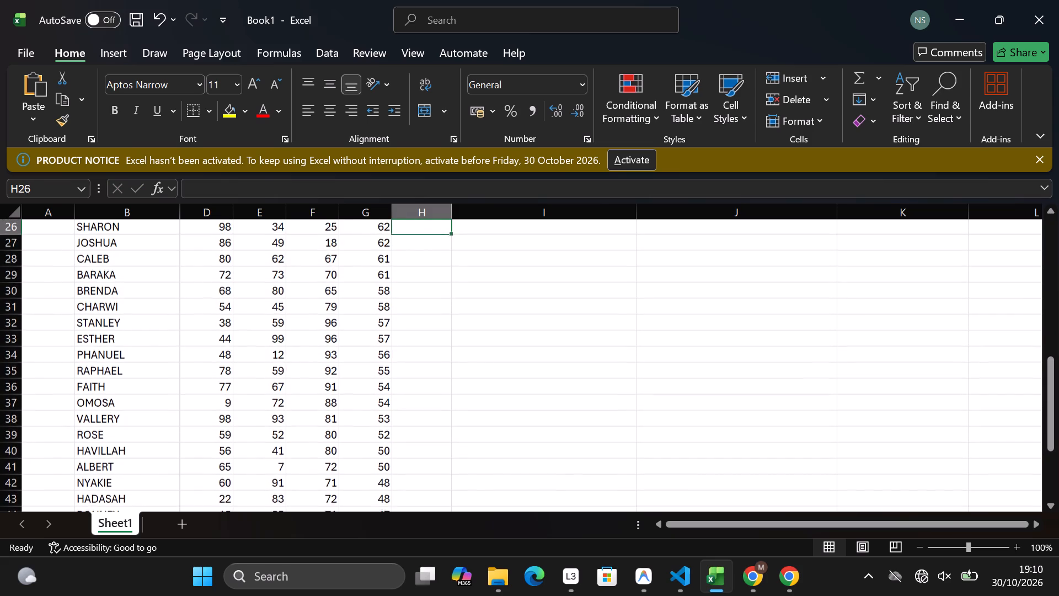
{"action": "key", "text": "Up"}
{"action": "key", "text": "Up"}
{"action": "key", "text": "Up"}
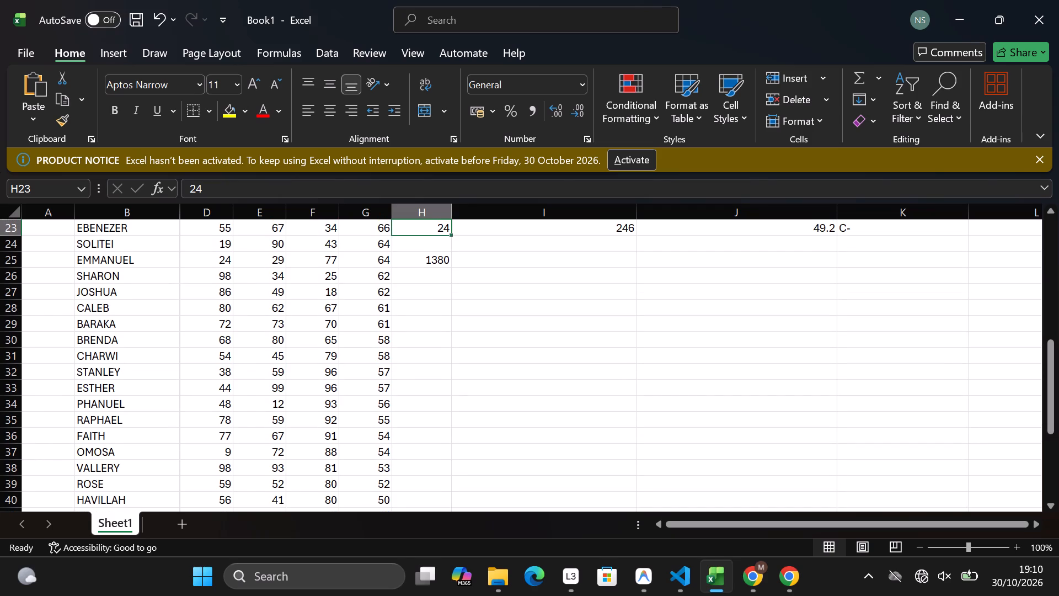
{"action": "left_click", "coordinate": [445, 258]}
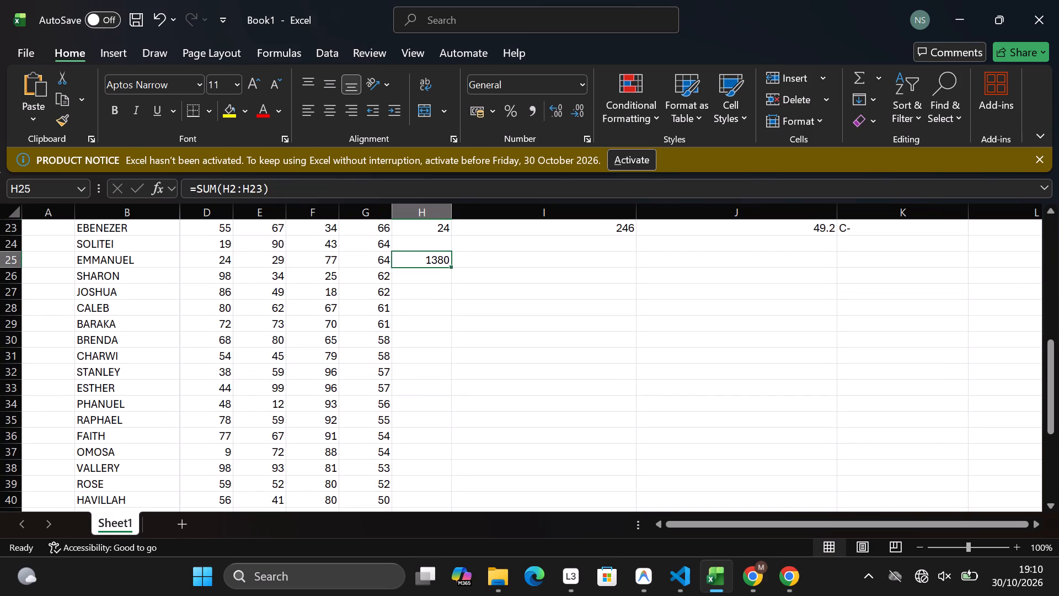
{"action": "key", "text": "BackSpace"}
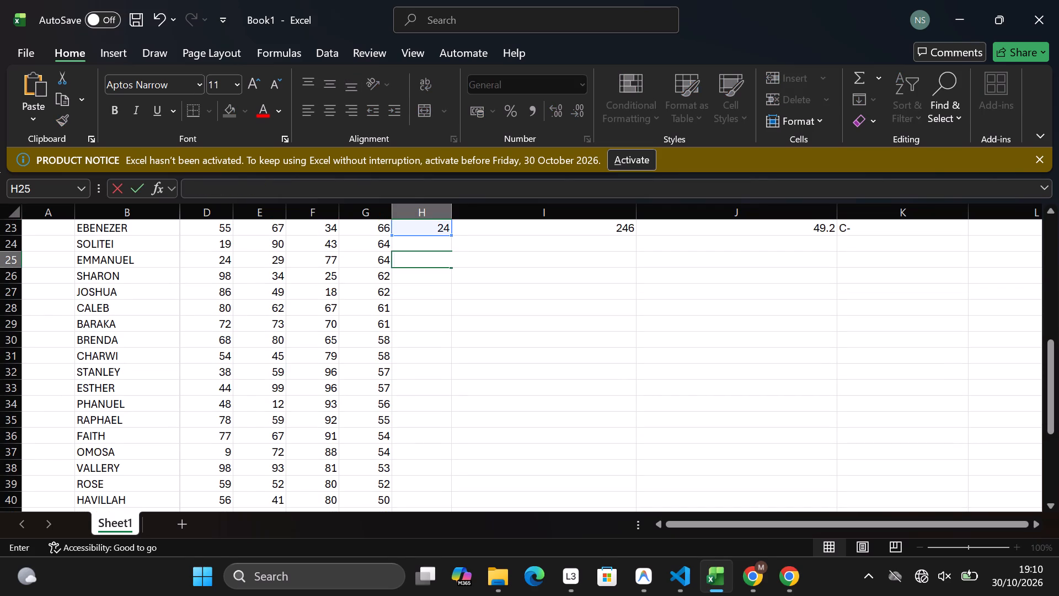
{"action": "left_click", "coordinate": [442, 238]}
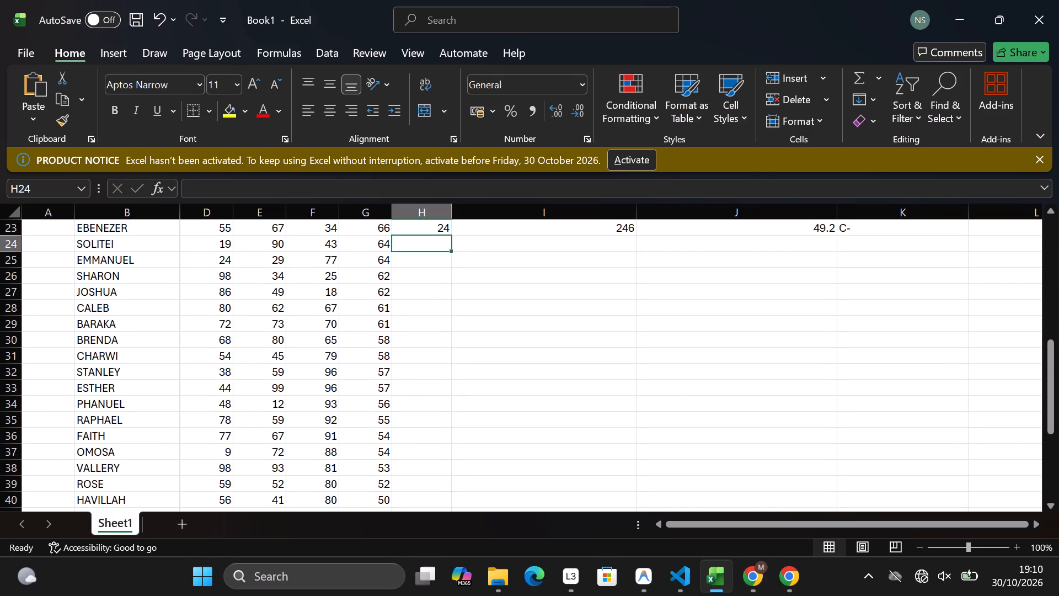
Enter the column H marks for SOLITEI, EMMANUEL, SHARON and JOSHUA (H24 to H27): 71, 69, 62 and 35.
{"action": "type", "text": "71"}
{"action": "key", "text": "Down"}
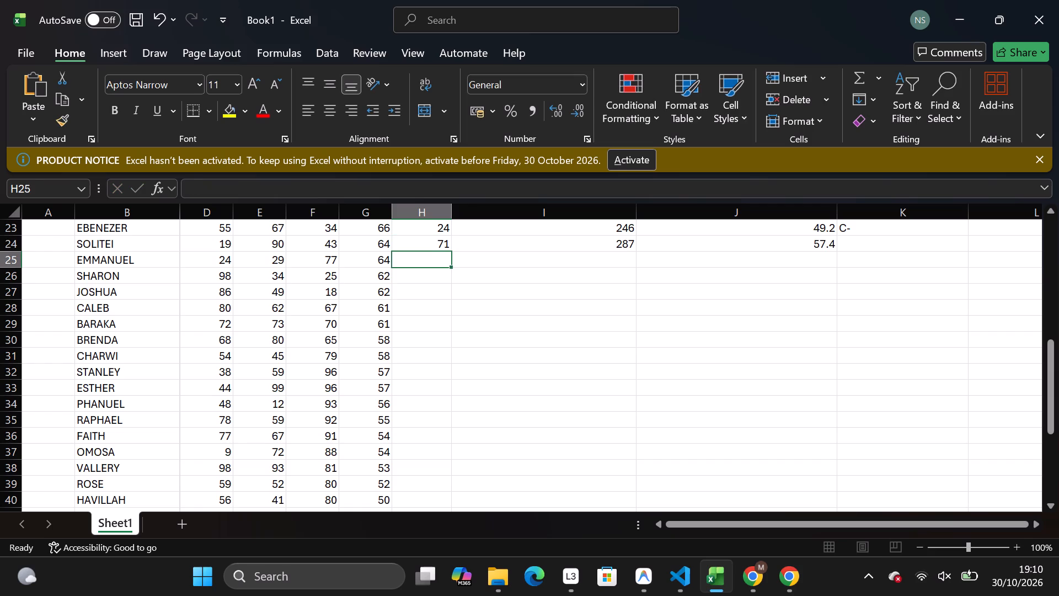
{"action": "type", "text": "69"}
{"action": "key", "text": "Down"}
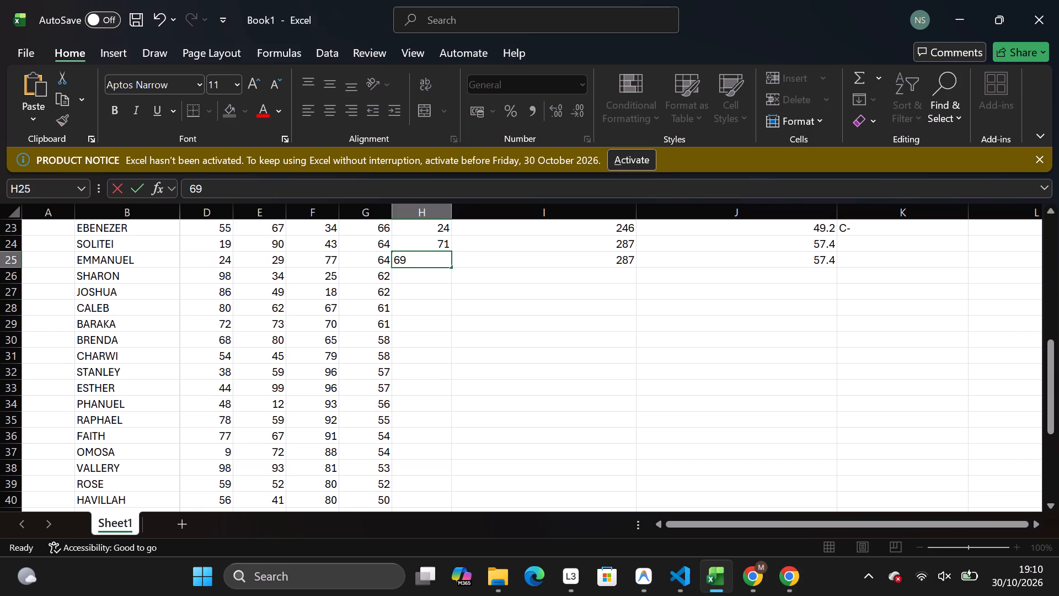
{"action": "type", "text": "62"}
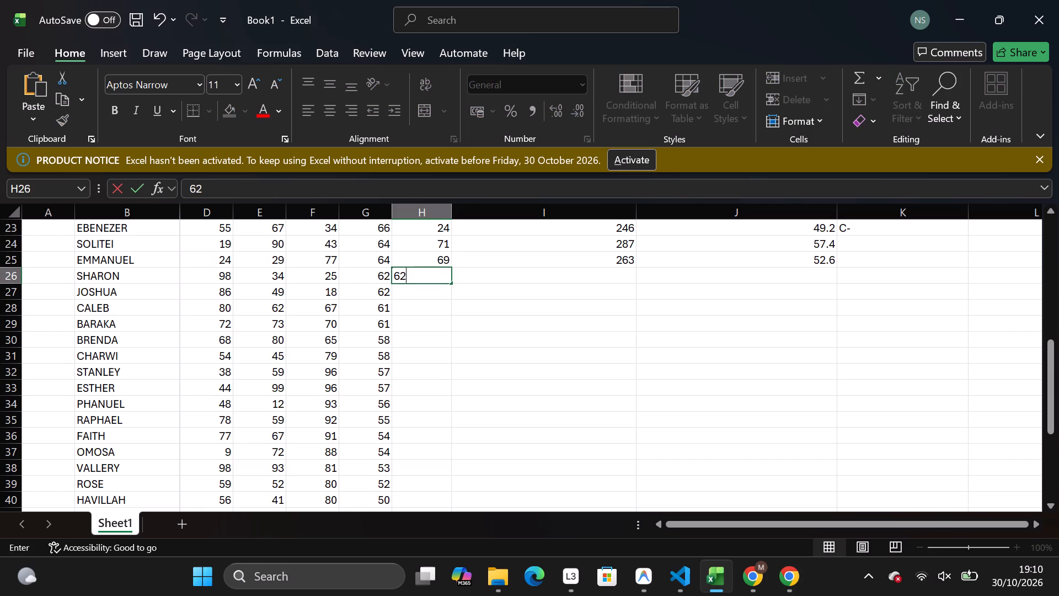
{"action": "key", "text": "Down"}
{"action": "type", "text": "35"}
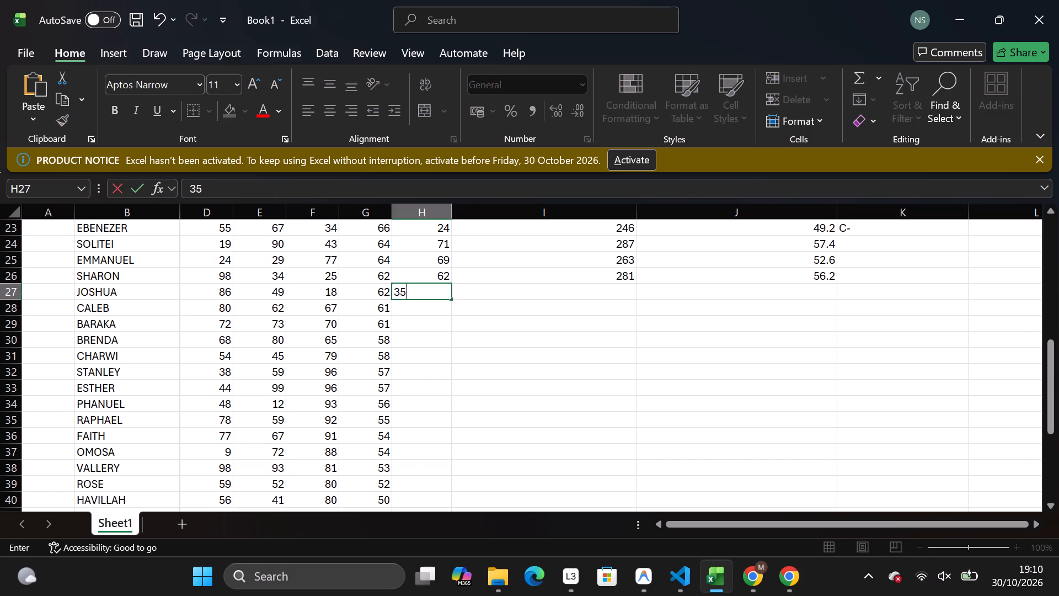
{"action": "key", "text": "Down"}
Enter the column H marks for CALEB, BARAKA, BRENDA and CHARWI (H28 to H31): 55, 67, 96 and 64.
{"action": "type", "text": "55"}
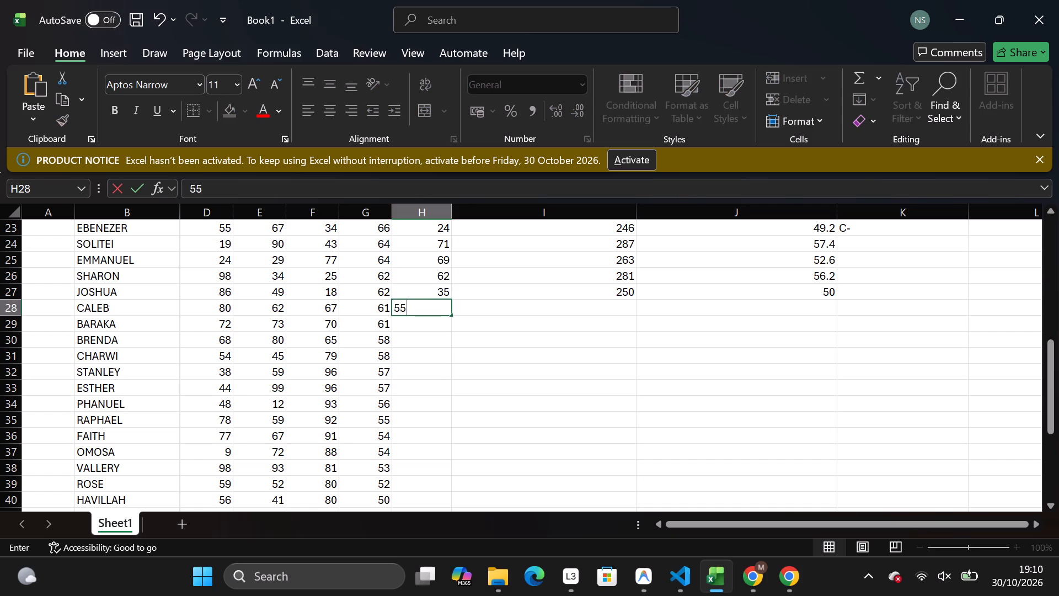
{"action": "key", "text": "Down"}
{"action": "type", "text": "67"}
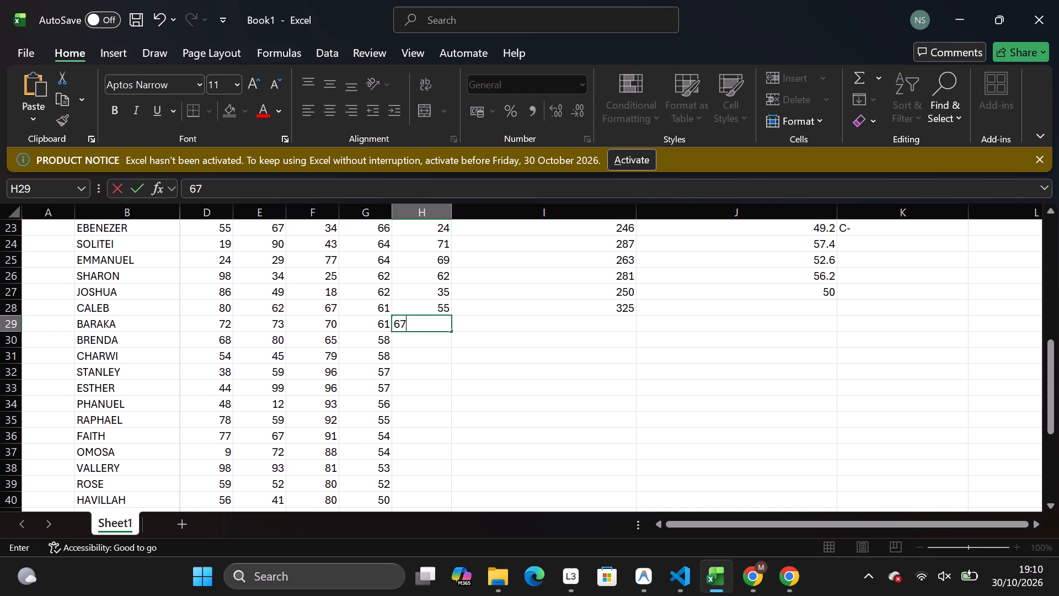
{"action": "key", "text": "Down"}
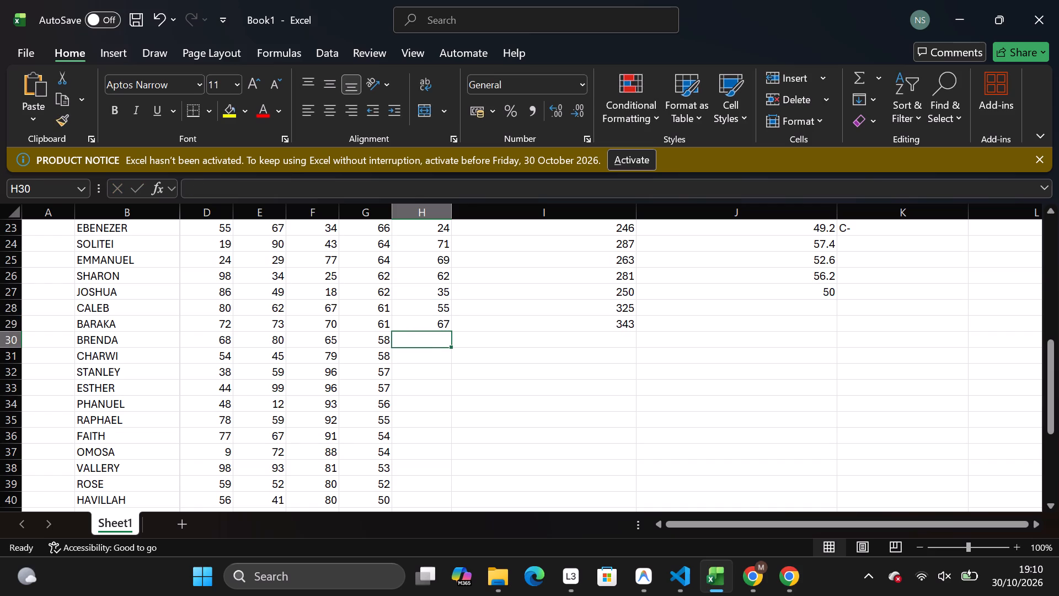
{"action": "type", "text": "966"}
{"action": "key", "text": "BackSpace"}
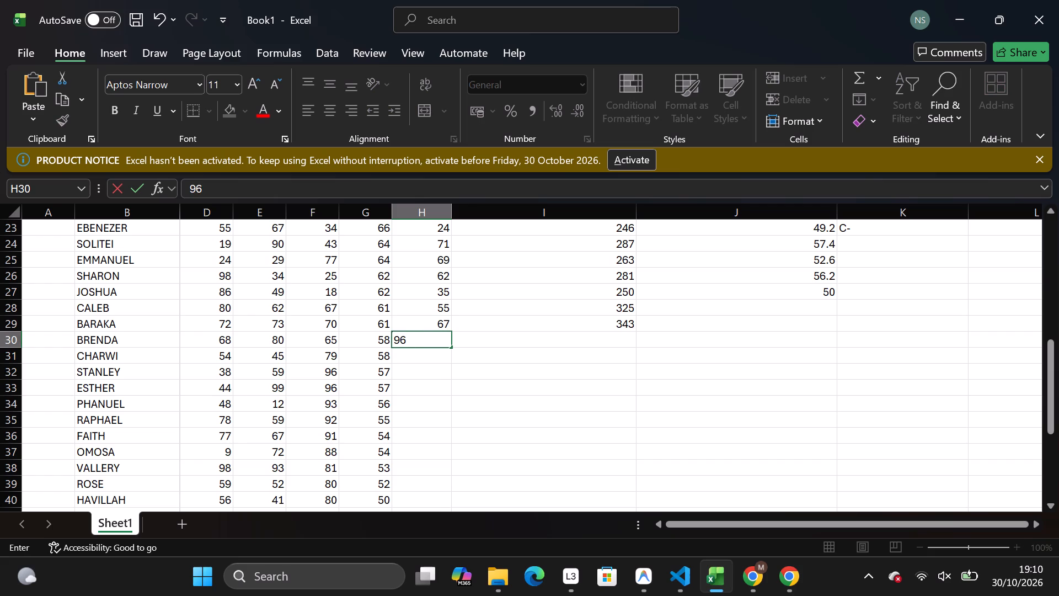
{"action": "key", "text": "Down"}
{"action": "type", "text": "64"}
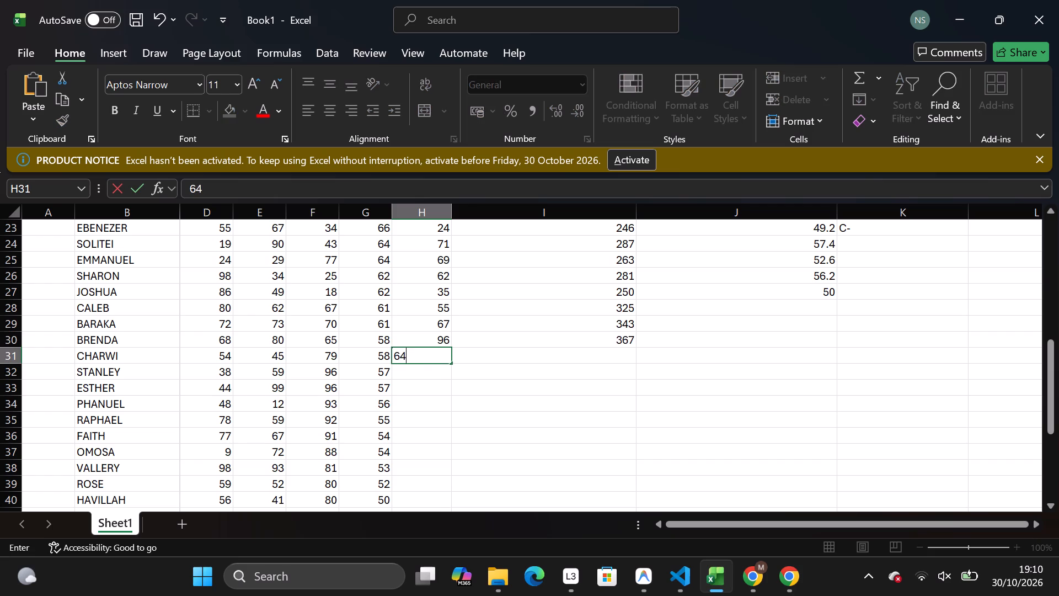
{"action": "key", "text": "Down"}
Enter the column H marks for STANLEY, ESTHER, PHANUEL and RAPHAEL (H32 to H35): 72, 50, 54 and 30.
{"action": "type", "text": "72"}
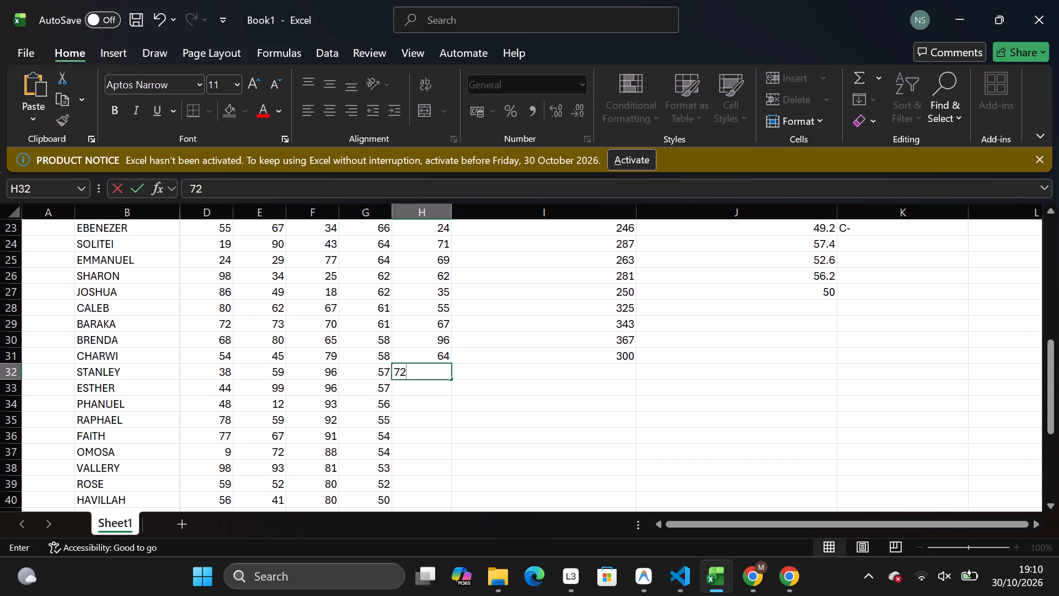
{"action": "key", "text": "Down"}
{"action": "type", "text": "50"}
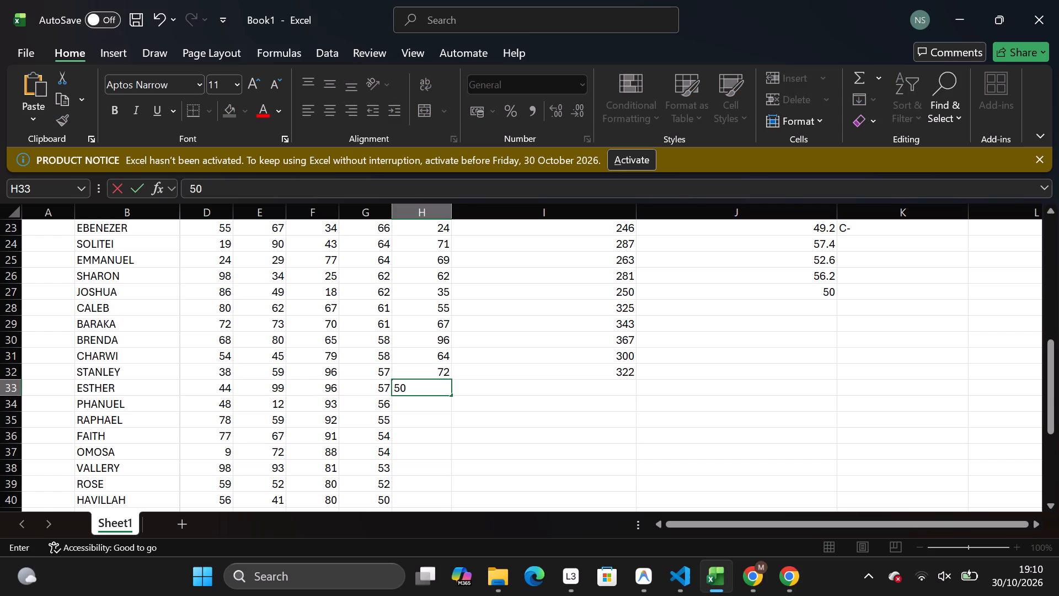
{"action": "key", "text": "Down"}
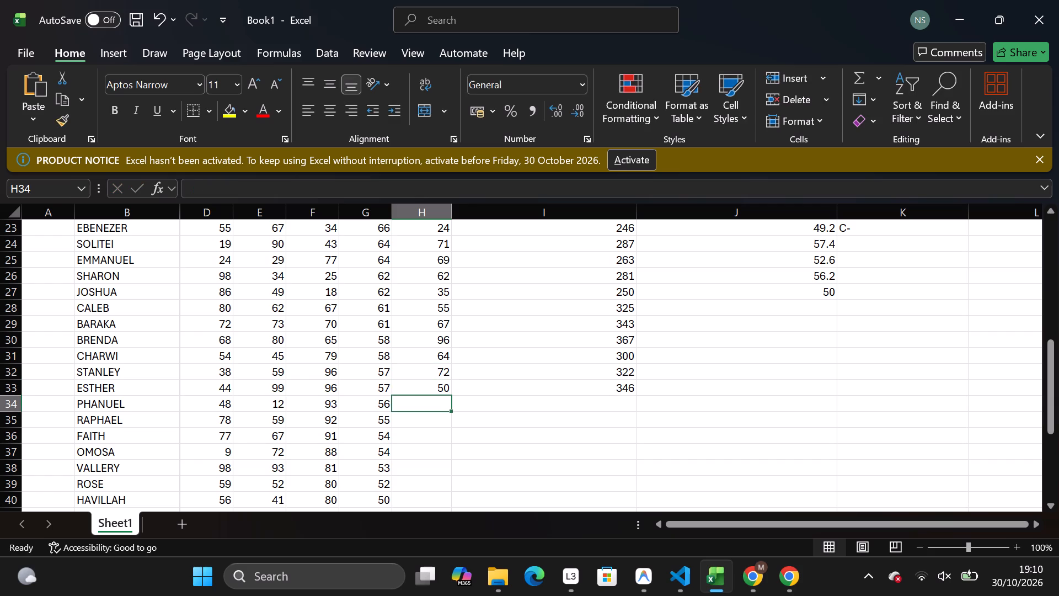
{"action": "type", "text": "54"}
{"action": "key", "text": "Down"}
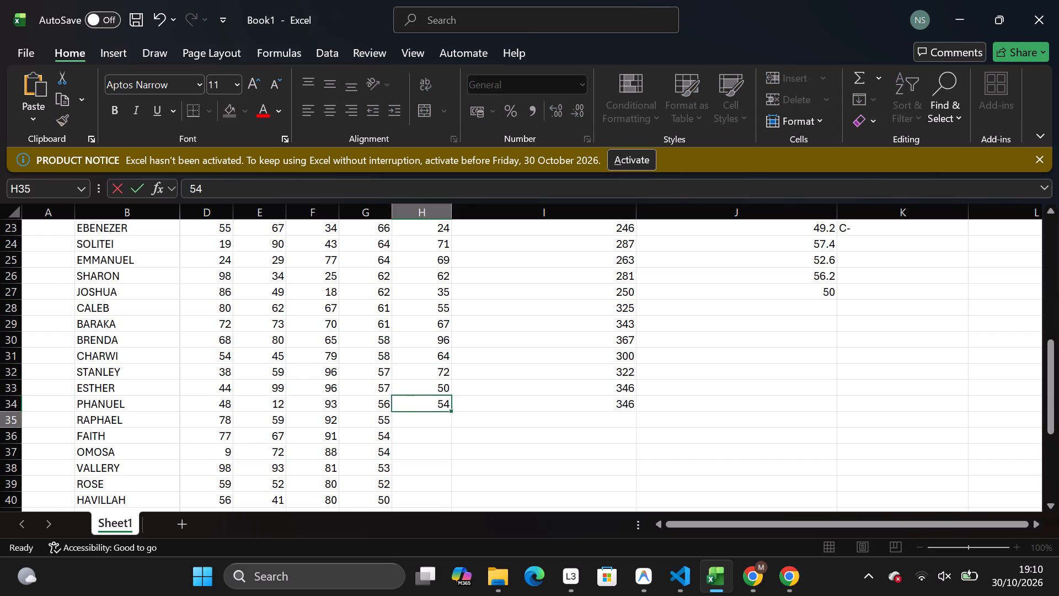
{"action": "key", "text": "3"}
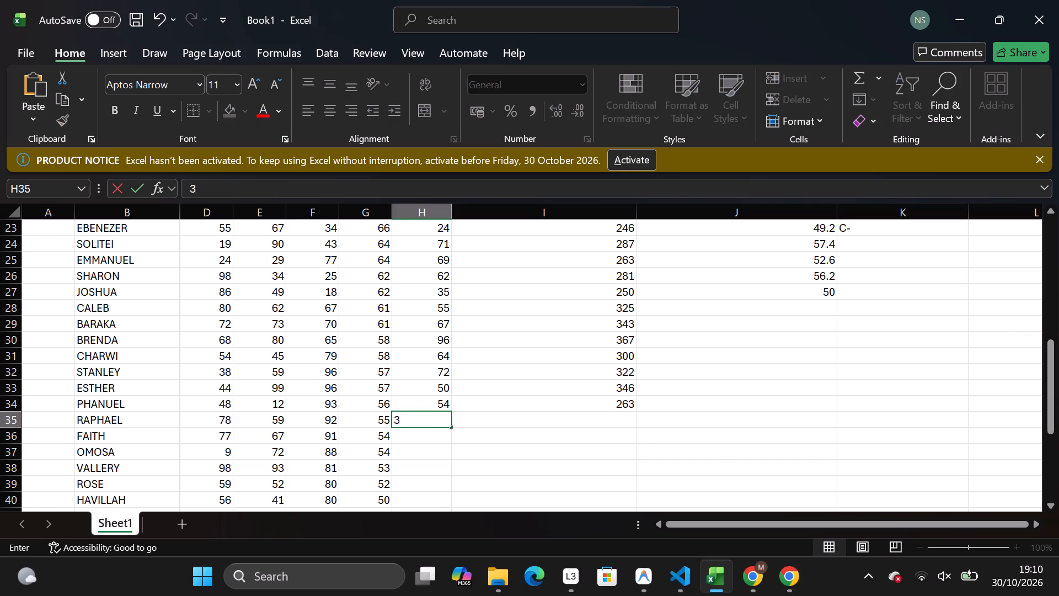
{"action": "key", "text": "0"}
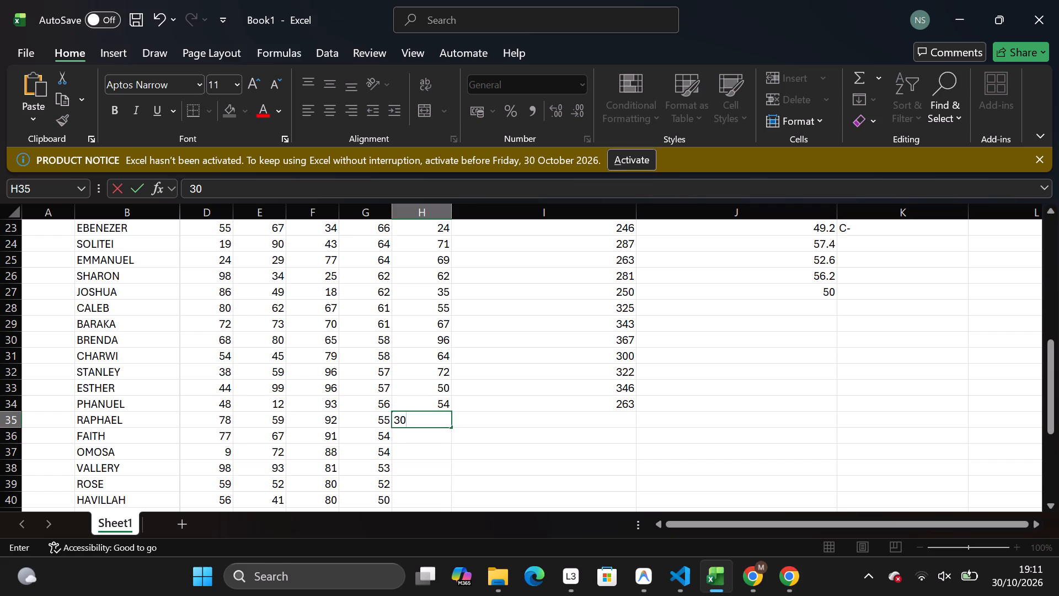
{"action": "key", "text": "Down"}
Enter the column H marks for FAITH, OMOSA, VALLERY and ROSE (H36 to H39): 52, 66, 66 and 50.
{"action": "key", "text": "5"}
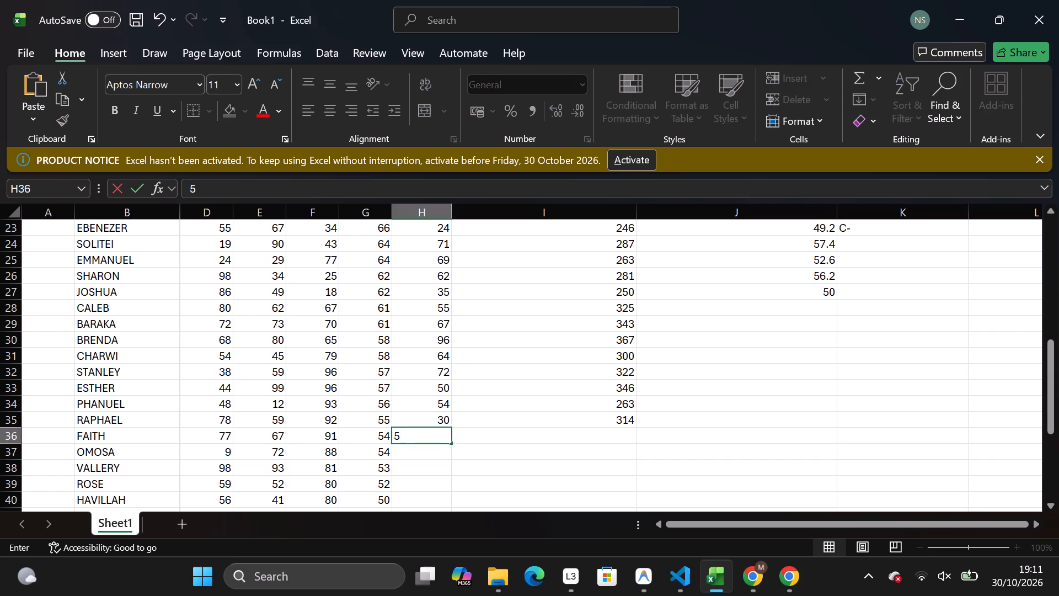
{"action": "key", "text": "2"}
{"action": "key", "text": "Down"}
{"action": "type", "text": "66"}
{"action": "key", "text": "Down"}
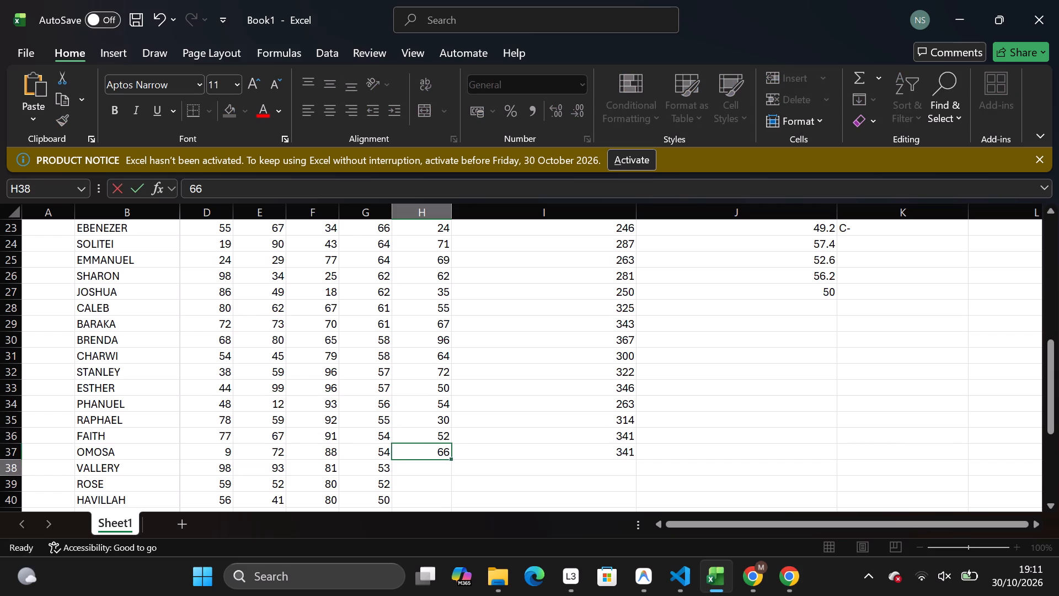
{"action": "type", "text": "66"}
{"action": "key", "text": "Down"}
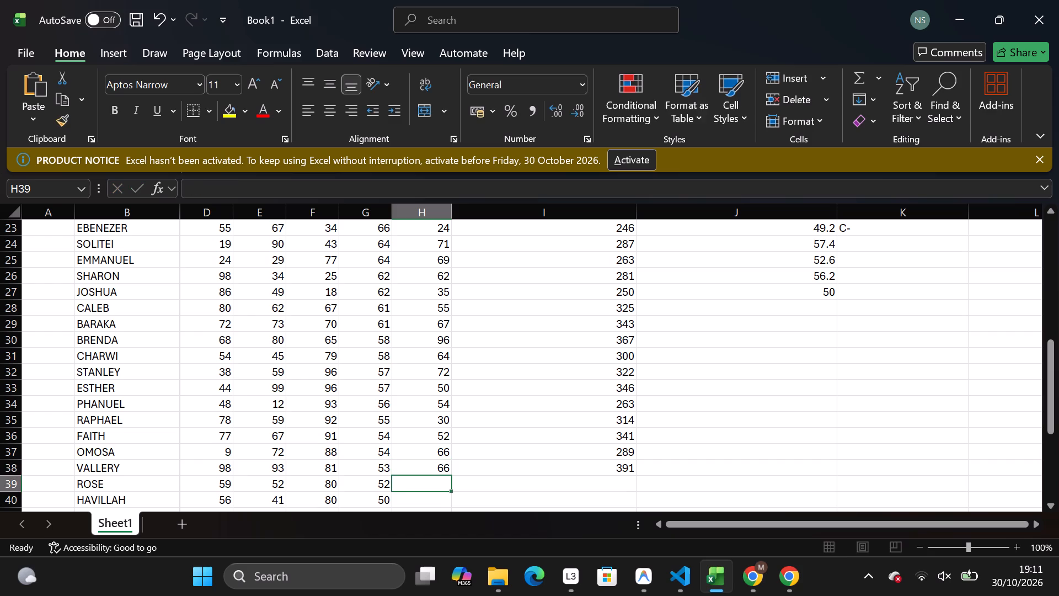
{"action": "type", "text": "50"}
{"action": "key", "text": "Down"}
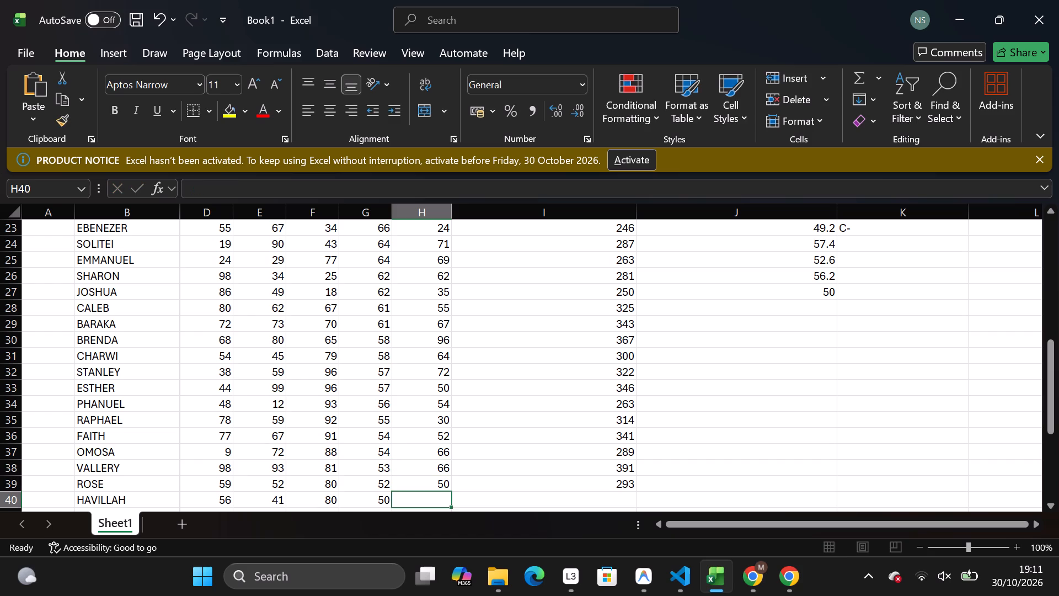
Enter the column H marks for HAVILLAH, ALBERT, NYAKIE and HADASAH (H40 to H43): 56, 35, 77 and 93.
{"action": "key", "text": "5"}
{"action": "key", "text": "6"}
{"action": "key", "text": "Down"}
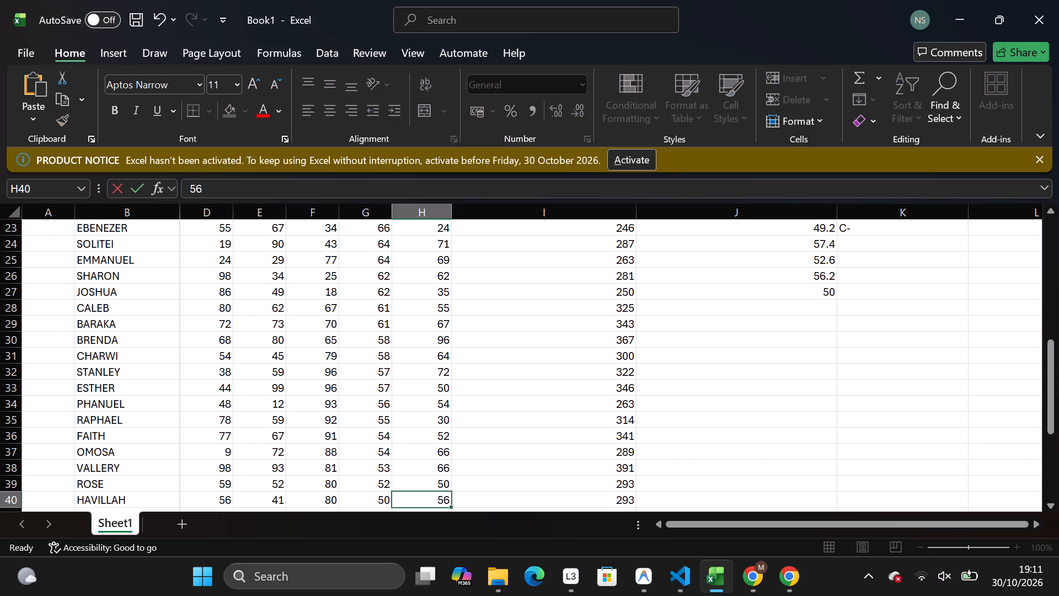
{"action": "type", "text": "35"}
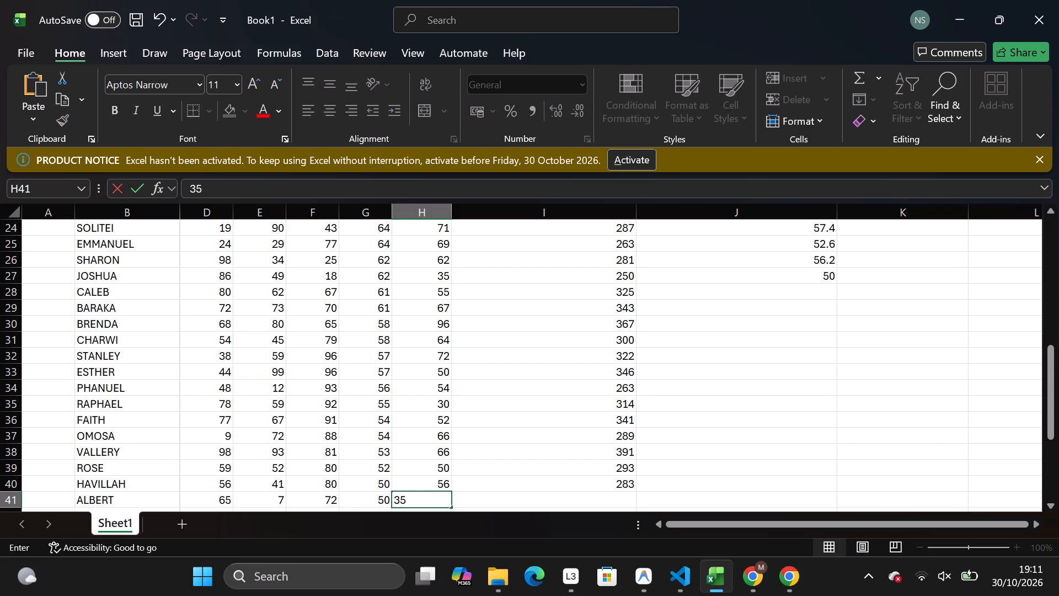
{"action": "key", "text": "Down"}
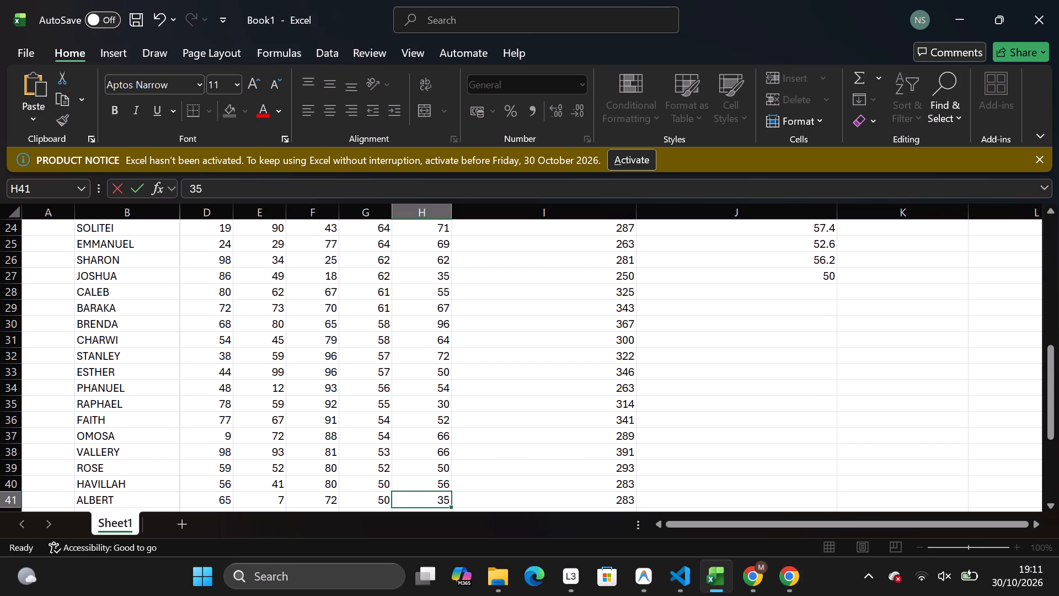
{"action": "type", "text": "77"}
{"action": "key", "text": "Down"}
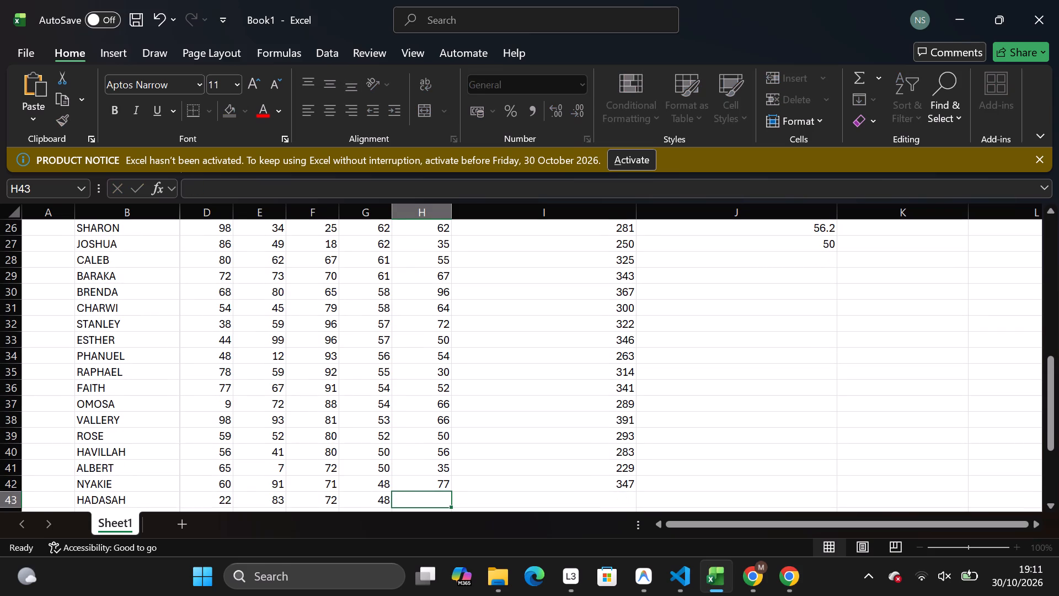
{"action": "type", "text": "93"}
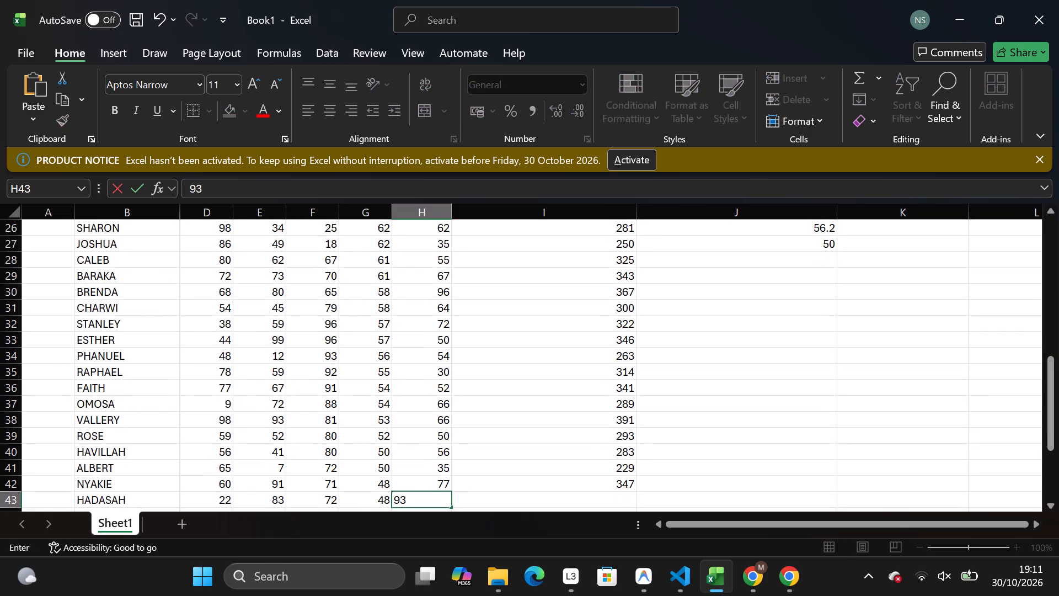
{"action": "key", "text": "Down"}
Enter the column H marks for RONNEY, TAJI, TYRELL and MARVEL (H44 to H47): 53, 68, 62 and 54.
{"action": "type", "text": "53"}
{"action": "key", "text": "Down"}
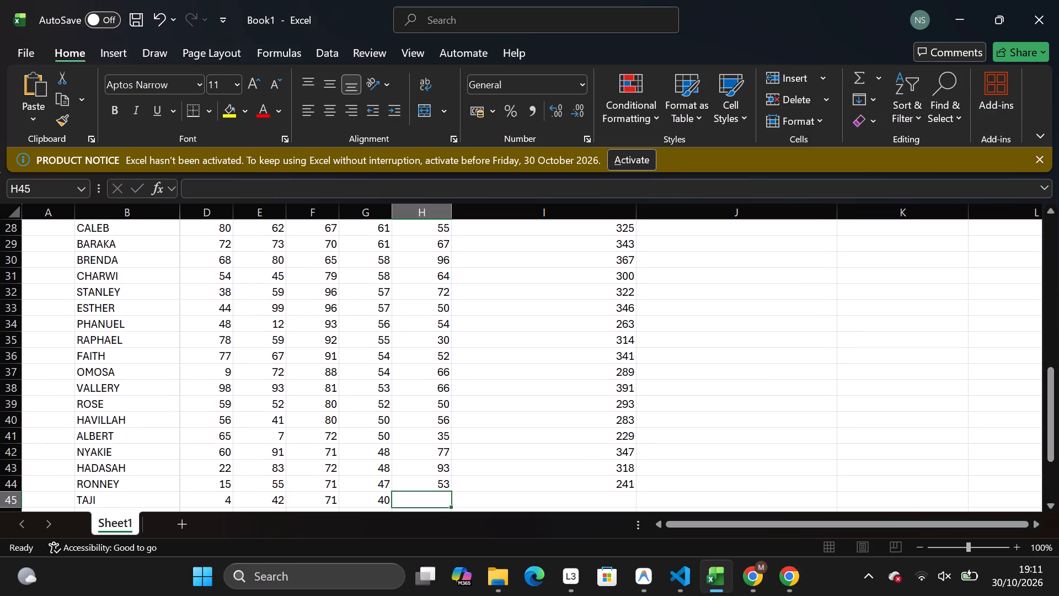
{"action": "type", "text": "68"}
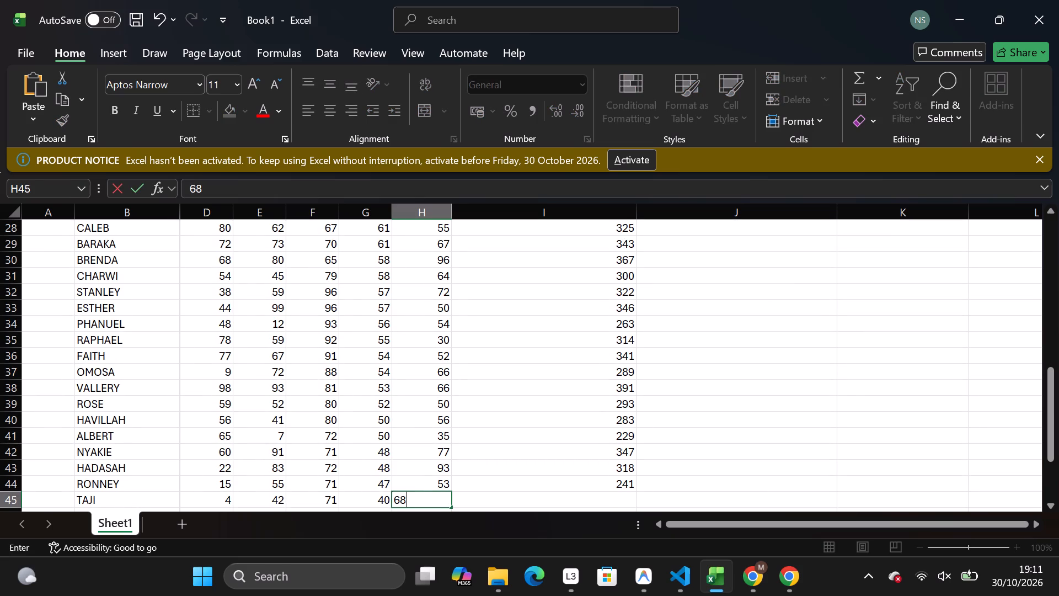
{"action": "key", "text": "Down"}
{"action": "type", "text": "62"}
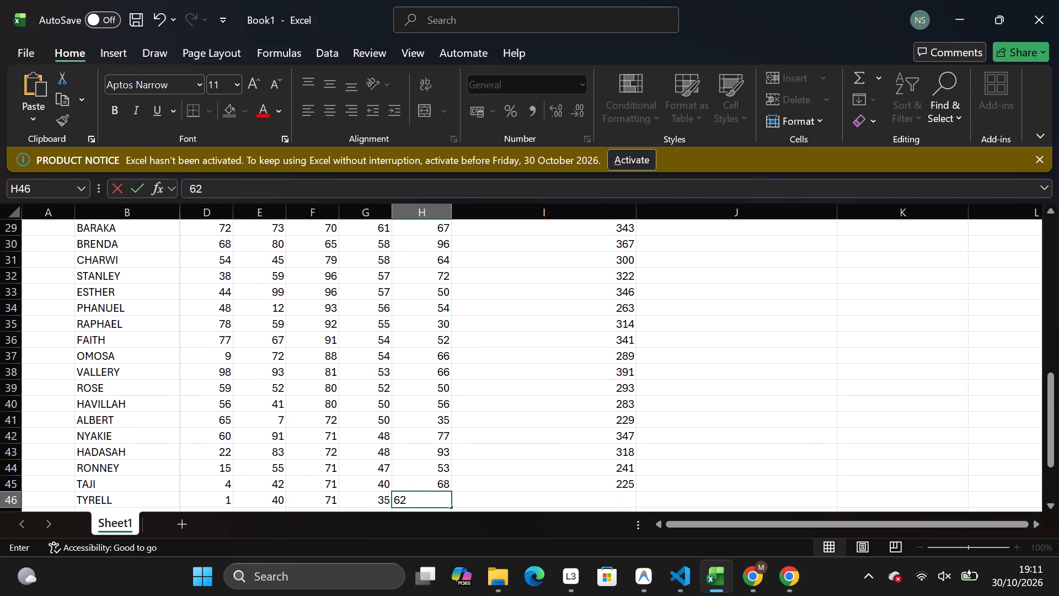
{"action": "key", "text": "Down"}
{"action": "type", "text": "54"}
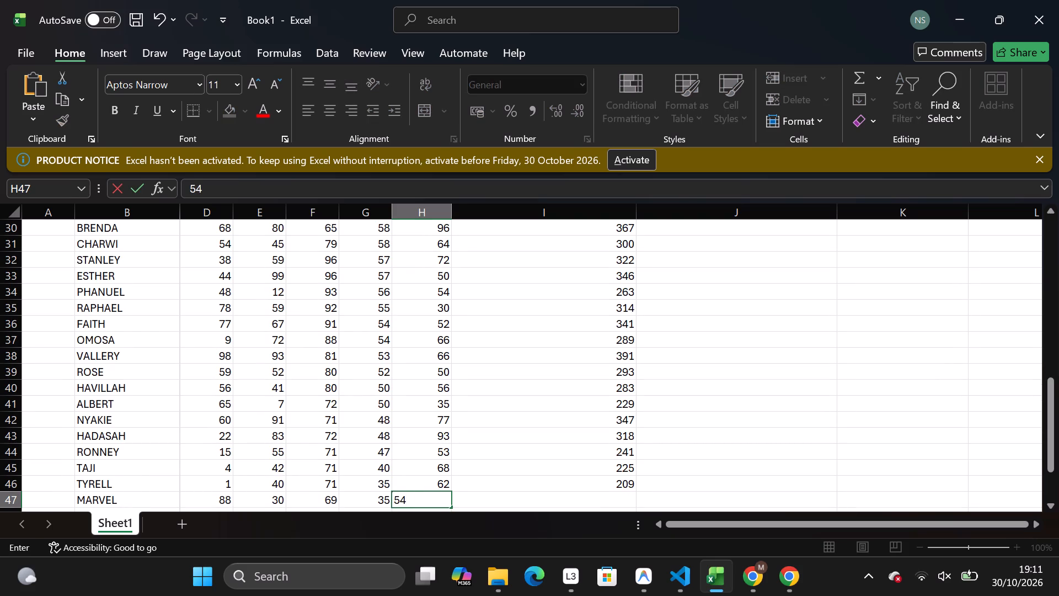
{"action": "key", "text": "Down"}
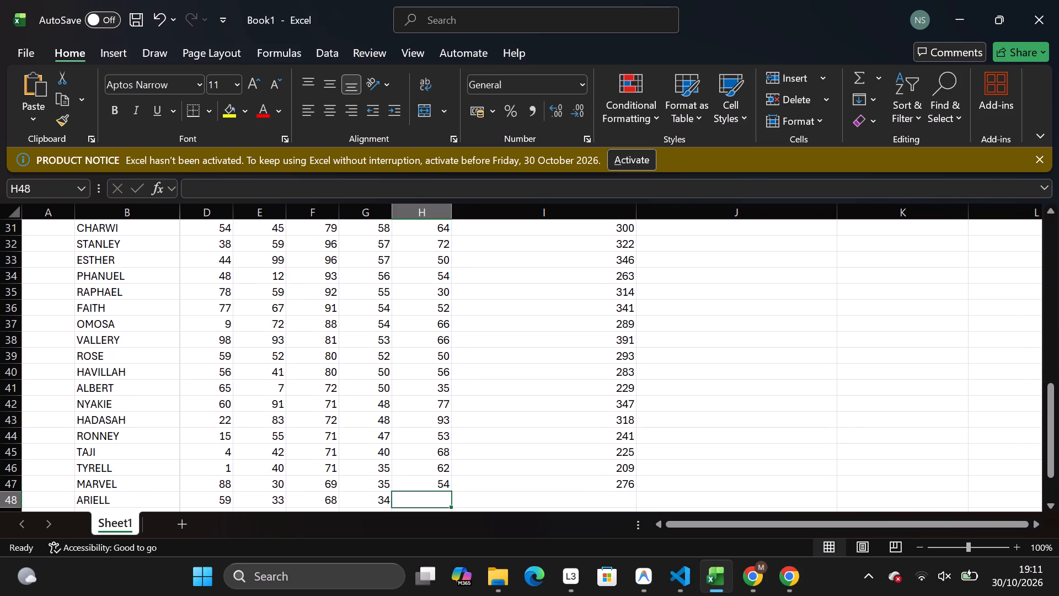
Enter the column H marks for ARIELL, RAZAK and BYRONE (H48 to H50): 48, 61 and 88.
{"action": "key", "text": "4"}
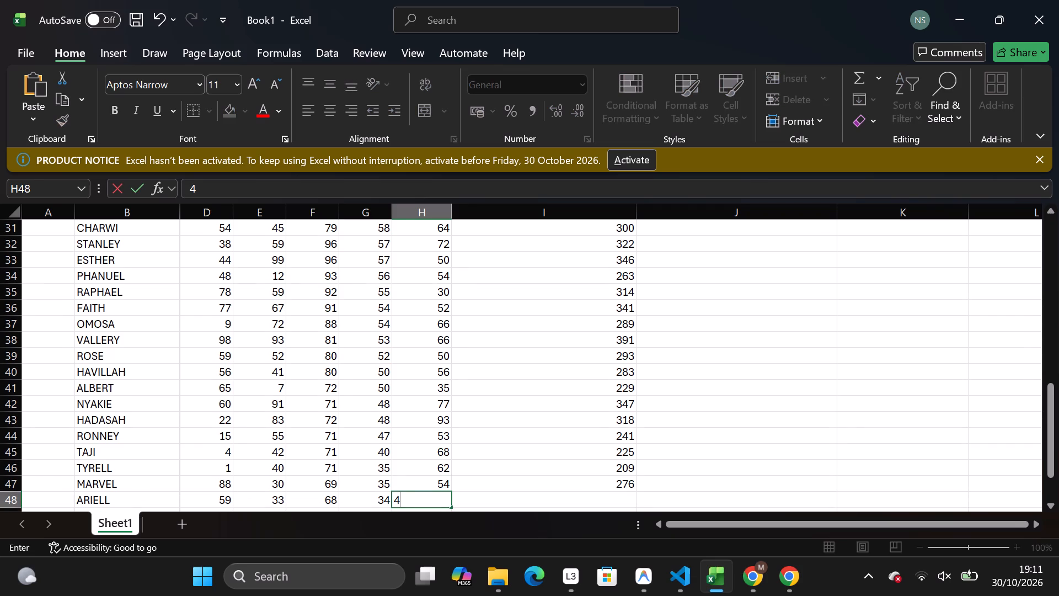
{"action": "key", "text": "8"}
{"action": "key", "text": "Down"}
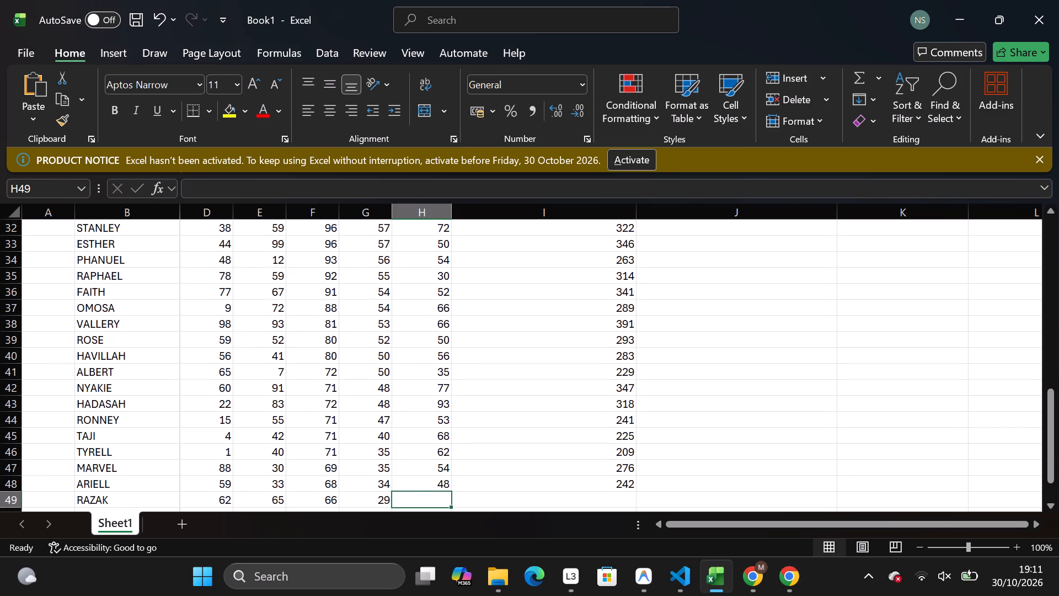
{"action": "type", "text": "62"}
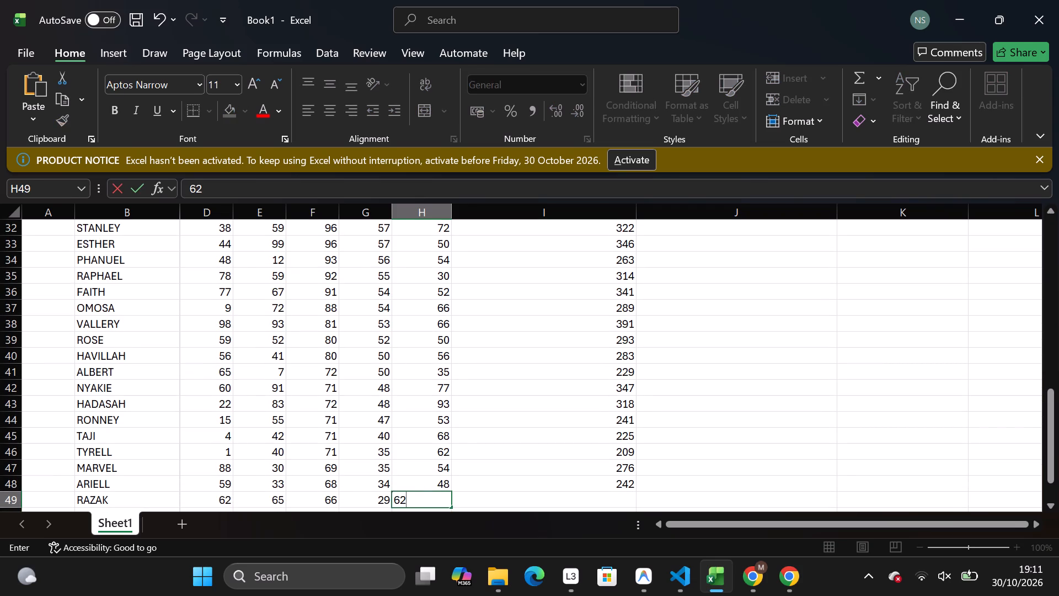
{"action": "key", "text": "BackSpace"}
{"action": "key", "text": "1"}
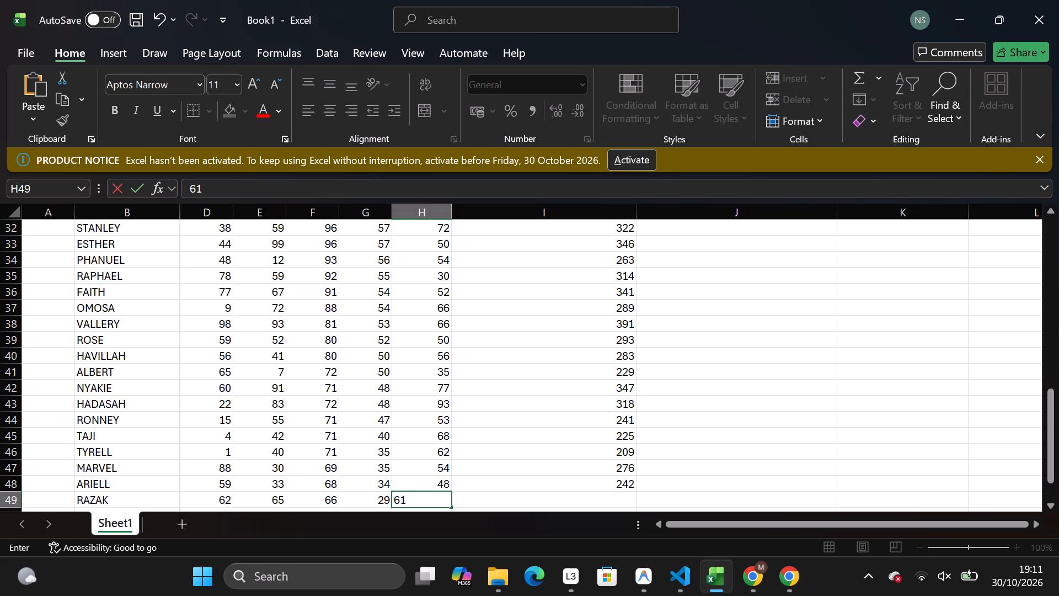
{"action": "key", "text": "Down"}
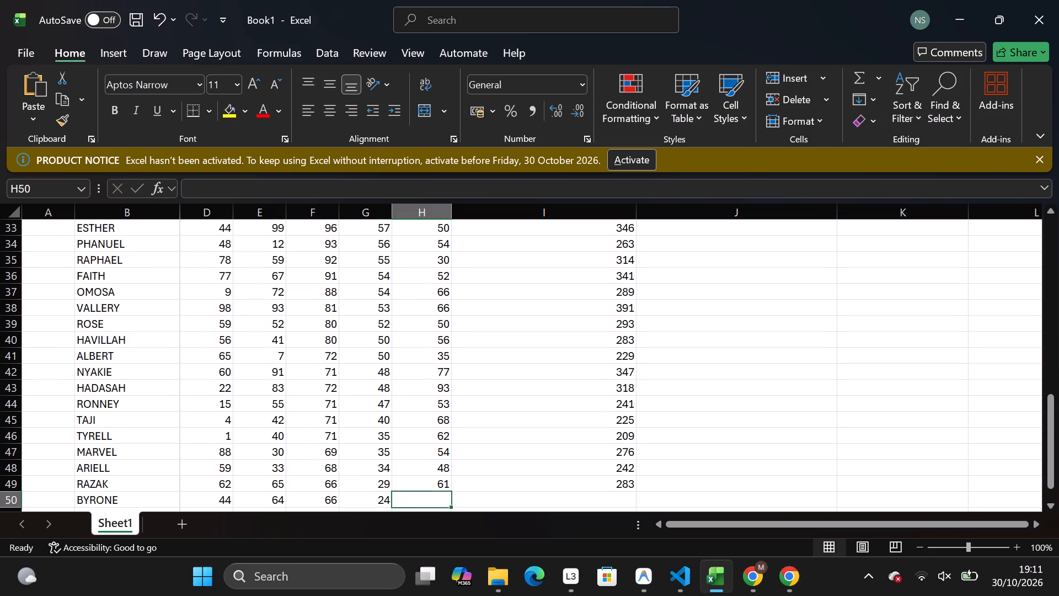
{"action": "type", "text": "88"}
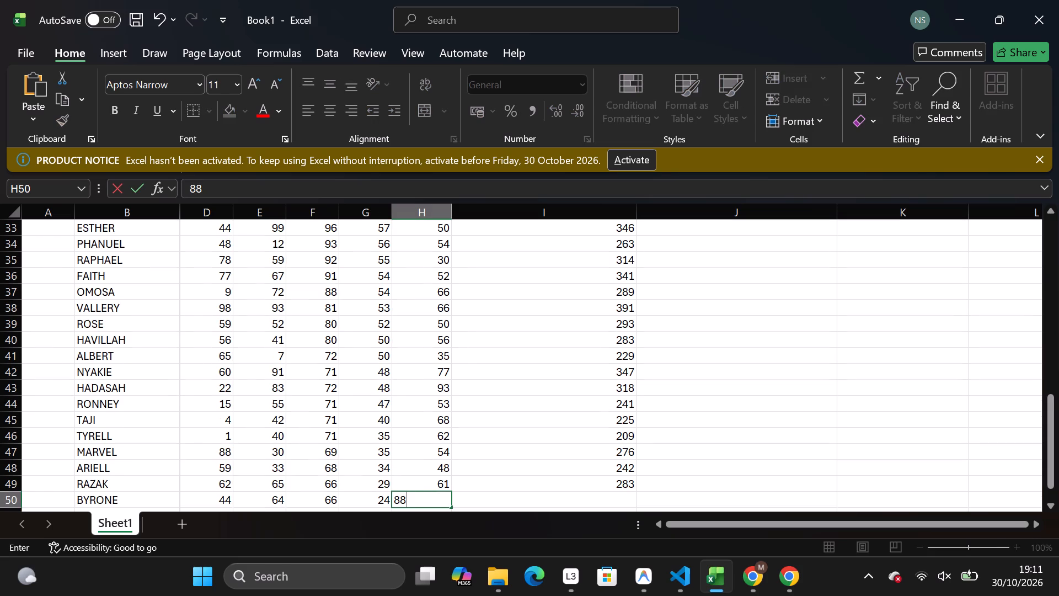
{"action": "key", "text": "Down"}
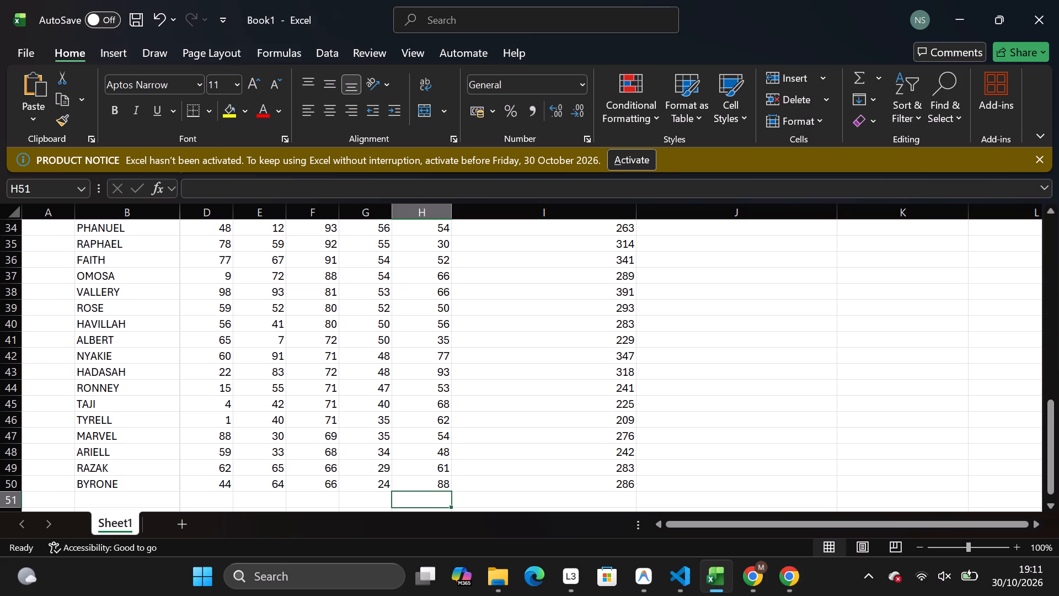
Review the AVERAGE column J from OMOSA's row up to its header in J1.
{"action": "left_click", "coordinate": [685, 275]}
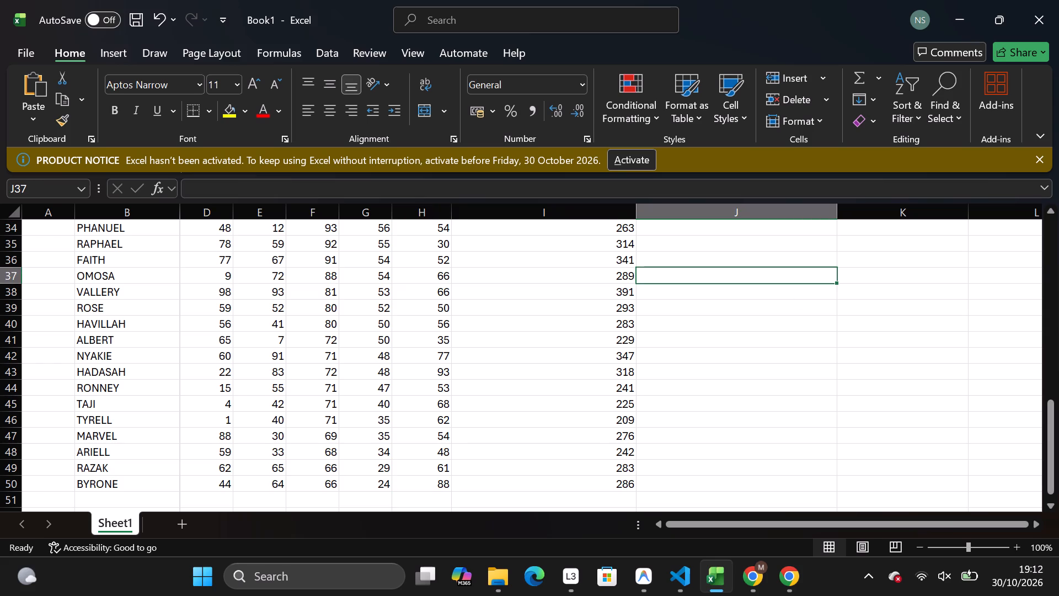
{"action": "key", "text": "Up"}
{"action": "key", "text": "Up"}
{"action": "key", "text": "Up"}
{"action": "key", "text": "Up"}
{"action": "key", "text": "Up"}
{"action": "key", "text": "Up"}
{"action": "key", "text": "Up"}
{"action": "key", "text": "Up"}
{"action": "key", "text": "Up"}
{"action": "key", "text": "Up"}
{"action": "key", "text": "Up"}
{"action": "key", "text": "Up"}
{"action": "key", "text": "Up"}
{"action": "key", "text": "Up"}
{"action": "key", "text": "Up"}
{"action": "key", "text": "Up"}
{"action": "key", "text": "Up"}
{"action": "key", "text": "Up"}
{"action": "key", "text": "Up"}
{"action": "key", "text": "Up"}
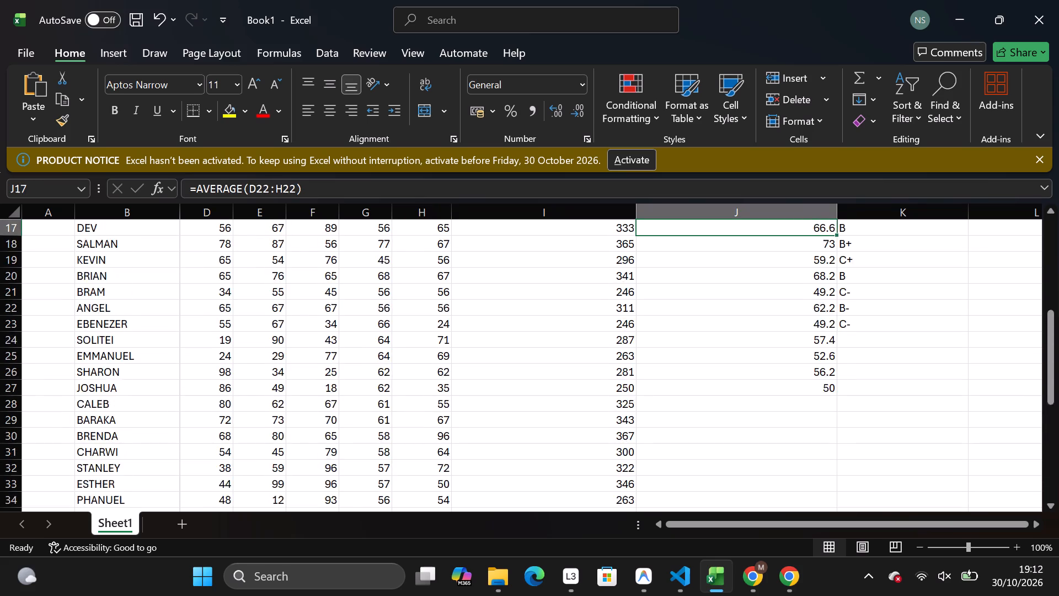
{"action": "key", "text": "Up"}
{"action": "key", "text": "Up"}
{"action": "key", "text": "Up"}
{"action": "key", "text": "Up"}
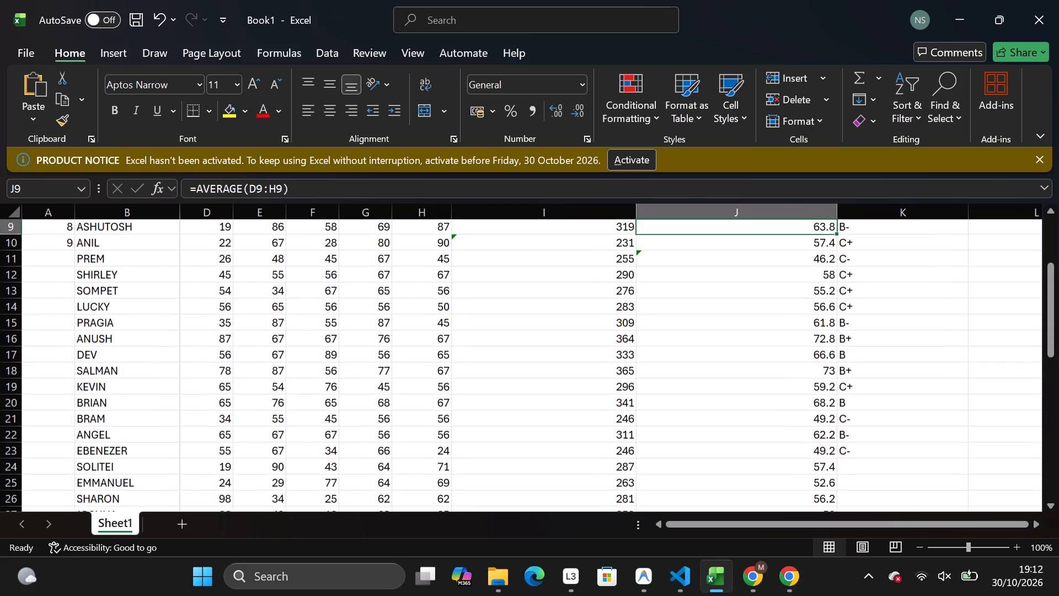
{"action": "key", "text": "Up"}
{"action": "key", "text": "Up"}
{"action": "key", "text": "Up"}
{"action": "key", "text": "Up"}
{"action": "key", "text": "Up"}
{"action": "key", "text": "Up"}
{"action": "key", "text": "Up"}
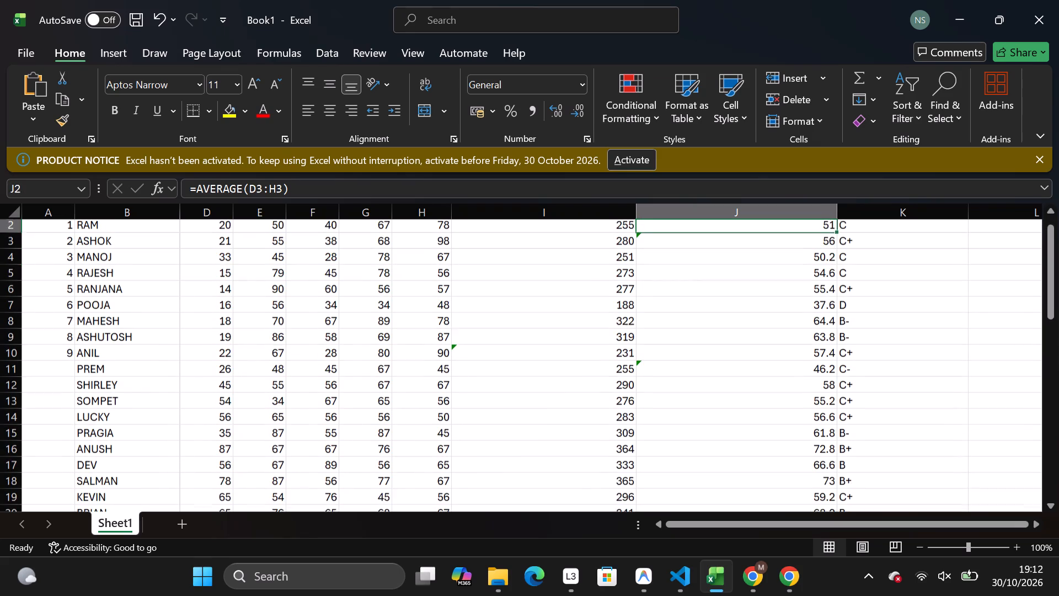
{"action": "key", "text": "Up"}
{"action": "key", "text": "Up"}
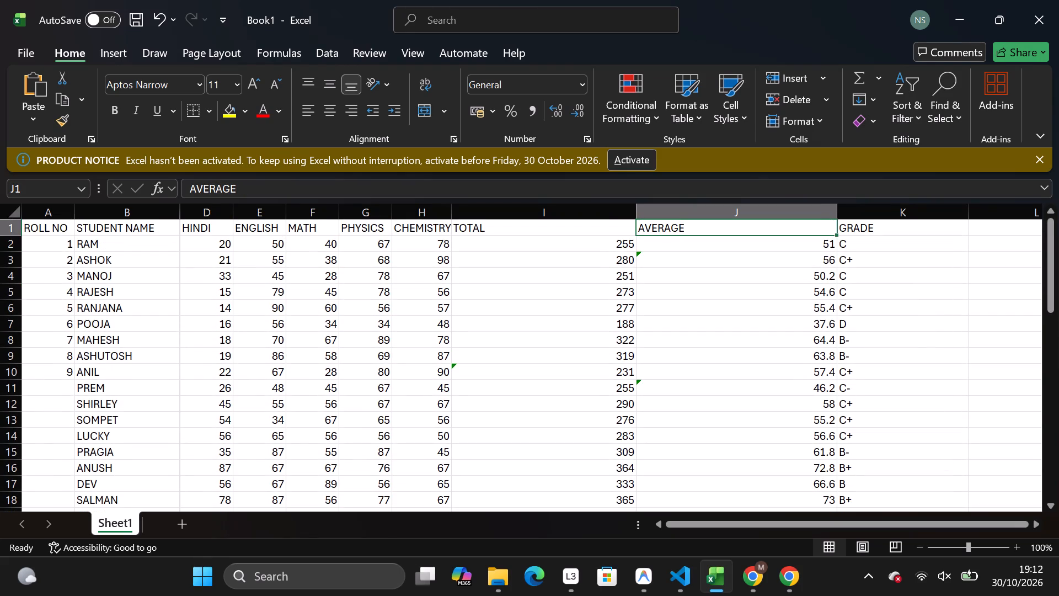
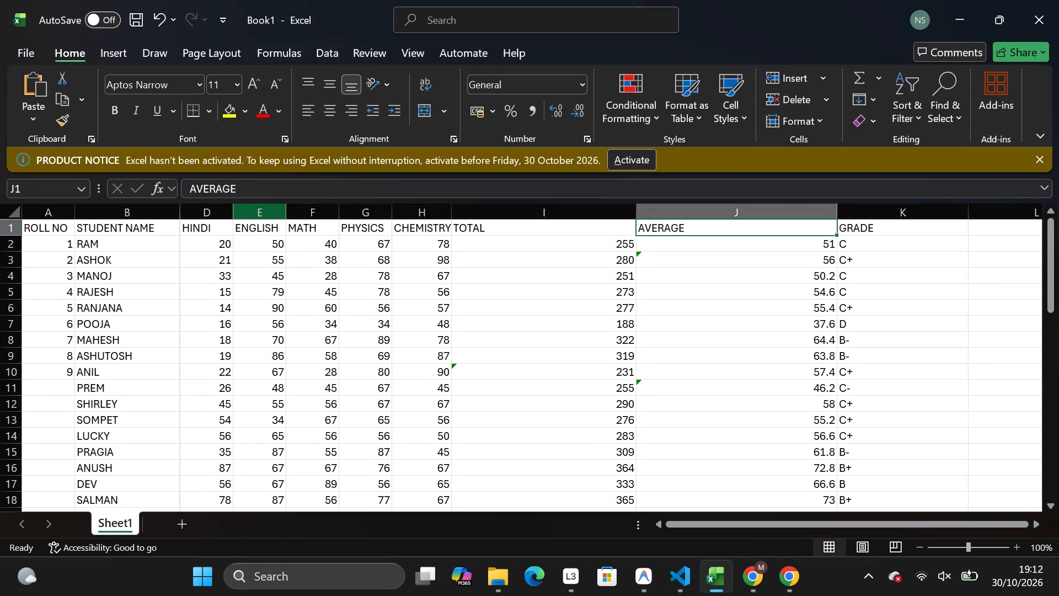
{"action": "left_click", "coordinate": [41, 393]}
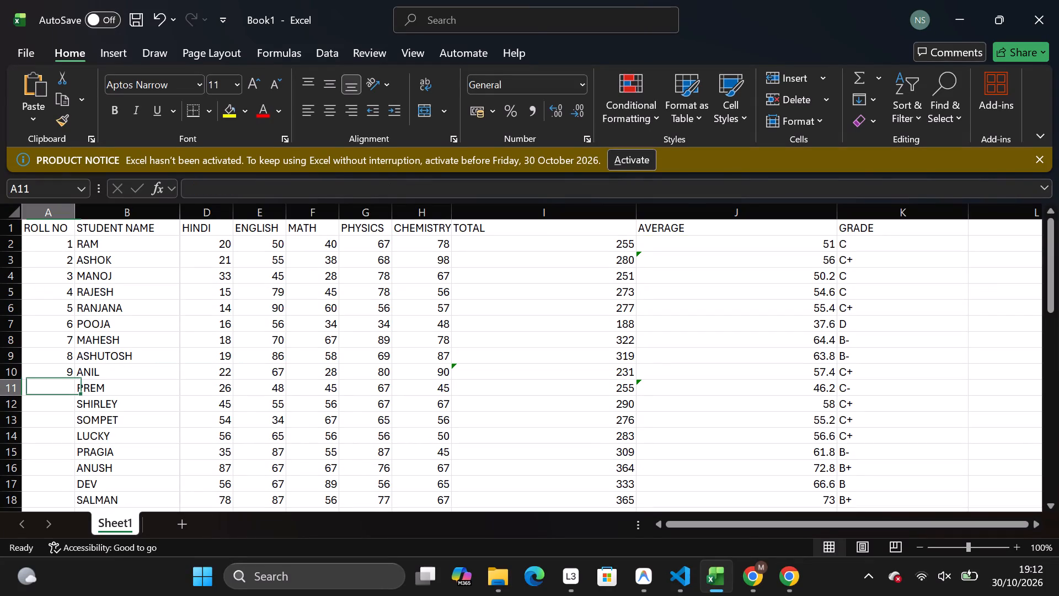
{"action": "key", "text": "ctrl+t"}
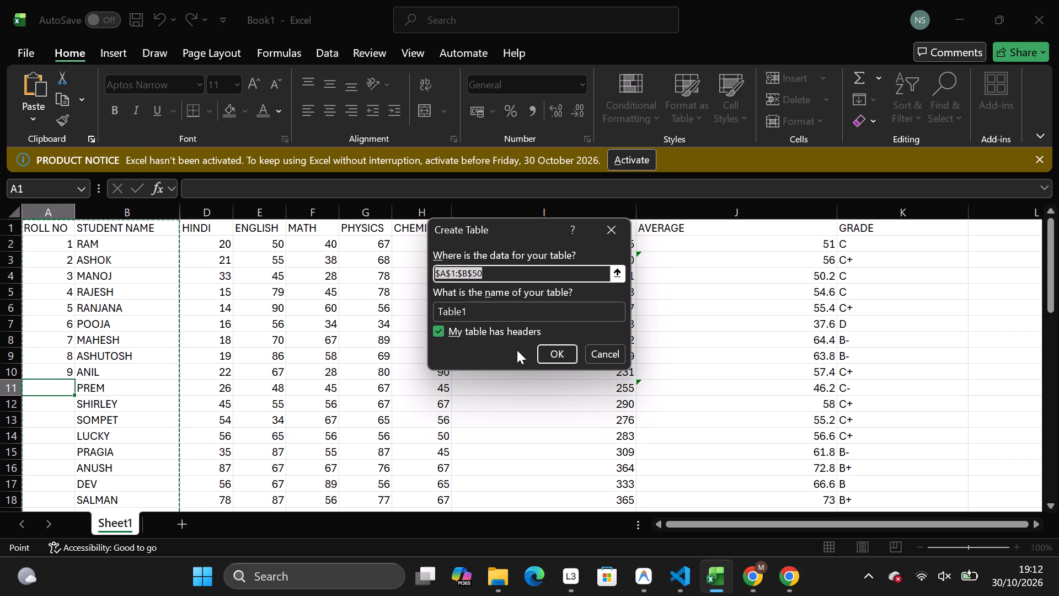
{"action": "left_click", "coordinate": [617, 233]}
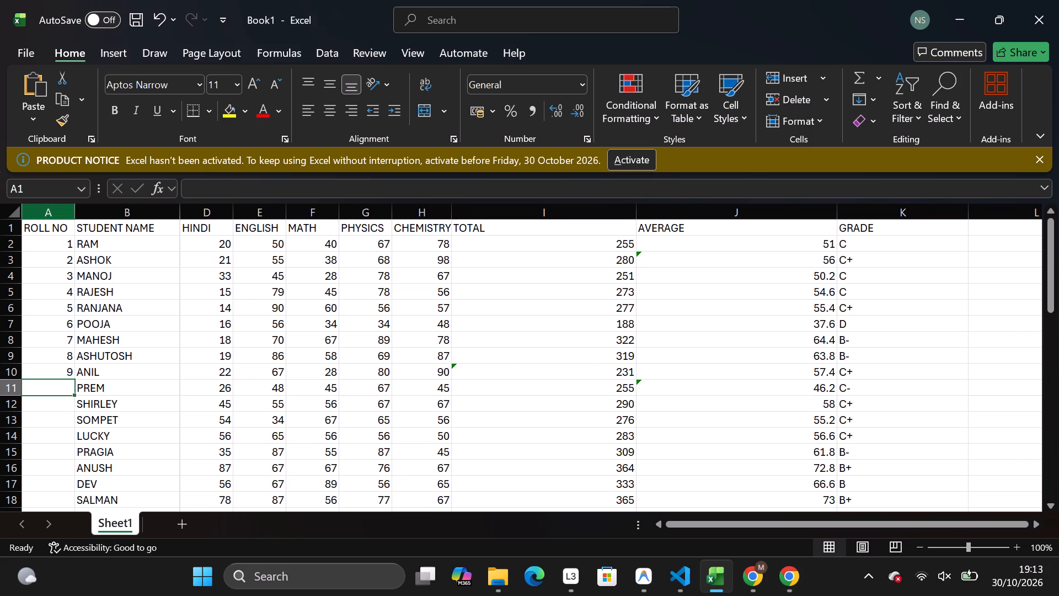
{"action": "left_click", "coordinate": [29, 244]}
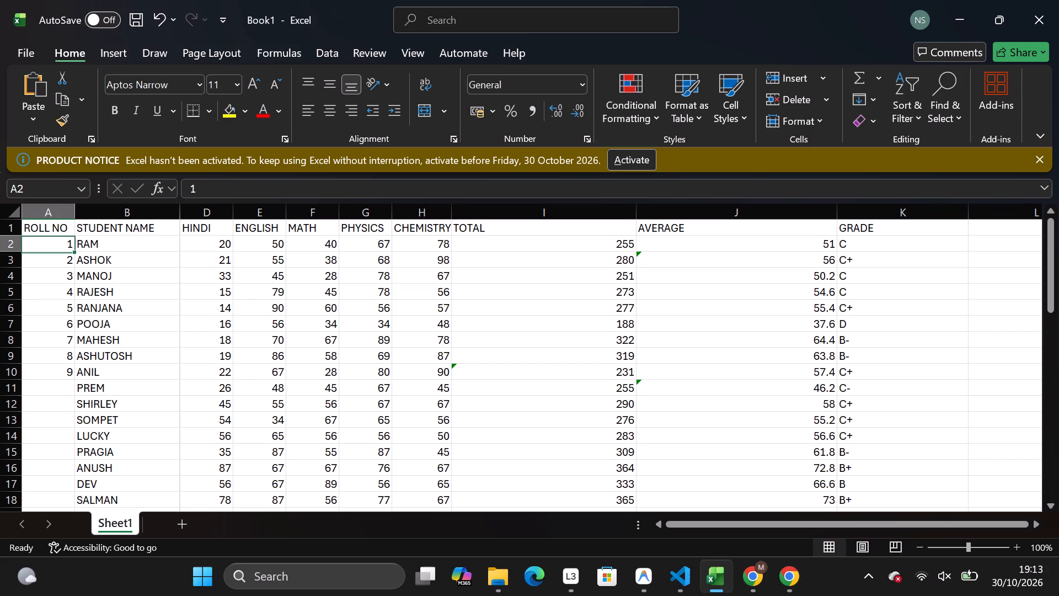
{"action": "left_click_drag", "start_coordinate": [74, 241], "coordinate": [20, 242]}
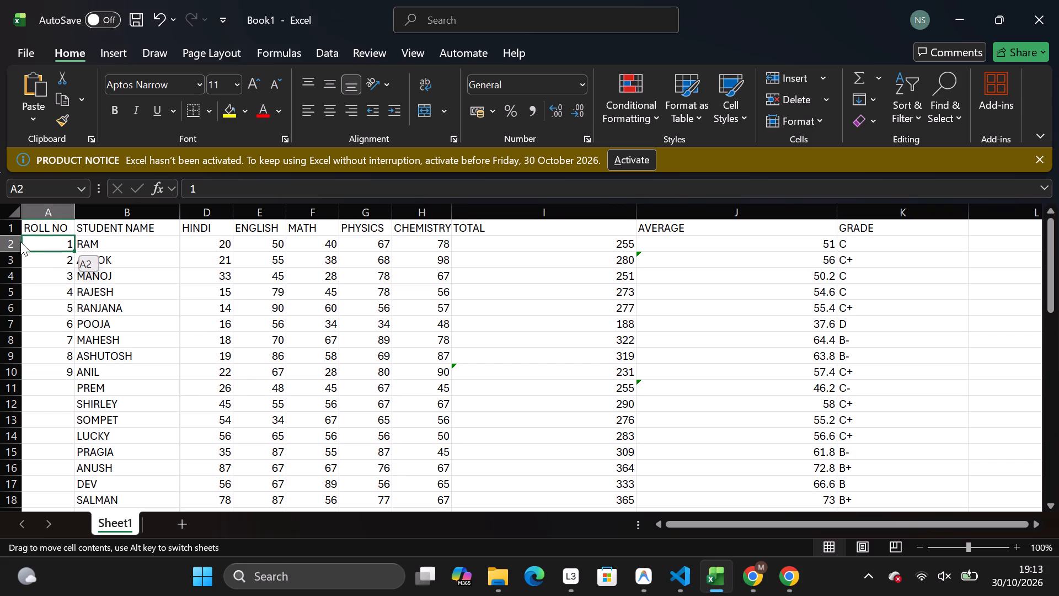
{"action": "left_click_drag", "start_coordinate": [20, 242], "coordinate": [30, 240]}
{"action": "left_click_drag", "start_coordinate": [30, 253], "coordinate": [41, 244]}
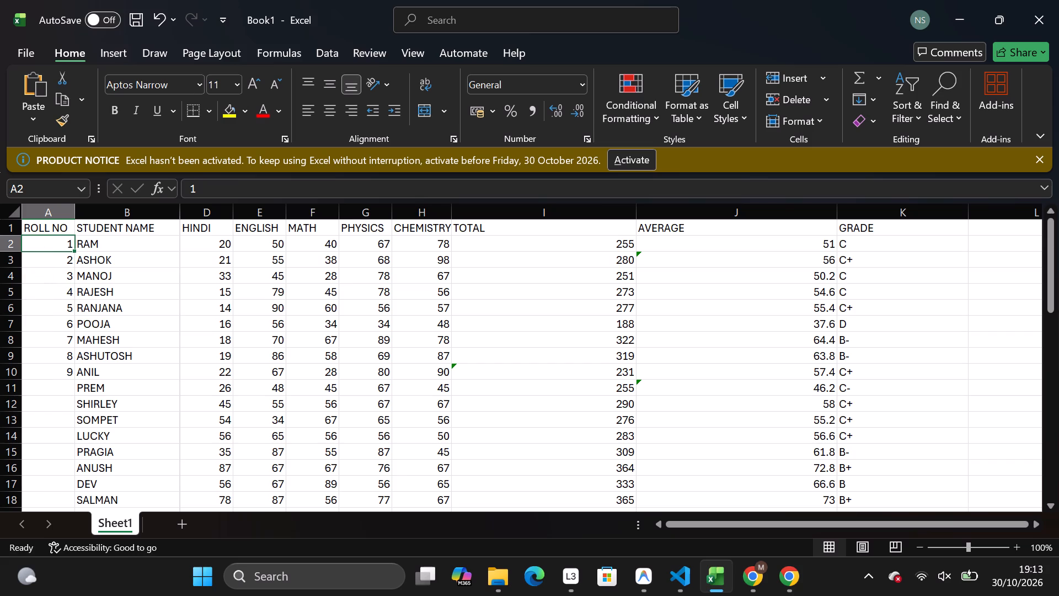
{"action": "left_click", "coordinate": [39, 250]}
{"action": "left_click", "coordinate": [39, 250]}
Enter roll numbers 10, 11, 12 and 13 for PREM, SHIRLEY, SOMPET and LUCKY (A11 to A14).
{"action": "left_click", "coordinate": [63, 388]}
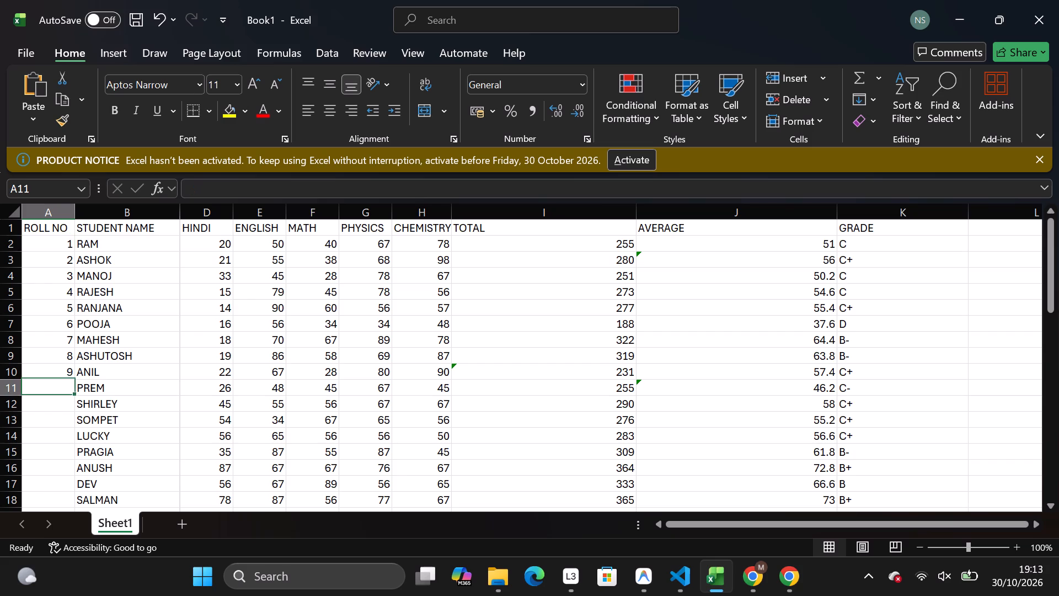
{"action": "key", "text": "1"}
{"action": "key", "text": "0"}
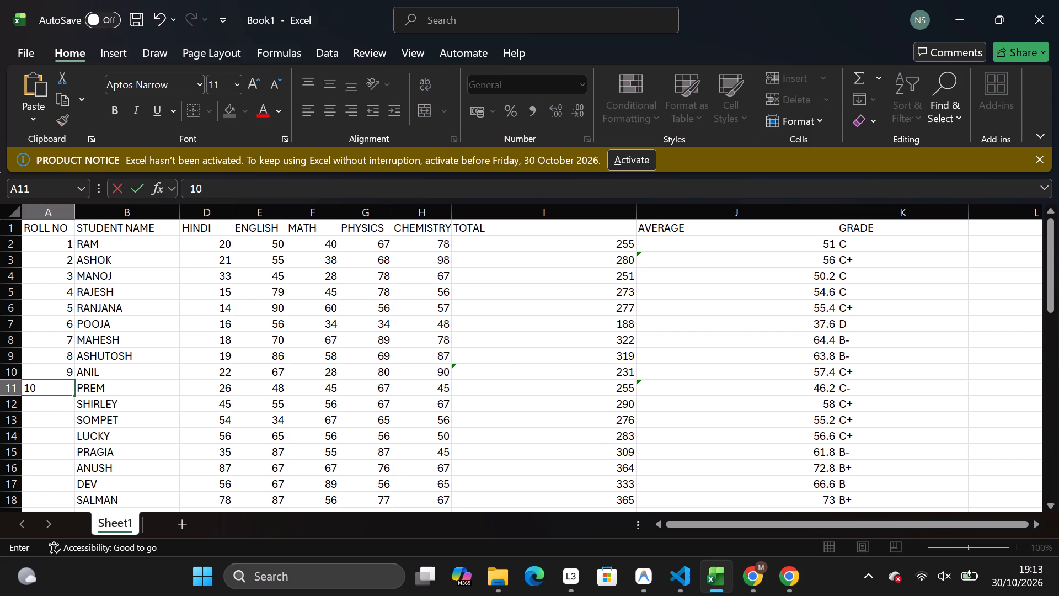
{"action": "key", "text": "Down"}
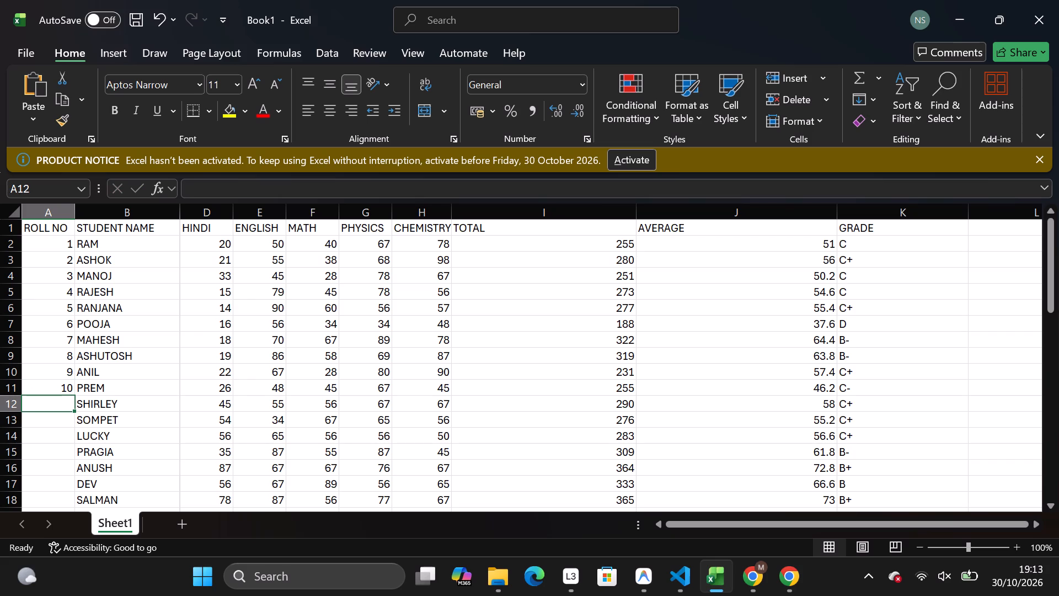
{"action": "type", "text": "11"}
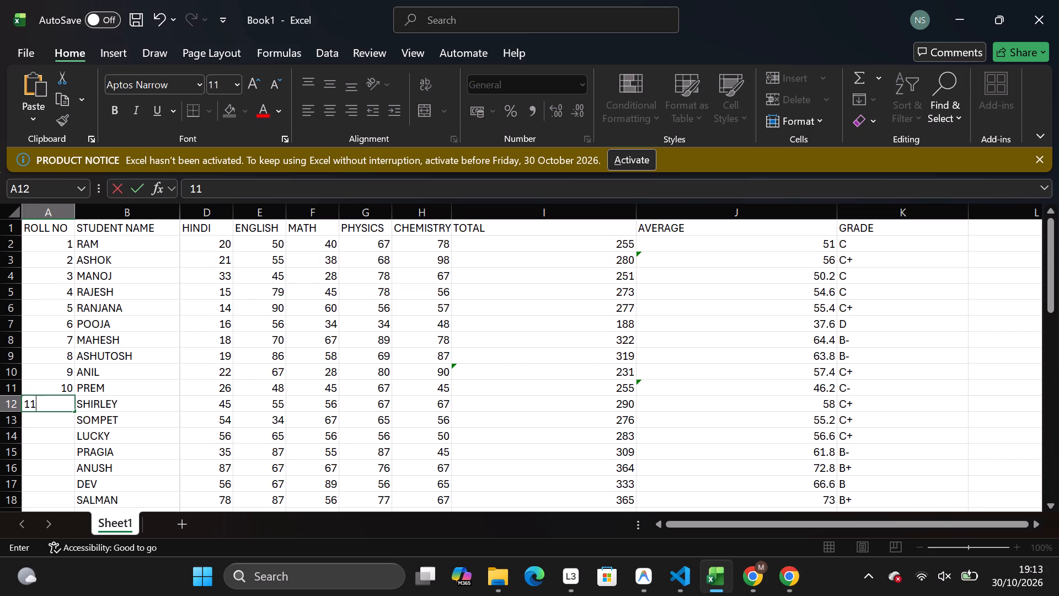
{"action": "key", "text": "Down"}
{"action": "type", "text": "12"}
{"action": "key", "text": "Down"}
{"action": "key", "text": "1"}
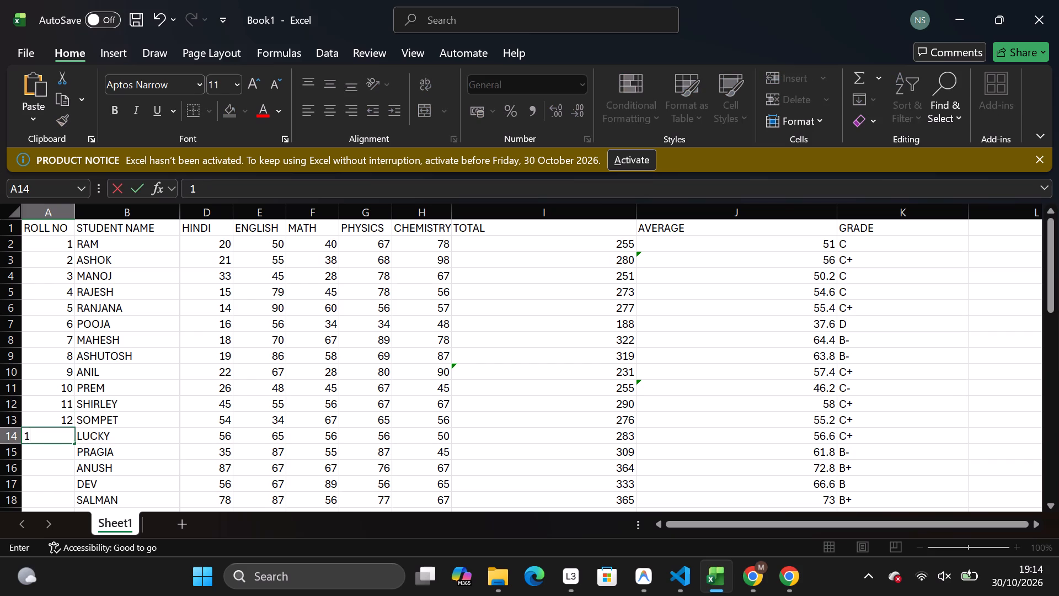
{"action": "key", "text": "Down"}
{"action": "key", "text": "1"}
{"action": "key", "text": "BackSpace"}
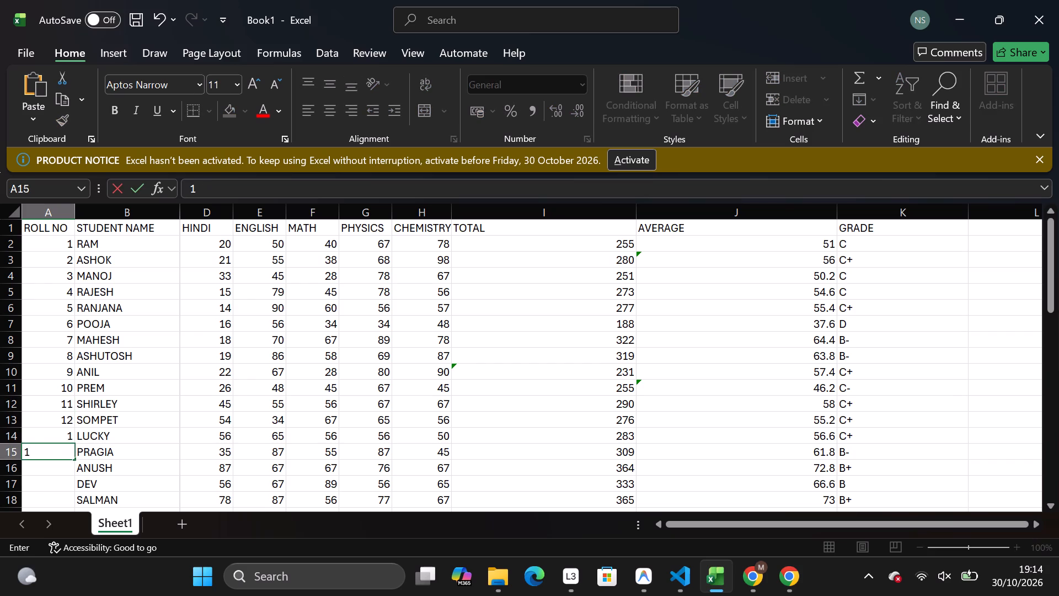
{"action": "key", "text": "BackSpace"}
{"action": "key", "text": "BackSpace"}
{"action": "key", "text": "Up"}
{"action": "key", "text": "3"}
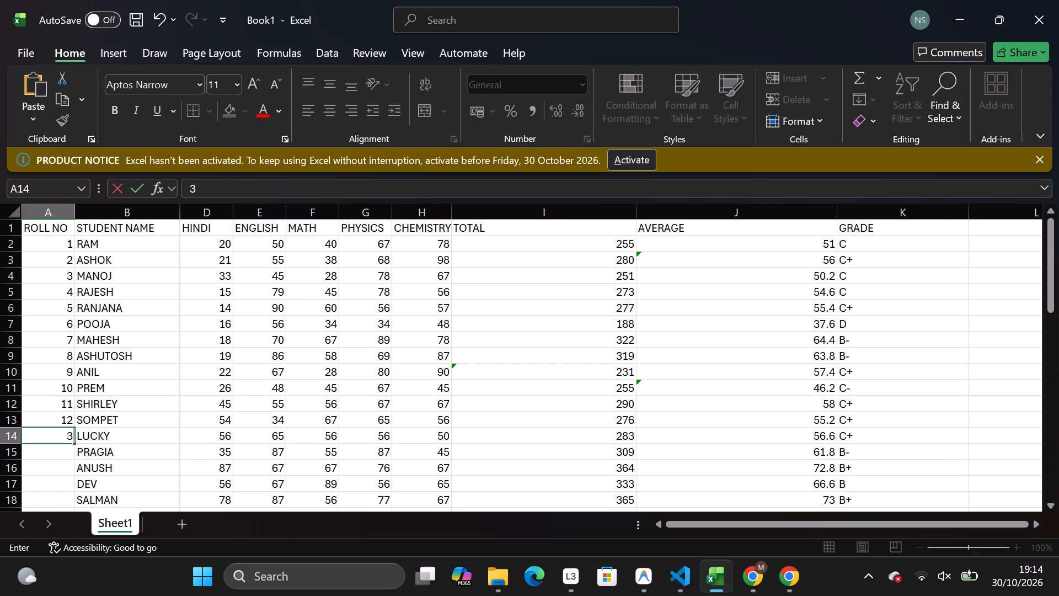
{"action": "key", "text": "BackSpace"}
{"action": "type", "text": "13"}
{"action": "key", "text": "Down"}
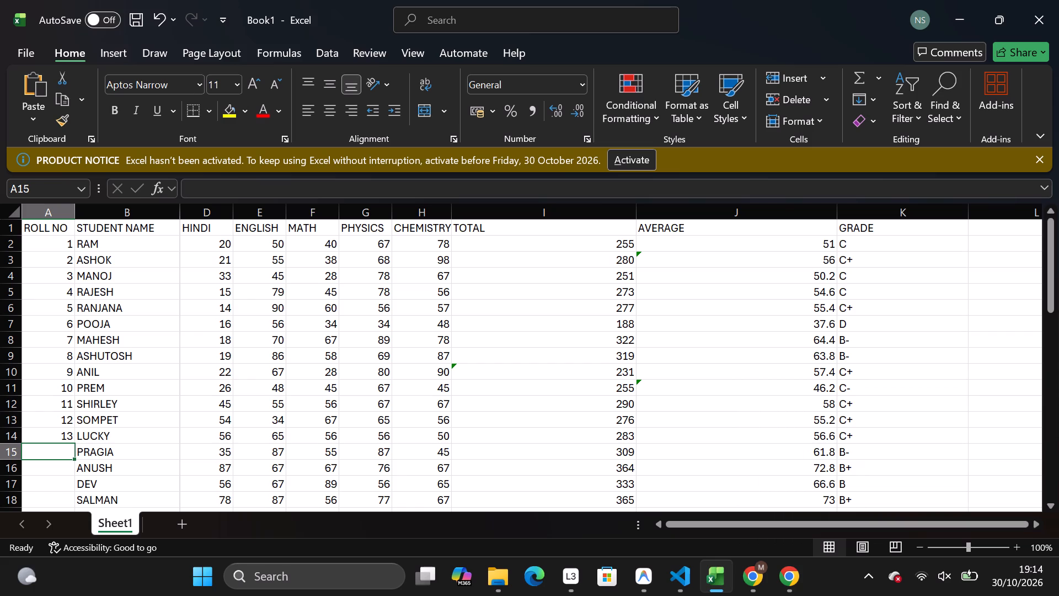
Review the GRADE column K from POOJA's row downward.
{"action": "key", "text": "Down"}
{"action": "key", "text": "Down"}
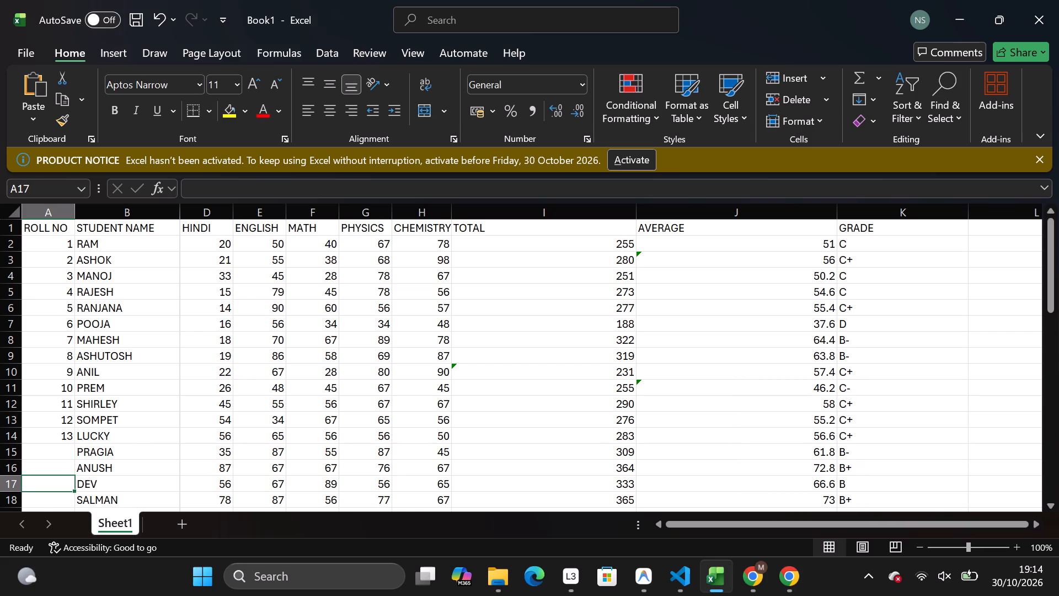
{"action": "left_click", "coordinate": [935, 318]}
{"action": "key", "text": "Down"}
{"action": "key", "text": "Down"}
{"action": "key", "text": "Down"}
{"action": "key", "text": "Down"}
{"action": "key", "text": "Down"}
{"action": "key", "text": "Down"}
{"action": "key", "text": "Down"}
{"action": "key", "text": "Down"}
{"action": "key", "text": "Down"}
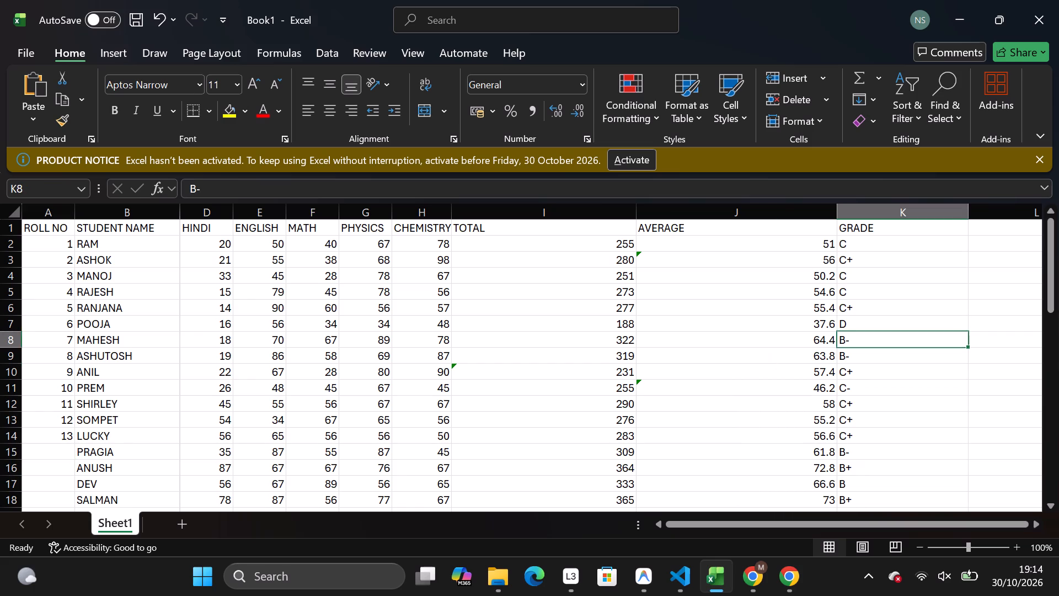
Review the GRADE column K from MAHESH's row down to ESTHER's row.
{"action": "key", "text": "Down"}
{"action": "key", "text": "Down"}
{"action": "key", "text": "Down"}
{"action": "key", "text": "Down"}
{"action": "key", "text": "Down"}
{"action": "key", "text": "Down"}
{"action": "key", "text": "Down"}
{"action": "key", "text": "Down"}
{"action": "key", "text": "Down"}
{"action": "key", "text": "Down"}
{"action": "key", "text": "Down"}
{"action": "key", "text": "Down"}
{"action": "key", "text": "Down"}
{"action": "key", "text": "Down"}
{"action": "key", "text": "Down"}
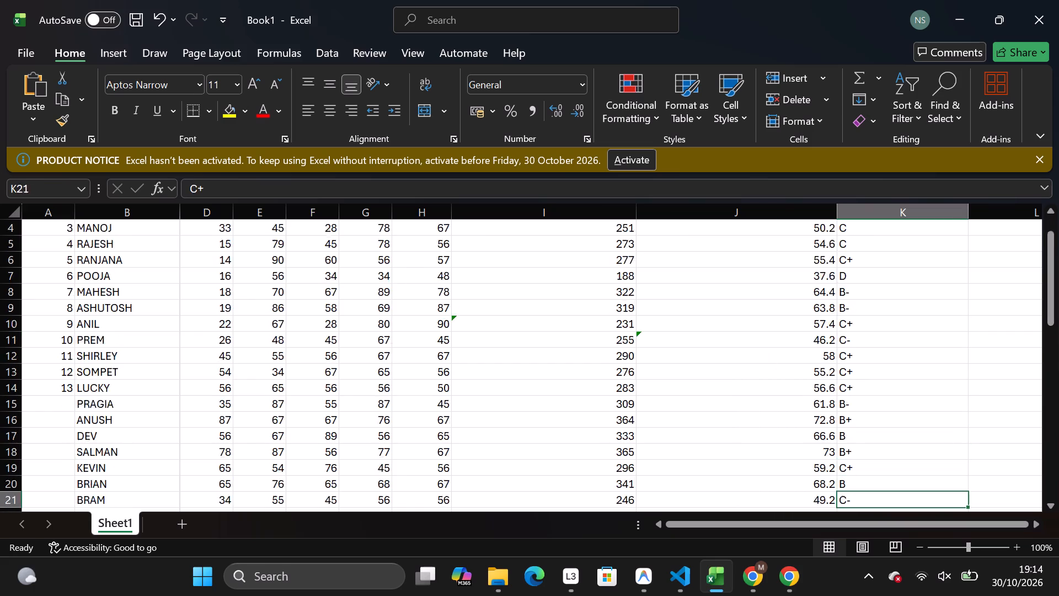
{"action": "key", "text": "Down"}
{"action": "key", "text": "Down"}
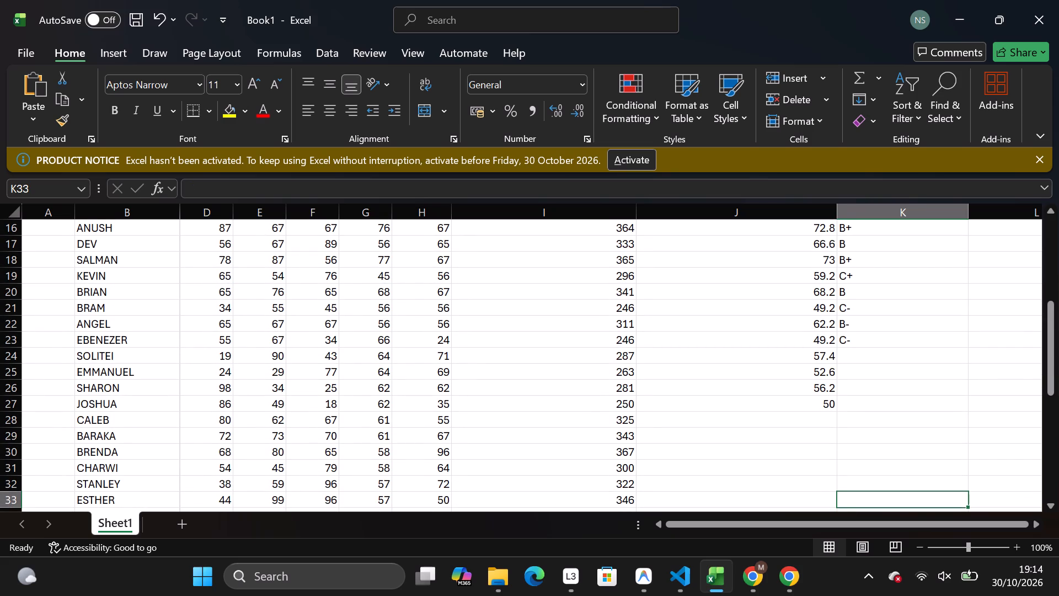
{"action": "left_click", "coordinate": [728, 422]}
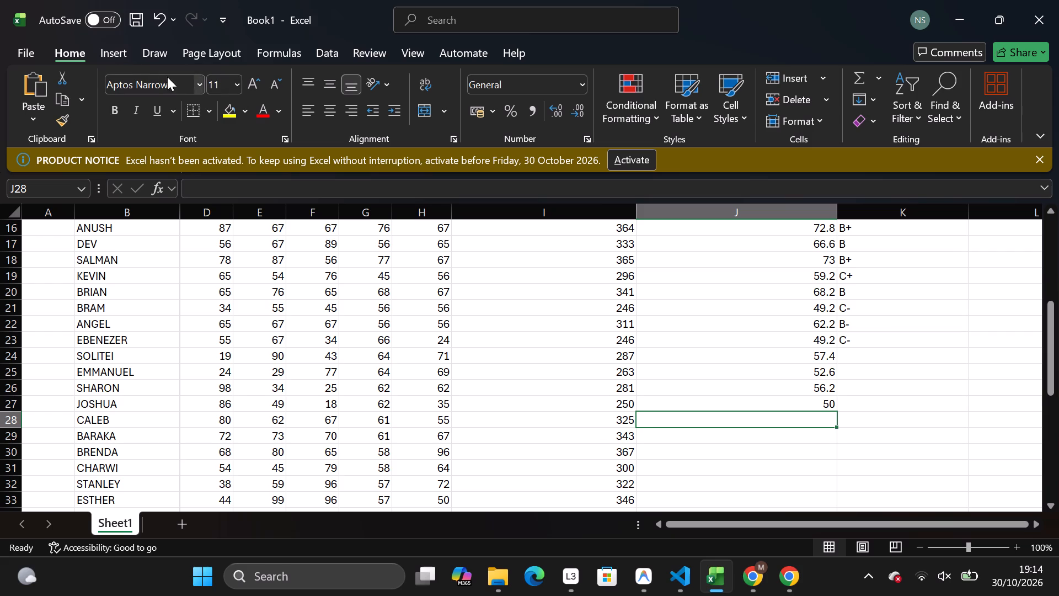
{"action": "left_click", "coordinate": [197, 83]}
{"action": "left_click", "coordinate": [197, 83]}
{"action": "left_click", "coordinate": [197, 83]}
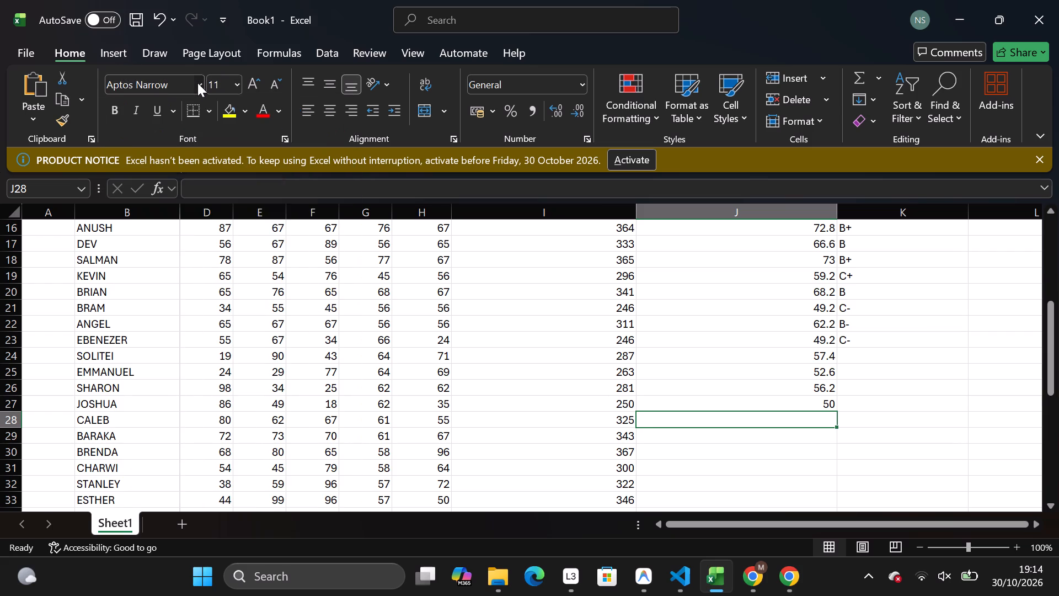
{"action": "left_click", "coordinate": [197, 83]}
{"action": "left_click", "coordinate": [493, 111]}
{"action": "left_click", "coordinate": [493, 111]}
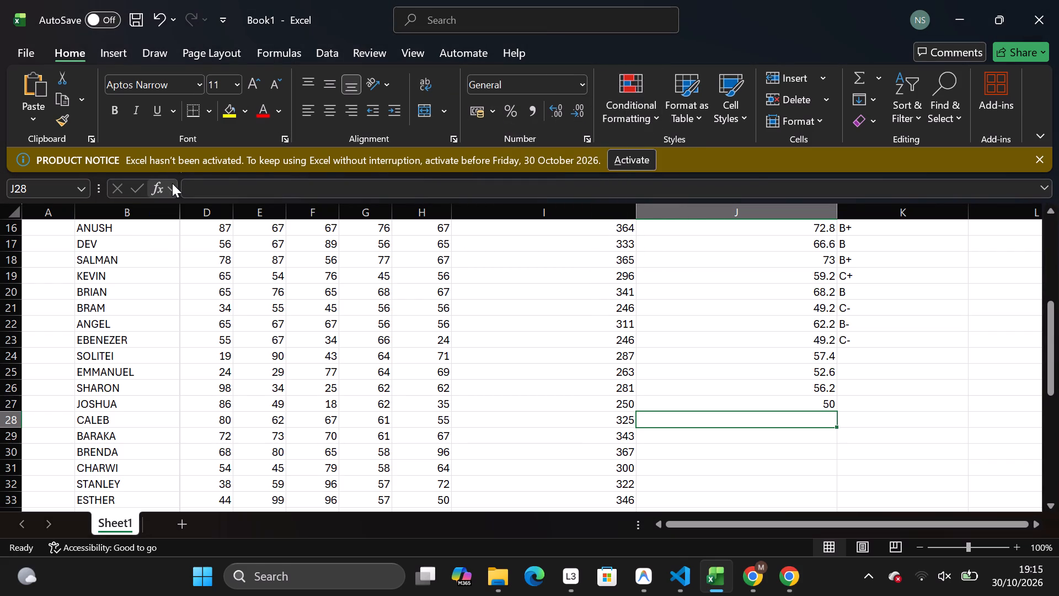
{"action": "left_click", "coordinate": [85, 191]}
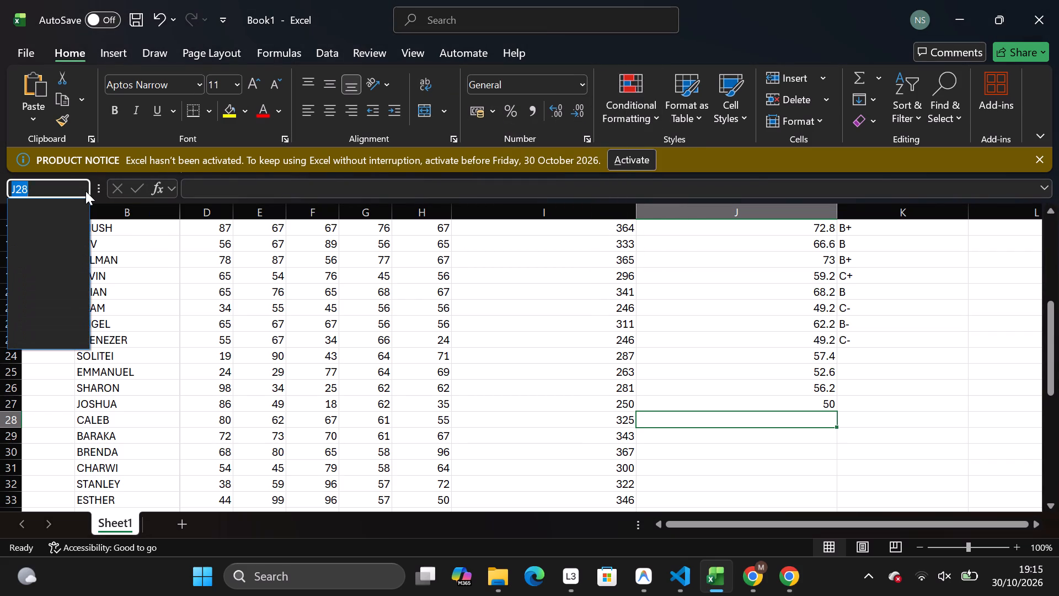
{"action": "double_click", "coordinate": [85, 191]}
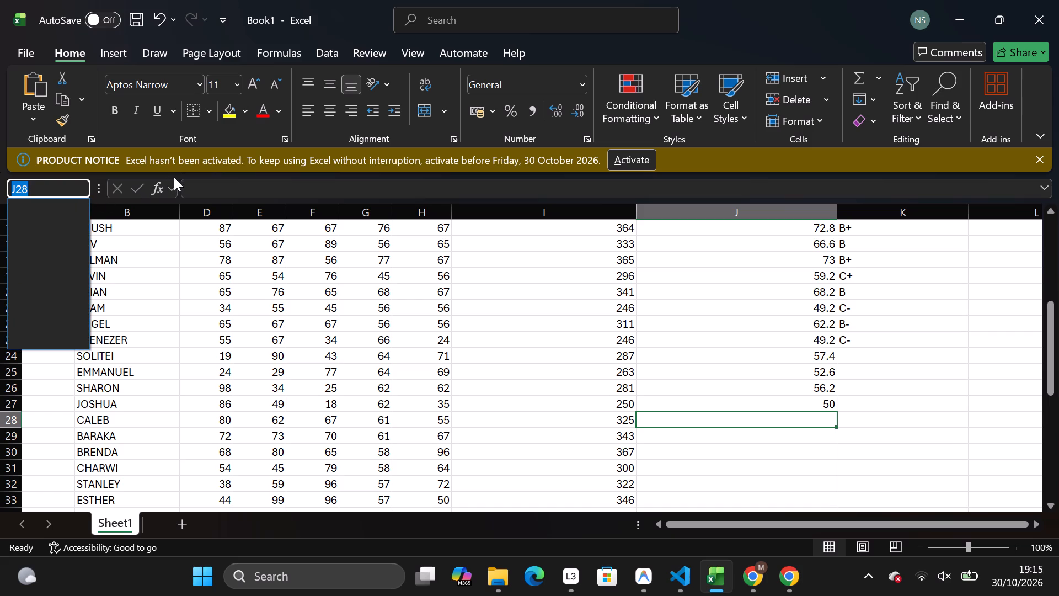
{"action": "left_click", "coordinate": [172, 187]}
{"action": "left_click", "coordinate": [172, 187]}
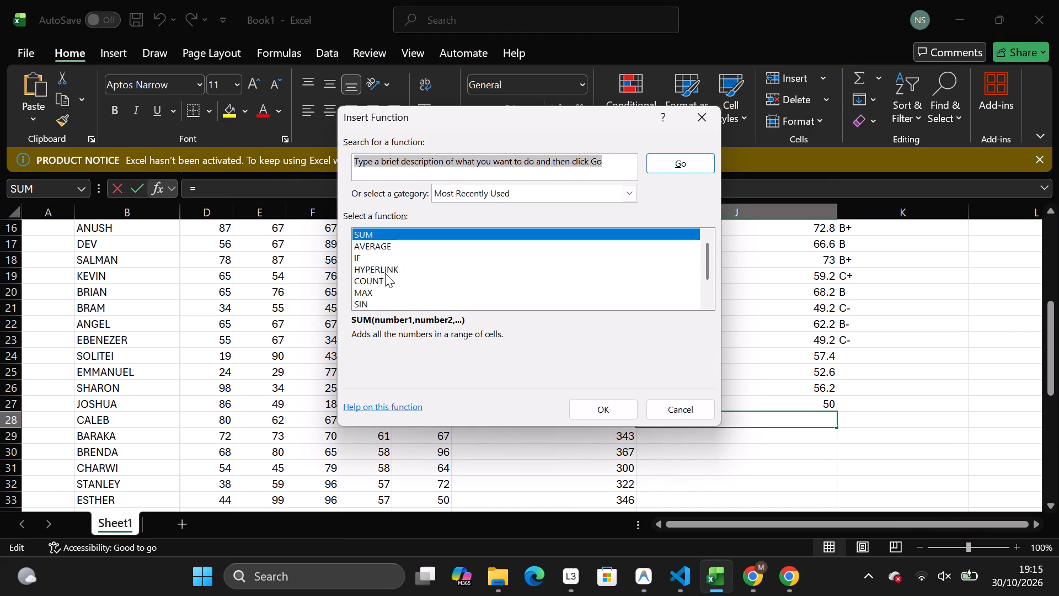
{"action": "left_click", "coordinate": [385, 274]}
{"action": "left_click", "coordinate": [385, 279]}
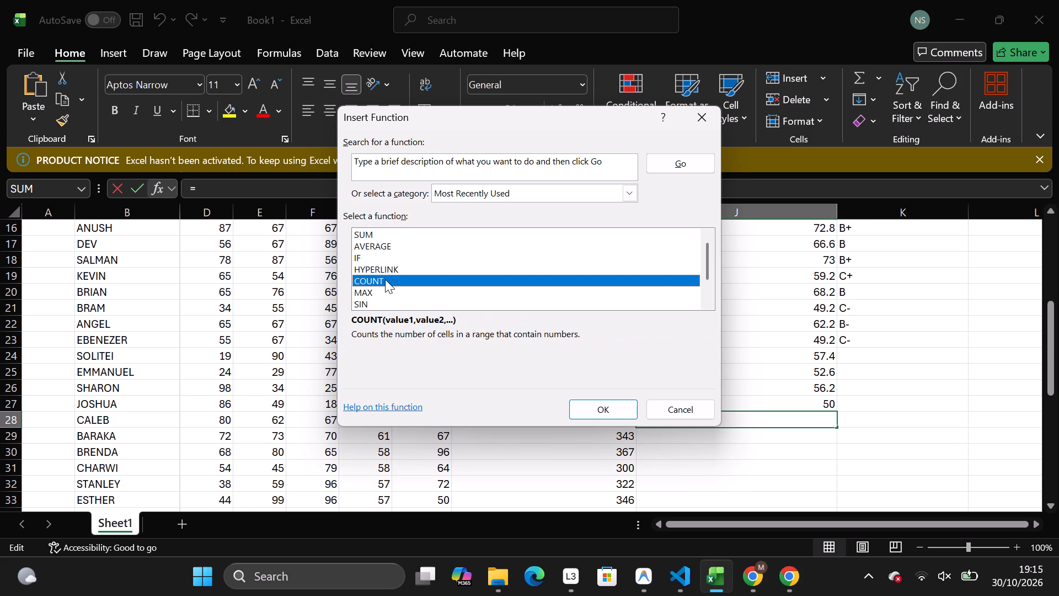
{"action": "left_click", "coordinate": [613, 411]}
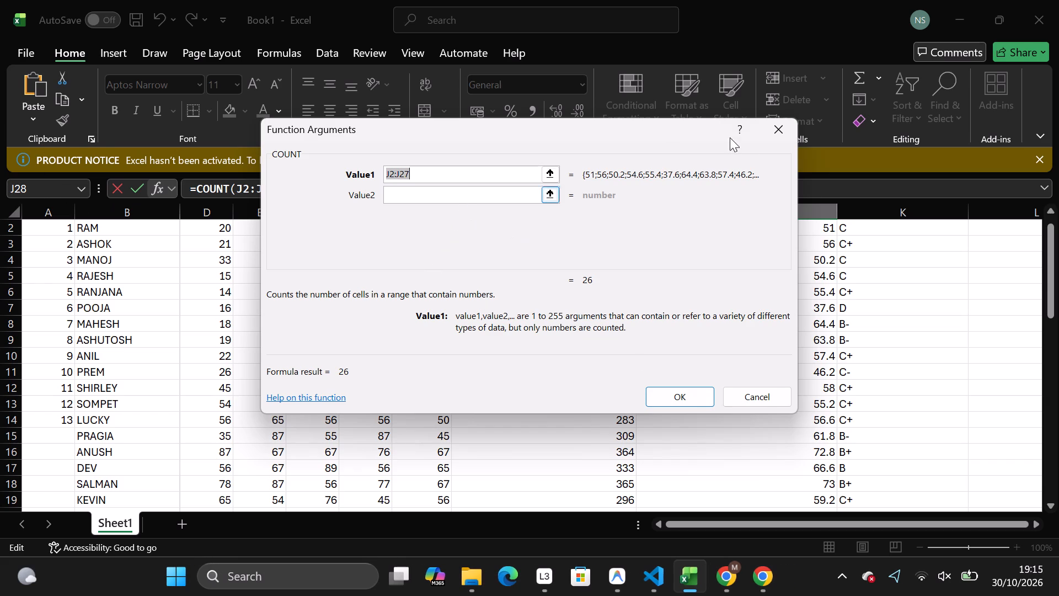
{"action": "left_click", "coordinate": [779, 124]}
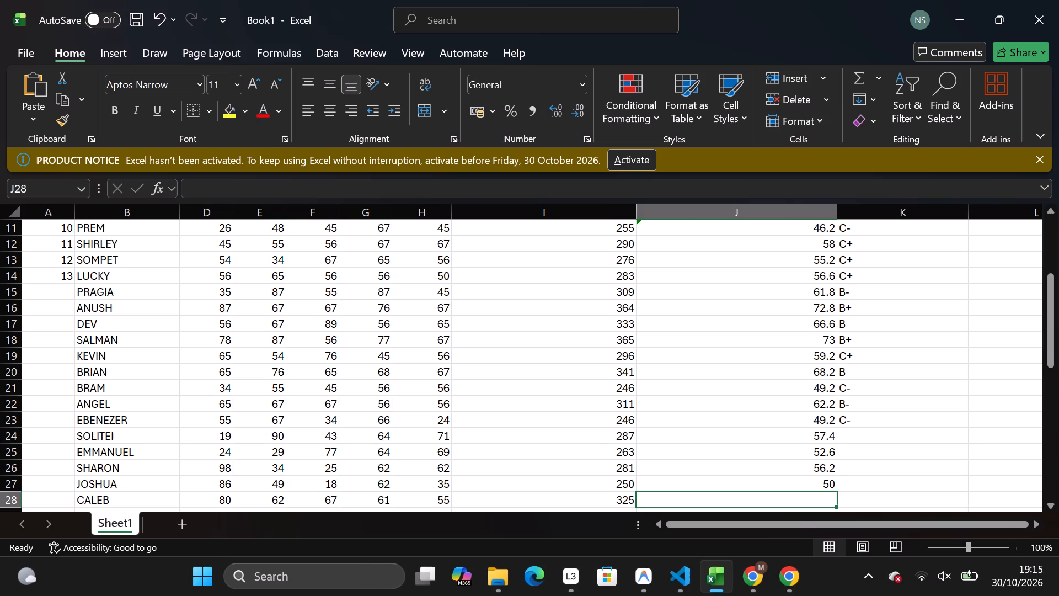
Review the AVERAGE column J from CALEB's row up to its header in J1.
{"action": "key", "text": "Up"}
{"action": "key", "text": "Up"}
{"action": "key", "text": "Up"}
{"action": "key", "text": "Up"}
{"action": "key", "text": "Up"}
{"action": "key", "text": "Up"}
{"action": "key", "text": "Up"}
{"action": "key", "text": "Up"}
{"action": "key", "text": "Up"}
{"action": "key", "text": "Up"}
{"action": "key", "text": "Up"}
{"action": "key", "text": "Up"}
{"action": "key", "text": "Up"}
{"action": "key", "text": "Up"}
{"action": "key", "text": "Up"}
{"action": "key", "text": "Up"}
{"action": "key", "text": "Up"}
{"action": "key", "text": "Up"}
{"action": "key", "text": "Up"}
{"action": "key", "text": "Up"}
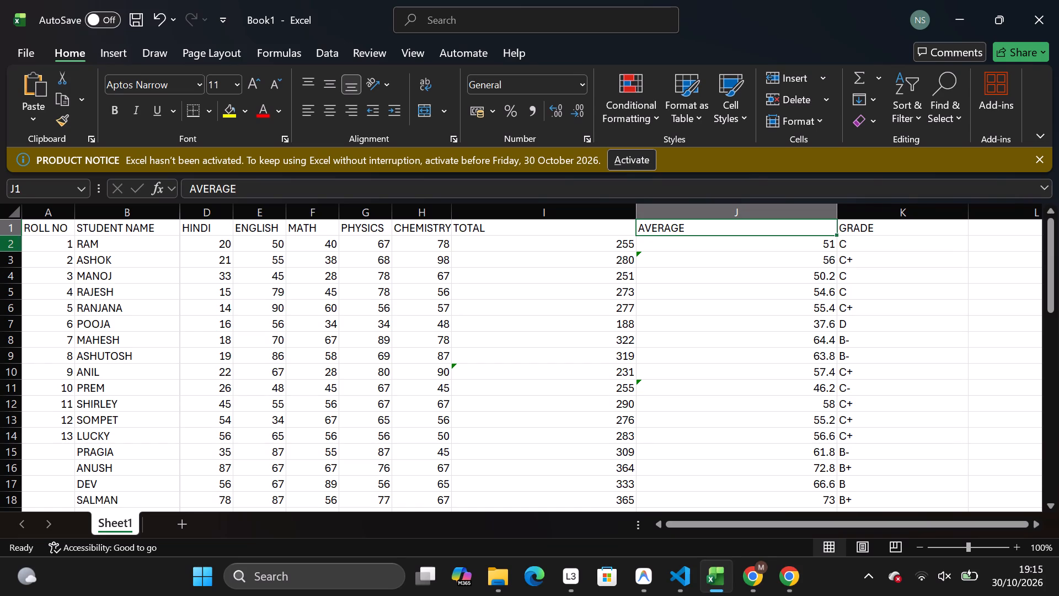
Review the AVERAGE column J from its header down past the last student, BYRONE.
{"action": "key", "text": "Down"}
{"action": "key", "text": "Down"}
{"action": "key", "text": "Down"}
{"action": "key", "text": "Down"}
{"action": "key", "text": "Down"}
{"action": "key", "text": "Down"}
{"action": "key", "text": "Down"}
{"action": "key", "text": "Down"}
{"action": "key", "text": "Down"}
{"action": "key", "text": "Down"}
{"action": "key", "text": "Down"}
{"action": "key", "text": "Down"}
{"action": "key", "text": "Down"}
{"action": "key", "text": "Down"}
{"action": "key", "text": "Down"}
{"action": "key", "text": "Down"}
{"action": "key", "text": "Down"}
{"action": "key", "text": "Down"}
{"action": "key", "text": "Down"}
{"action": "key", "text": "Down"}
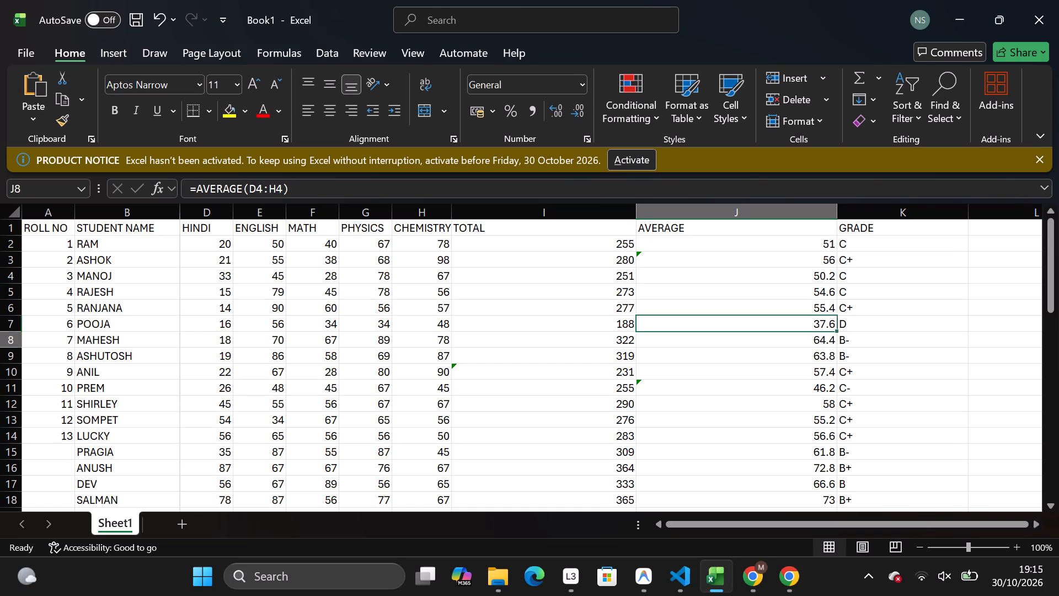
{"action": "key", "text": "Down"}
{"action": "key", "text": "Down"}
{"action": "key", "text": "Down"}
{"action": "key", "text": "Down"}
{"action": "key", "text": "Down"}
{"action": "key", "text": "Down"}
{"action": "key", "text": "Down"}
{"action": "key", "text": "Down"}
{"action": "key", "text": "Down"}
{"action": "key", "text": "Down"}
{"action": "key", "text": "Down"}
{"action": "key", "text": "Down"}
{"action": "key", "text": "Down"}
{"action": "key", "text": "Down"}
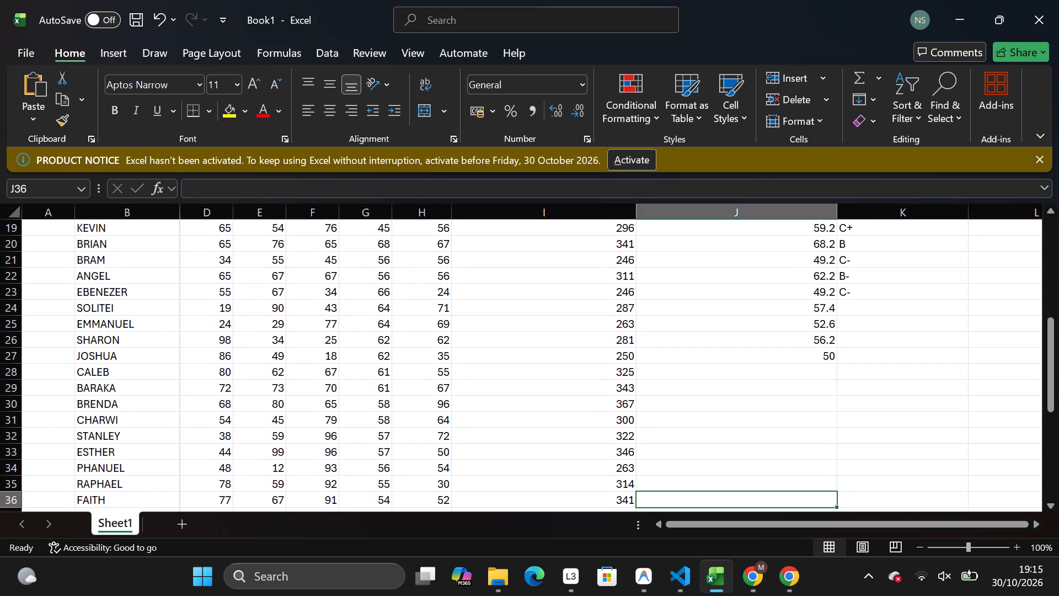
{"action": "key", "text": "Down"}
{"action": "key", "text": "Down"}
{"action": "key", "text": "Down"}
{"action": "key", "text": "Down"}
{"action": "key", "text": "Down"}
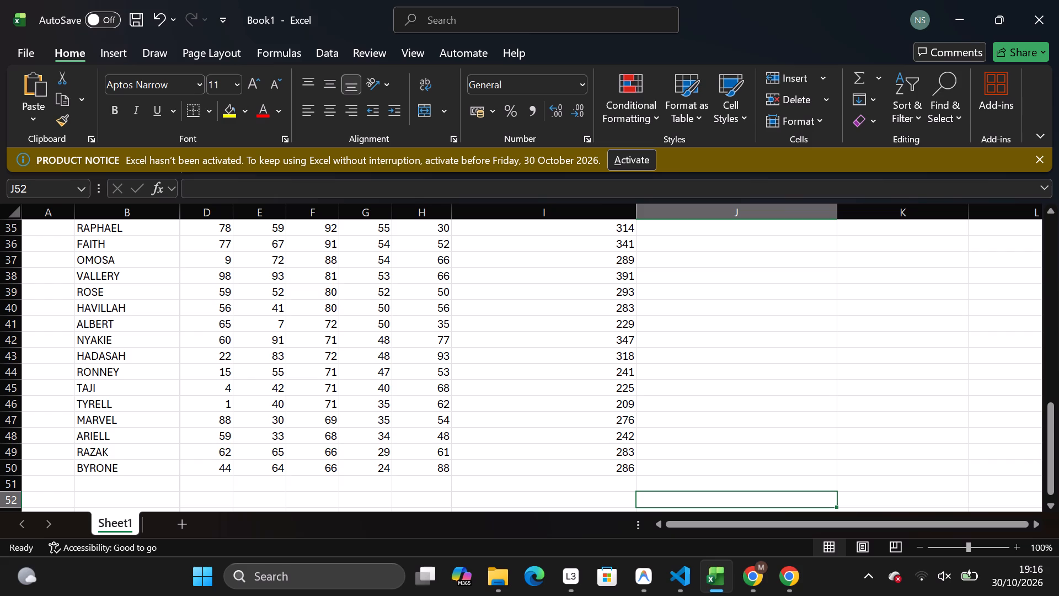
Add student ANN in row 51 below BYRONE with marks 60, 54, 23, 40 and 22 in D51 to H51.
{"action": "left_click", "coordinate": [98, 488]}
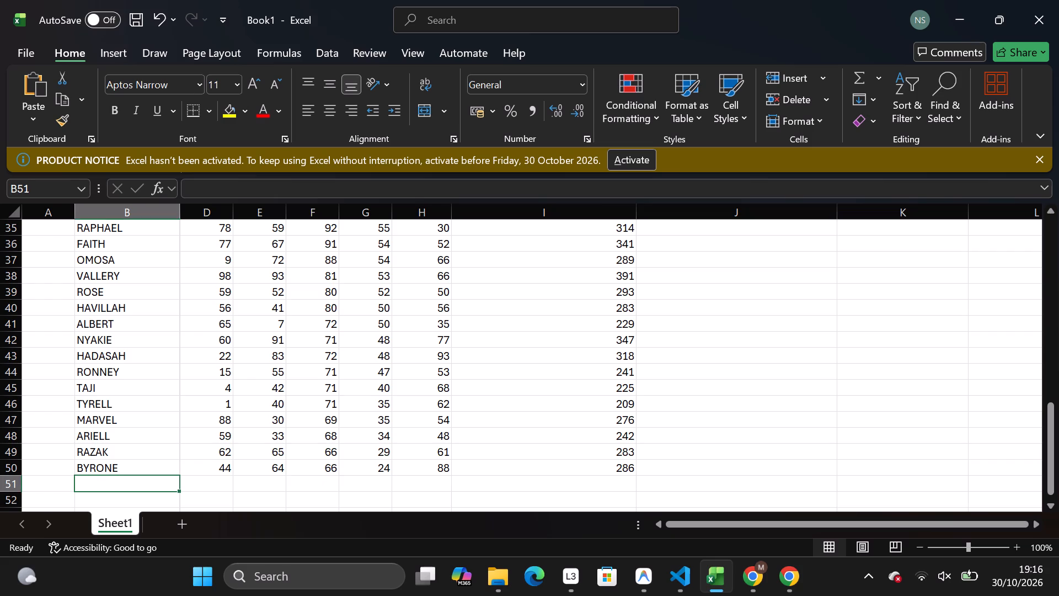
{"action": "type", "text": "ANN"}
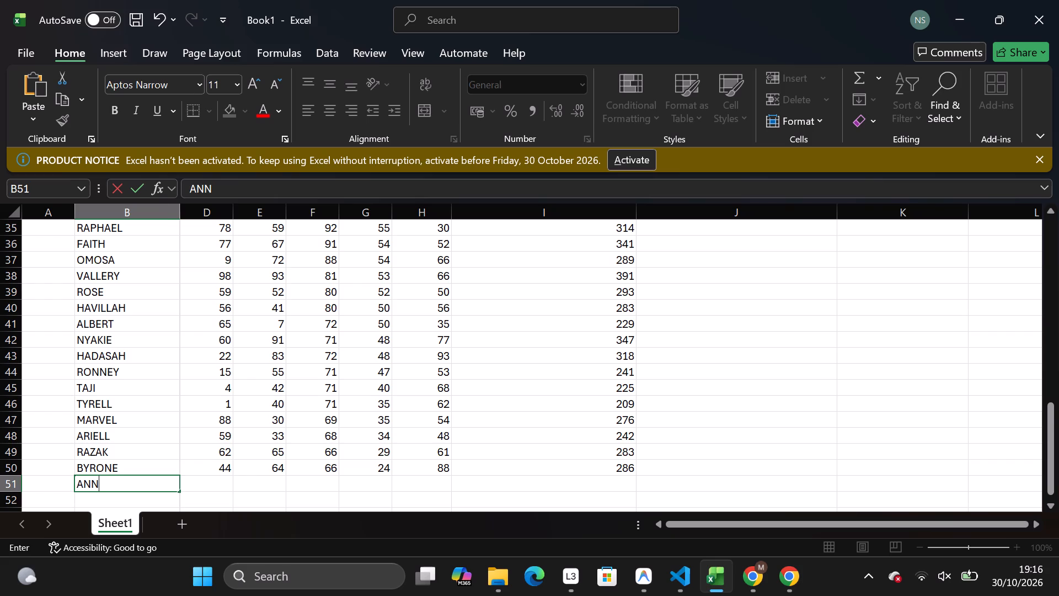
{"action": "left_click", "coordinate": [210, 488]}
{"action": "type", "text": "60"}
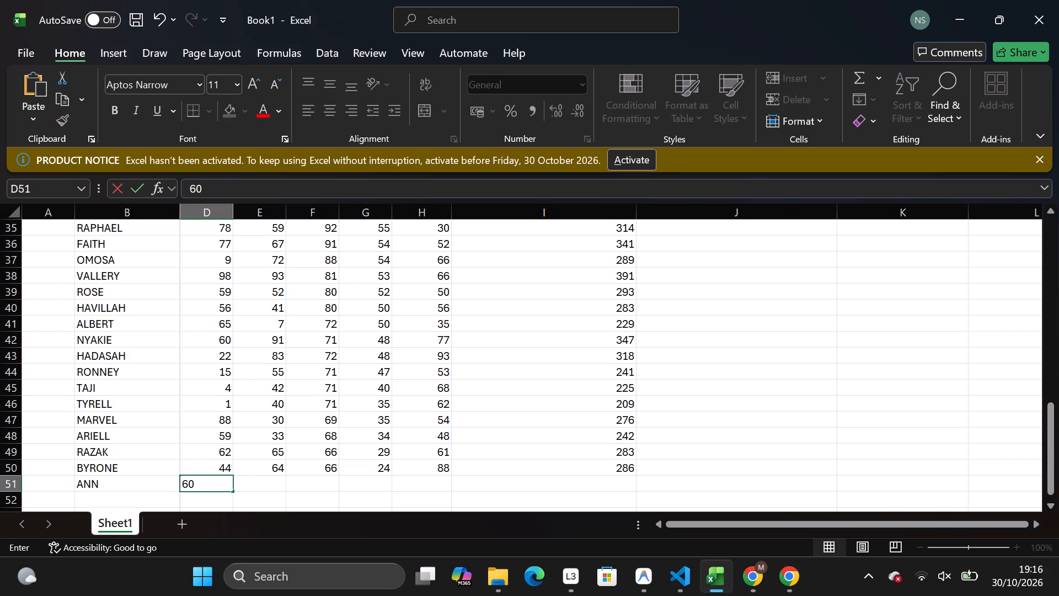
{"action": "key", "text": "Right"}
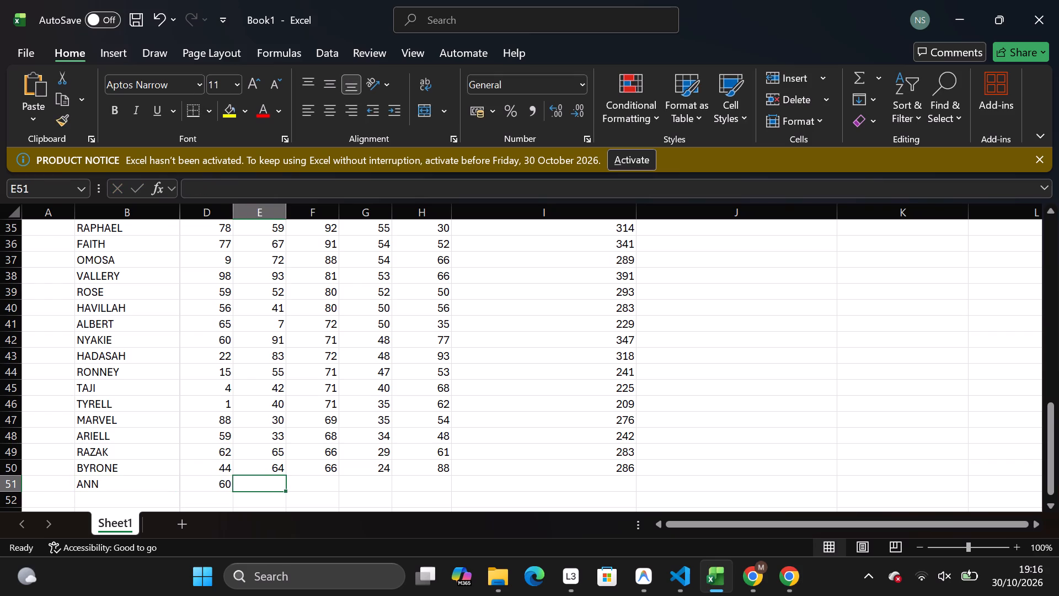
{"action": "type", "text": "54"}
{"action": "key", "text": "Right"}
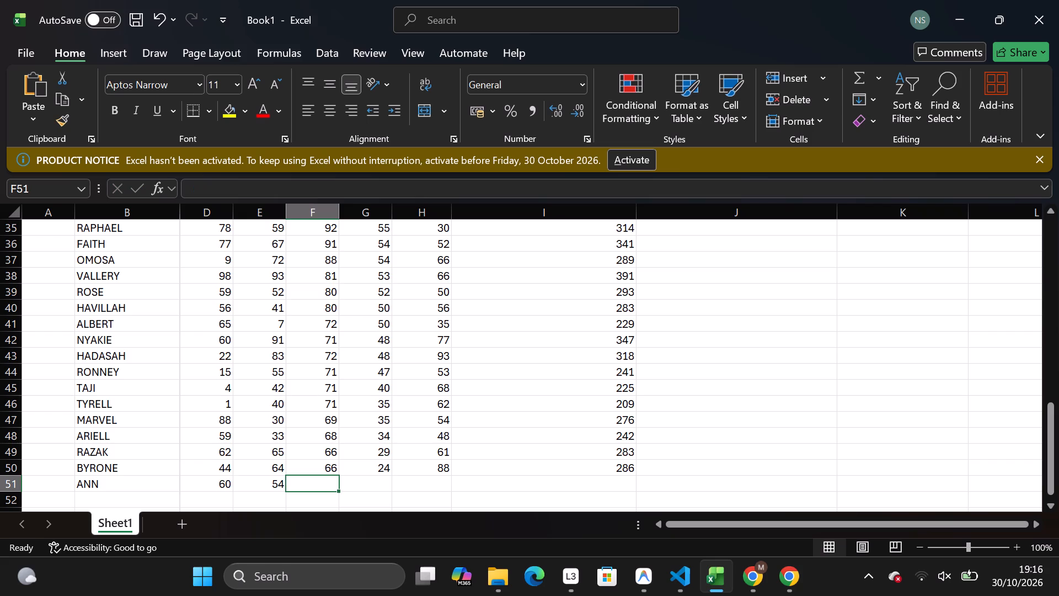
{"action": "type", "text": "23"}
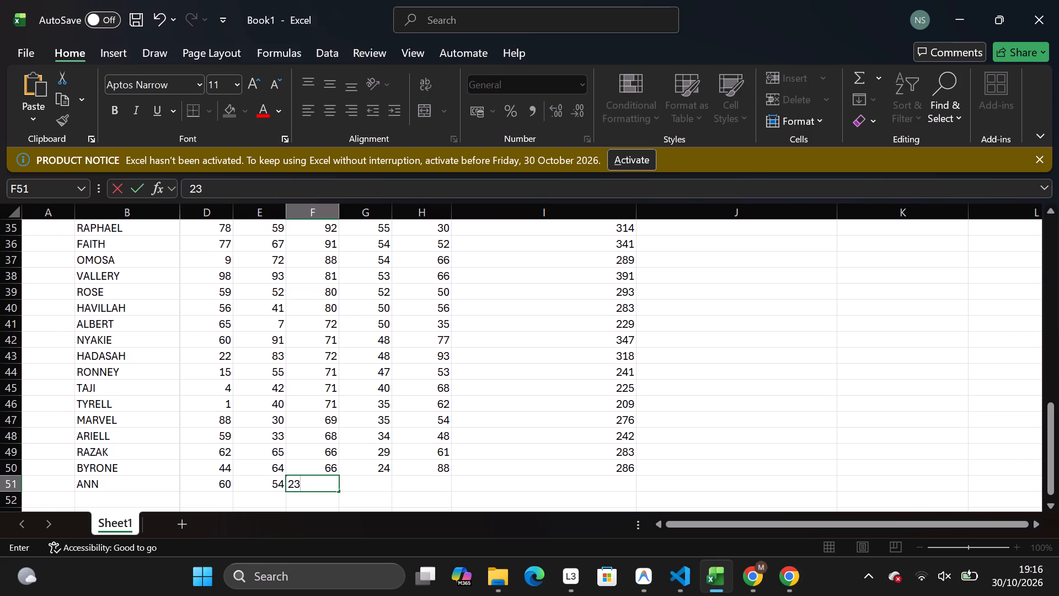
{"action": "key", "text": "Down"}
{"action": "key", "text": "Right"}
{"action": "key", "text": "Up"}
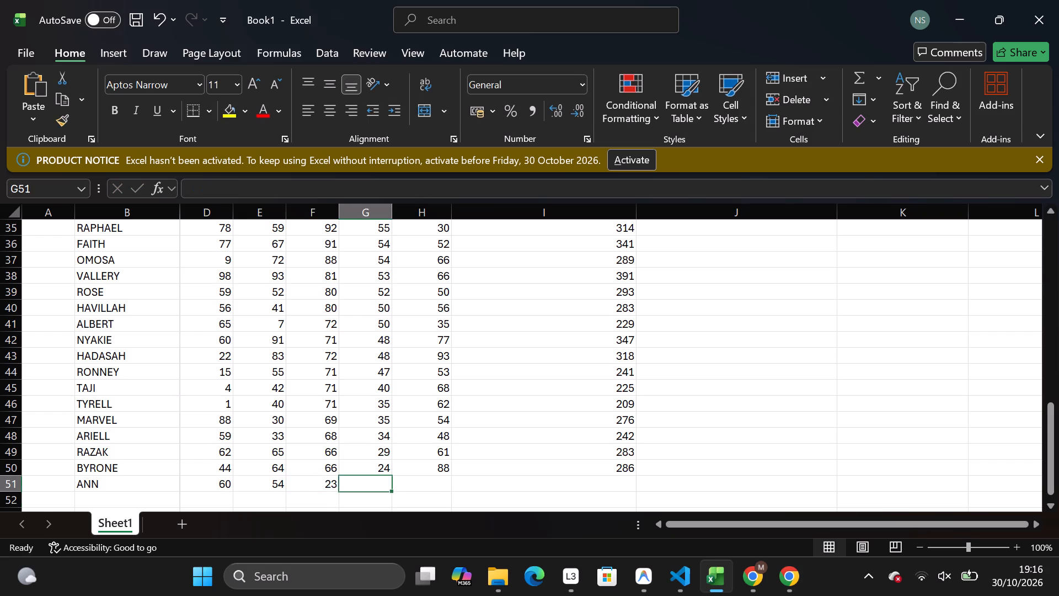
{"action": "type", "text": "40"}
{"action": "key", "text": "Right"}
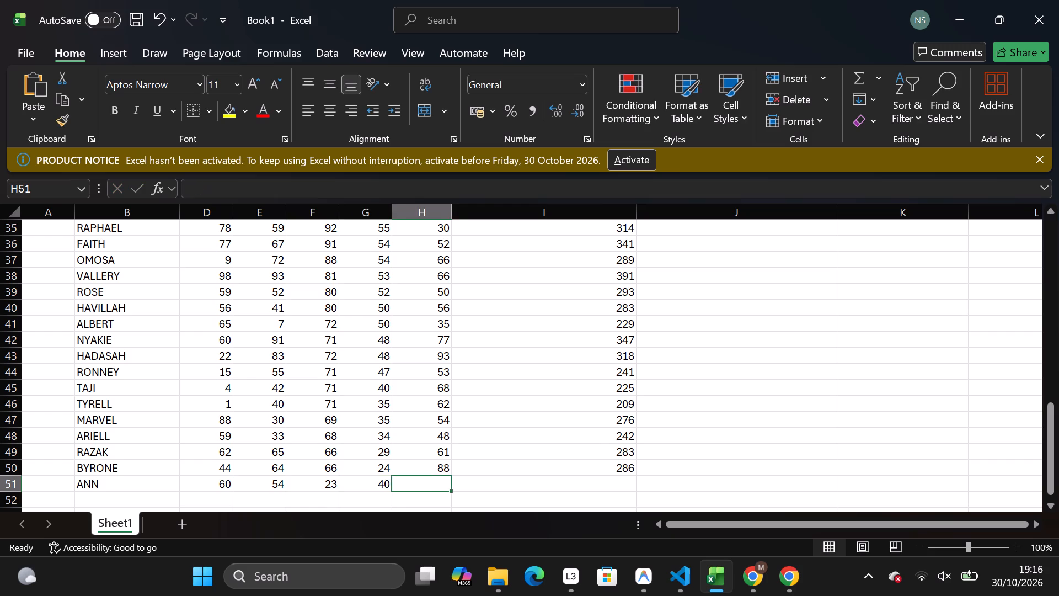
{"action": "key", "text": "2"}
{"action": "key", "text": "2"}
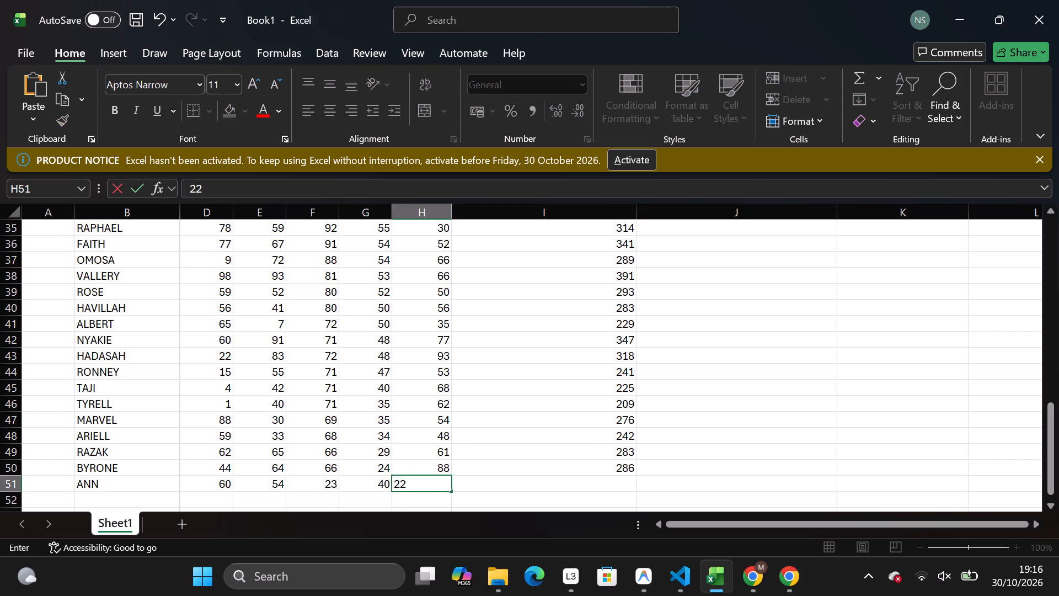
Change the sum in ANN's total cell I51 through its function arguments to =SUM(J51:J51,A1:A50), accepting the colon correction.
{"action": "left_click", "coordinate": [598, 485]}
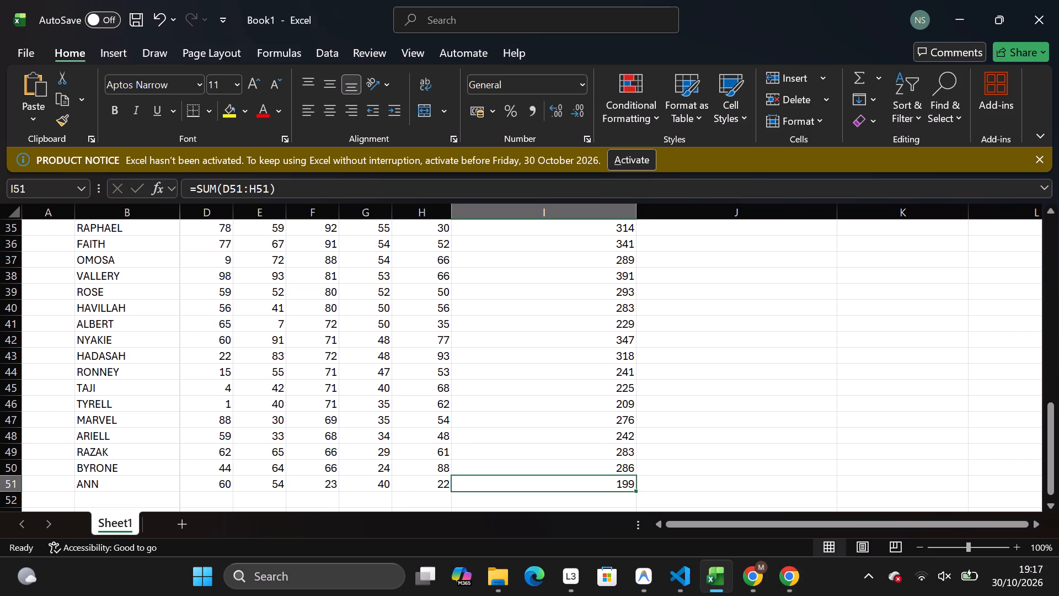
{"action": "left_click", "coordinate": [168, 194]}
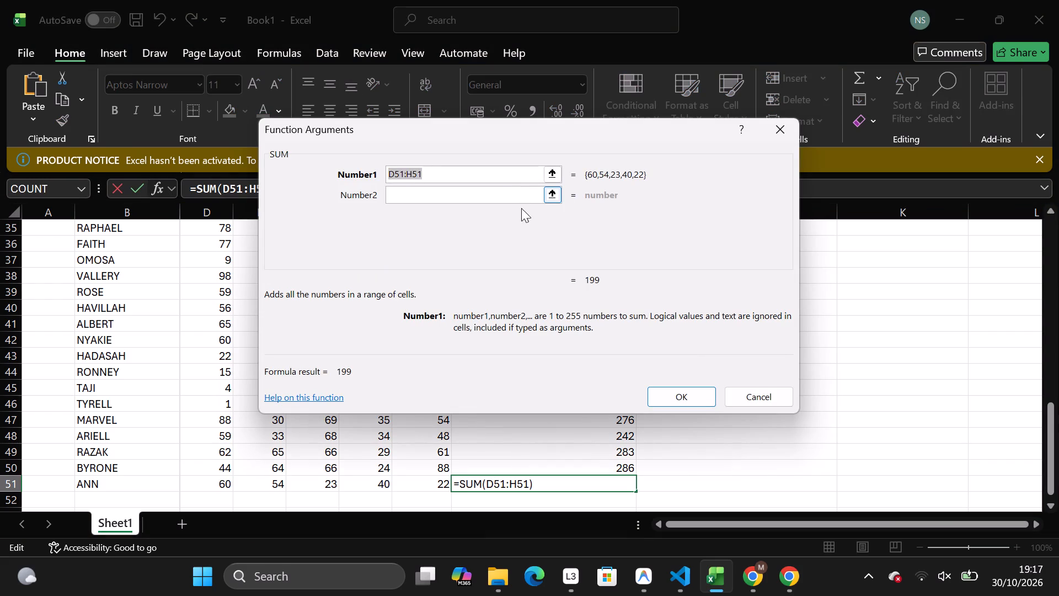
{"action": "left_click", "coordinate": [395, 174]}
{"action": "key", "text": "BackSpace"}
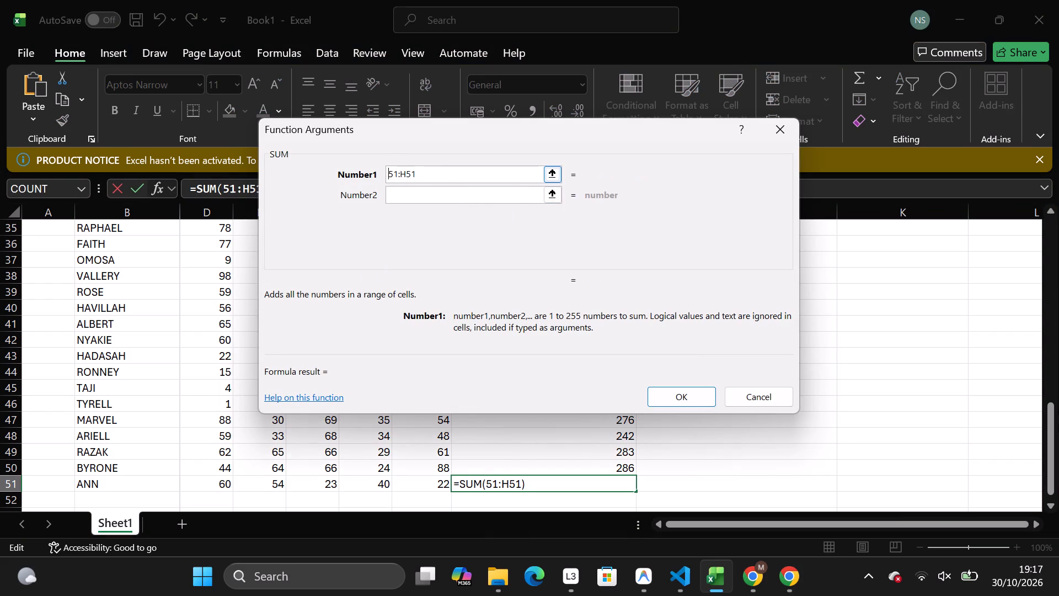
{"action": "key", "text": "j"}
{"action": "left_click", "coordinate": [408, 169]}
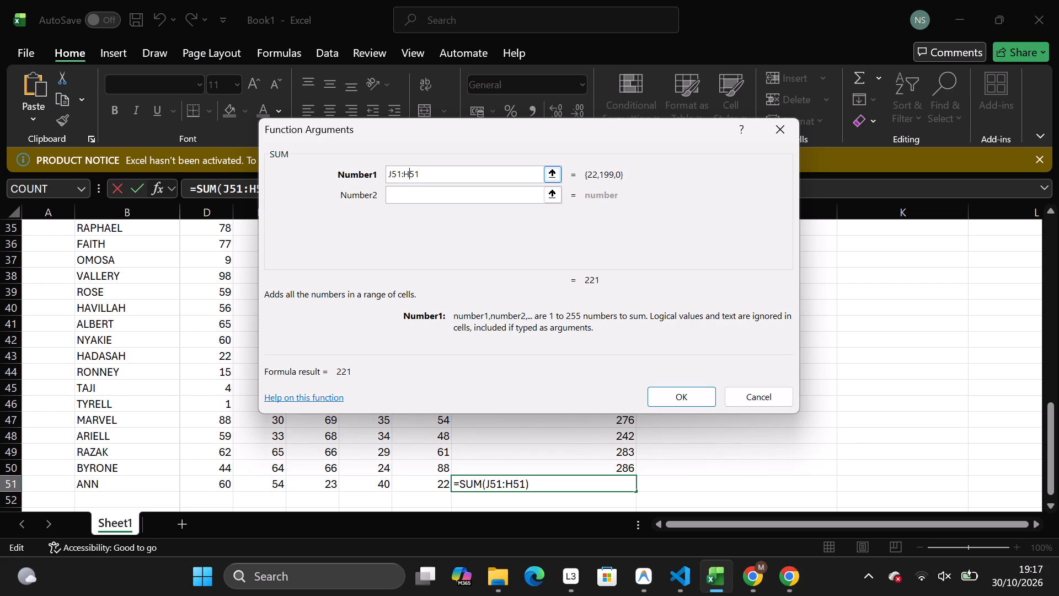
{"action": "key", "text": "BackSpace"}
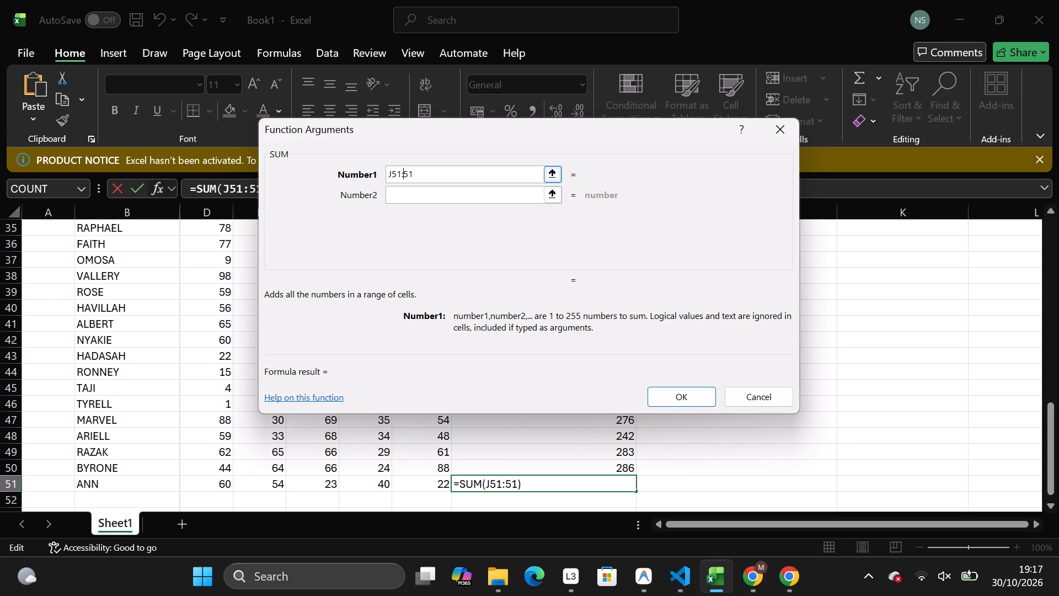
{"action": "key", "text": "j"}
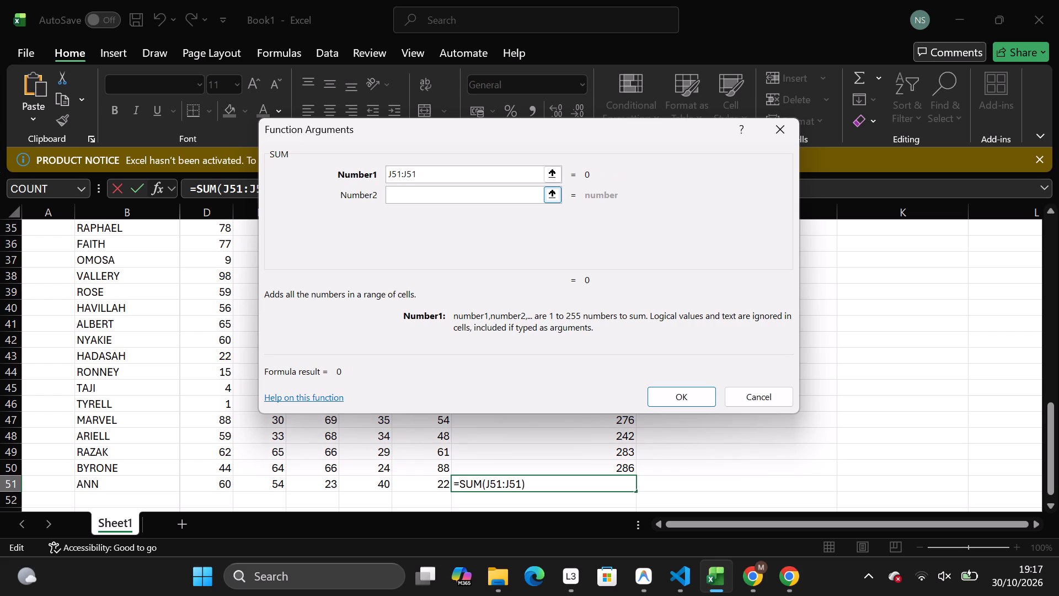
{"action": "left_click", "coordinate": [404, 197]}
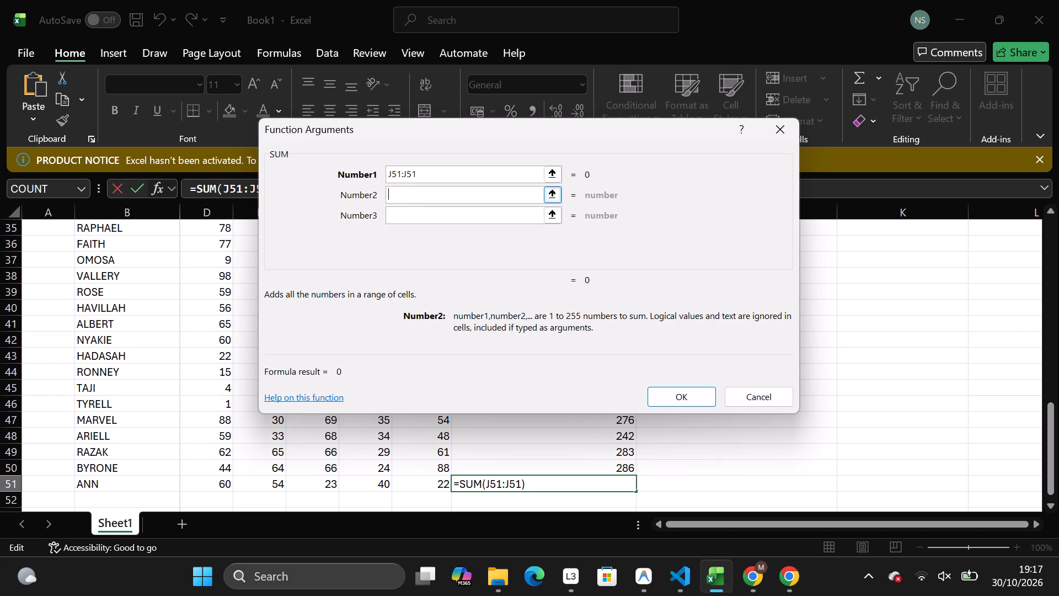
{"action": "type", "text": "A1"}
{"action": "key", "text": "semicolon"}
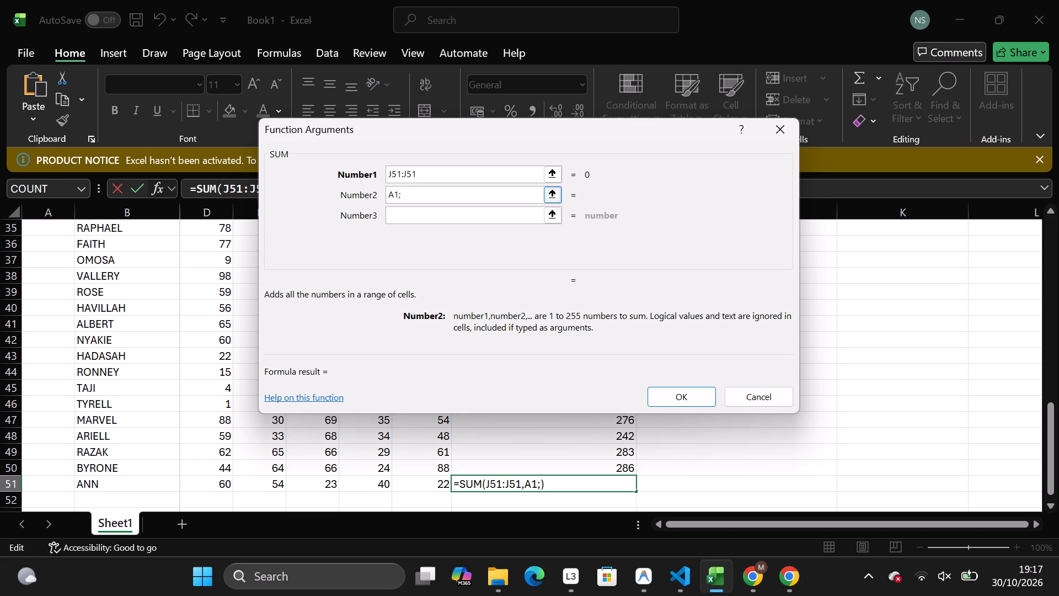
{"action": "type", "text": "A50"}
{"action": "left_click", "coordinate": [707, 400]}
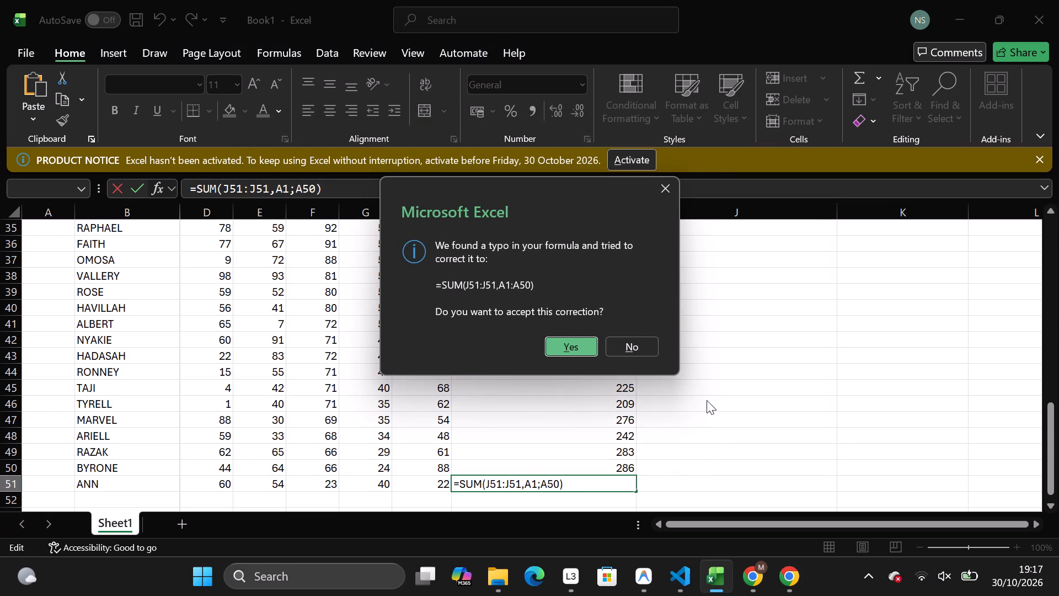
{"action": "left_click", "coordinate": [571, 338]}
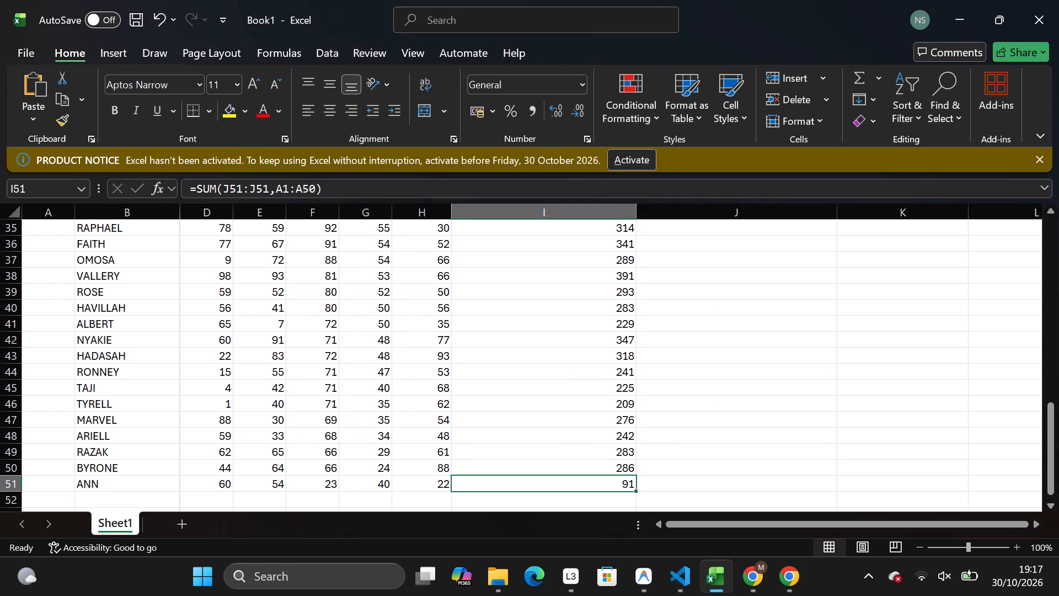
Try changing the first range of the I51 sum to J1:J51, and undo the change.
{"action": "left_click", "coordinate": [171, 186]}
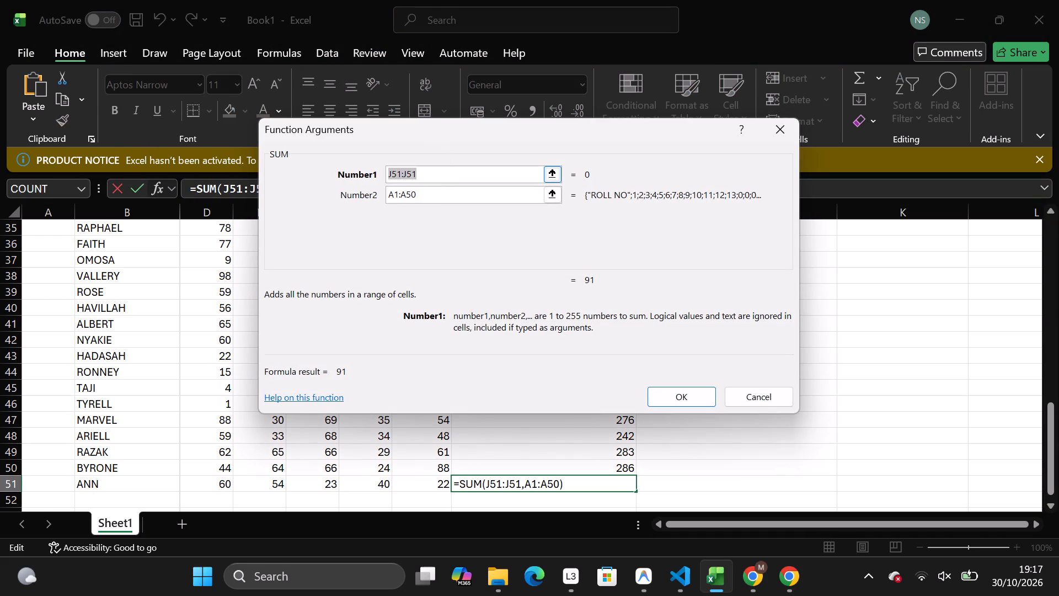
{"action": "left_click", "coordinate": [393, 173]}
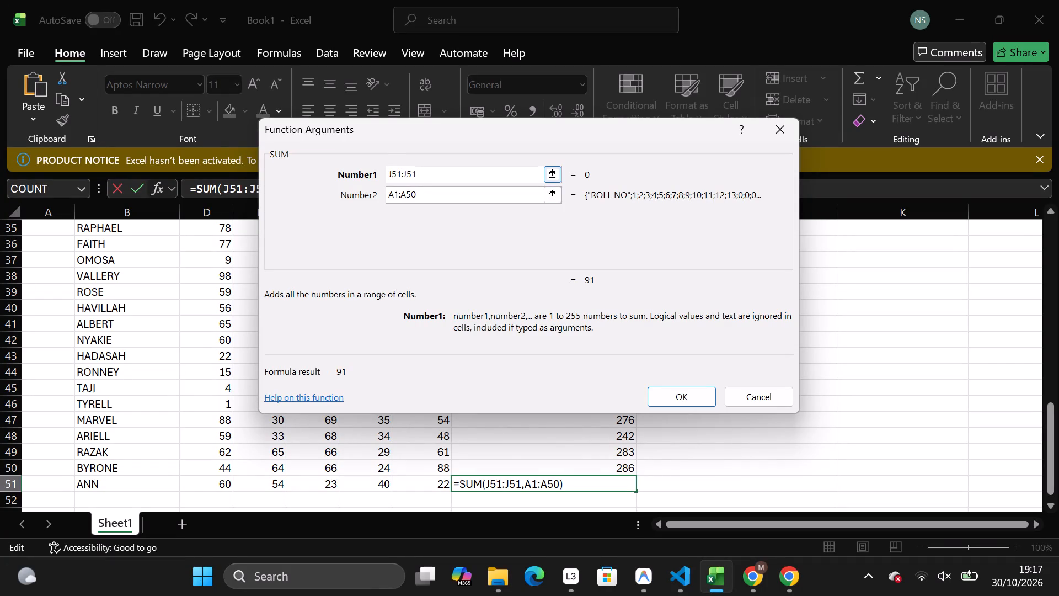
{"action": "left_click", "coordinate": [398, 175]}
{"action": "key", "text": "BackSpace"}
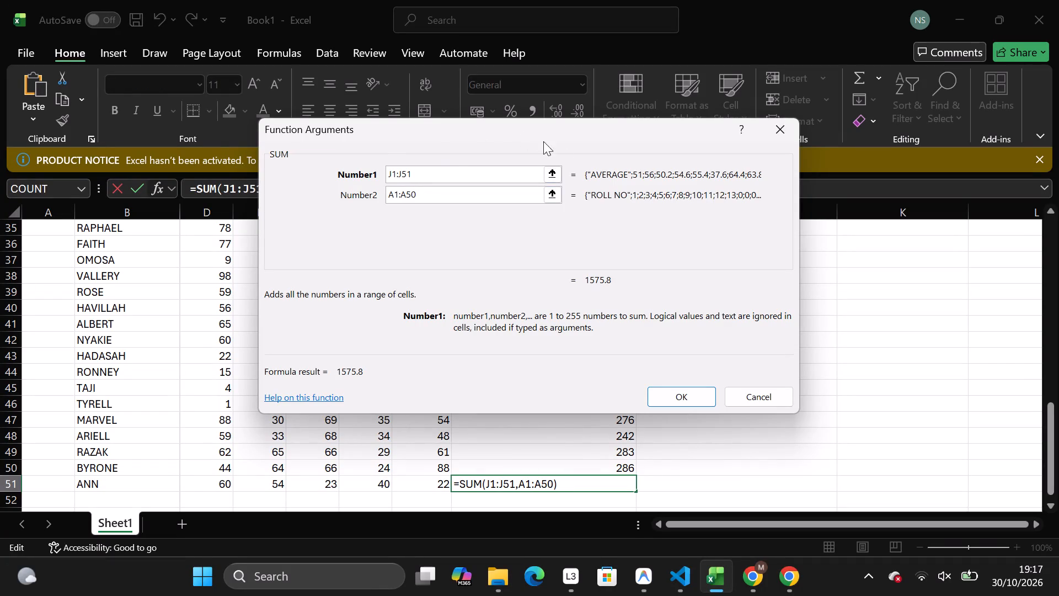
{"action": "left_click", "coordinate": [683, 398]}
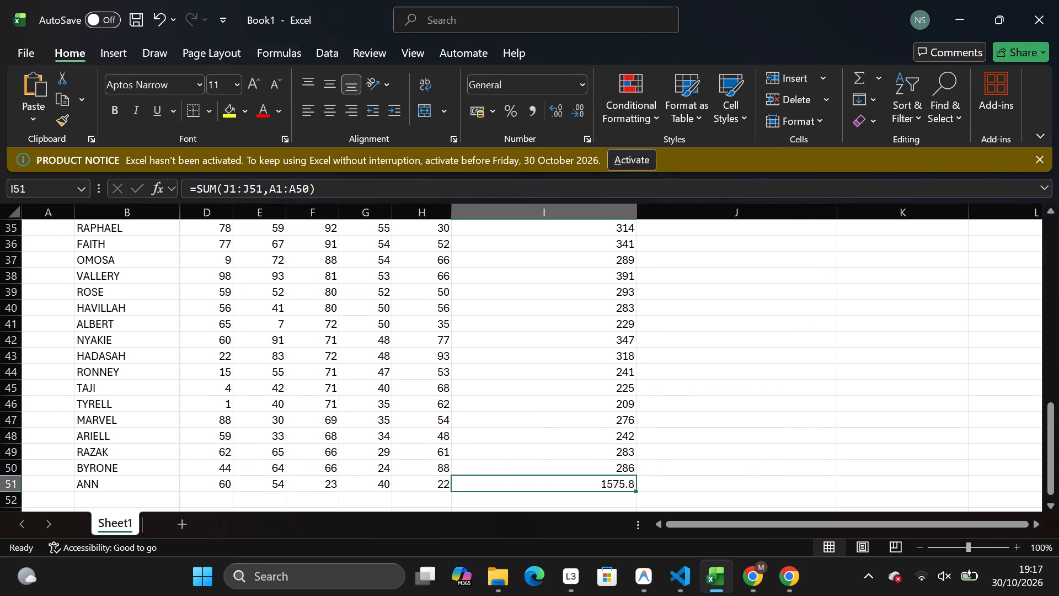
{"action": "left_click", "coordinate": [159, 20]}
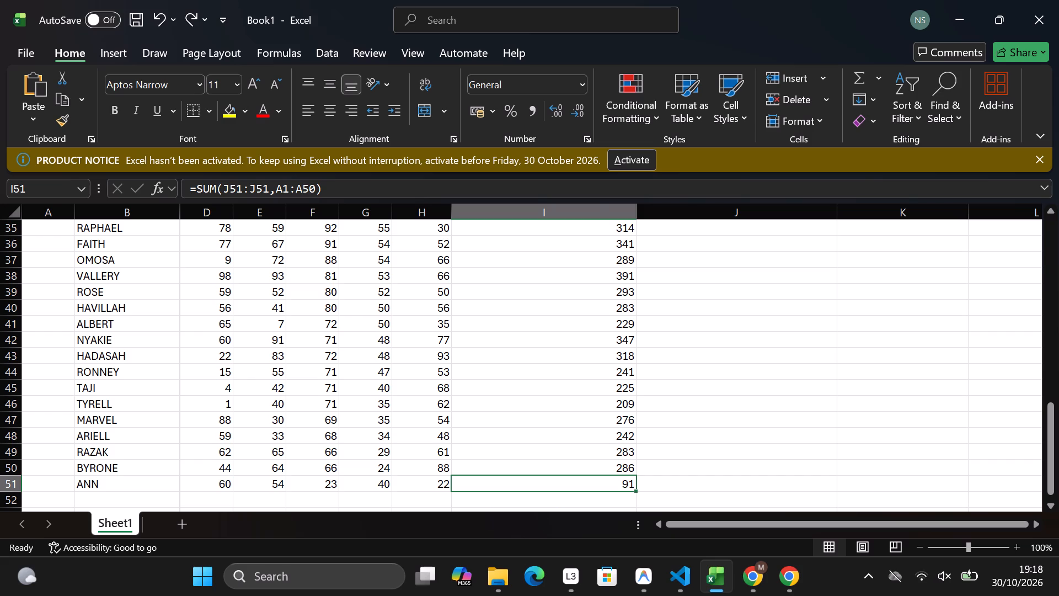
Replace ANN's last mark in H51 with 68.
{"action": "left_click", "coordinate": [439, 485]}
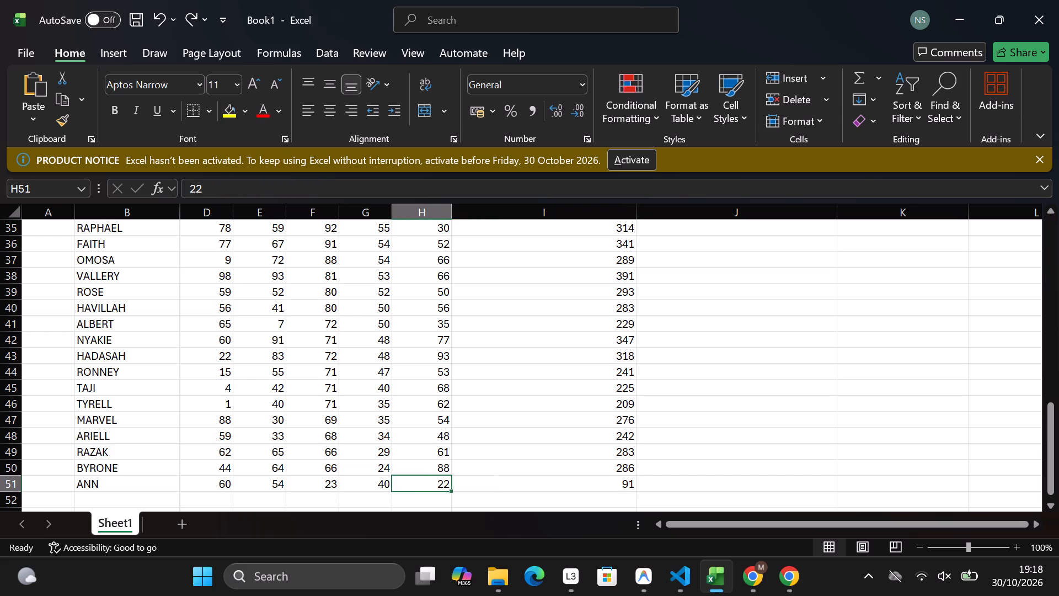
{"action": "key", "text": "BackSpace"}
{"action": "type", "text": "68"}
Clear the sum formula from ANN's total cell I51.
{"action": "left_click", "coordinate": [620, 483]}
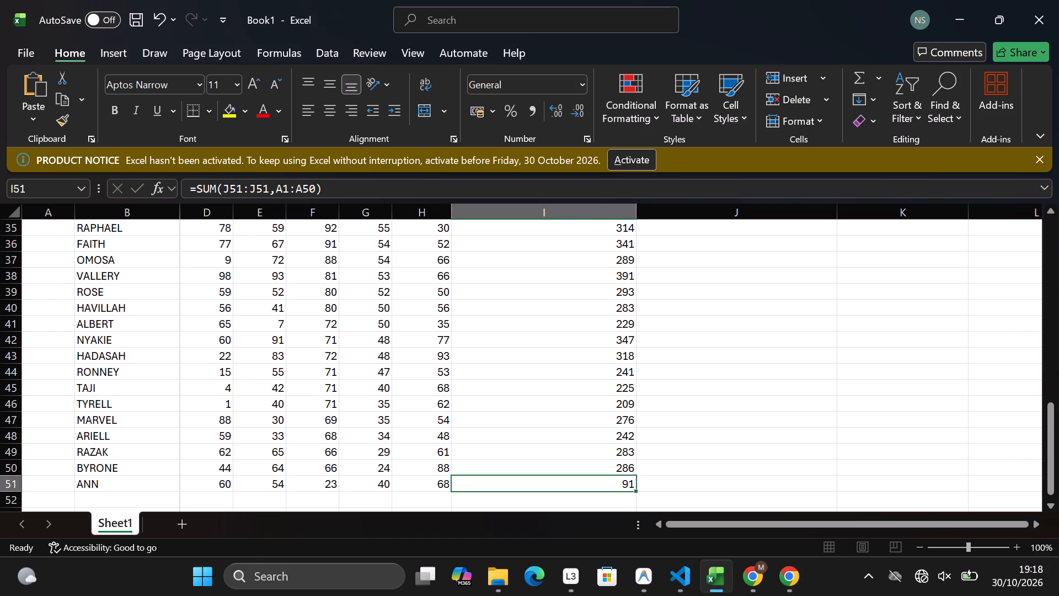
{"action": "key", "text": "BackSpace"}
{"action": "left_click", "coordinate": [551, 488]}
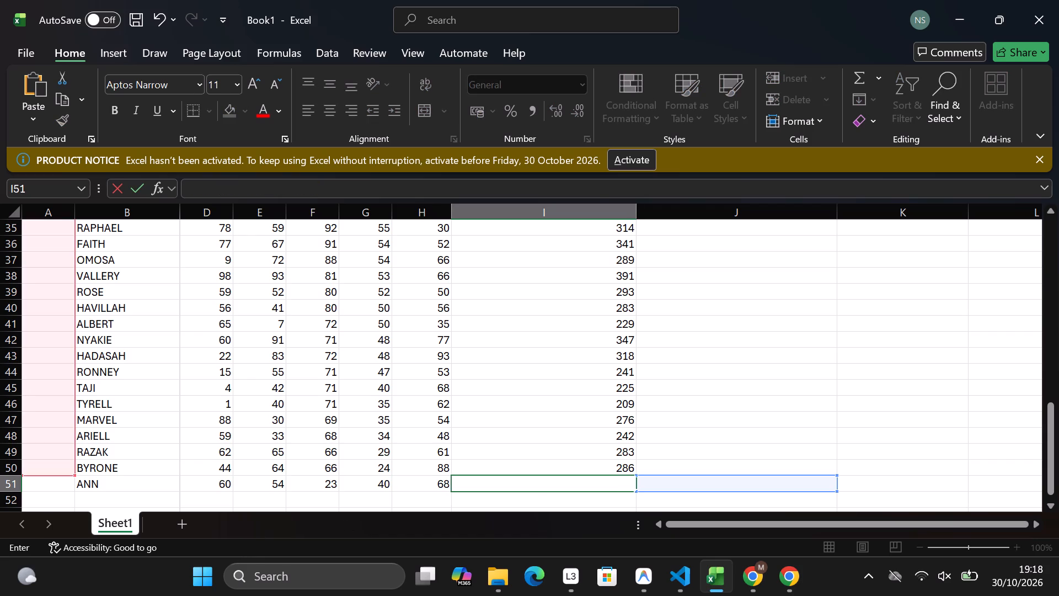
Set ANN's last mark in H51 to 45.
{"action": "left_click", "coordinate": [444, 489]}
{"action": "key", "text": "BackSpace"}
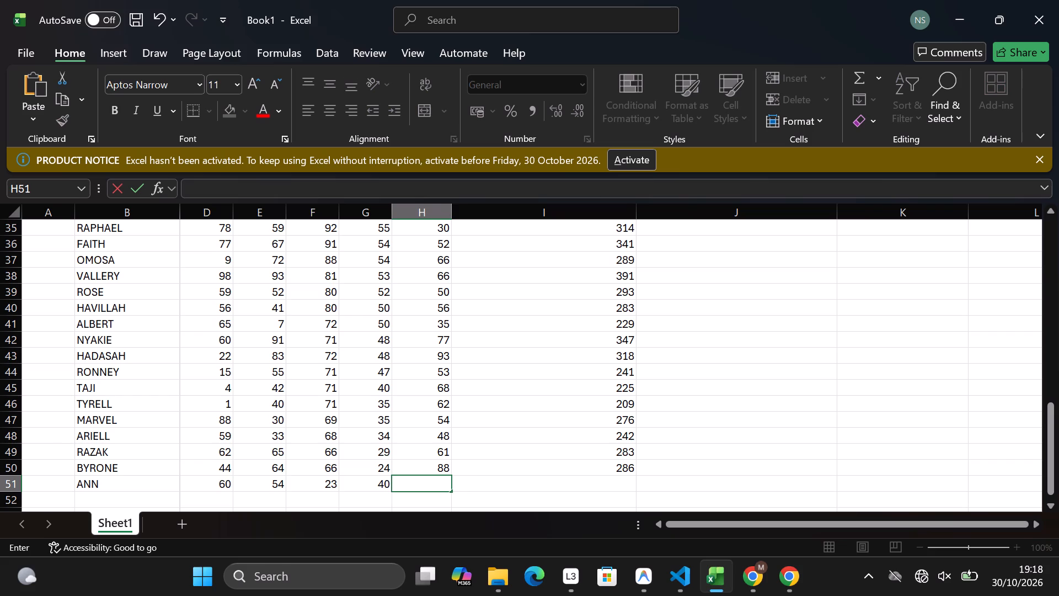
{"action": "type", "text": "45"}
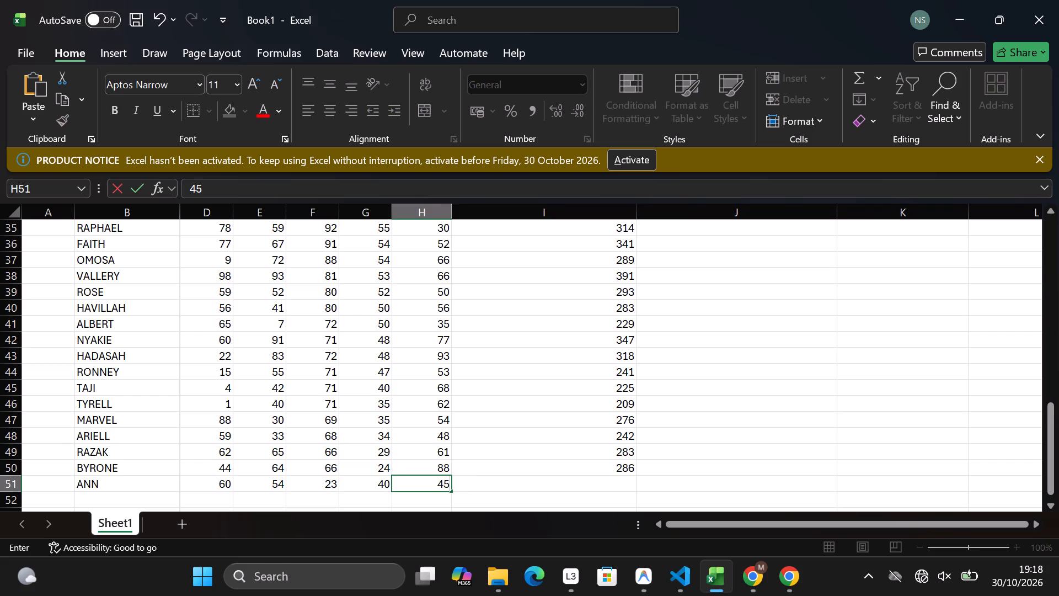
{"action": "left_click", "coordinate": [618, 492]}
{"action": "left_click", "coordinate": [618, 486]}
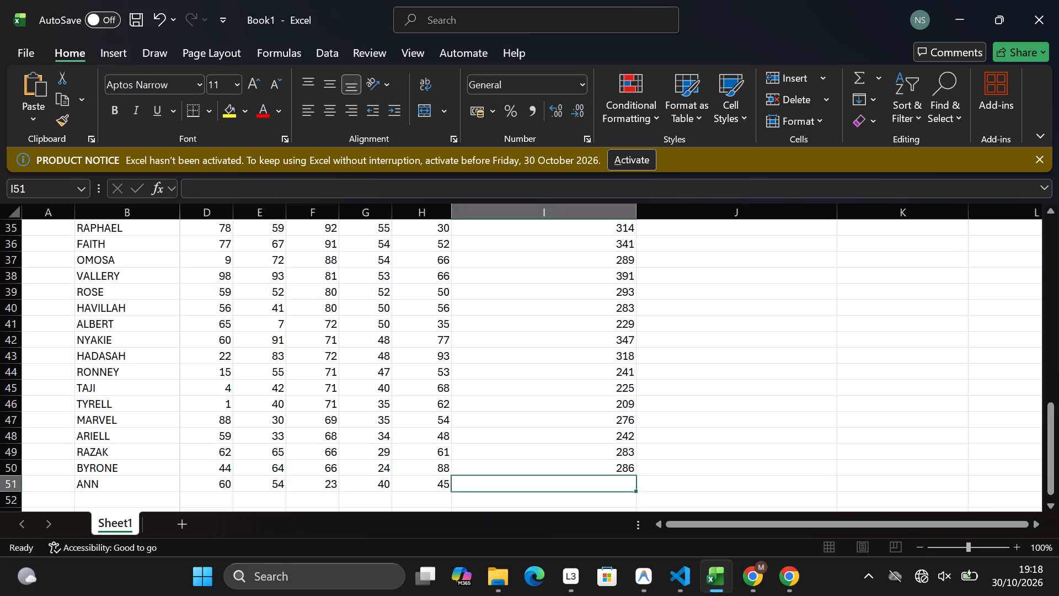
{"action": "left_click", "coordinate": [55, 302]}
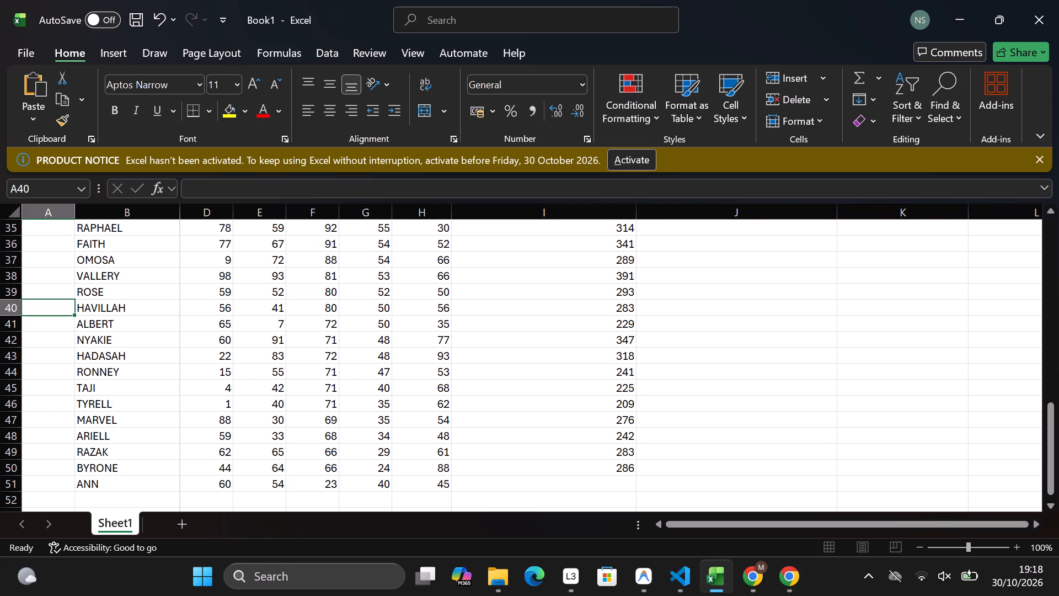
Replace RAM's roll number in A2 with a COUNT function using the ranges J2:J51 and A1:A50.
{"action": "key", "text": "Up"}
{"action": "key", "text": "Up"}
{"action": "key", "text": "Up"}
{"action": "key", "text": "Up"}
{"action": "key", "text": "Up"}
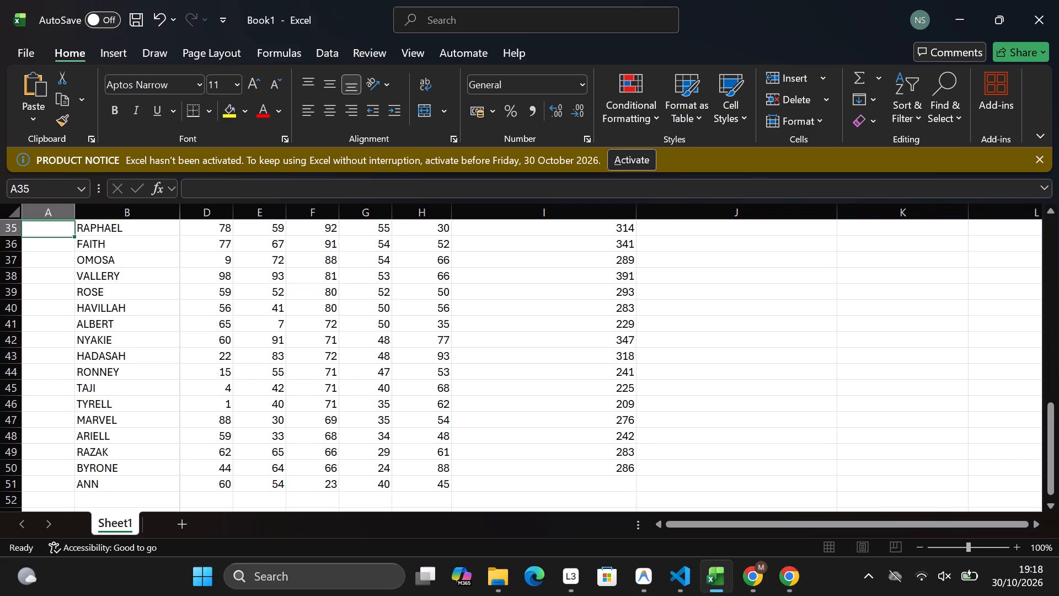
{"action": "key", "text": "Up"}
{"action": "key", "text": "Up"}
{"action": "key", "text": "Up"}
{"action": "key", "text": "Up"}
{"action": "key", "text": "Up"}
{"action": "key", "text": "Up"}
{"action": "key", "text": "Up"}
{"action": "key", "text": "Up"}
{"action": "key", "text": "Up"}
{"action": "key", "text": "Up"}
{"action": "key", "text": "Up"}
{"action": "key", "text": "Up"}
{"action": "key", "text": "Up"}
{"action": "key", "text": "Up"}
{"action": "key", "text": "Up"}
{"action": "key", "text": "Up"}
{"action": "key", "text": "Up"}
{"action": "key", "text": "Up"}
{"action": "key", "text": "Up"}
{"action": "key", "text": "Up"}
{"action": "key", "text": "Up"}
{"action": "key", "text": "Up"}
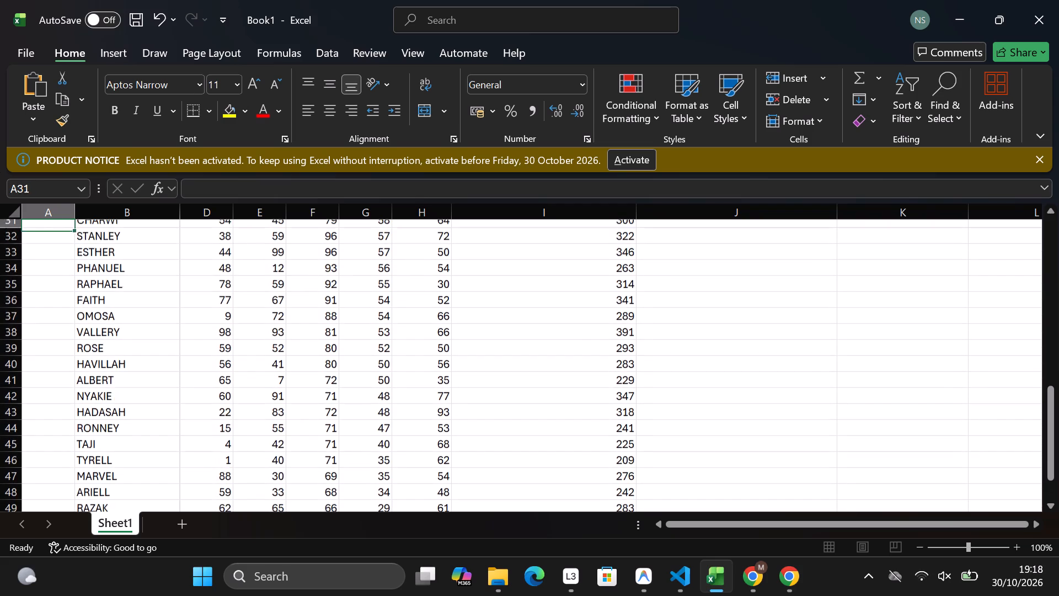
{"action": "key", "text": "Up"}
{"action": "key", "text": "Up"}
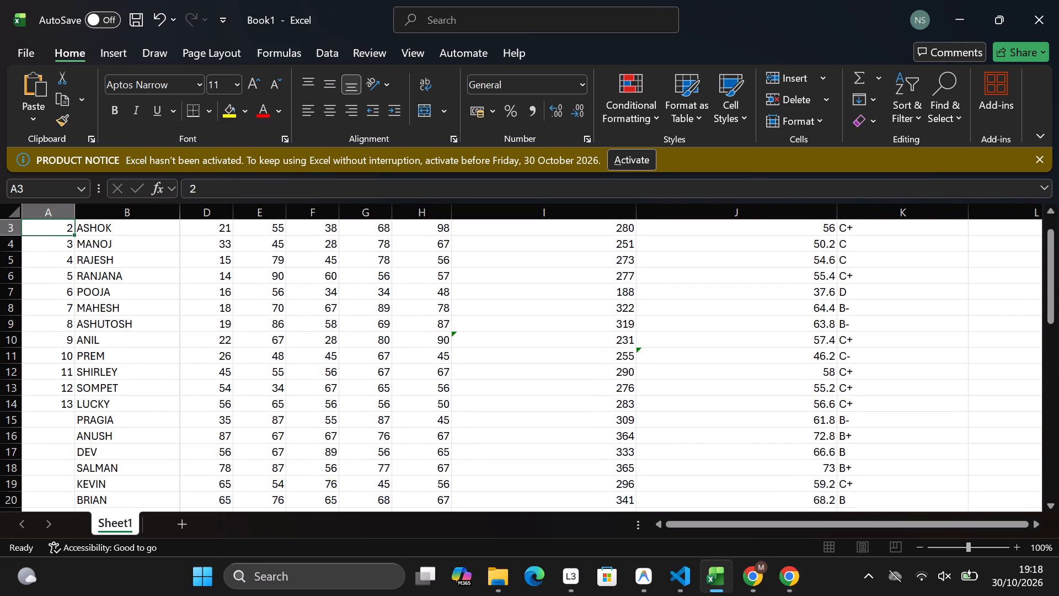
{"action": "key", "text": "Up"}
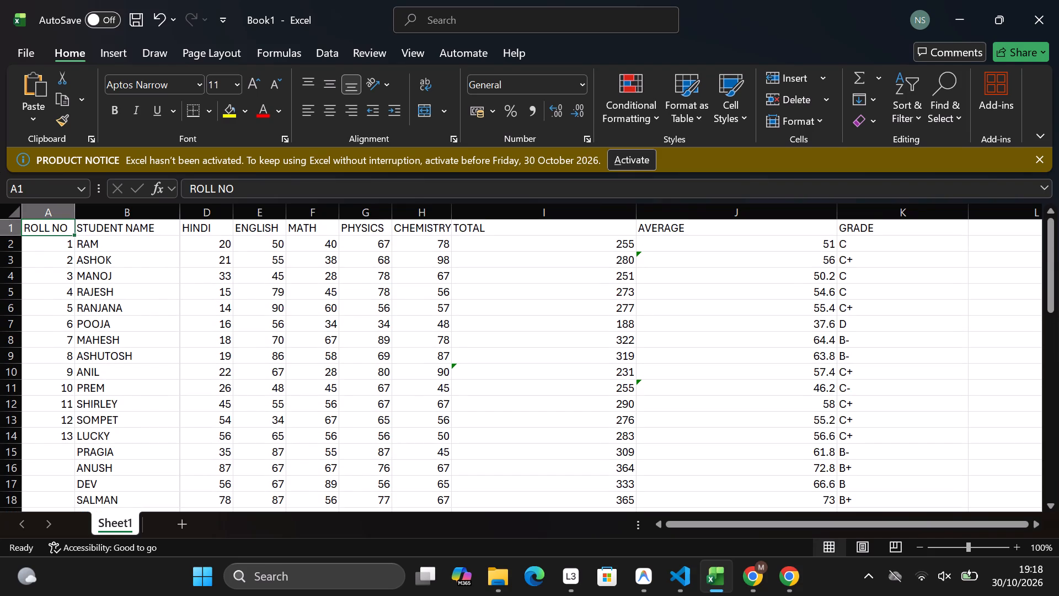
{"action": "left_click", "coordinate": [69, 250]}
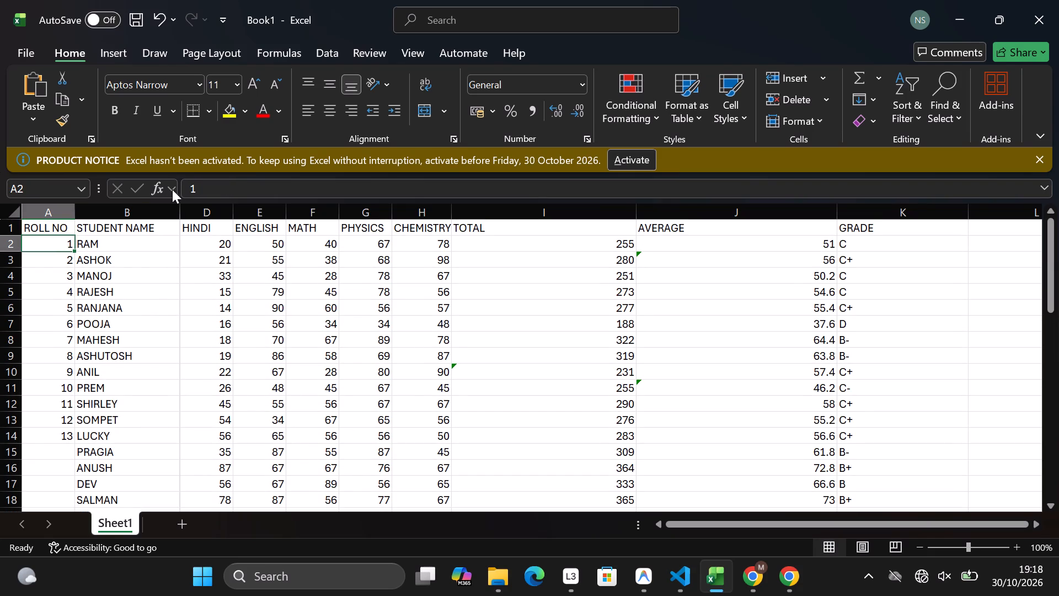
{"action": "left_click", "coordinate": [176, 187]}
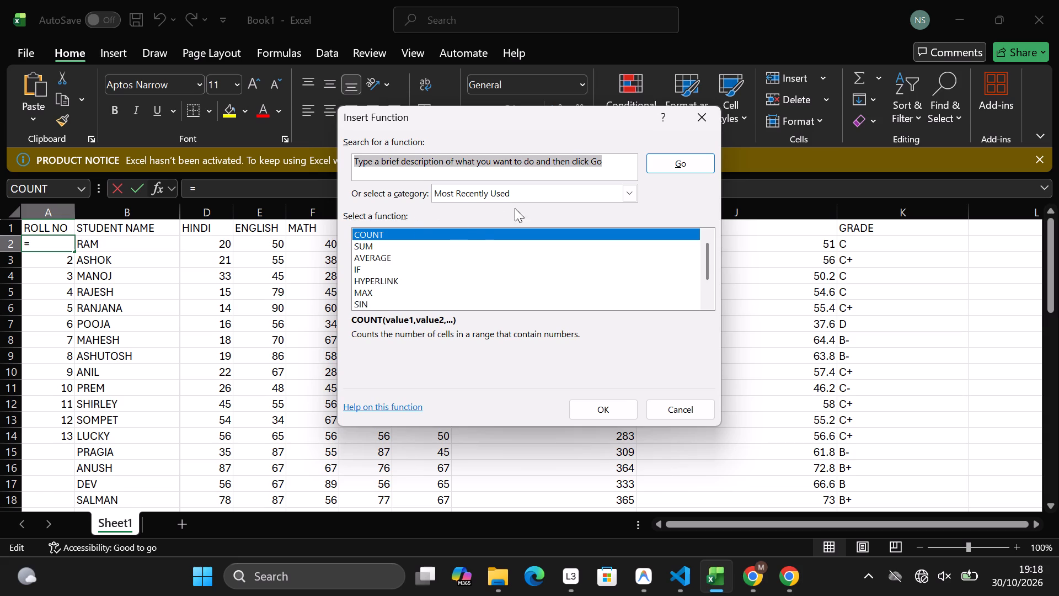
{"action": "left_click", "coordinate": [595, 395]}
{"action": "left_click", "coordinate": [601, 412]}
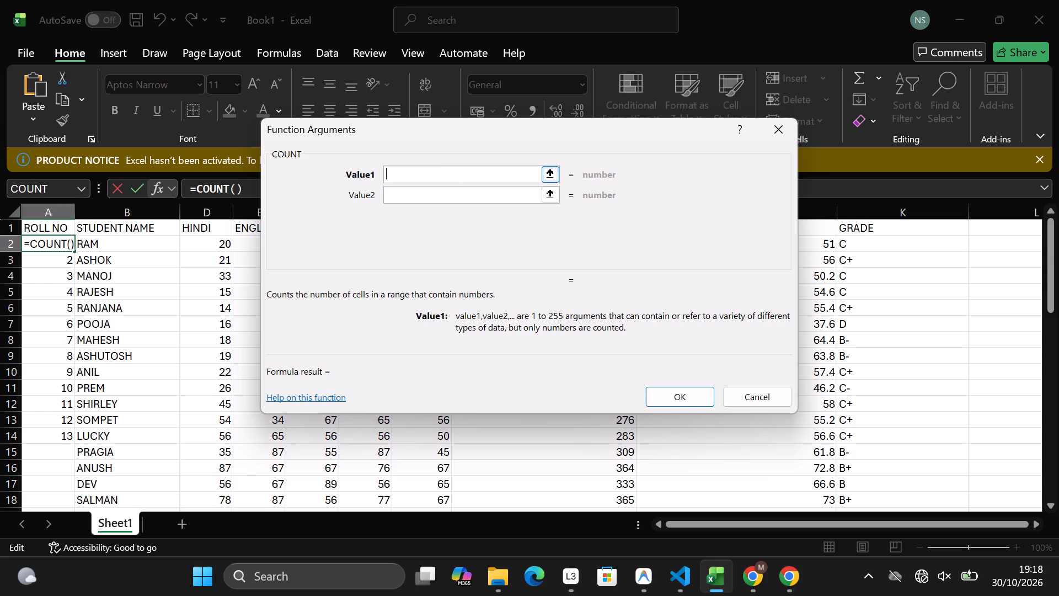
{"action": "type", "text": "J2"}
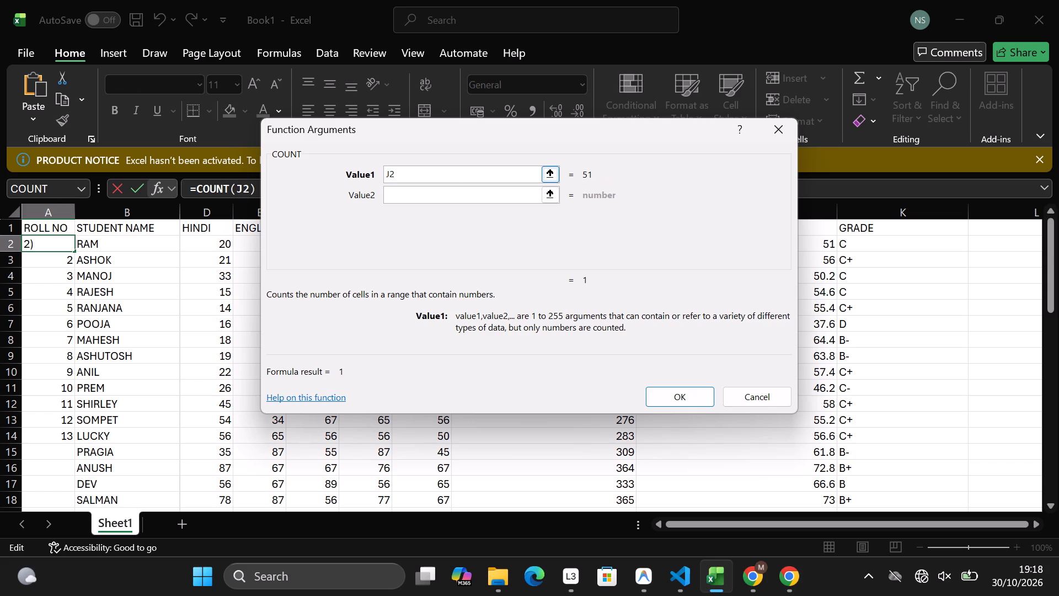
{"action": "key", "text": "shift+colon"}
{"action": "key", "text": "j"}
{"action": "type", "text": "52"}
{"action": "key", "text": "BackSpace"}
{"action": "key", "text": "1"}
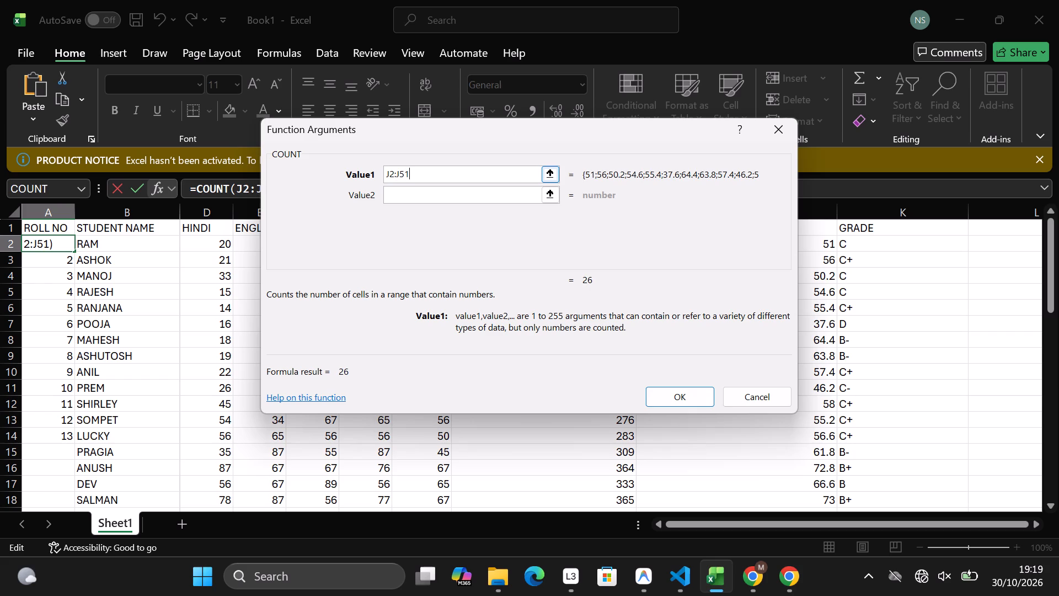
{"action": "key", "text": "Down"}
{"action": "key", "text": "Down"}
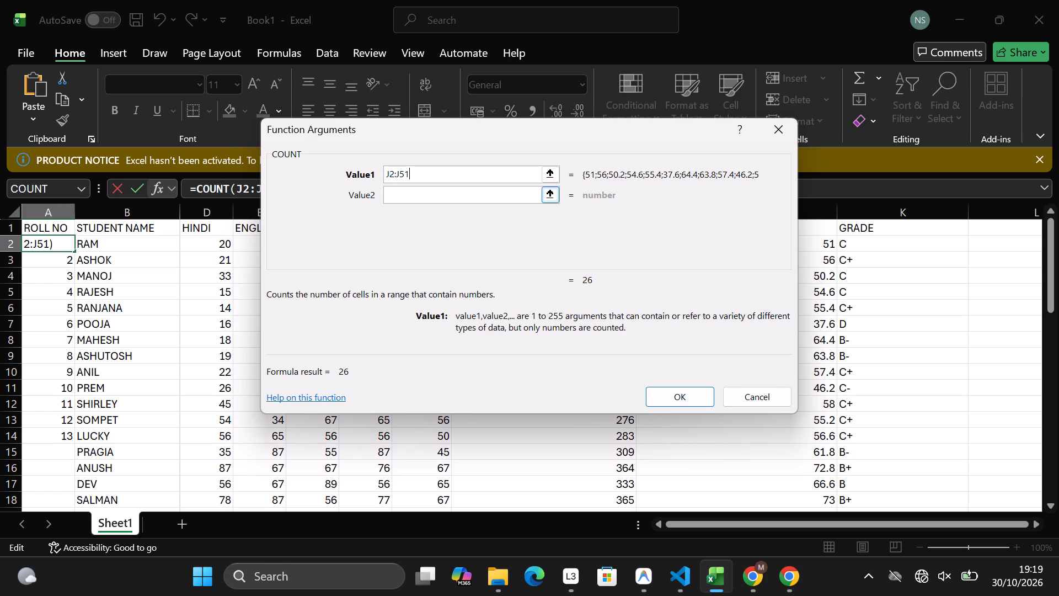
{"action": "left_click", "coordinate": [432, 190]}
{"action": "type", "text": "A1"}
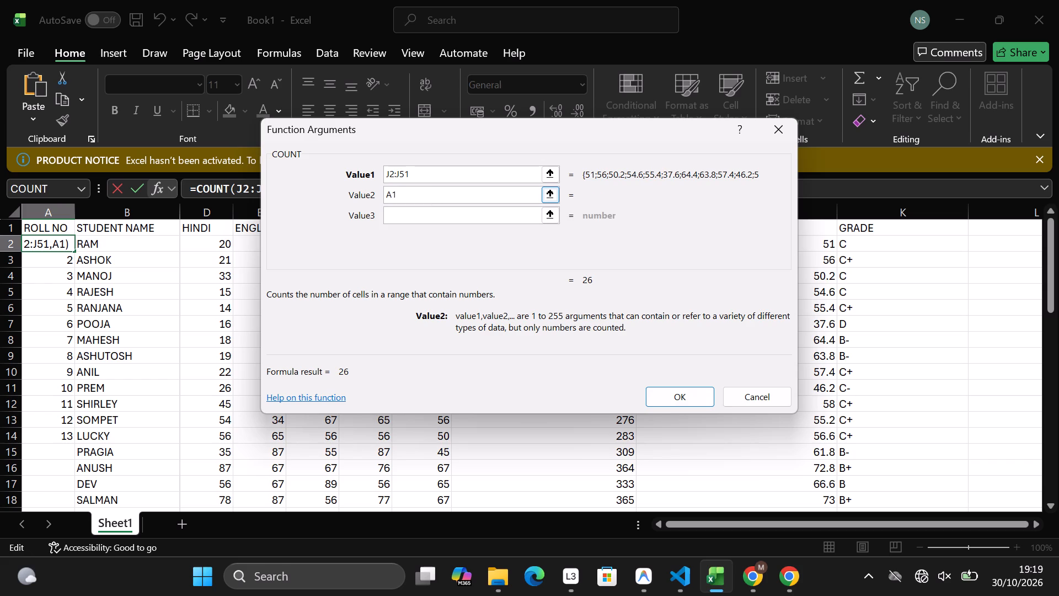
{"action": "type", "text": ":A"}
{"action": "type", "text": "50"}
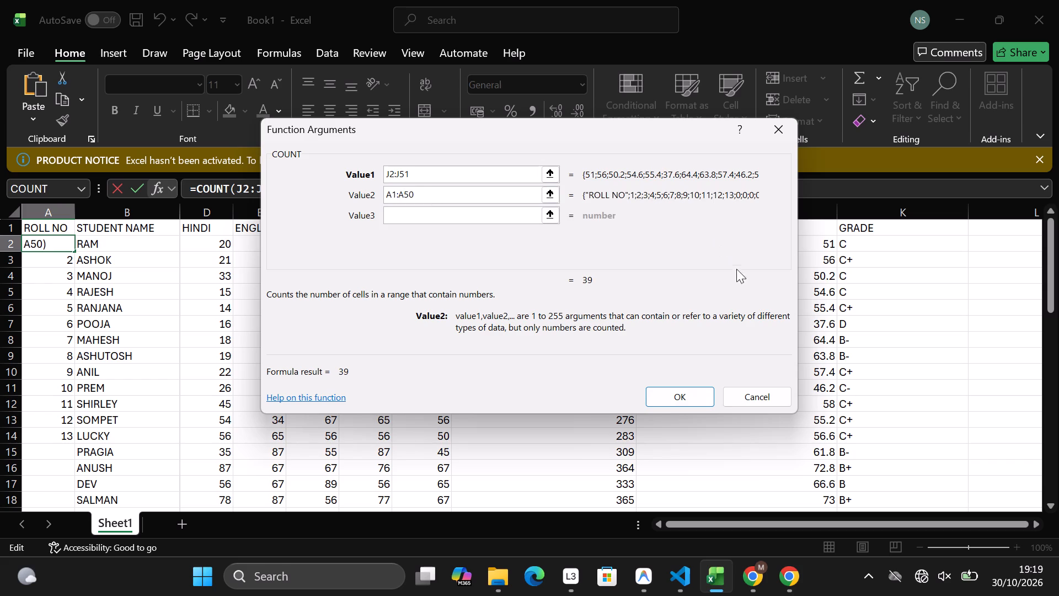
{"action": "left_click", "coordinate": [695, 389]}
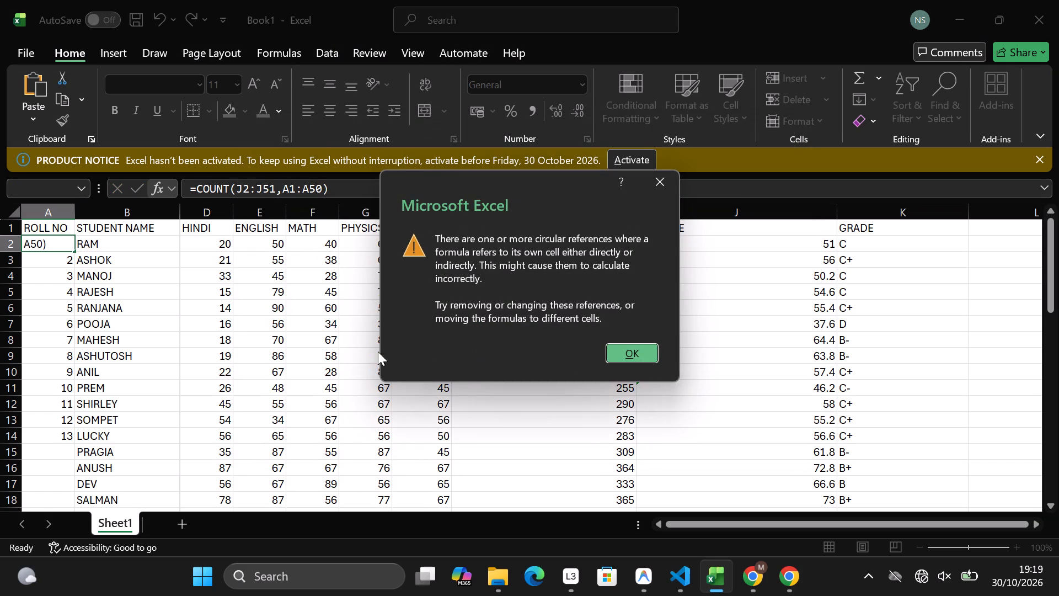
{"action": "left_click", "coordinate": [633, 352]}
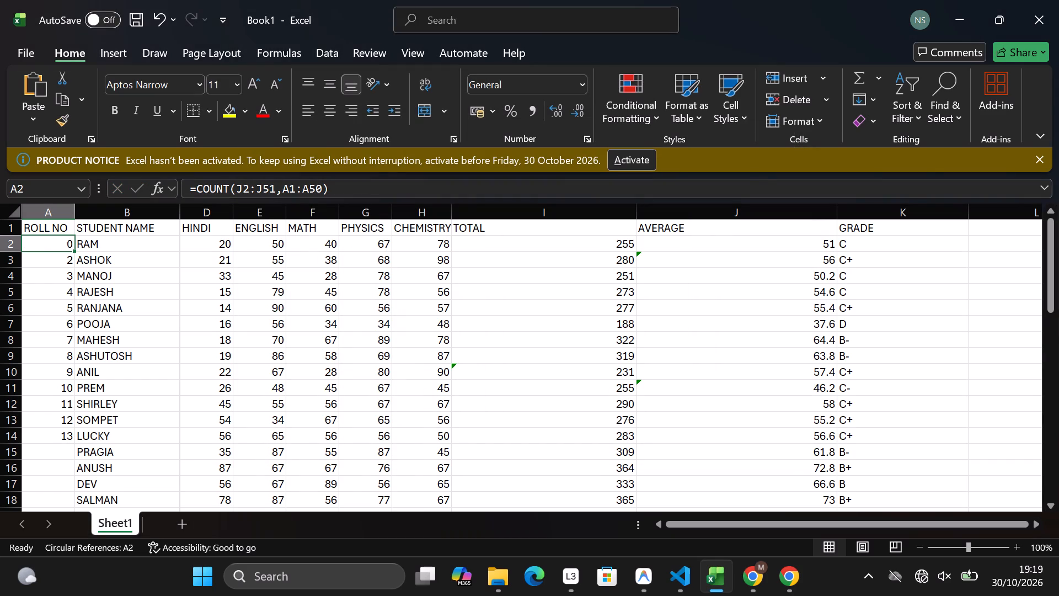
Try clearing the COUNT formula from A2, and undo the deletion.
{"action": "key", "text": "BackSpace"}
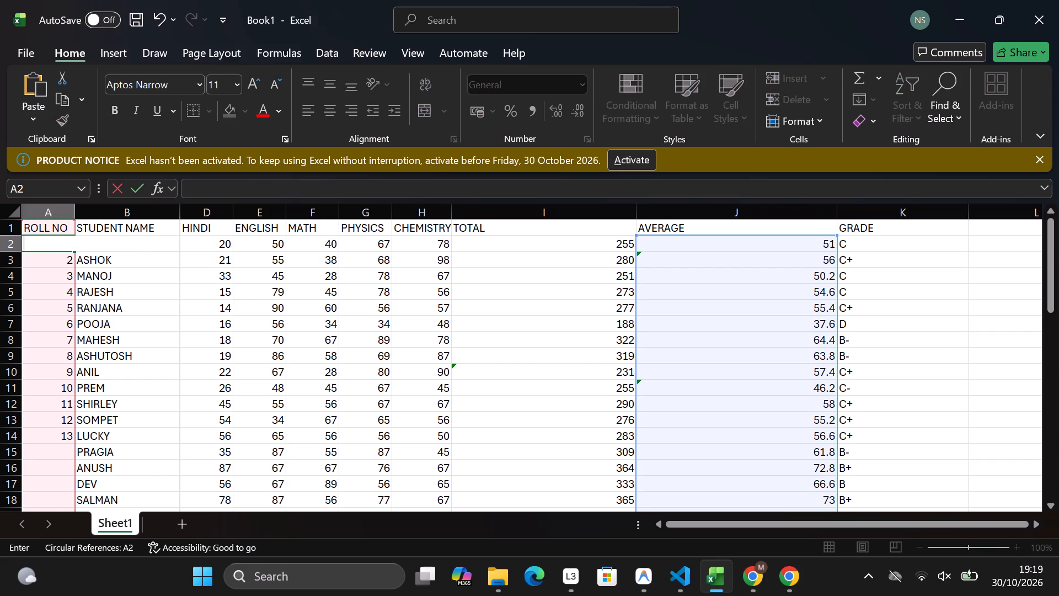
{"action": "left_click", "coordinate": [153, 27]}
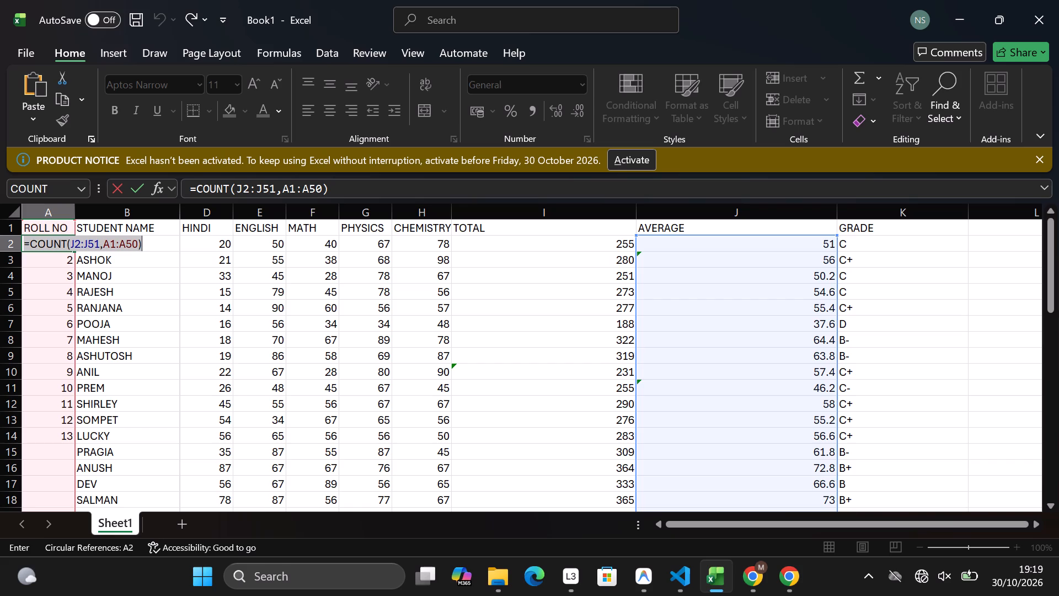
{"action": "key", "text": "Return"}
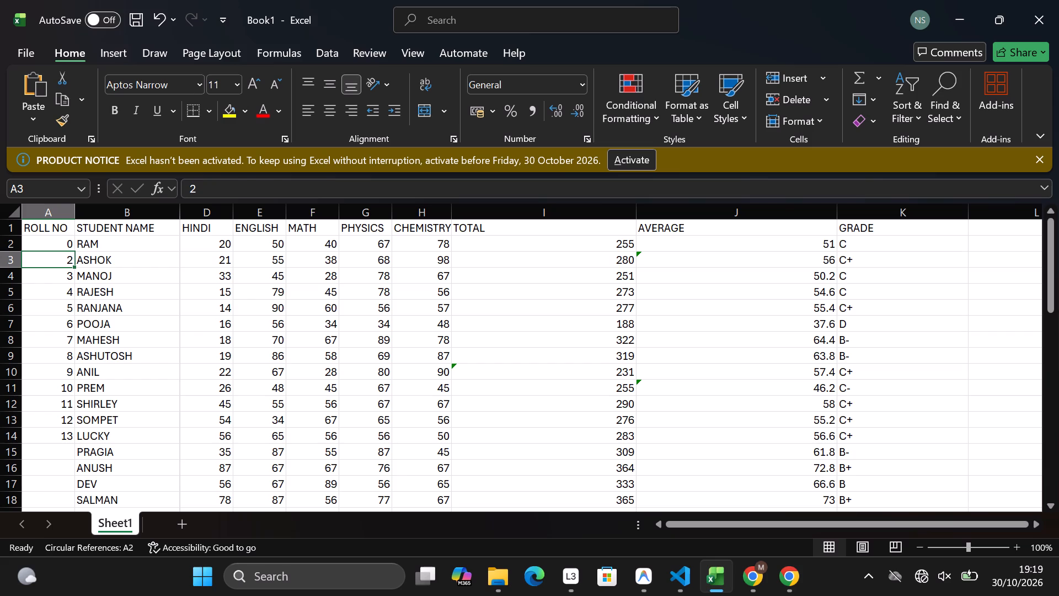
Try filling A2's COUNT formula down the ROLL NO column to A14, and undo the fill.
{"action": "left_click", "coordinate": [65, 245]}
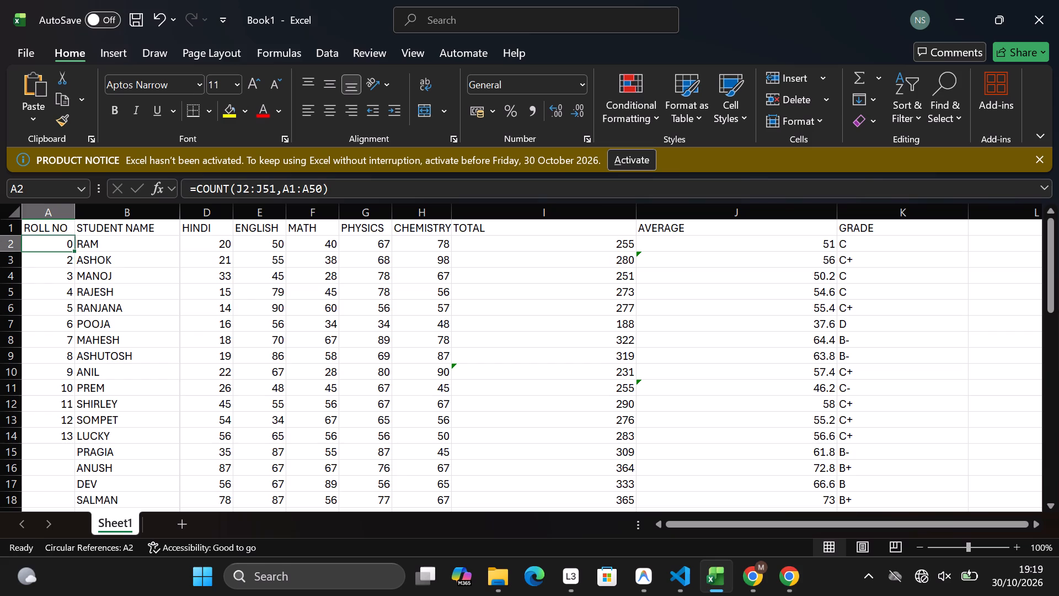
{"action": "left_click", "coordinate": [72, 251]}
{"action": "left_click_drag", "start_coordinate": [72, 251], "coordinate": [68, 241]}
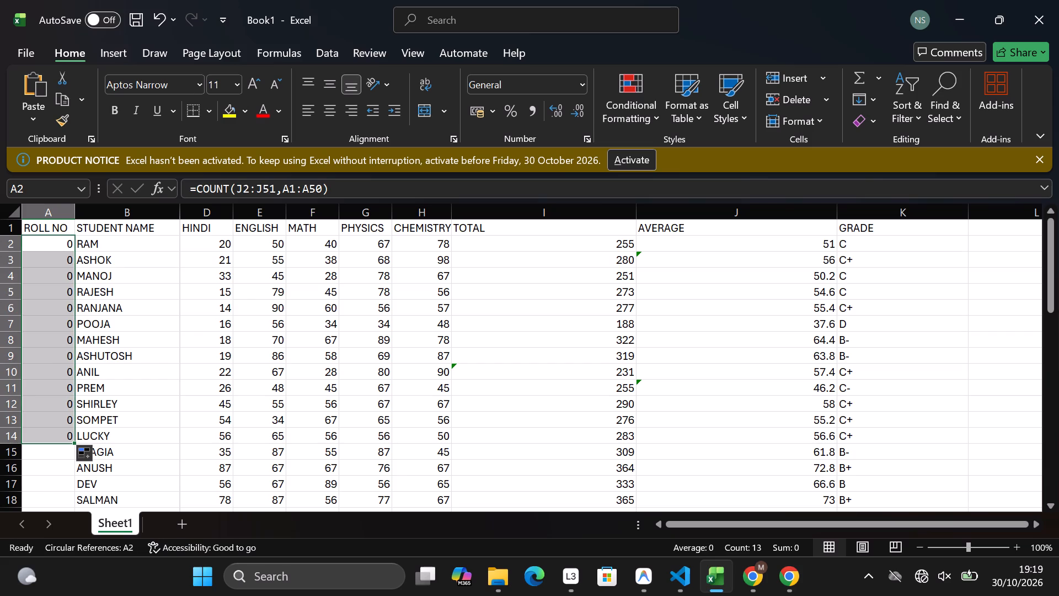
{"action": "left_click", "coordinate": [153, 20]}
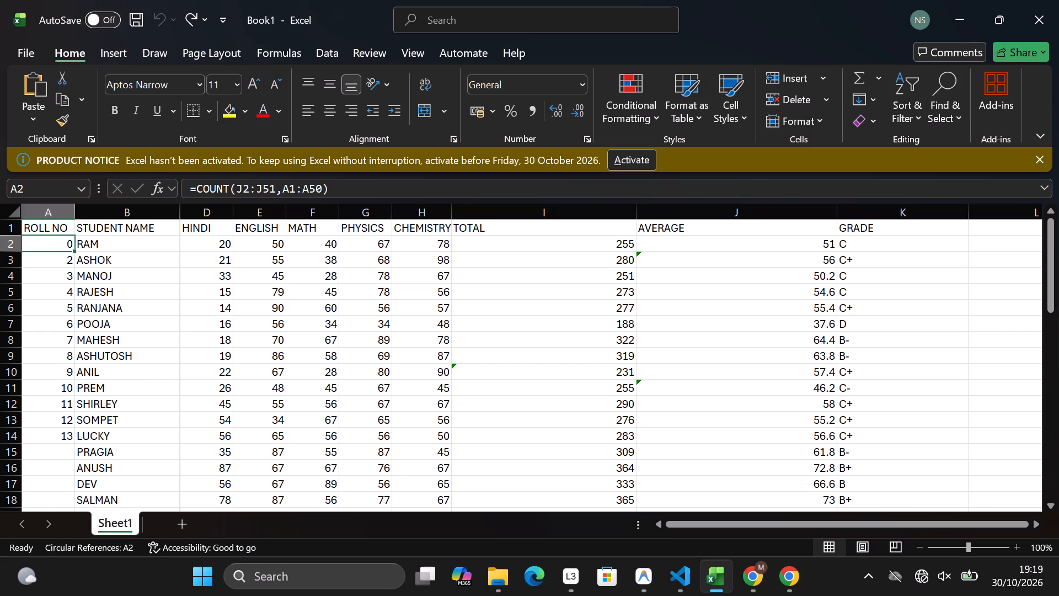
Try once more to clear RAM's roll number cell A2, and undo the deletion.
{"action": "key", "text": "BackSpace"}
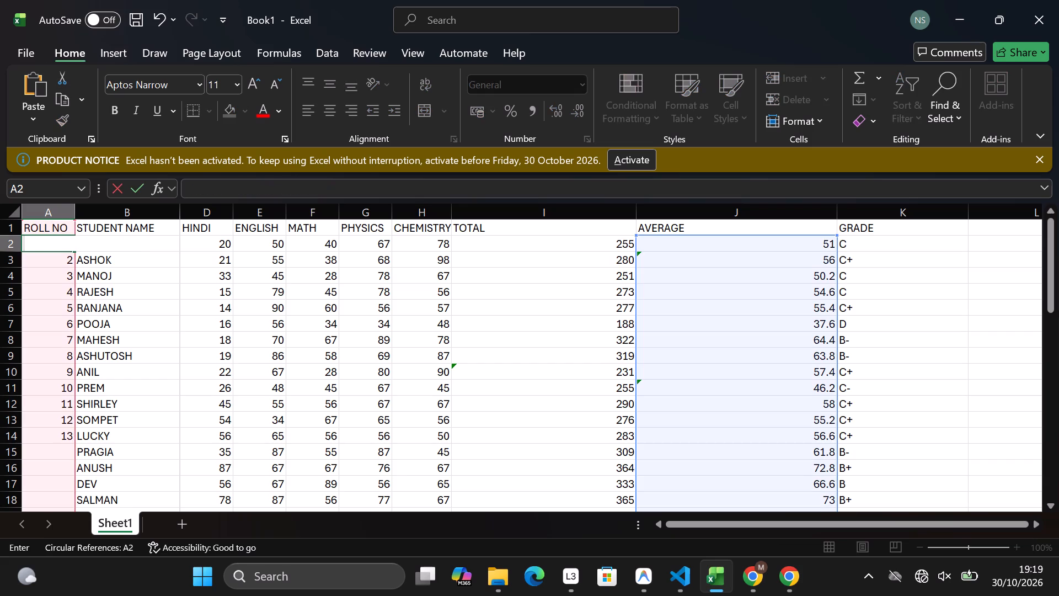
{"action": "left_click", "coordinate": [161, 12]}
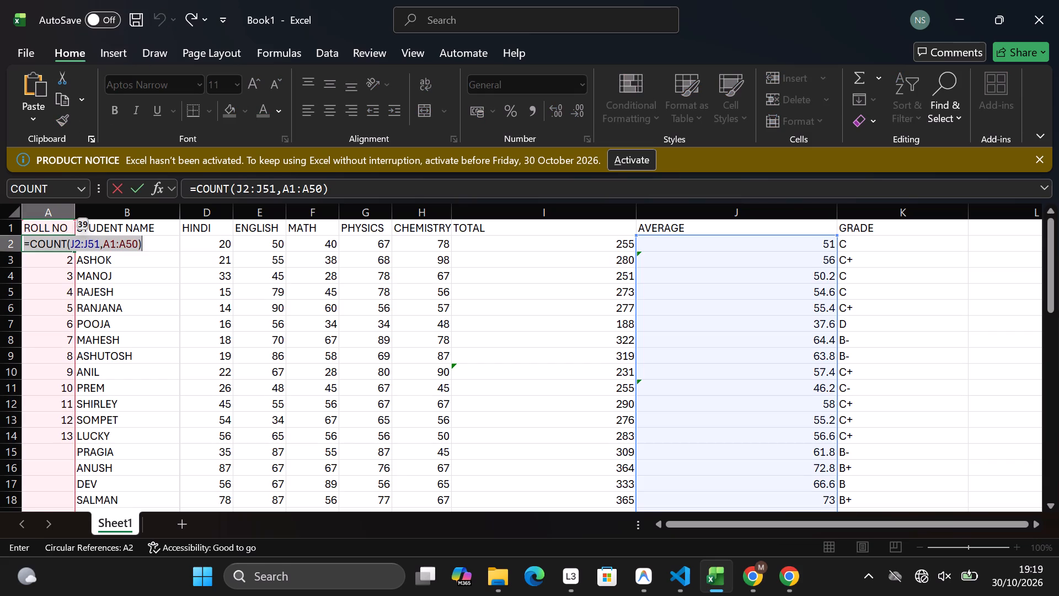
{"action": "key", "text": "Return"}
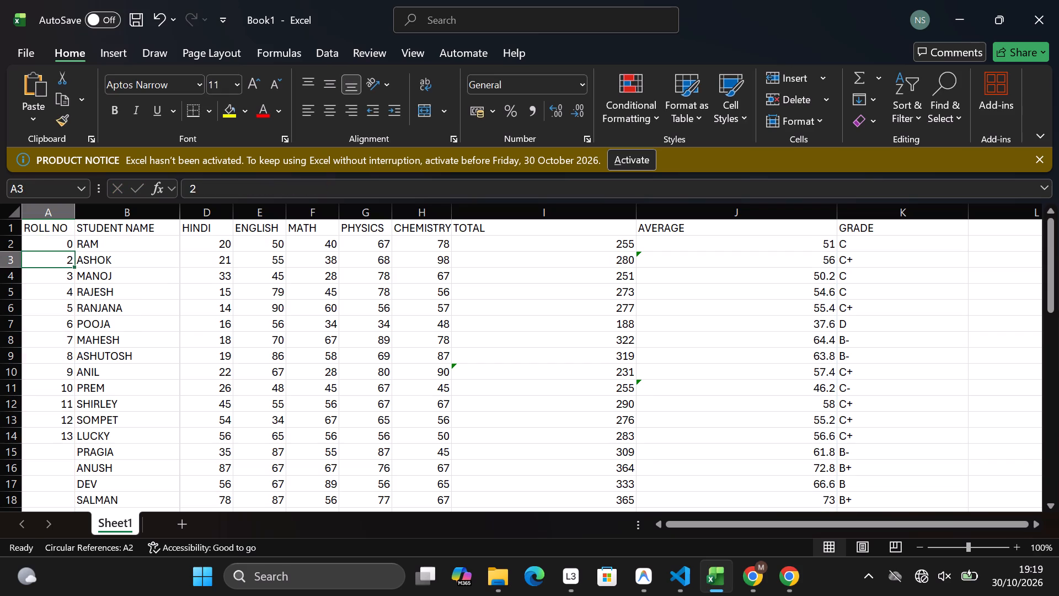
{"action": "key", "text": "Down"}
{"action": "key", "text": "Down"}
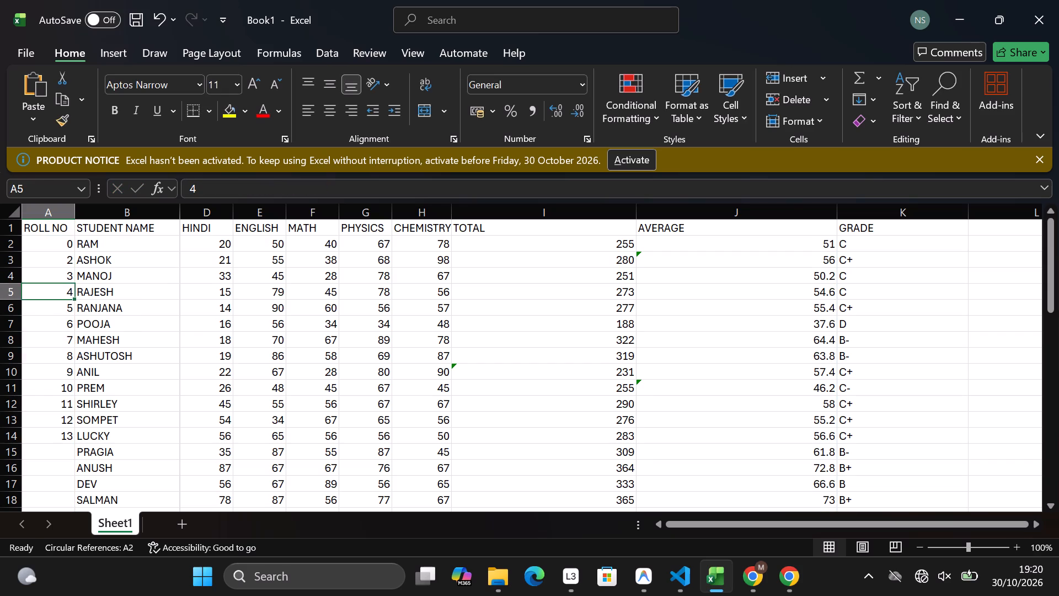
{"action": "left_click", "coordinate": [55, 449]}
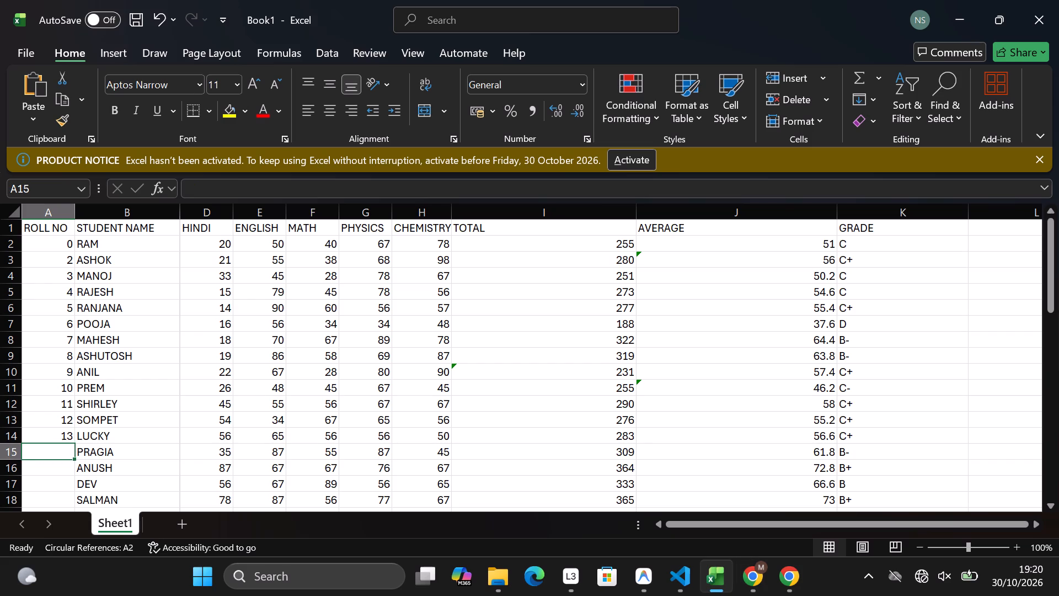
Insert a SUM function in I51 for ANN's missing total at the end of the TOTAL column.
{"action": "left_click", "coordinate": [584, 397]}
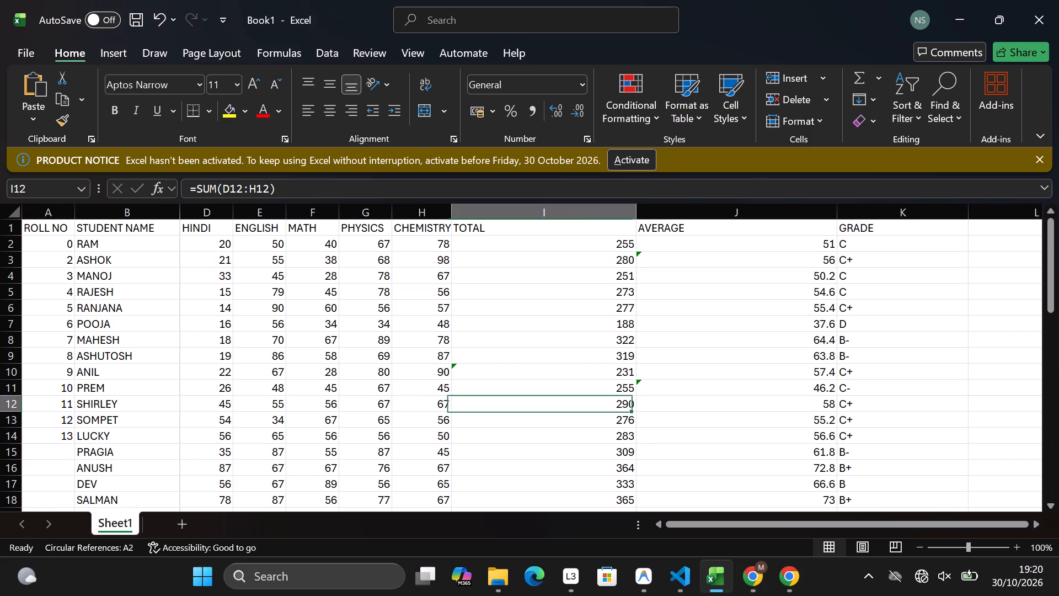
{"action": "key", "text": "Down"}
{"action": "key", "text": "Down"}
{"action": "key", "text": "Down"}
{"action": "key", "text": "Down"}
{"action": "key", "text": "Down"}
{"action": "key", "text": "Down"}
{"action": "key", "text": "Down"}
{"action": "key", "text": "Down"}
{"action": "key", "text": "Down"}
{"action": "key", "text": "Down"}
{"action": "key", "text": "Down"}
{"action": "key", "text": "Down"}
{"action": "key", "text": "Down"}
{"action": "key", "text": "Down"}
{"action": "key", "text": "Down"}
{"action": "key", "text": "Down"}
{"action": "key", "text": "Down"}
{"action": "key", "text": "Down"}
{"action": "key", "text": "Down"}
{"action": "key", "text": "Down"}
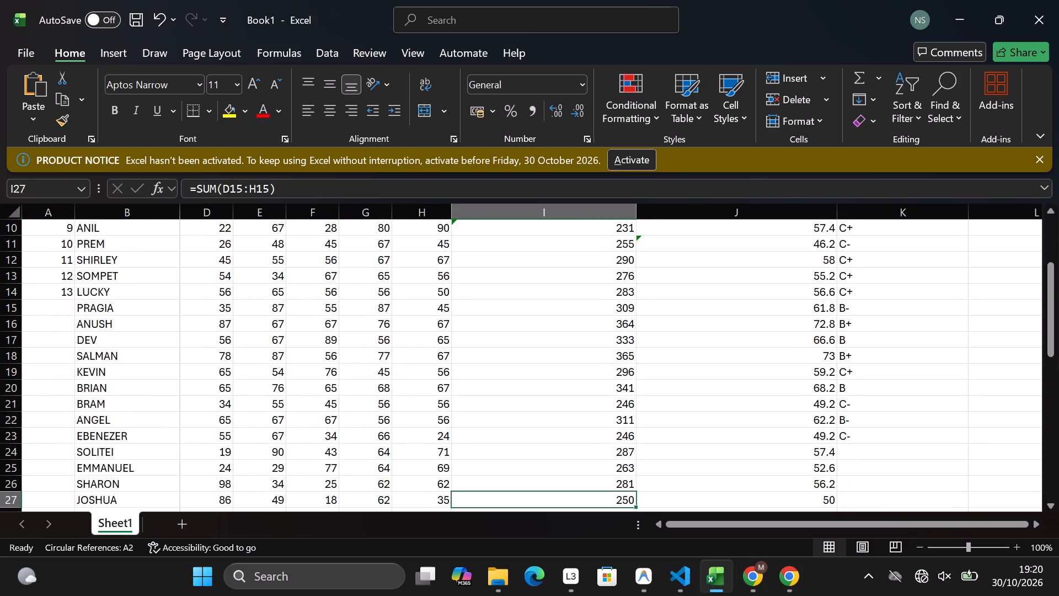
{"action": "key", "text": "Down"}
{"action": "key", "text": "Down"}
{"action": "key", "text": "Down"}
{"action": "key", "text": "Down"}
{"action": "key", "text": "Down"}
{"action": "key", "text": "Down"}
{"action": "key", "text": "Down"}
{"action": "key", "text": "Down"}
{"action": "key", "text": "Down"}
{"action": "key", "text": "Down"}
{"action": "key", "text": "Down"}
{"action": "key", "text": "Down"}
{"action": "key", "text": "Down"}
{"action": "key", "text": "Down"}
{"action": "key", "text": "Down"}
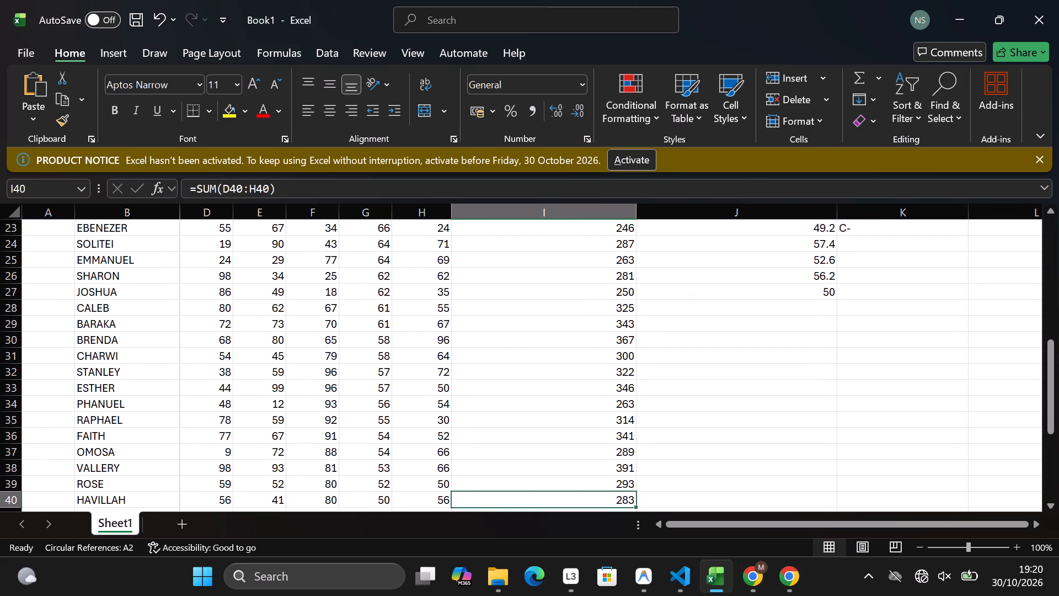
{"action": "key", "text": "Down"}
{"action": "key", "text": "Down"}
{"action": "key", "text": "Down"}
{"action": "key", "text": "Down"}
{"action": "key", "text": "Down"}
{"action": "key", "text": "Down"}
{"action": "key", "text": "Down"}
{"action": "key", "text": "Down"}
{"action": "key", "text": "Down"}
{"action": "key", "text": "Down"}
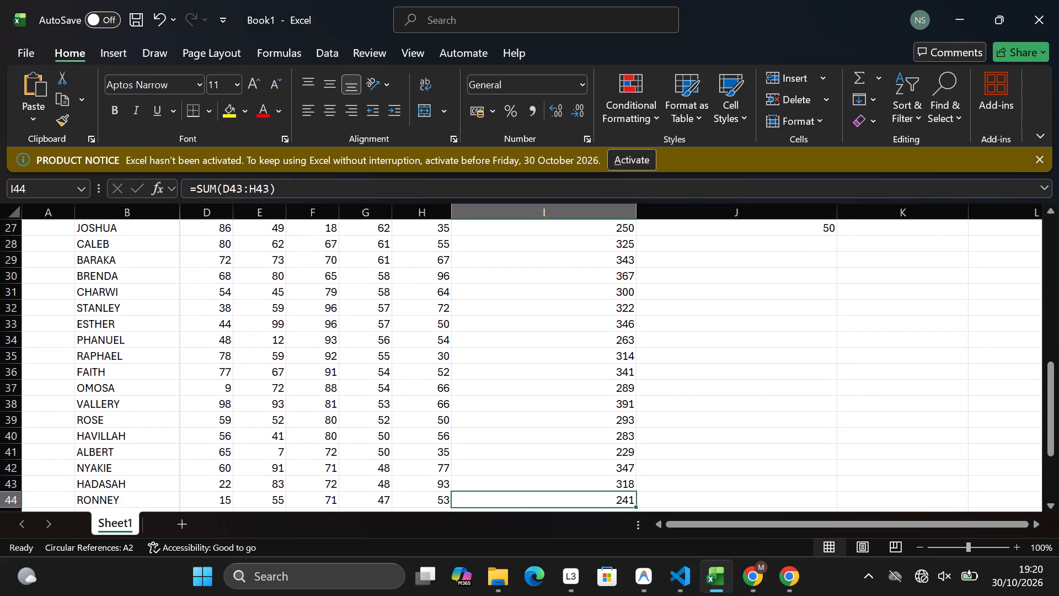
{"action": "key", "text": "Down"}
{"action": "key", "text": "Down"}
{"action": "key", "text": "Down"}
{"action": "key", "text": "Down"}
{"action": "key", "text": "Down"}
{"action": "key", "text": "Down"}
{"action": "key", "text": "Down"}
{"action": "key", "text": "Down"}
{"action": "key", "text": "Down"}
{"action": "key", "text": "Down"}
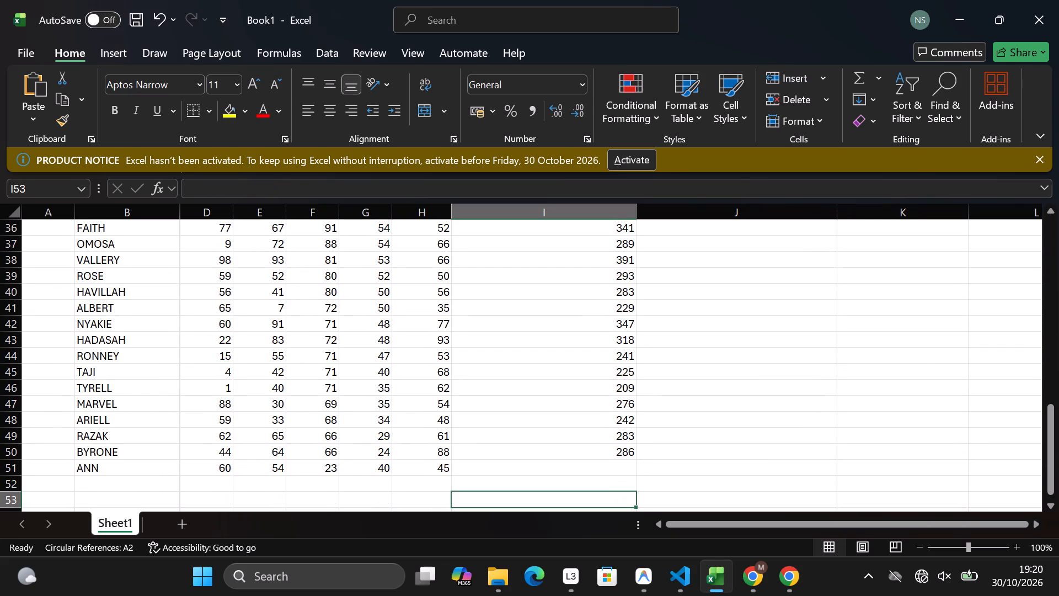
{"action": "left_click", "coordinate": [582, 466]}
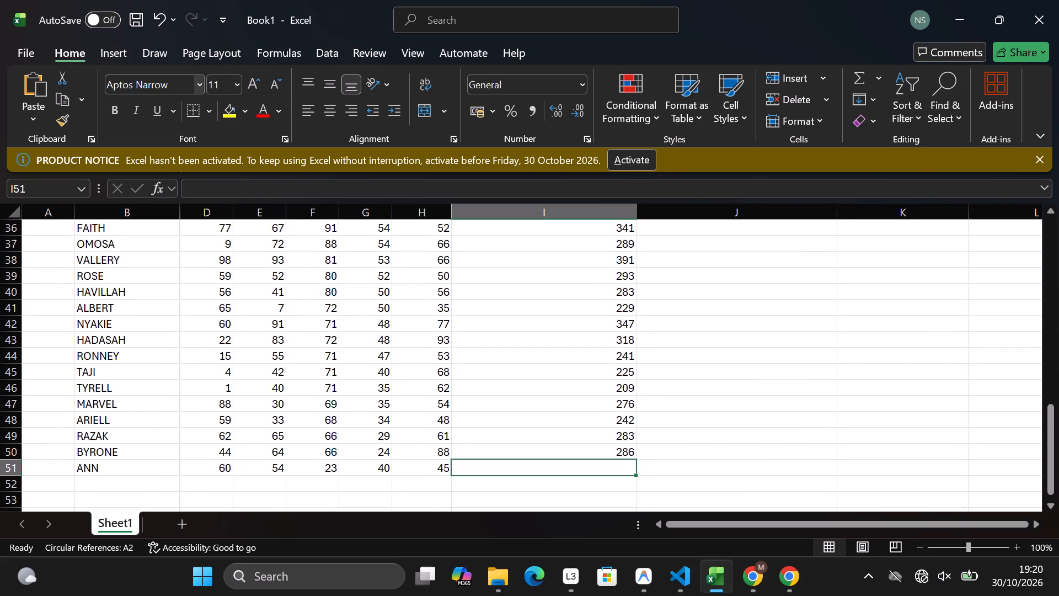
{"action": "left_click", "coordinate": [168, 185]}
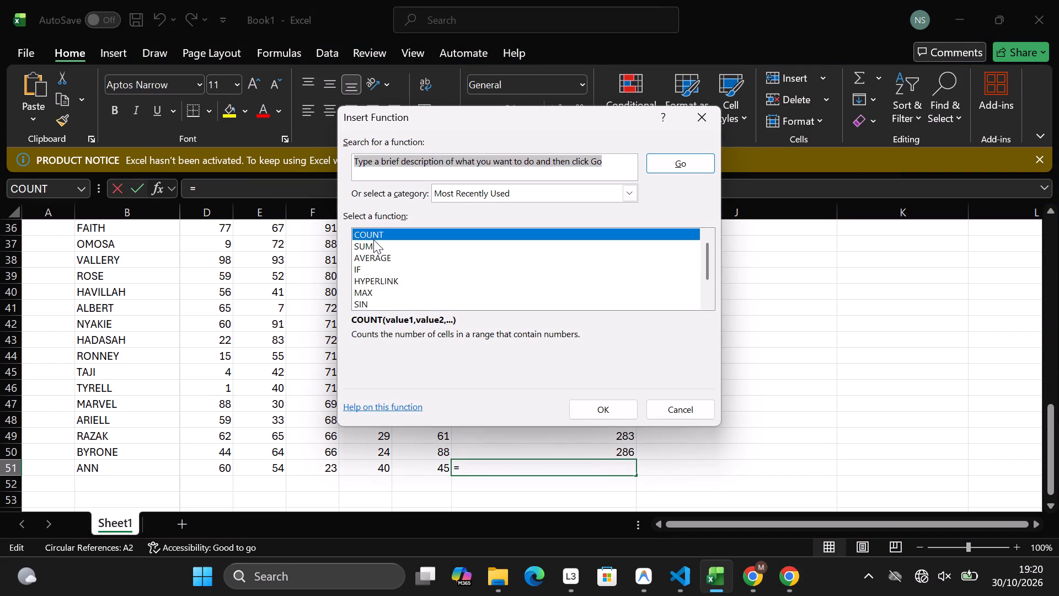
{"action": "left_click", "coordinate": [373, 240]}
{"action": "left_click", "coordinate": [597, 416]}
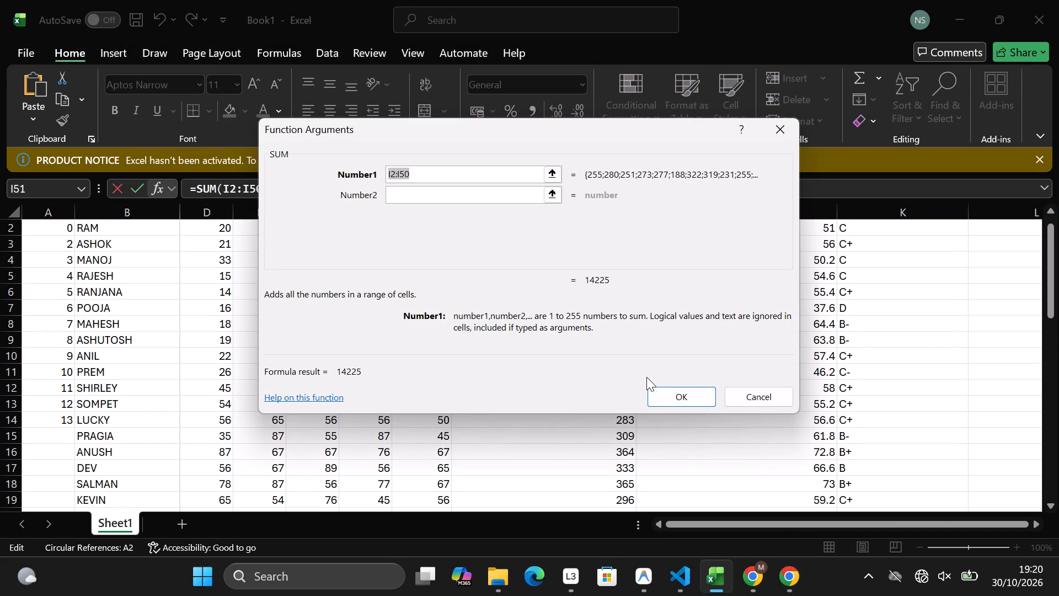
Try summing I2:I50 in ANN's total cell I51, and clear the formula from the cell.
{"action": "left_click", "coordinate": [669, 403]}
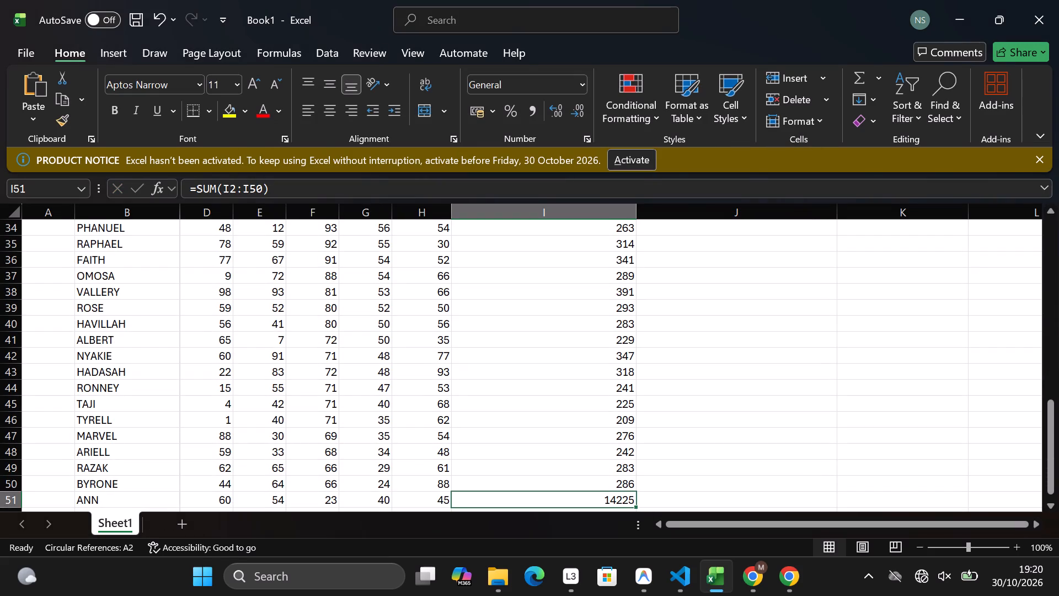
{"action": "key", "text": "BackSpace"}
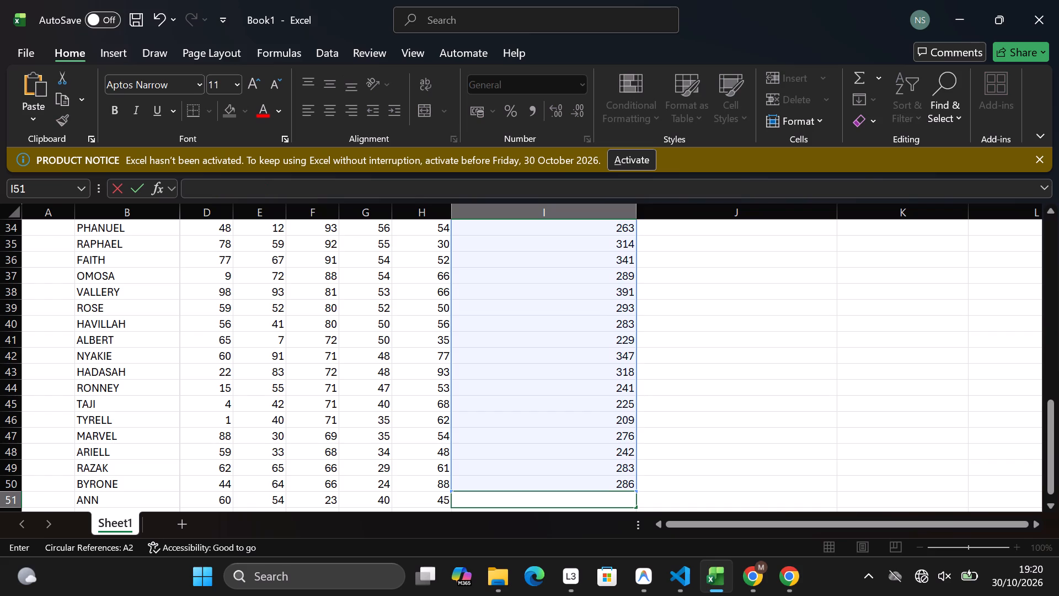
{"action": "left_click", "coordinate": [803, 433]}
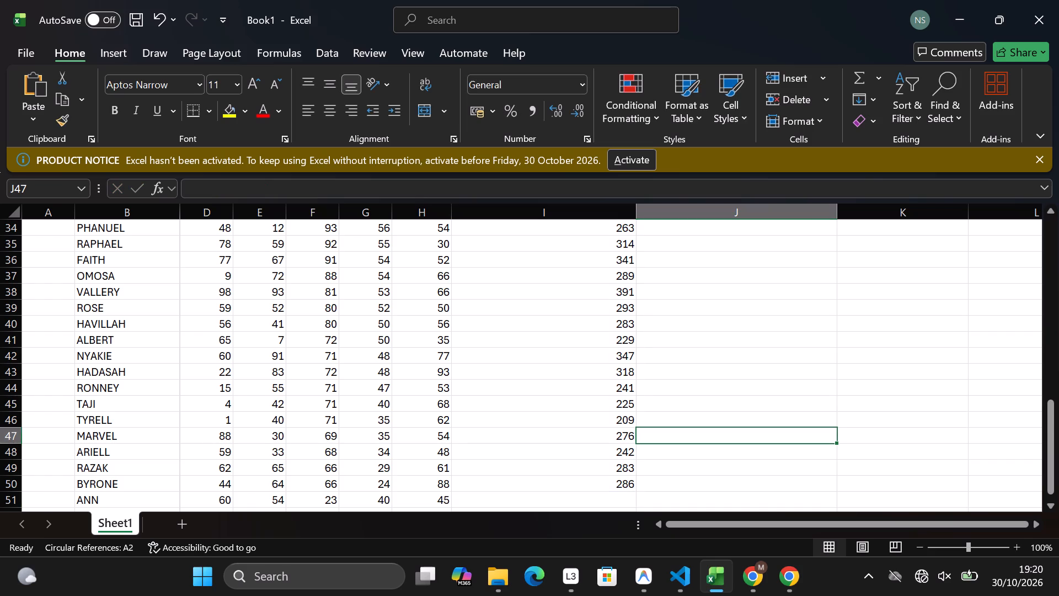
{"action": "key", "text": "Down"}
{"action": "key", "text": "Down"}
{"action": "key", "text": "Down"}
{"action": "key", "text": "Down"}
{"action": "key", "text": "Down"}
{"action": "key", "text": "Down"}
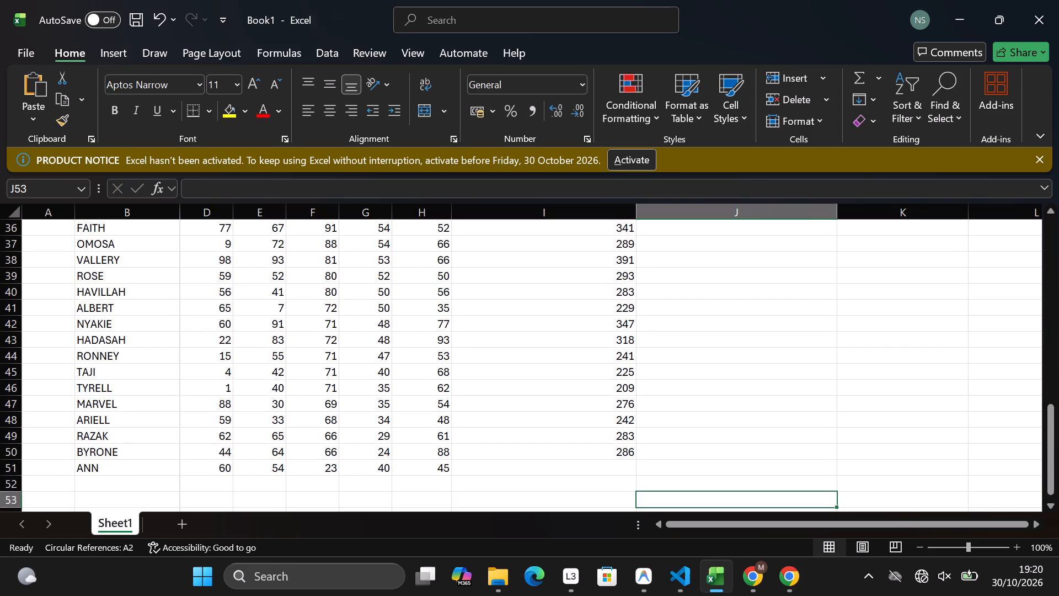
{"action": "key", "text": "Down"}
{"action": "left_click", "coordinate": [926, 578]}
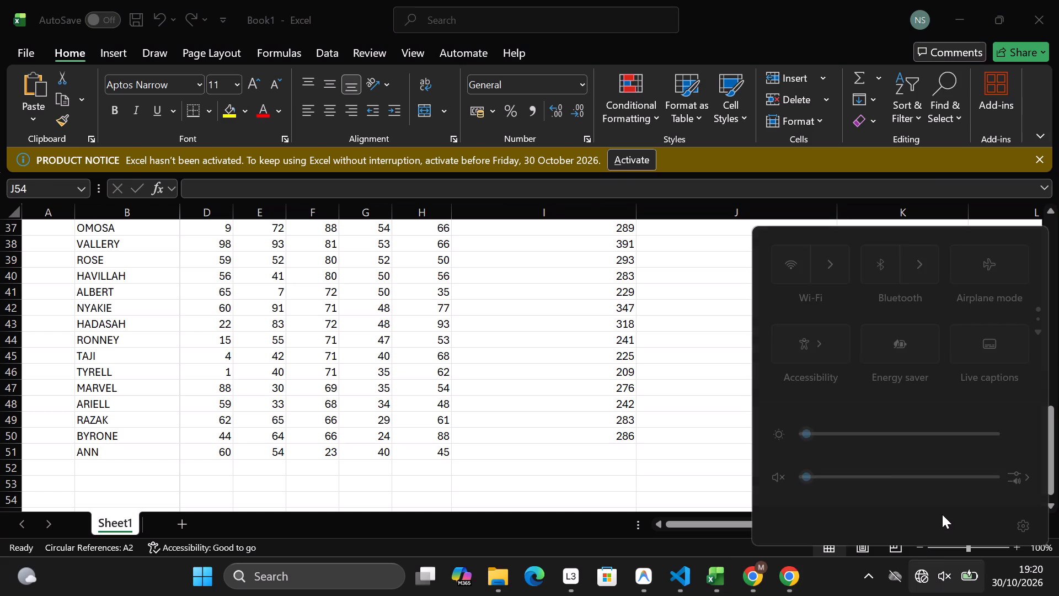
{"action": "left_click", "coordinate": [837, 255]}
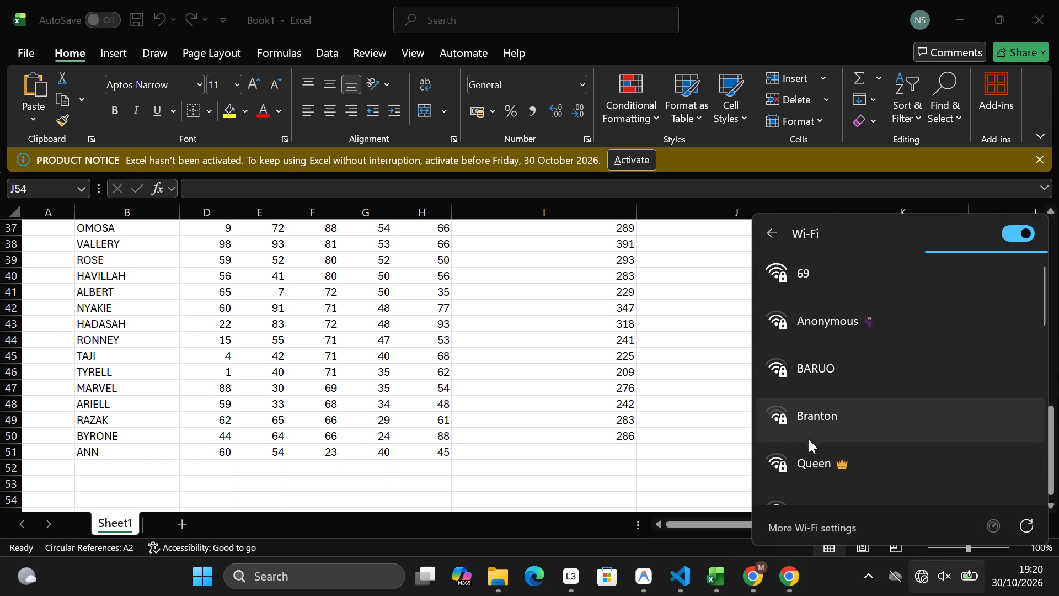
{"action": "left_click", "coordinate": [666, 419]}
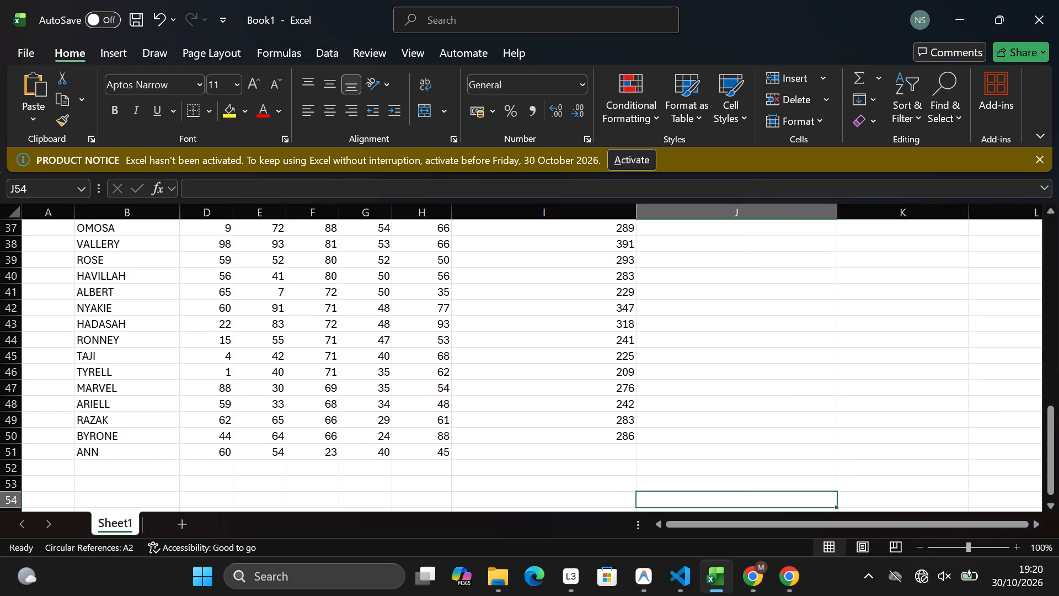
Select CALEB's empty cell J28, just below the last AVERAGE formula in column J.
{"action": "key", "text": "Up"}
{"action": "key", "text": "Up"}
{"action": "key", "text": "Up"}
{"action": "key", "text": "Up"}
{"action": "key", "text": "Up"}
{"action": "key", "text": "Up"}
{"action": "key", "text": "Up"}
{"action": "key", "text": "Up"}
{"action": "key", "text": "Up"}
{"action": "key", "text": "Up"}
{"action": "key", "text": "Up"}
{"action": "key", "text": "Up"}
{"action": "key", "text": "Up"}
{"action": "key", "text": "Up"}
{"action": "key", "text": "Up"}
{"action": "key", "text": "Up"}
{"action": "key", "text": "Up"}
{"action": "key", "text": "Up"}
{"action": "key", "text": "Up"}
{"action": "key", "text": "Up"}
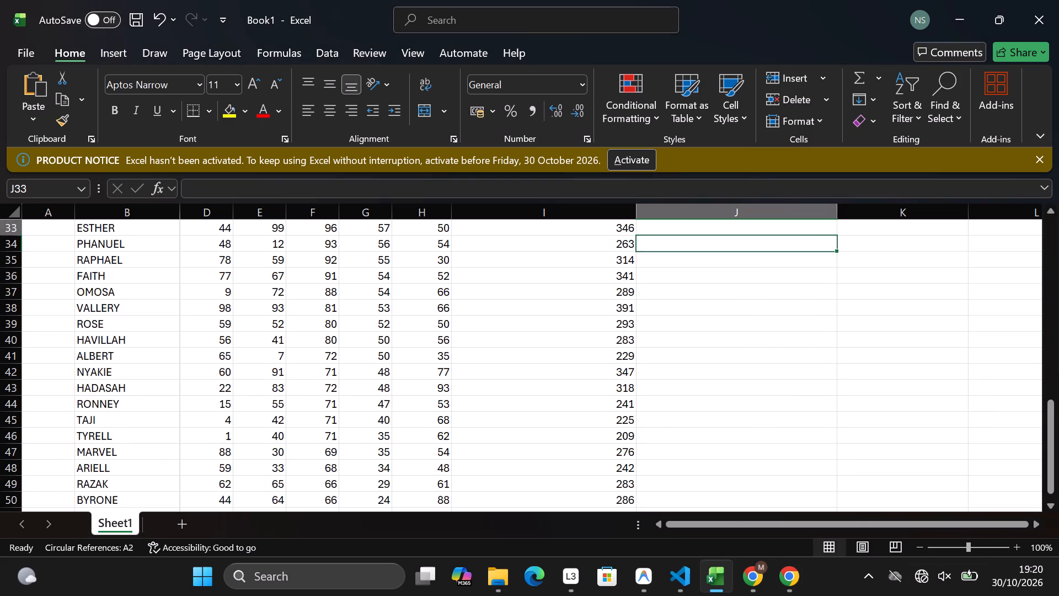
{"action": "key", "text": "Up"}
{"action": "key", "text": "Up"}
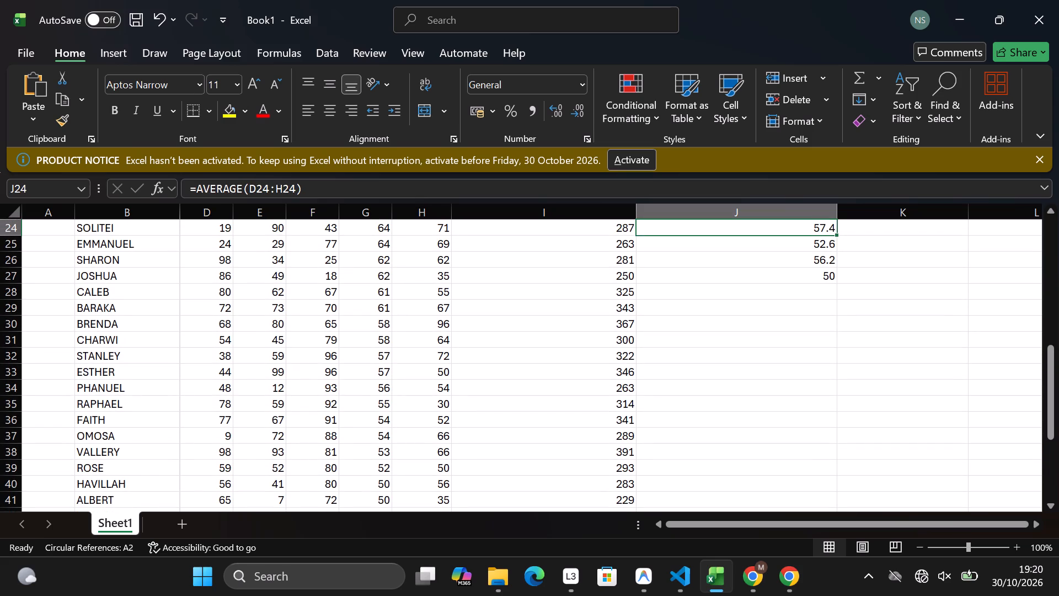
{"action": "left_click", "coordinate": [788, 286]}
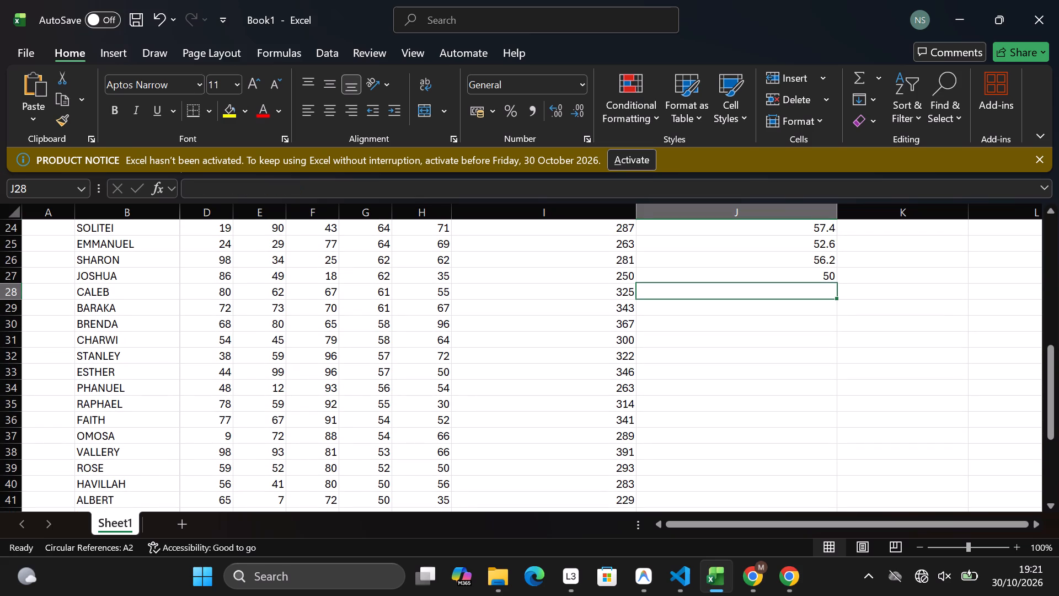
Open JOSHUA's average formula in J27 to check which range it uses, leaving it unedited.
{"action": "left_click", "coordinate": [795, 284]}
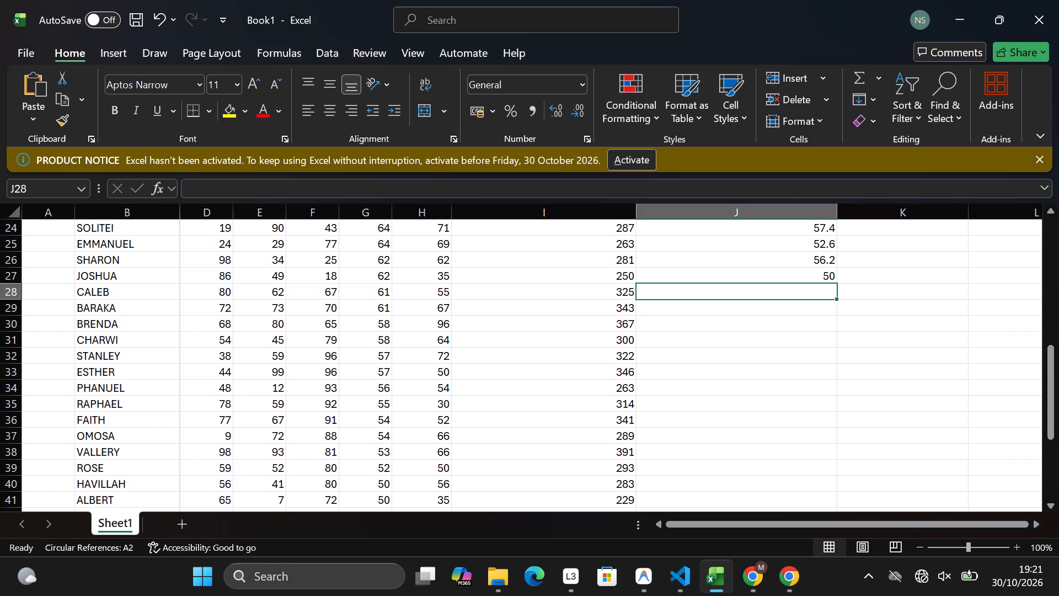
{"action": "double_click", "coordinate": [802, 270]}
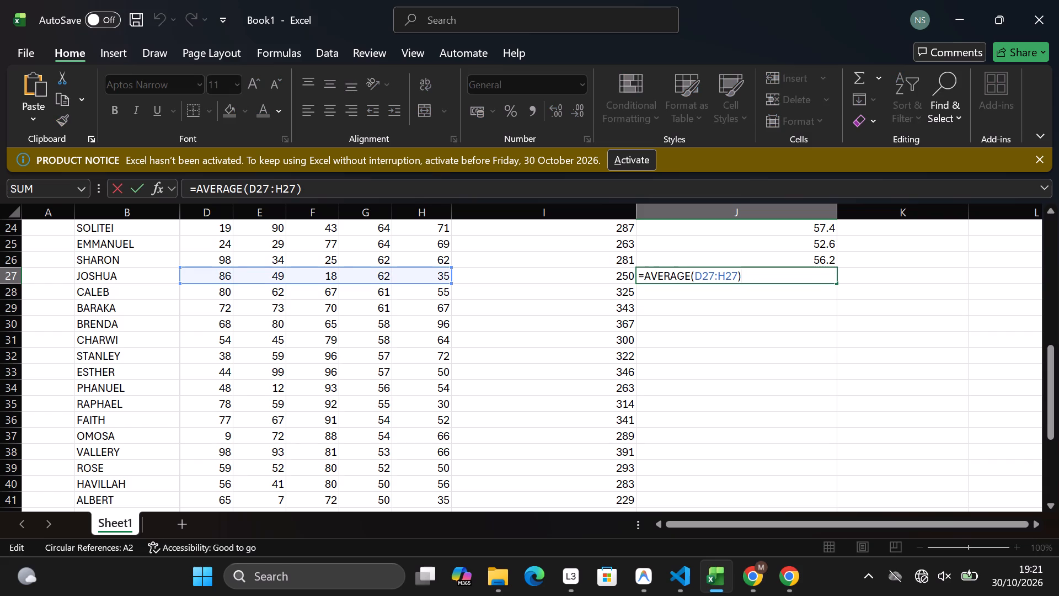
{"action": "key", "text": "Return"}
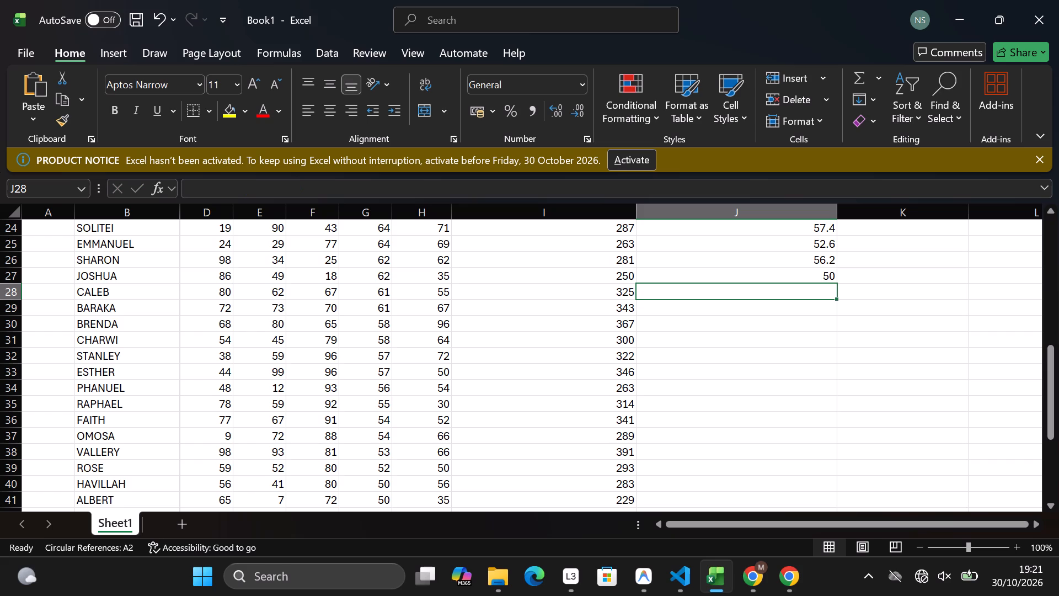
{"action": "key", "text": "Return"}
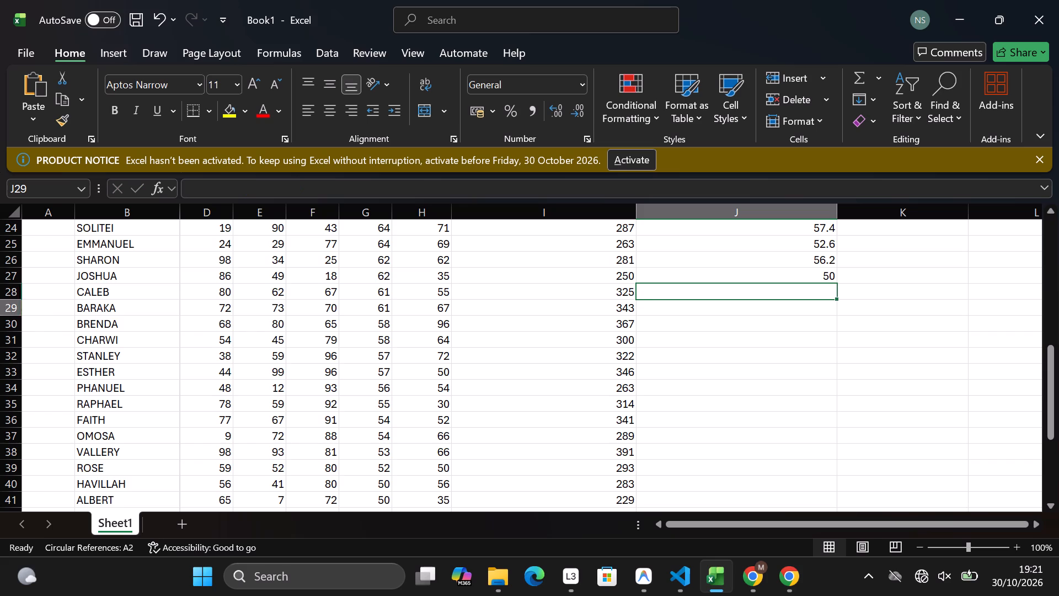
{"action": "key", "text": "Up"}
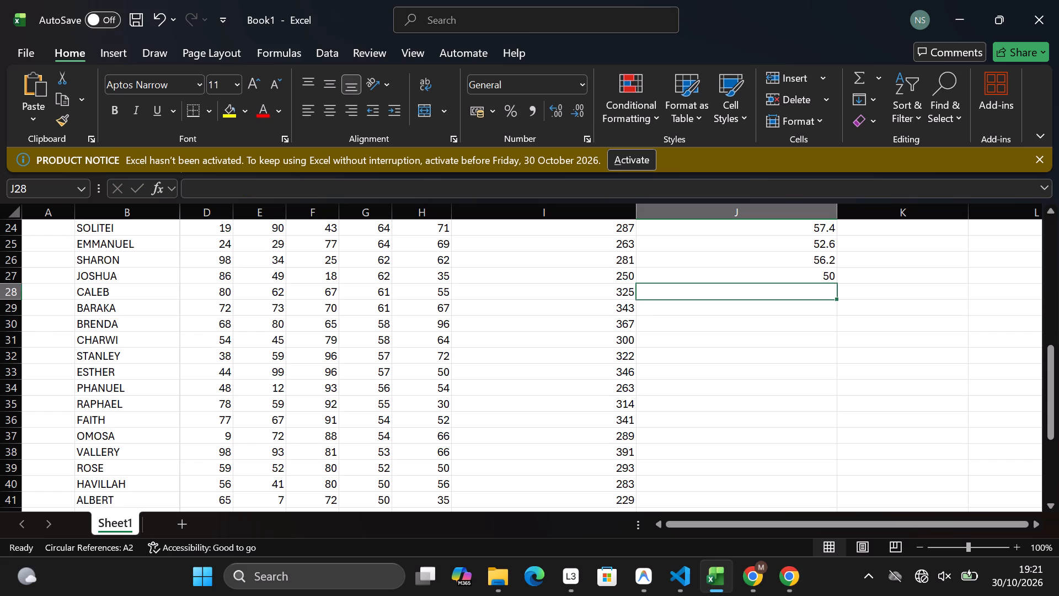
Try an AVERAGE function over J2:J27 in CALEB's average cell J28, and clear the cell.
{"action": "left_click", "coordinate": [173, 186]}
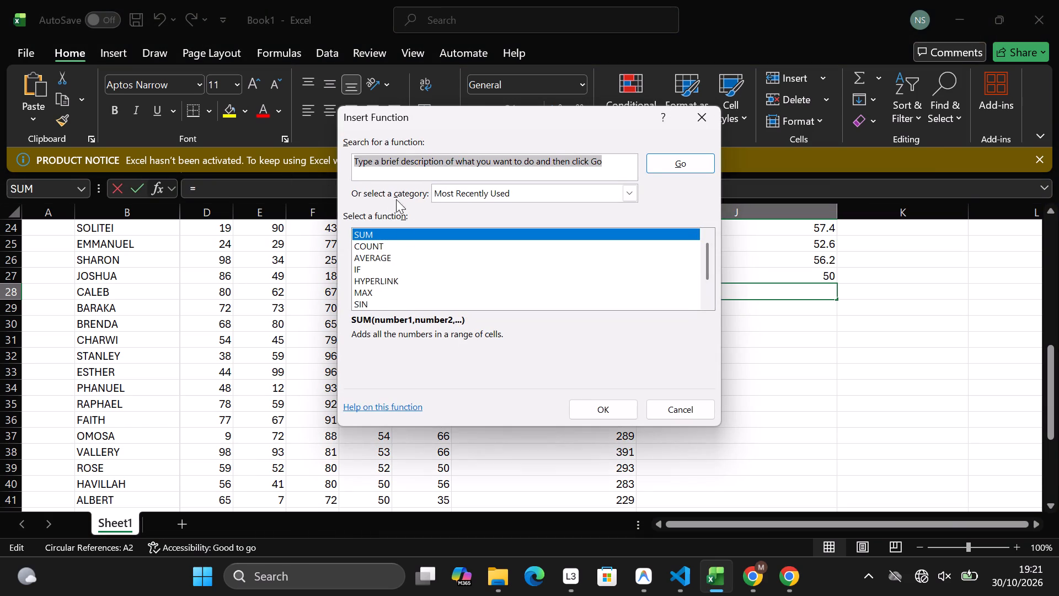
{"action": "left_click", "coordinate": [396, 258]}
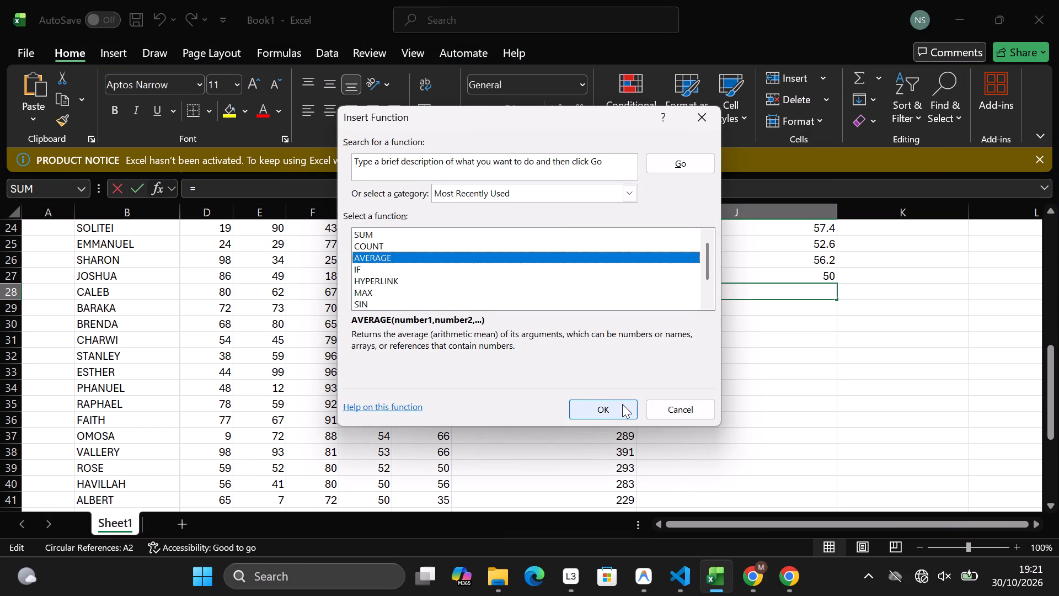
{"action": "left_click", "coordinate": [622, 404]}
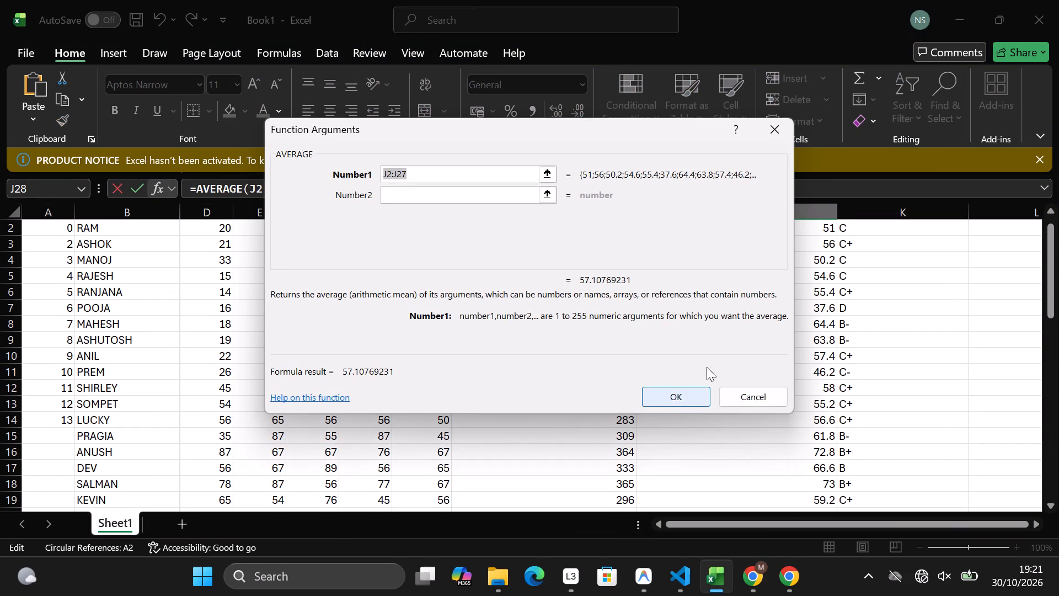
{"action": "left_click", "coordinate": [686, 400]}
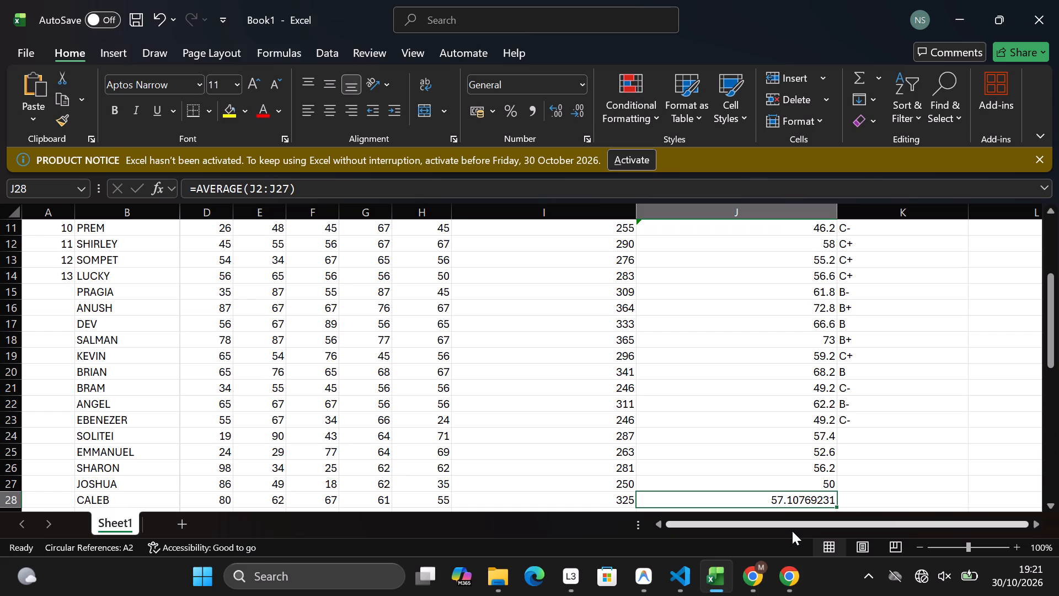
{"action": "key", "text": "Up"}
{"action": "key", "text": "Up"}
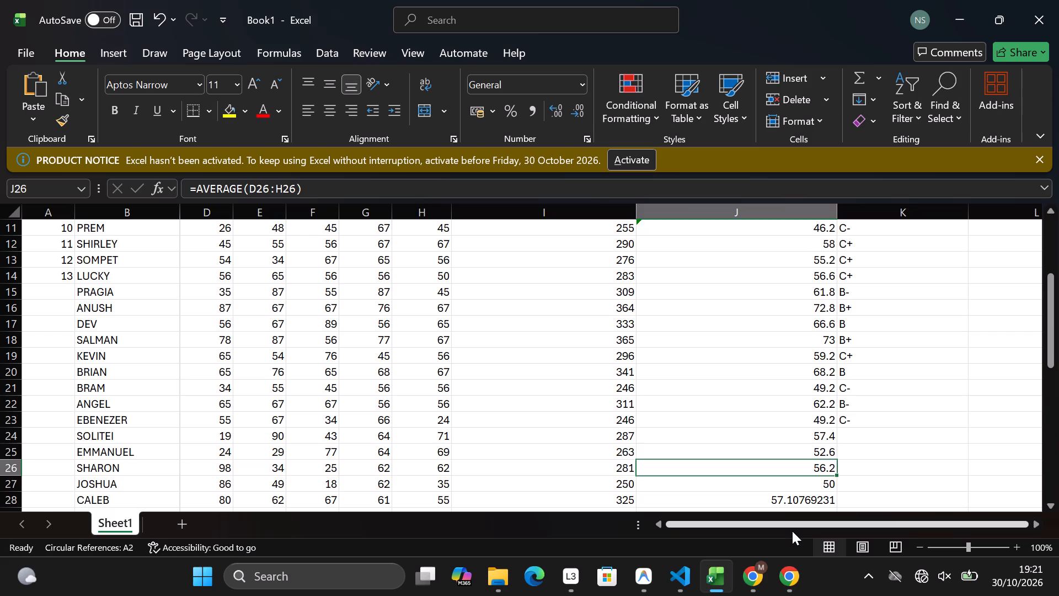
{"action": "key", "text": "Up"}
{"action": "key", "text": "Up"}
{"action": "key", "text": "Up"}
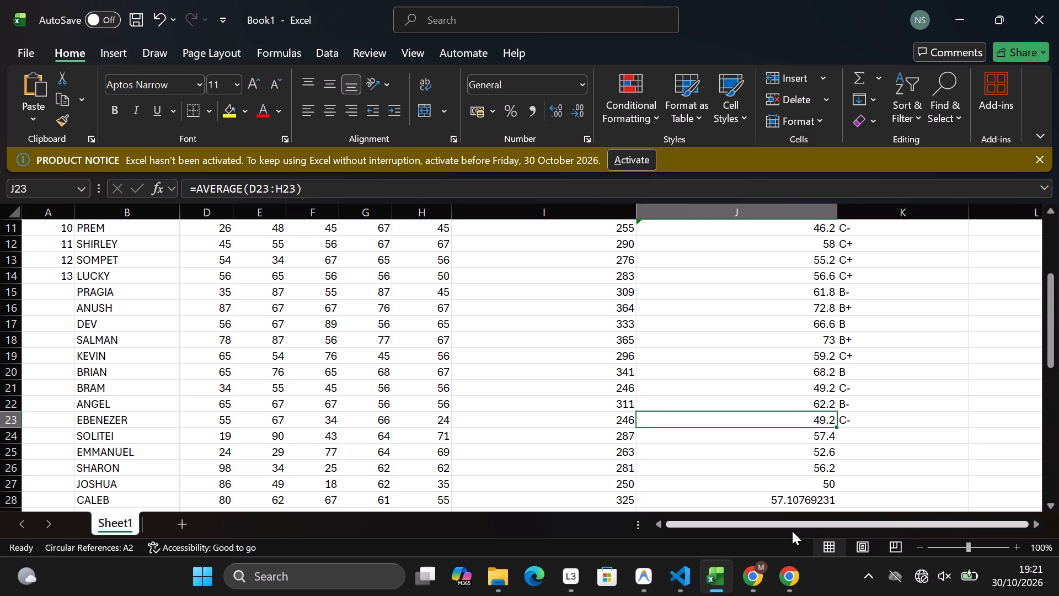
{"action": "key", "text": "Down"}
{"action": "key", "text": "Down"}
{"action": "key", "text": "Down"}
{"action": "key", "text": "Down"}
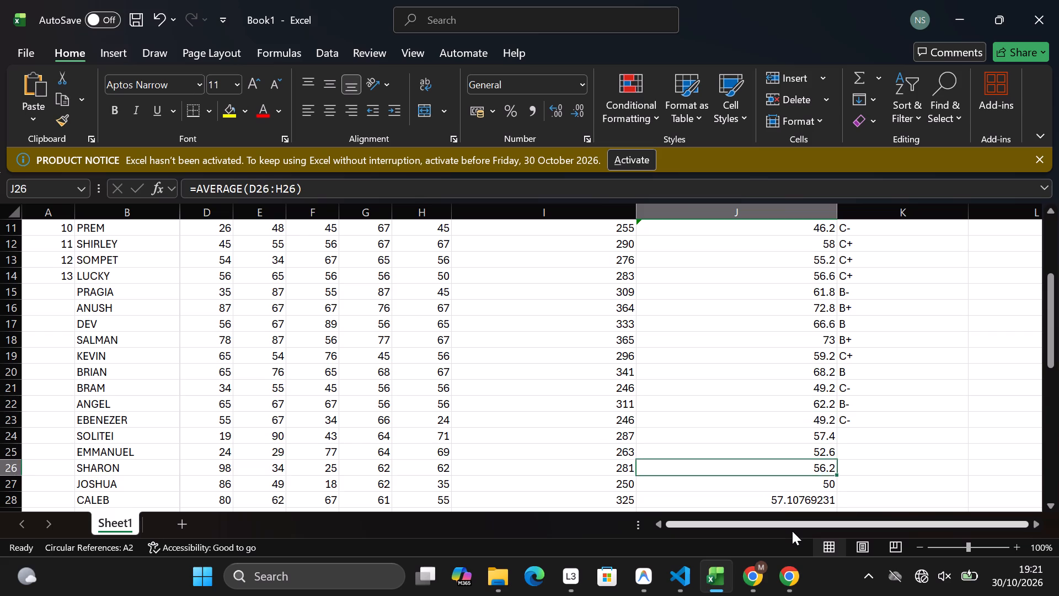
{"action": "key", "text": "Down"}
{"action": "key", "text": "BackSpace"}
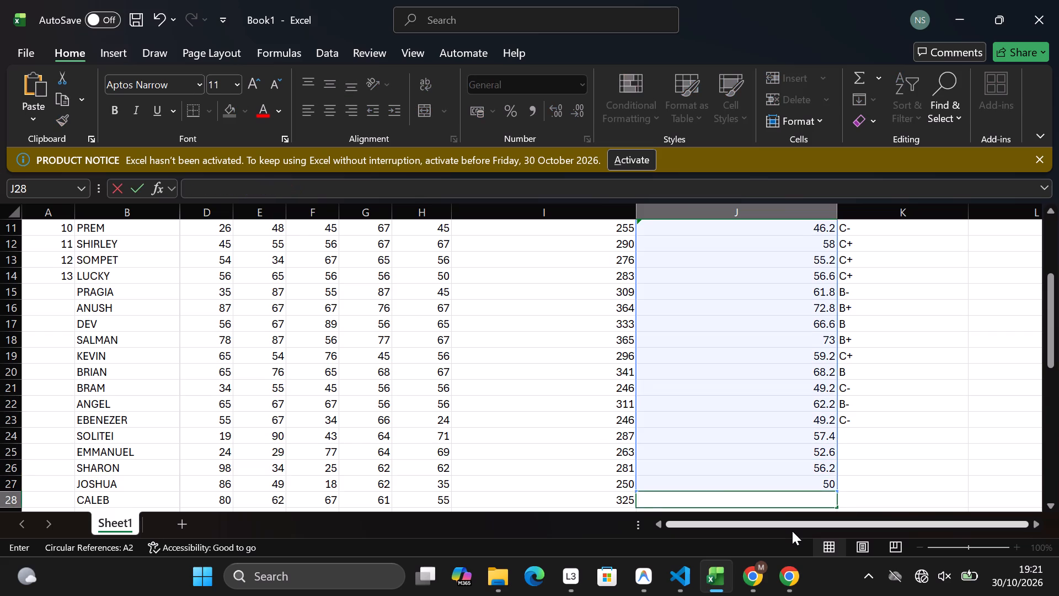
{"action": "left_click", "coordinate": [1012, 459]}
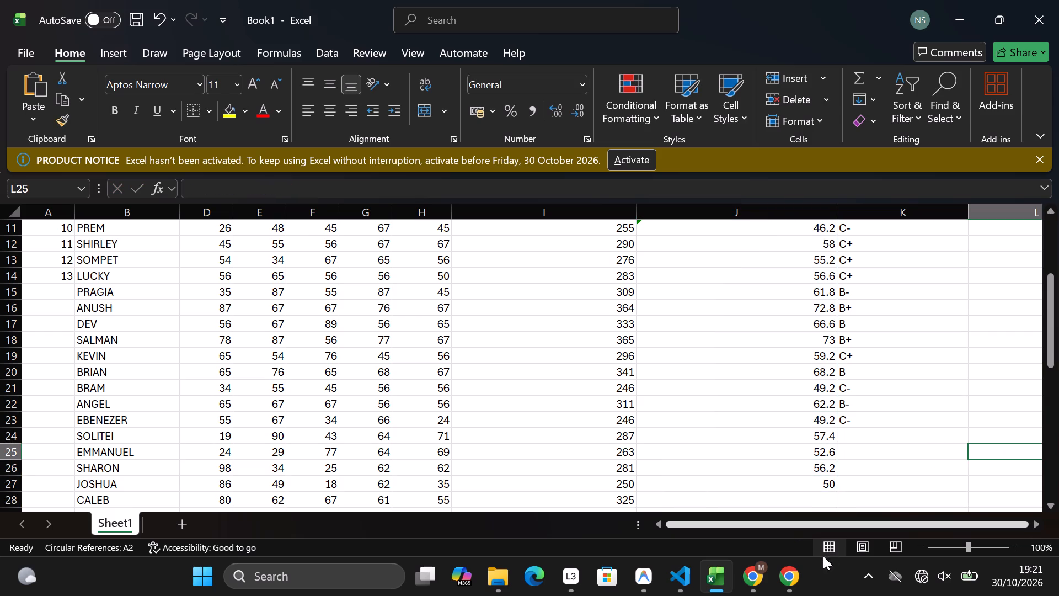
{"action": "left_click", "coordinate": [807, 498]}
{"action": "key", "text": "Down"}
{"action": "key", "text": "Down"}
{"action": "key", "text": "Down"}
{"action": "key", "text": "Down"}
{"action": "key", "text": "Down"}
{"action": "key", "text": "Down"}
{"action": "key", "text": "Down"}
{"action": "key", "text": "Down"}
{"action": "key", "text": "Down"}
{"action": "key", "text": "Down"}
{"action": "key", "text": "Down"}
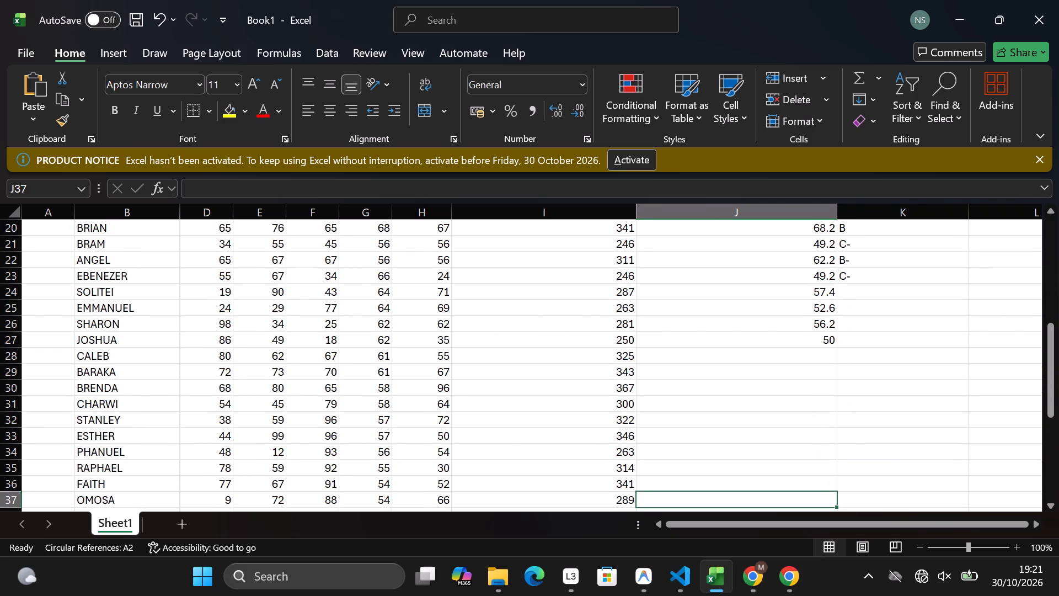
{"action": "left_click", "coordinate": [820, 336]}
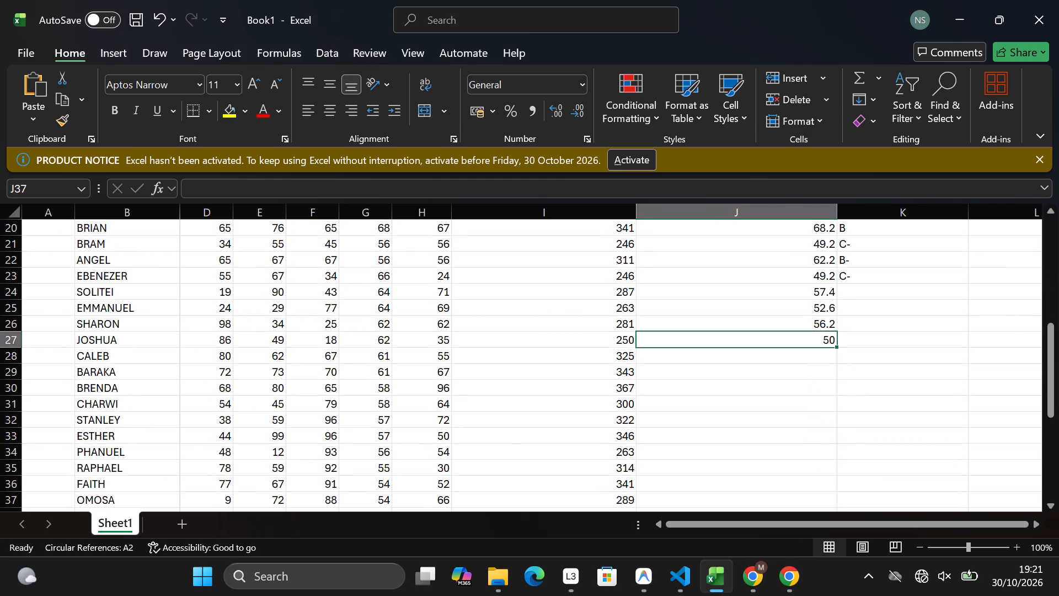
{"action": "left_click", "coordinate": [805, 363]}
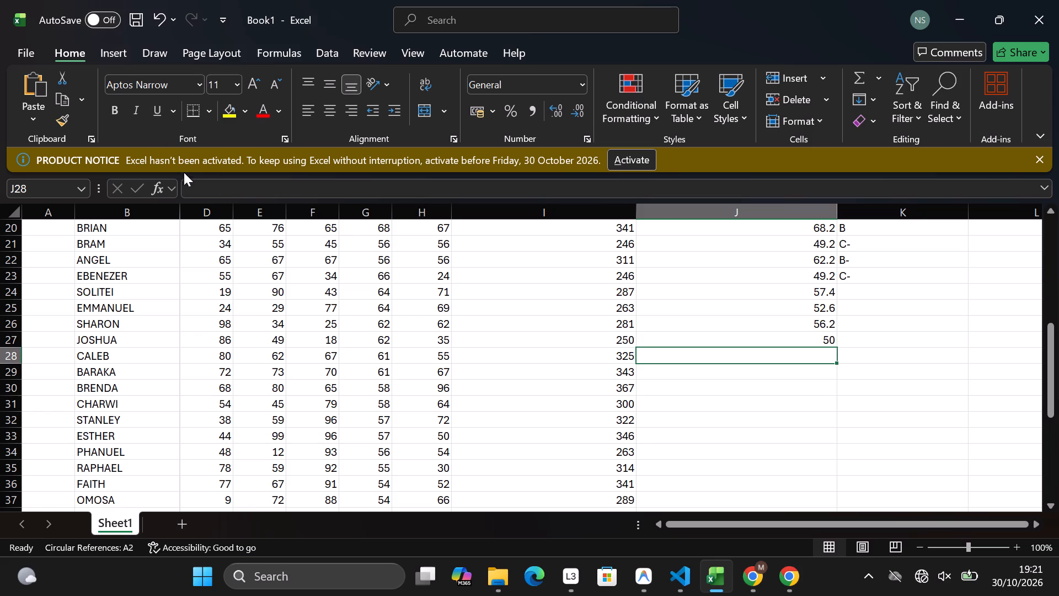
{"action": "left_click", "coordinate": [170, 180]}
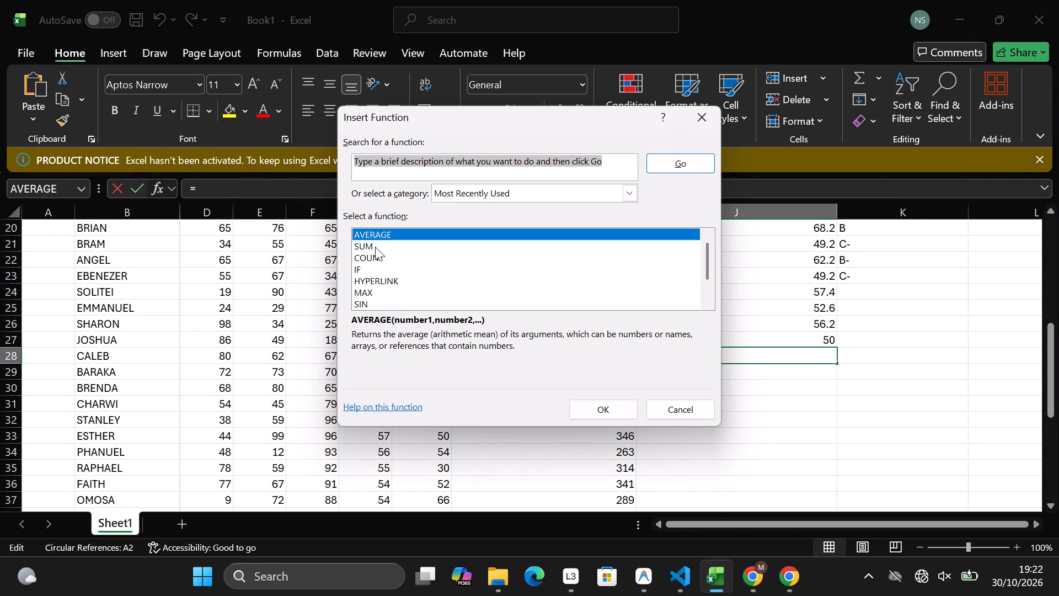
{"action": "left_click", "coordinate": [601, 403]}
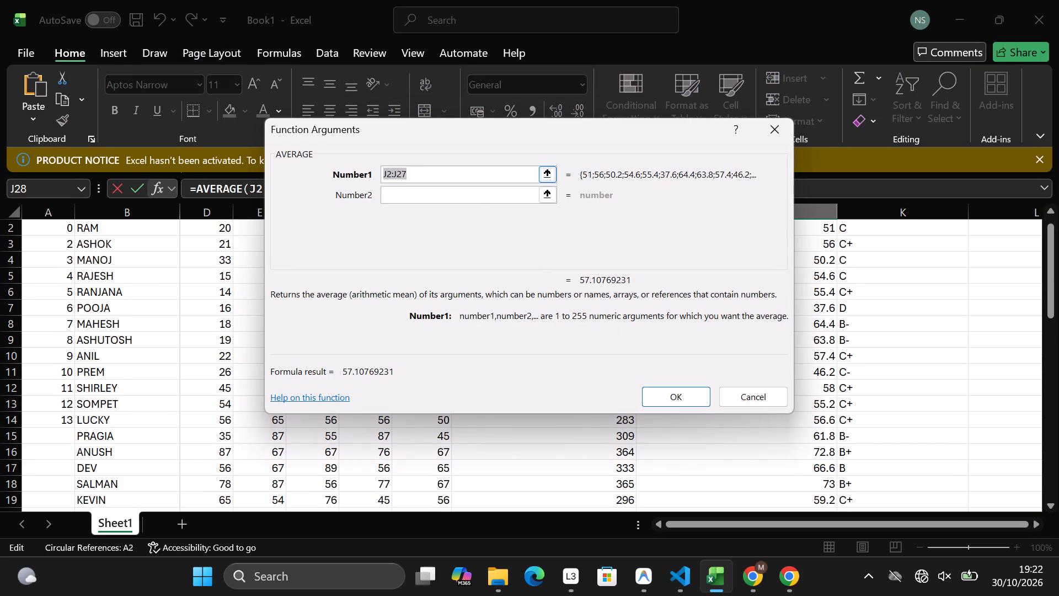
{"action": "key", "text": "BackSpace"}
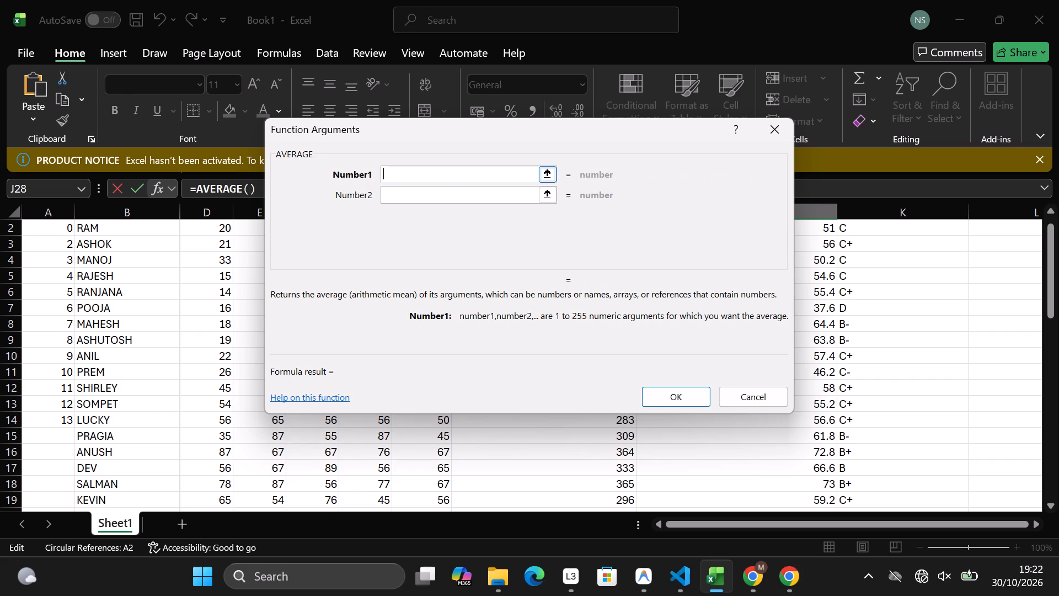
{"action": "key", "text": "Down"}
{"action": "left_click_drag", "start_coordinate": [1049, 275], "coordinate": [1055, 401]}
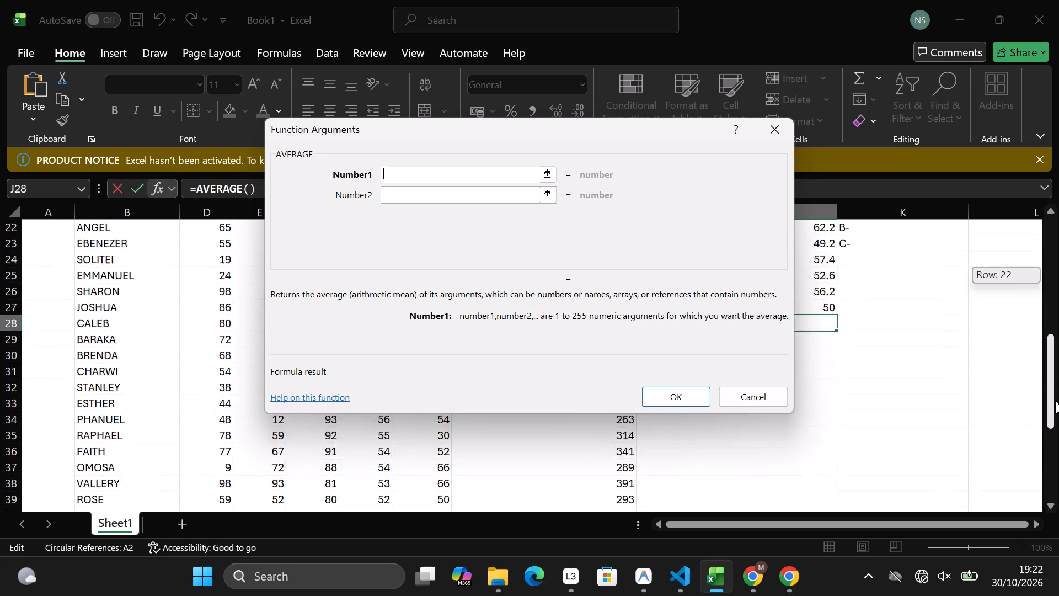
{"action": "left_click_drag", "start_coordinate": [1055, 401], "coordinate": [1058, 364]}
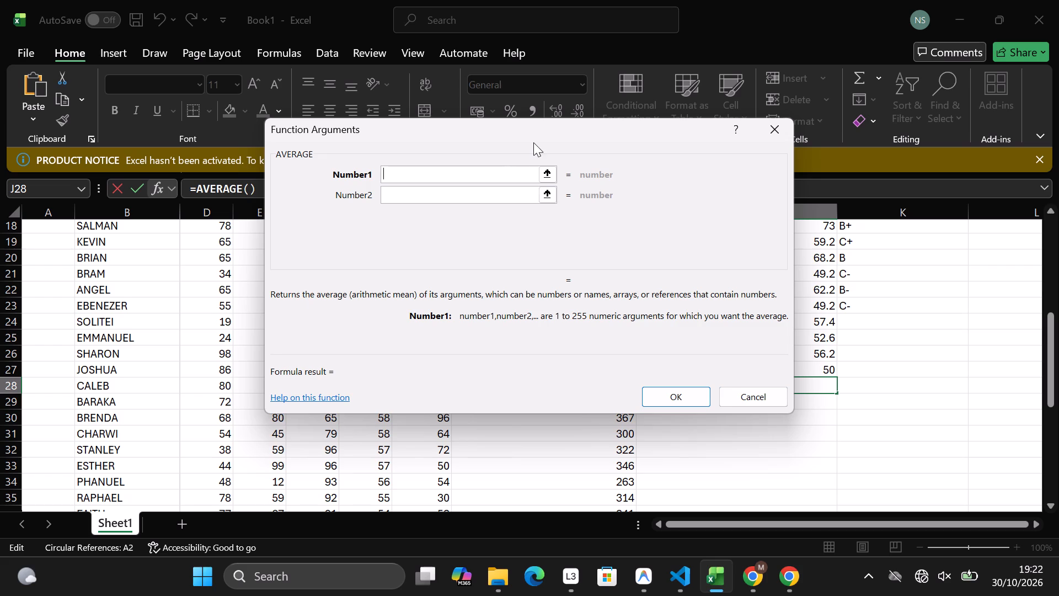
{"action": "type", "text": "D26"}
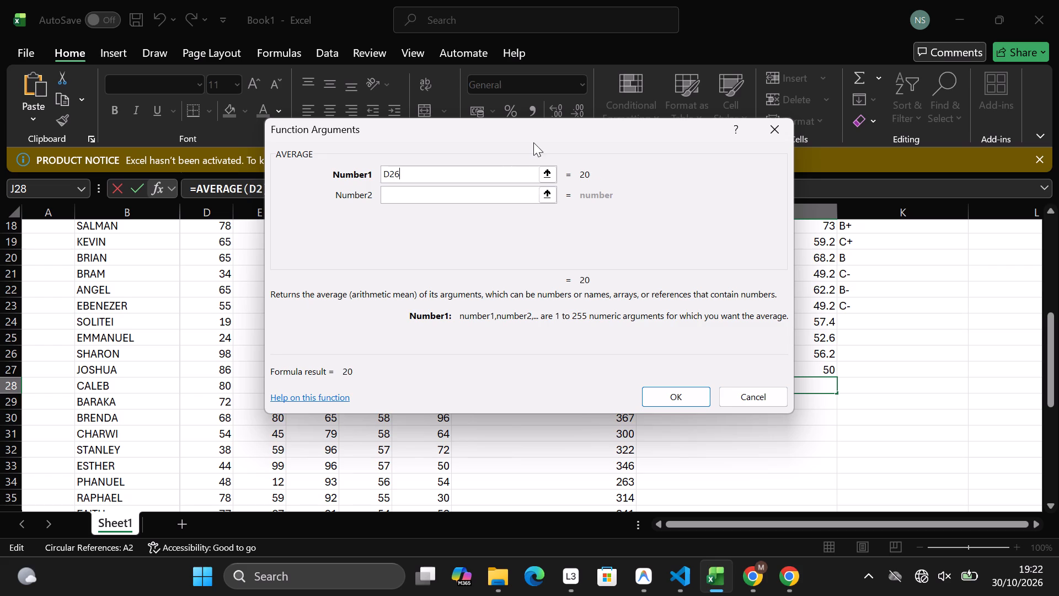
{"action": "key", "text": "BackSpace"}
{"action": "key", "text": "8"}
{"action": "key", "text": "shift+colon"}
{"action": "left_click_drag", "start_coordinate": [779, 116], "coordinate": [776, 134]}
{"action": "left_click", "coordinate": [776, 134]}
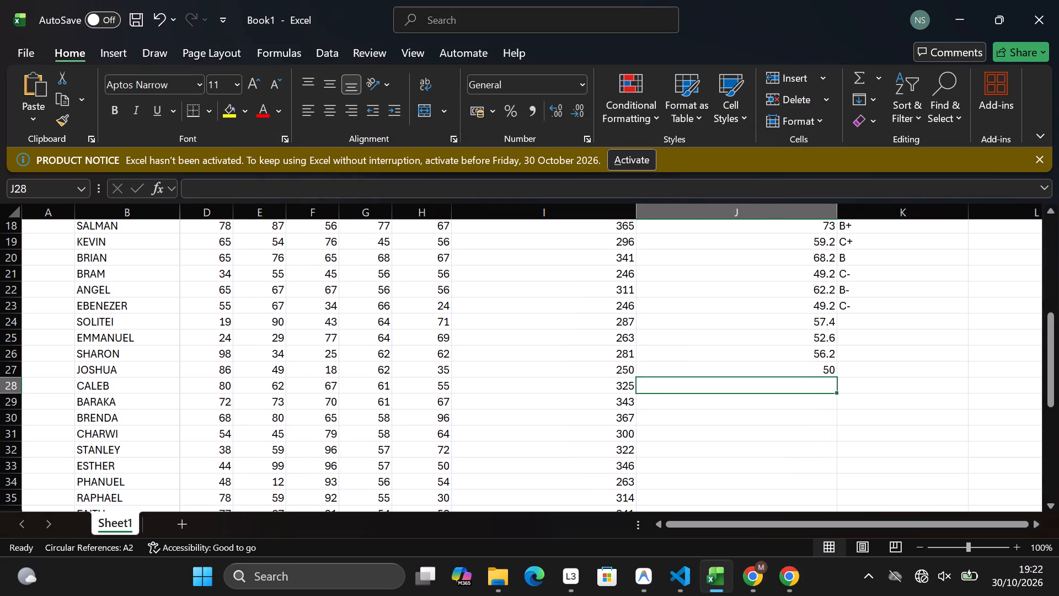
Insert an AVERAGE function over D28:H28 in CALEB's average cell J28.
{"action": "left_click", "coordinate": [700, 370]}
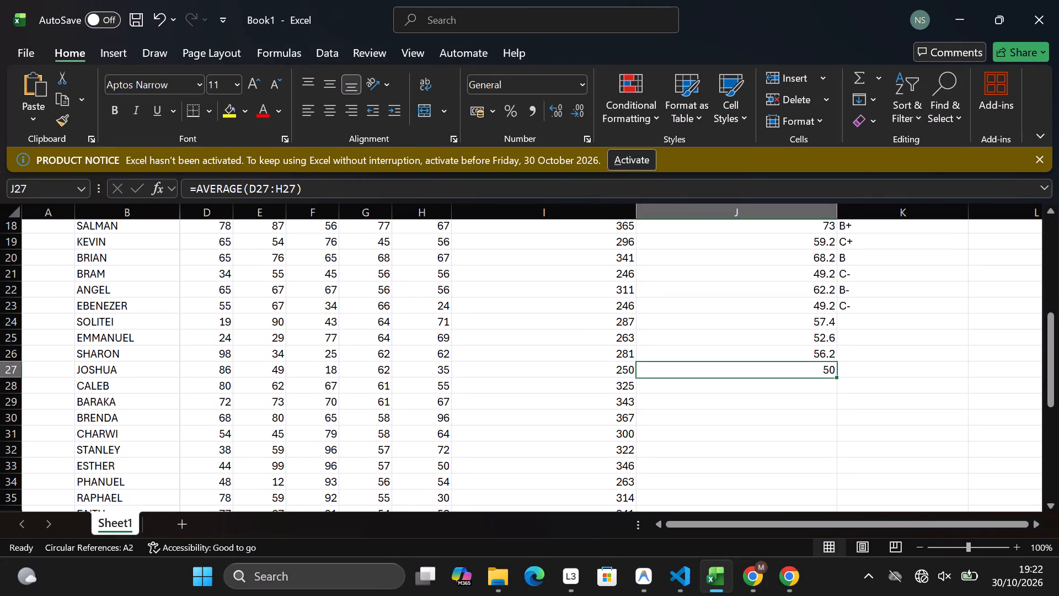
{"action": "left_click", "coordinate": [713, 387]}
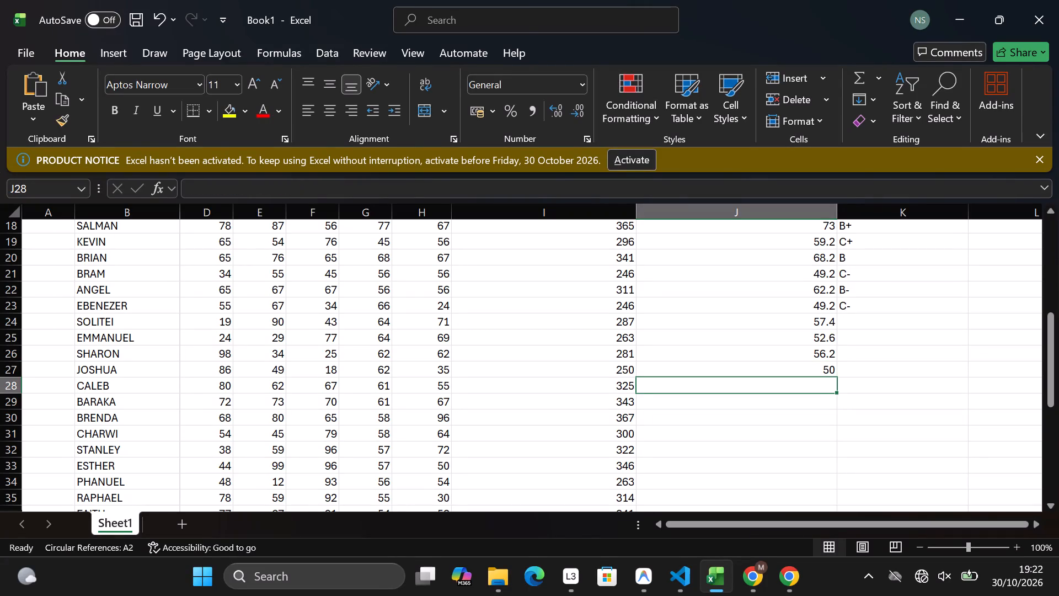
{"action": "key", "text": "a"}
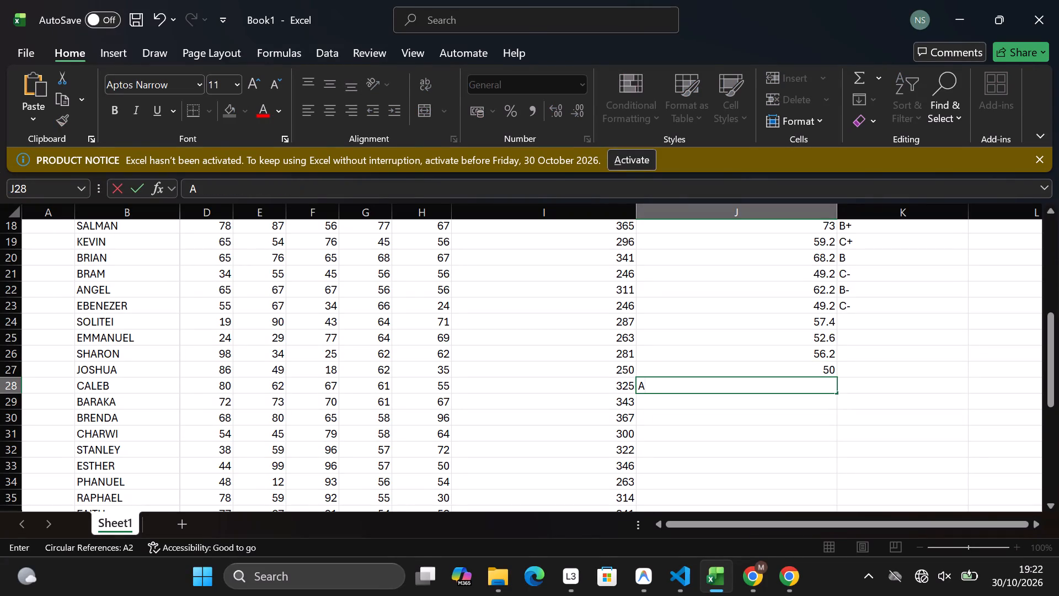
{"action": "key", "text": "BackSpace"}
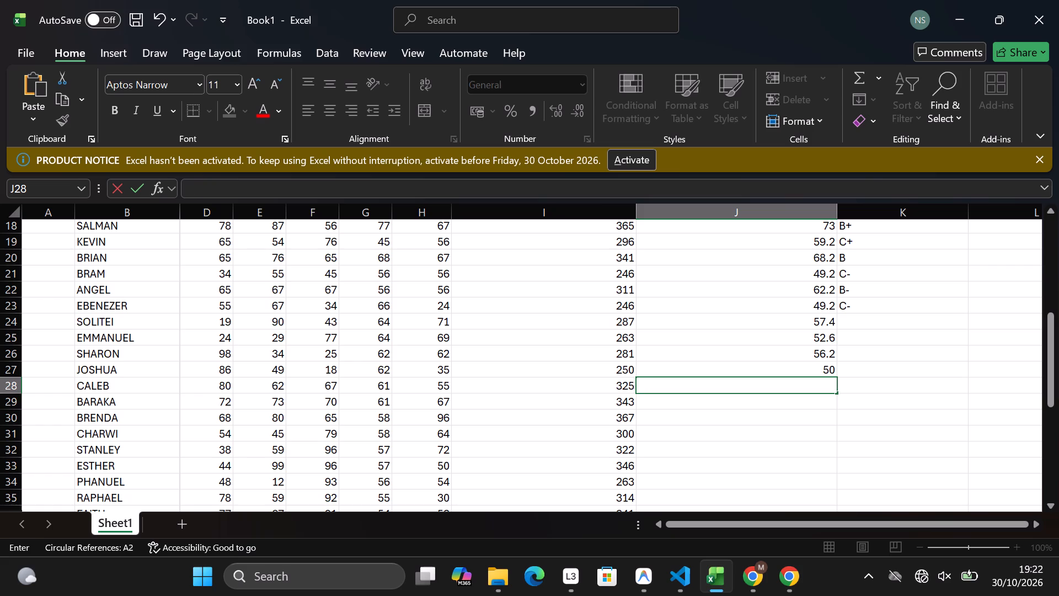
{"action": "left_click", "coordinate": [172, 191]}
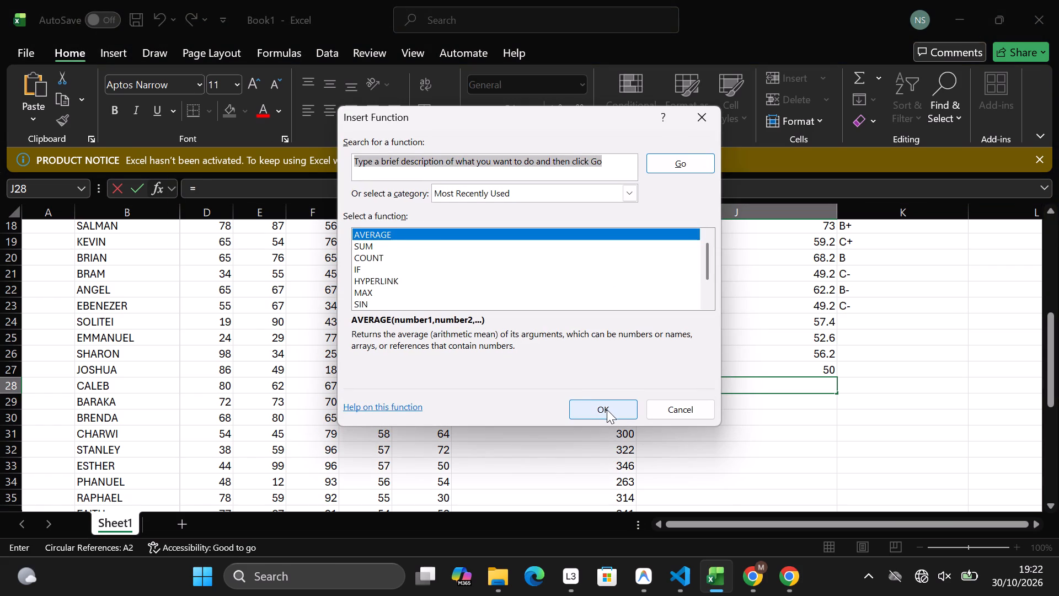
{"action": "left_click", "coordinate": [607, 409]}
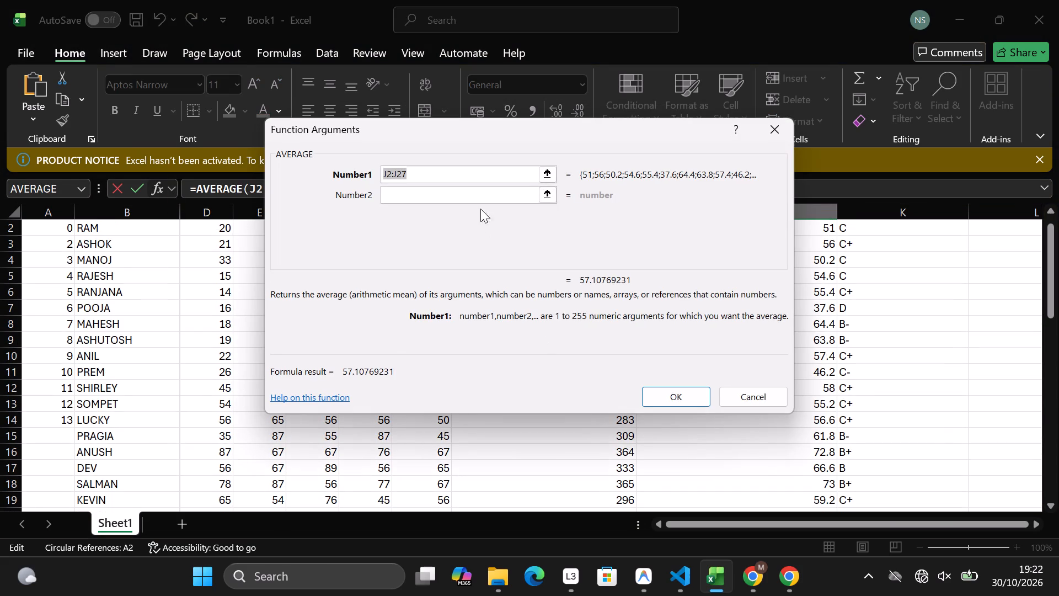
{"action": "key", "text": "BackSpace"}
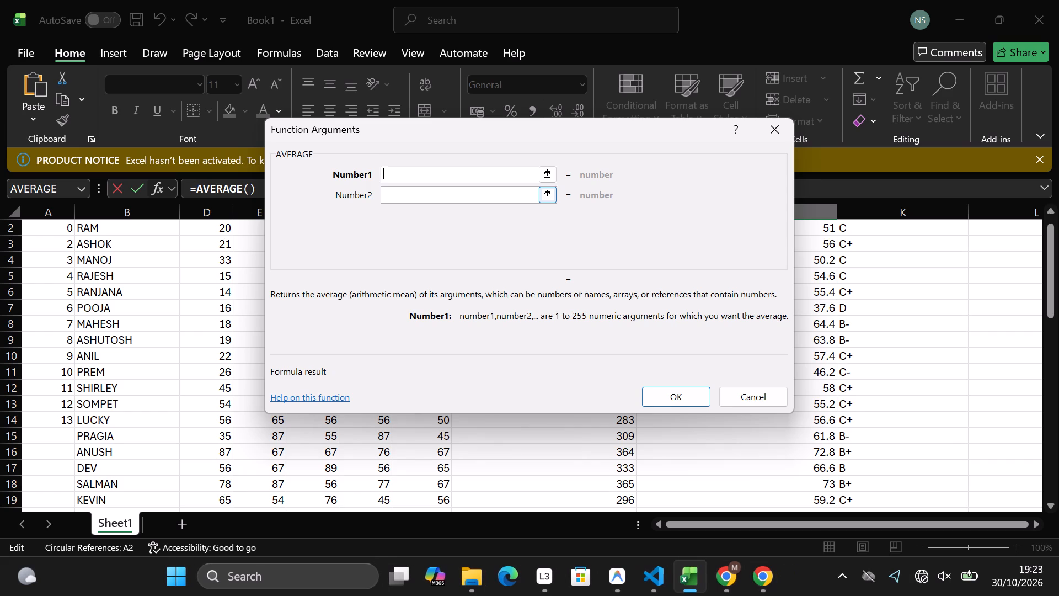
{"action": "type", "text": "D28"}
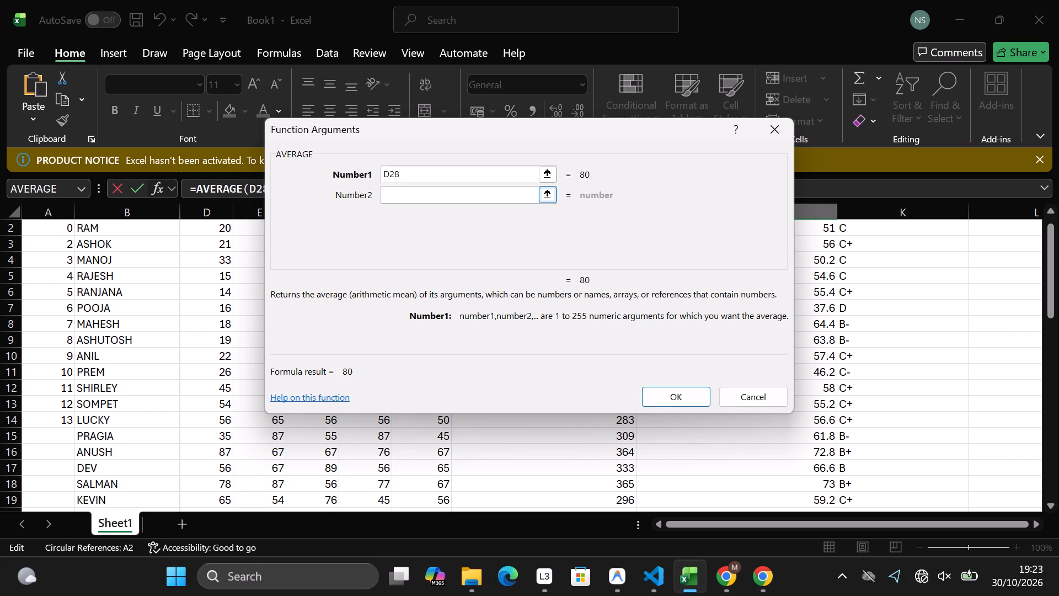
{"action": "key", "text": "ctrl+semicolon"}
{"action": "key", "text": "BackSpace"}
{"action": "key", "text": "BackSpace"}
{"action": "key", "text": "BackSpace"}
{"action": "key", "text": "BackSpace"}
{"action": "key", "text": "BackSpace"}
{"action": "key", "text": "BackSpace"}
{"action": "key", "text": "BackSpace"}
{"action": "key", "text": "BackSpace"}
{"action": "key", "text": "BackSpace"}
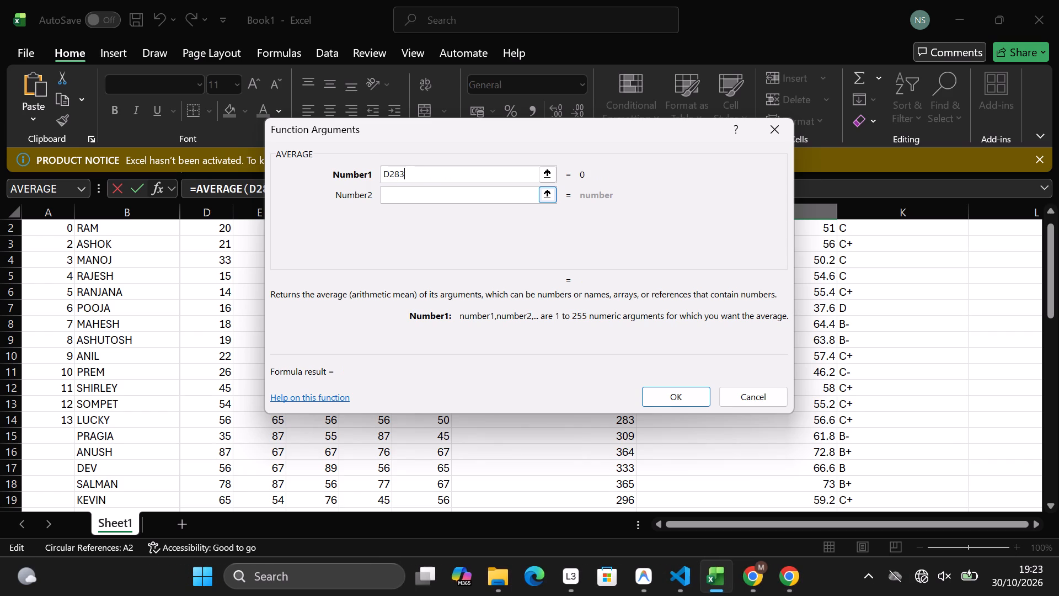
{"action": "key", "text": "BackSpace"}
{"action": "key", "text": "shift+colon"}
{"action": "type", "text": "H2"}
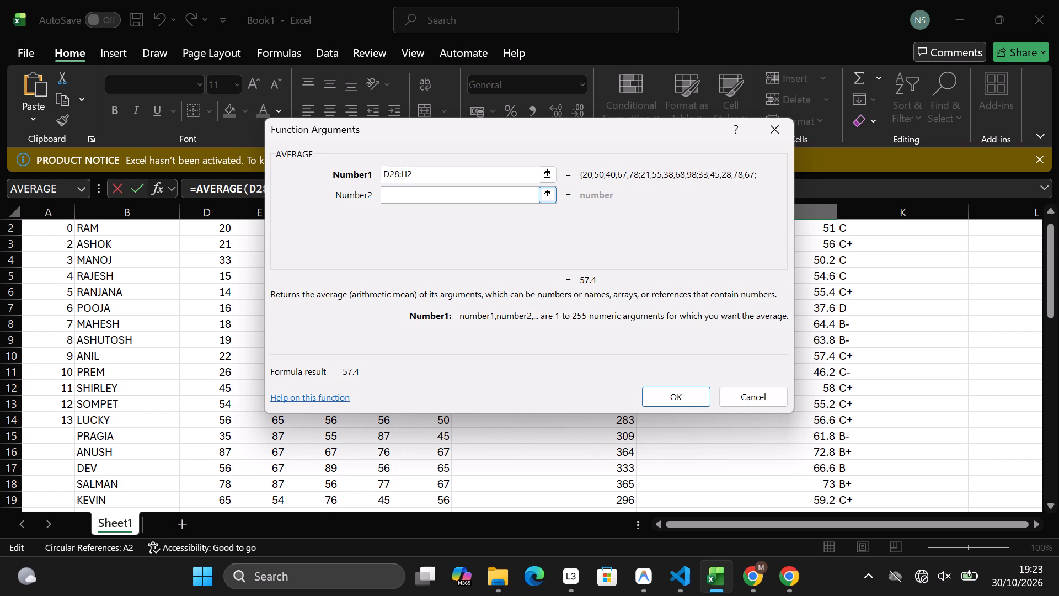
{"action": "key", "text": "8"}
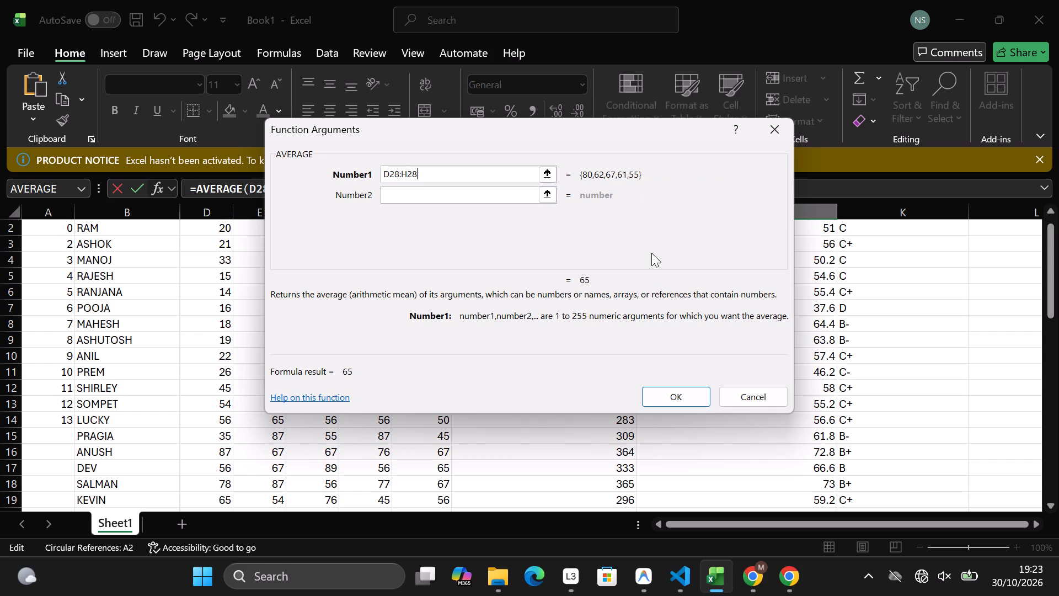
{"action": "left_click", "coordinate": [677, 397]}
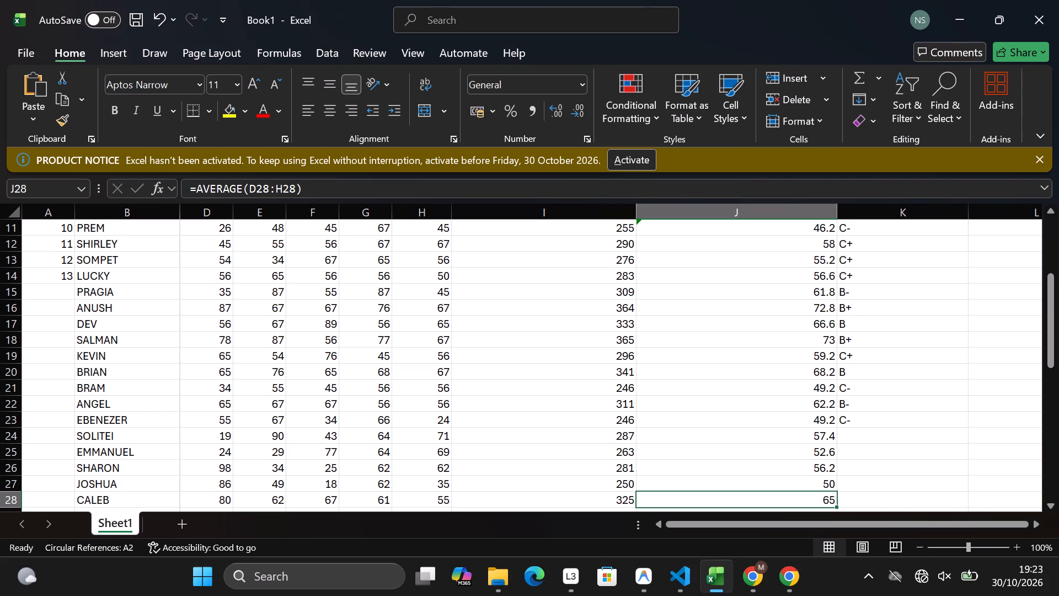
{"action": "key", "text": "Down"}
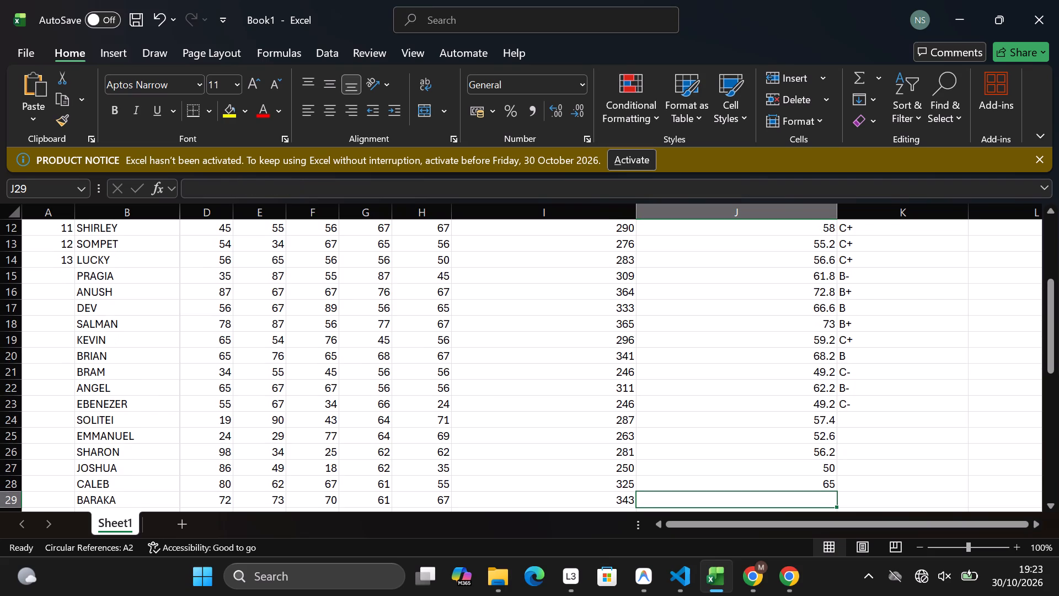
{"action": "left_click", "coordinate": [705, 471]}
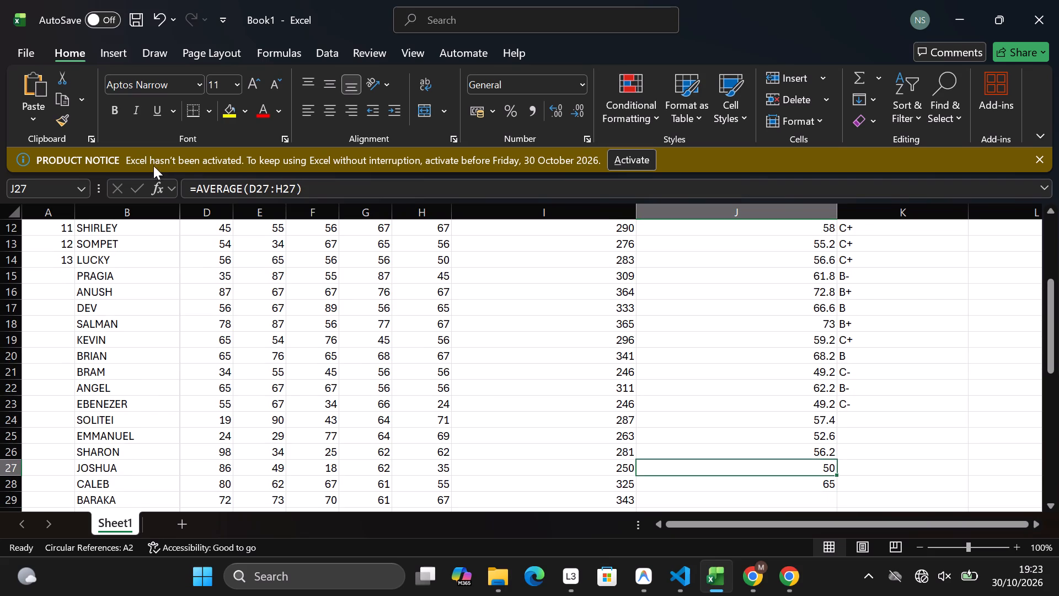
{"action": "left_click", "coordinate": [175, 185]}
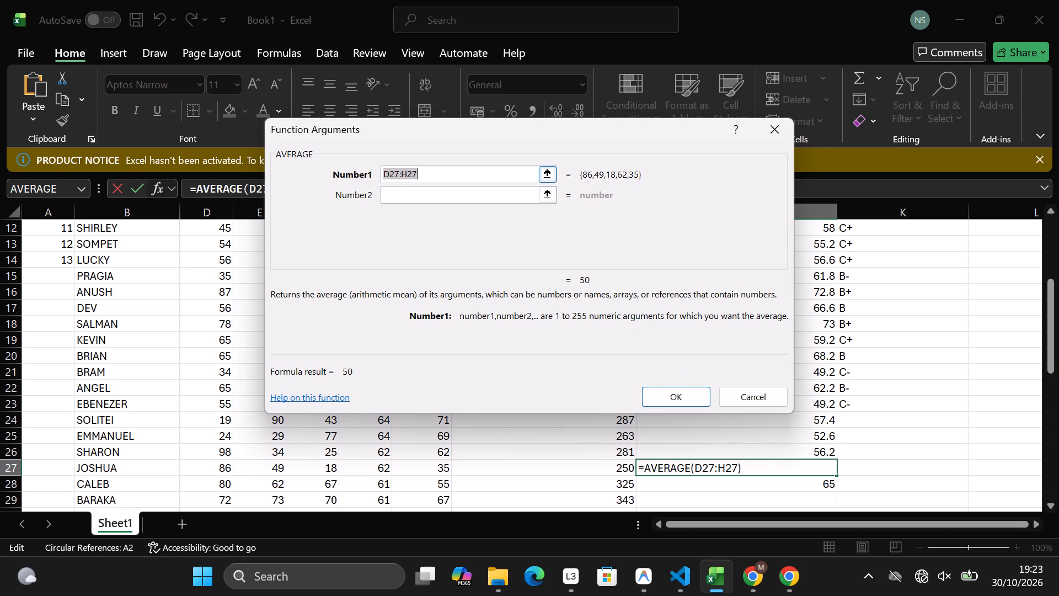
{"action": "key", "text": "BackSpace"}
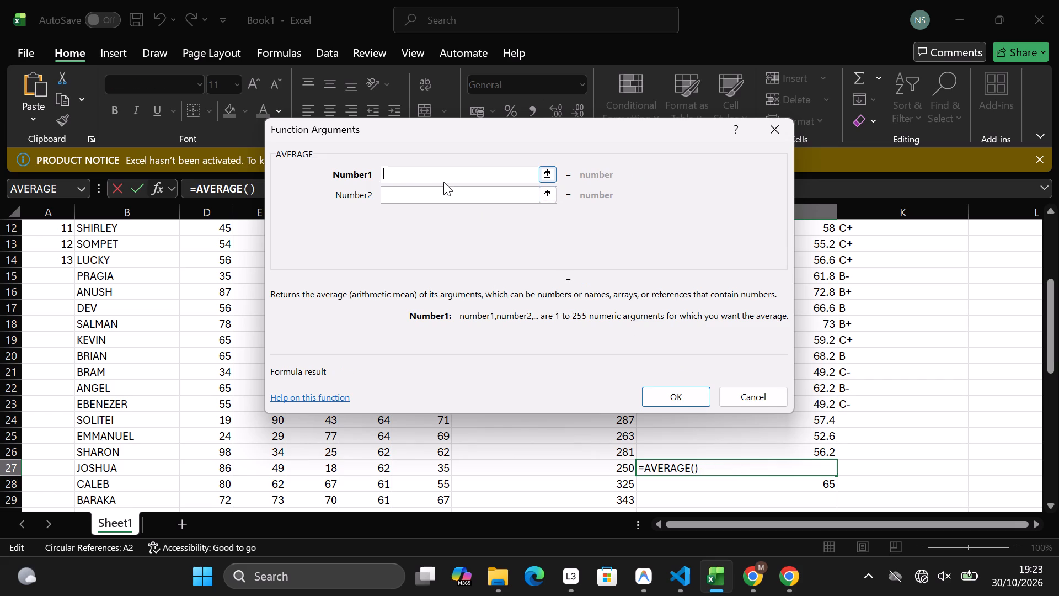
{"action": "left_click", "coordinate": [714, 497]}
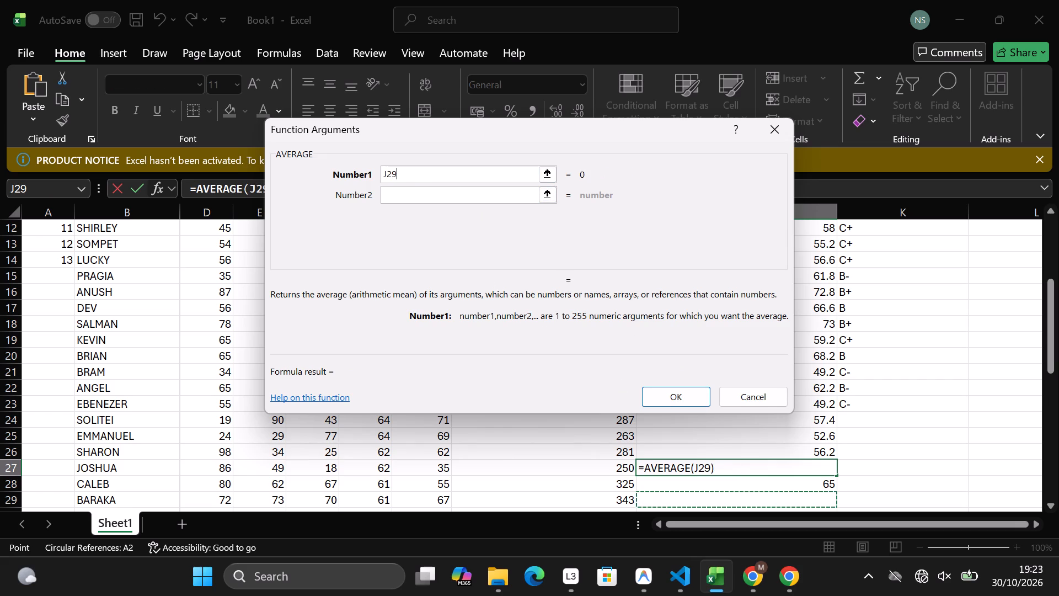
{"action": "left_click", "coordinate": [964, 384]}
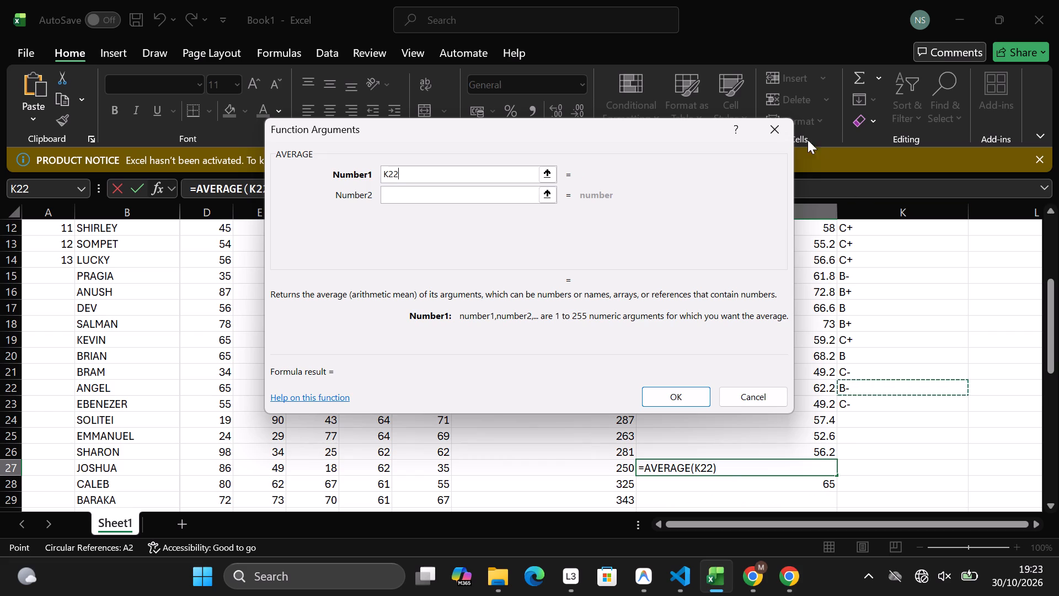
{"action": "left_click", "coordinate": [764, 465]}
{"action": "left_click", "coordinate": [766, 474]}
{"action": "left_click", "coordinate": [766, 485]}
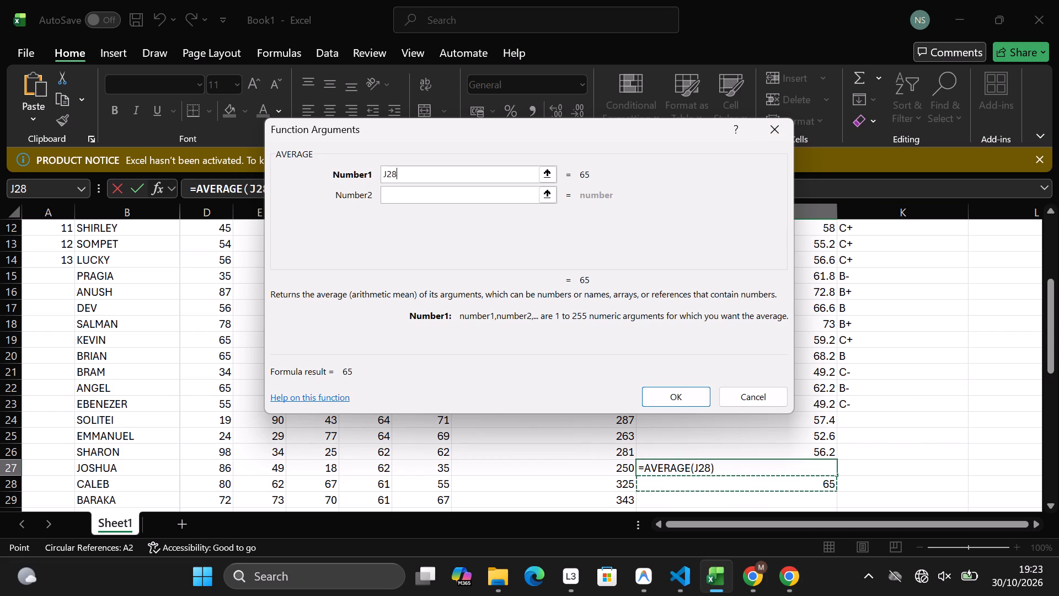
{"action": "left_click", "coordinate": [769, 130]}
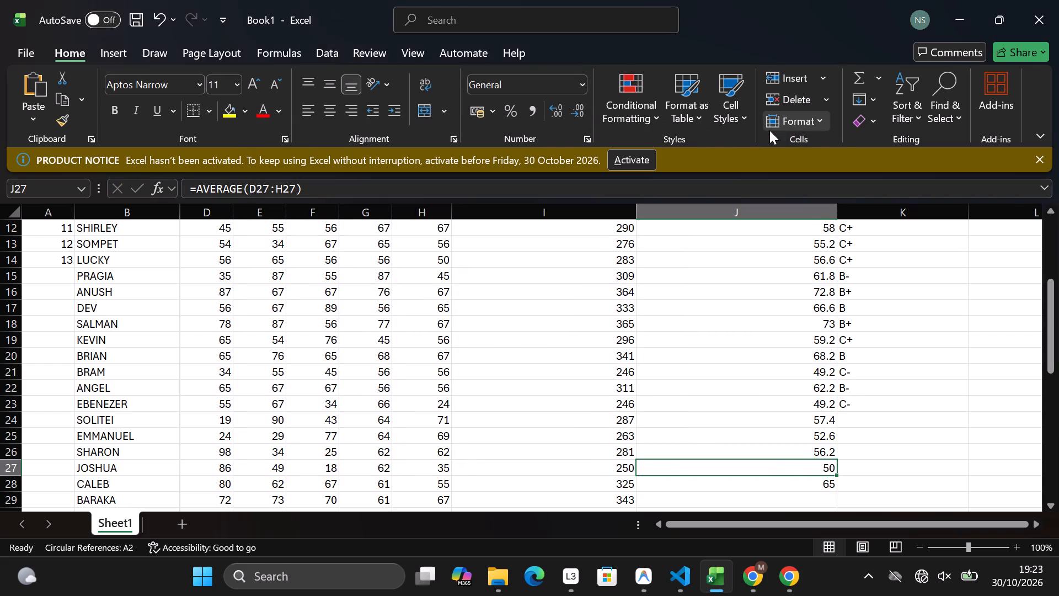
Insert an AVERAGE function over D29:H29 in BARAKA's average cell J29.
{"action": "left_click", "coordinate": [679, 500]}
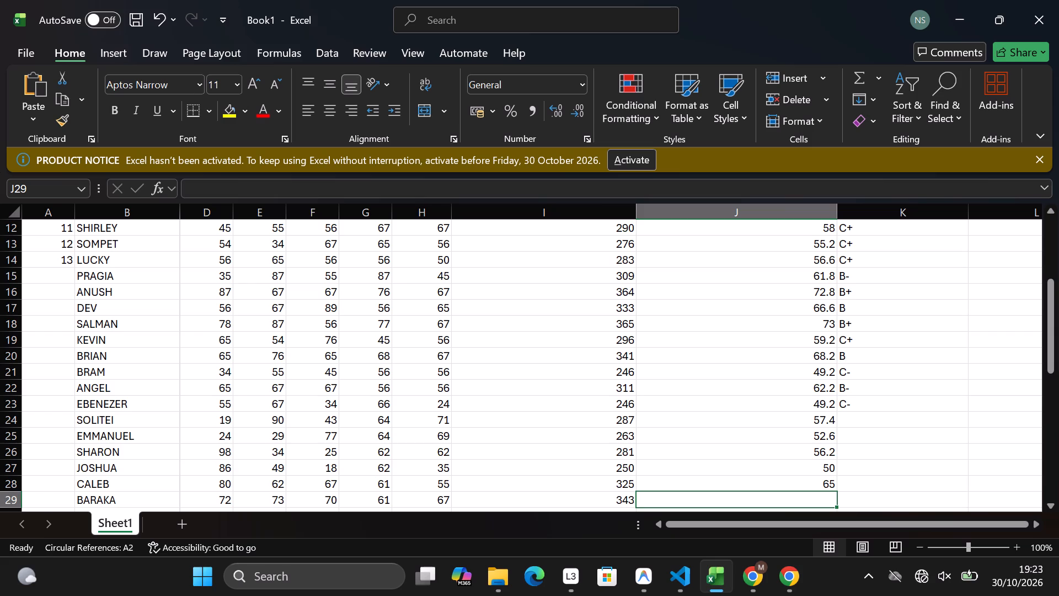
{"action": "key", "text": "Down"}
{"action": "key", "text": "Down"}
{"action": "key", "text": "Down"}
{"action": "key", "text": "Down"}
{"action": "key", "text": "Down"}
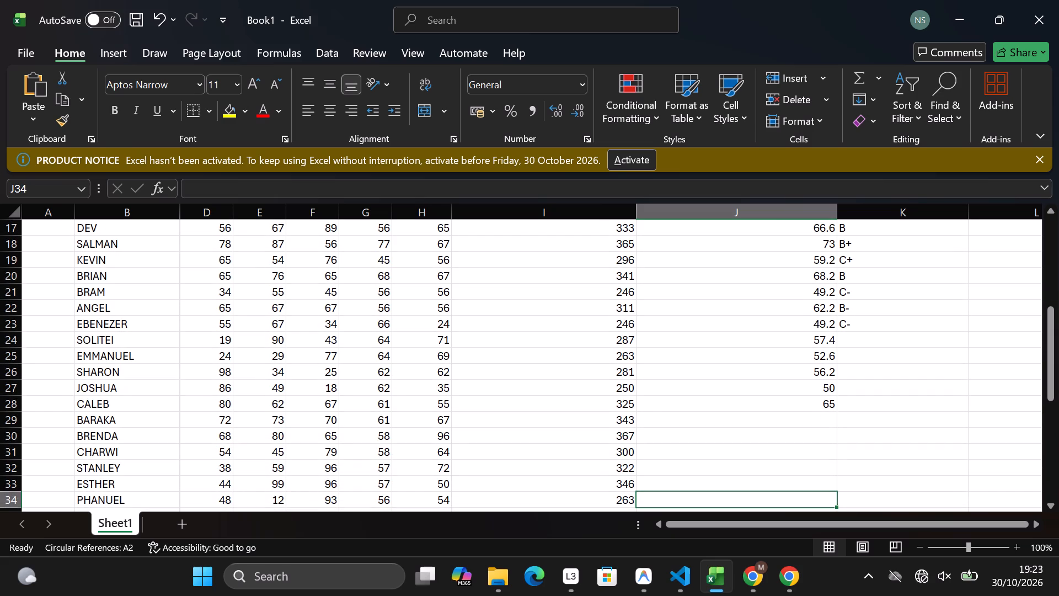
{"action": "left_click", "coordinate": [755, 423]}
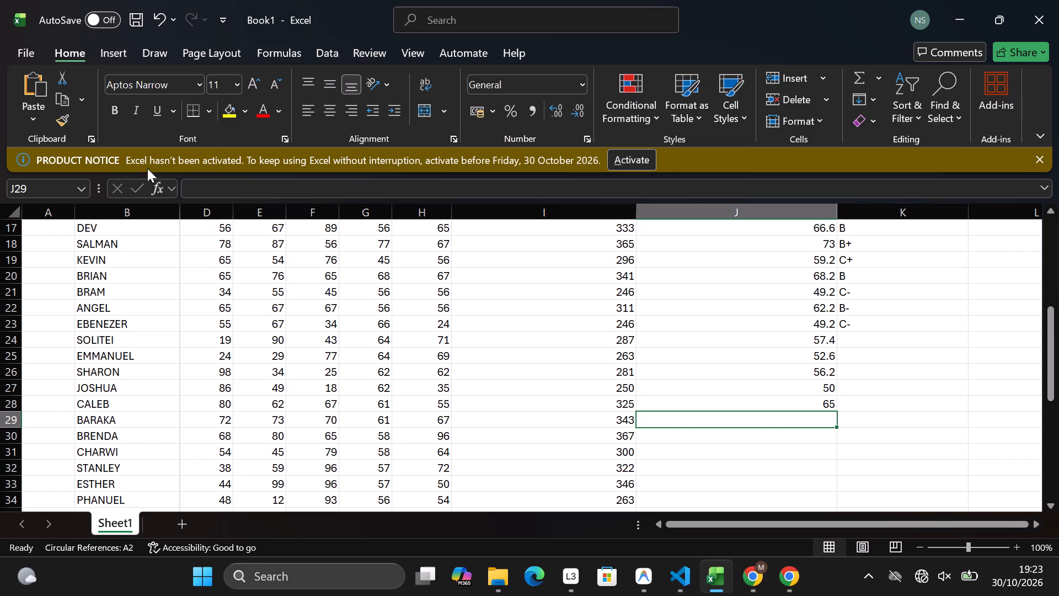
{"action": "left_click", "coordinate": [175, 183]}
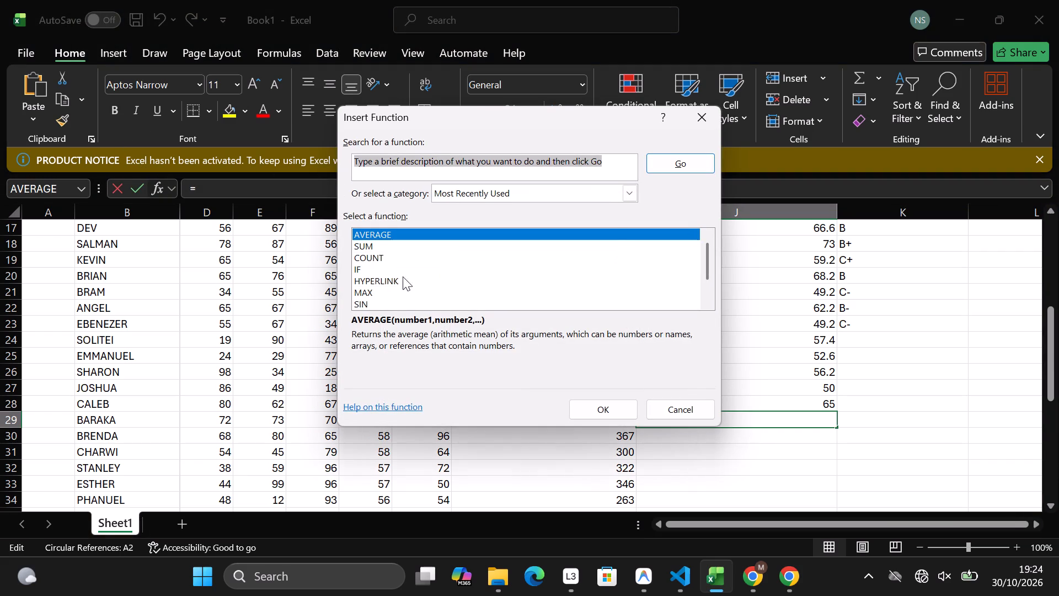
{"action": "left_click", "coordinate": [623, 400]}
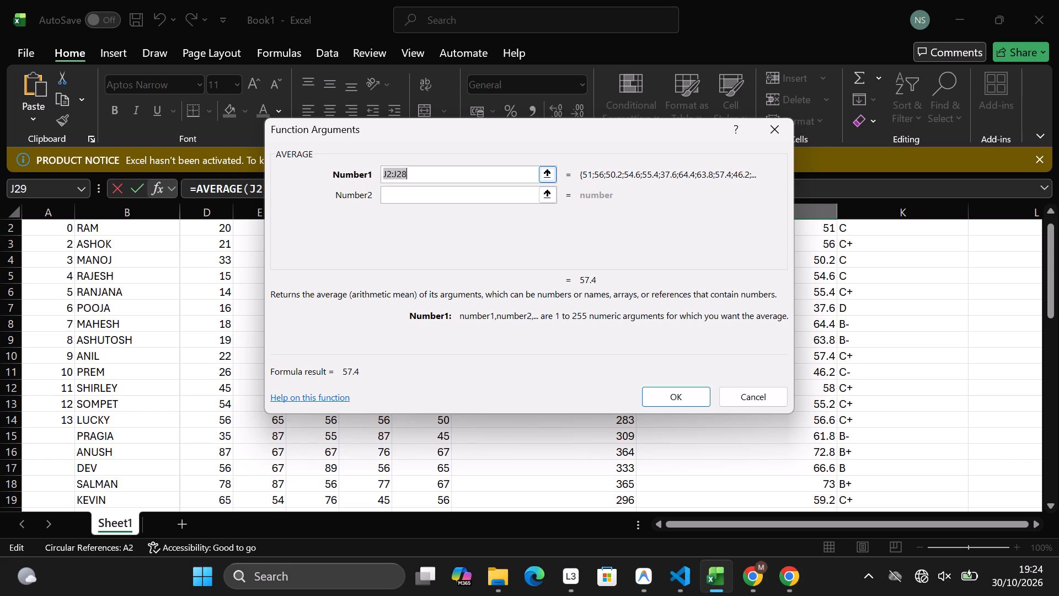
{"action": "key", "text": "BackSpace"}
{"action": "key", "text": "BackSpace"}
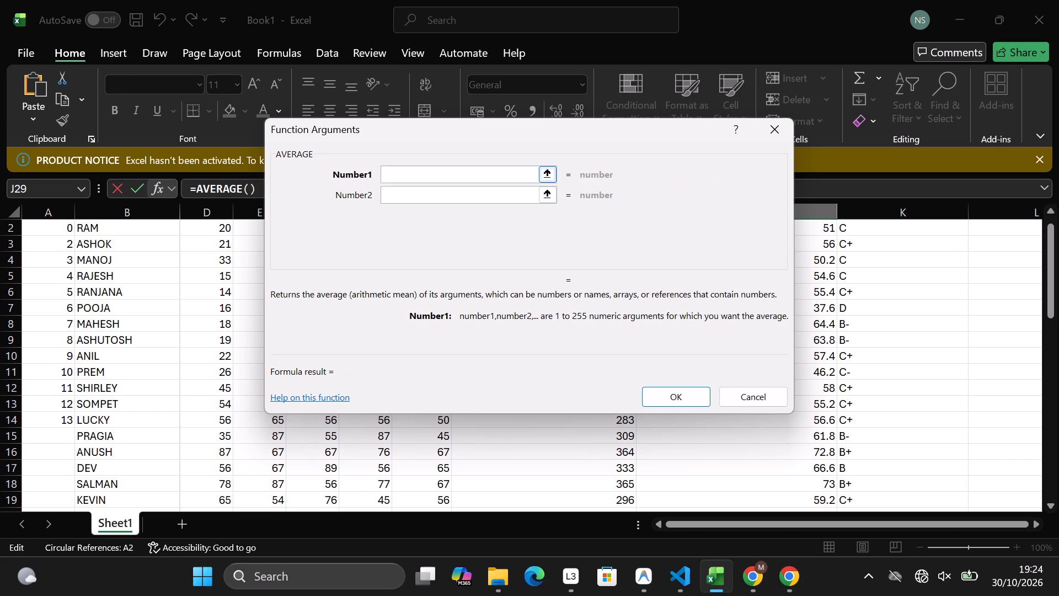
{"action": "key", "text": "d"}
{"action": "key", "text": "2"}
{"action": "key", "text": "9"}
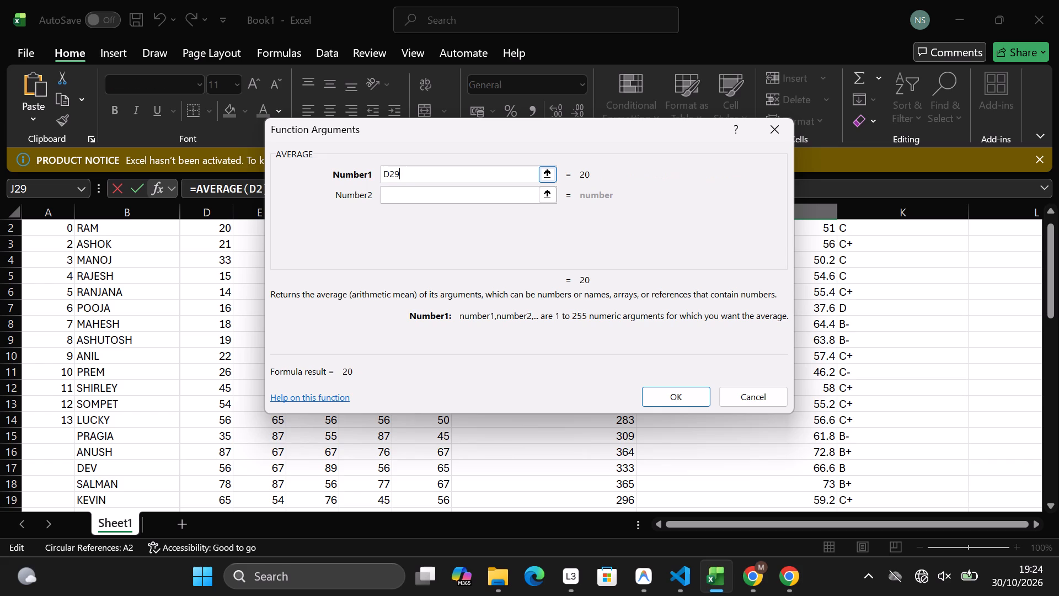
{"action": "key", "text": "shift+colon"}
{"action": "key", "text": "h"}
{"action": "key", "text": "2"}
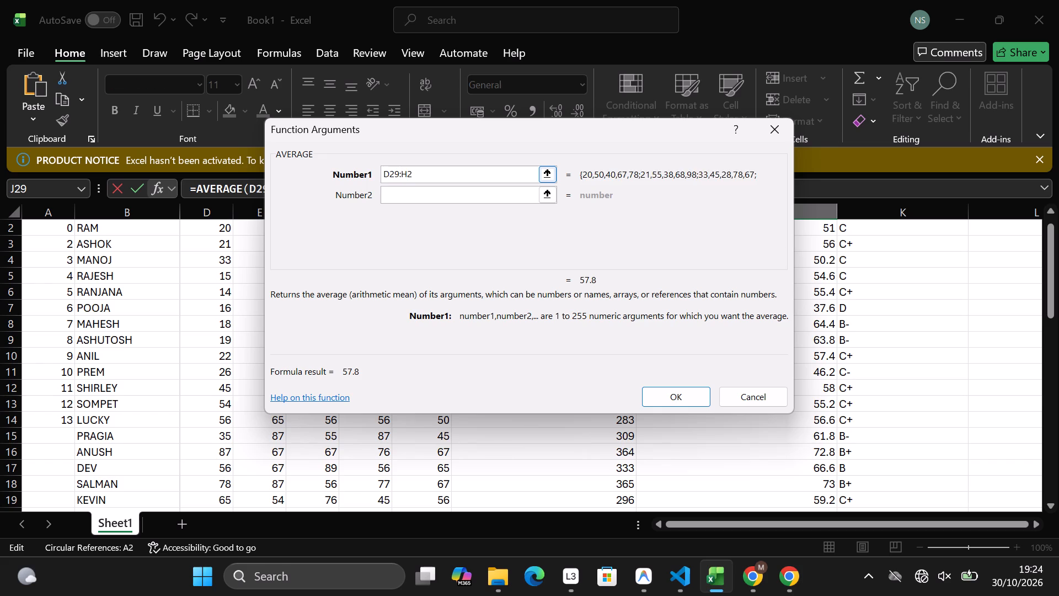
{"action": "key", "text": "9"}
{"action": "key", "text": "Return"}
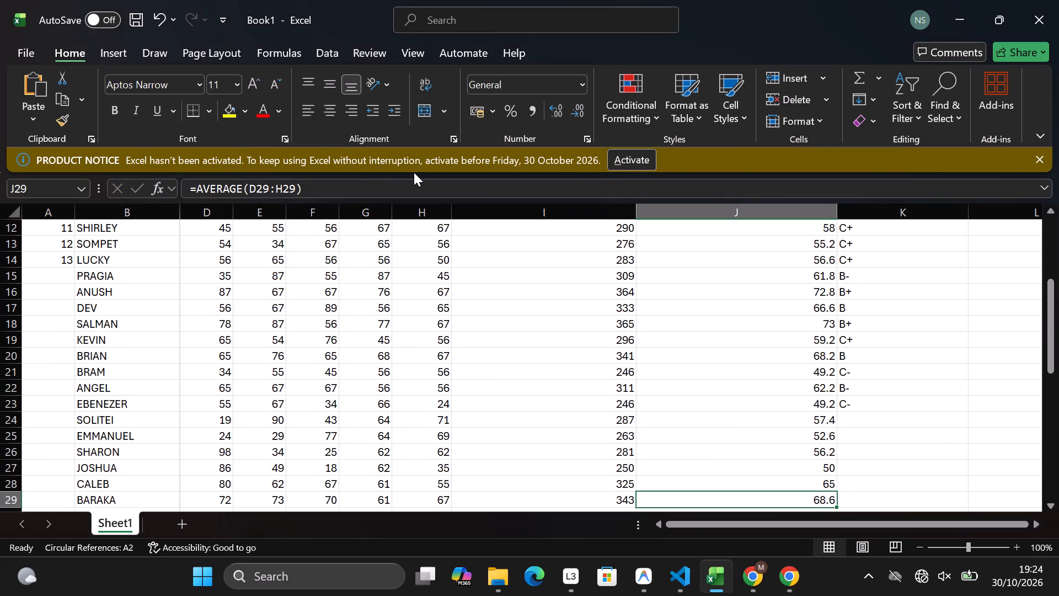
Insert an AVERAGE function over D30:H30 in BRENDA's average cell J30.
{"action": "key", "text": "Down"}
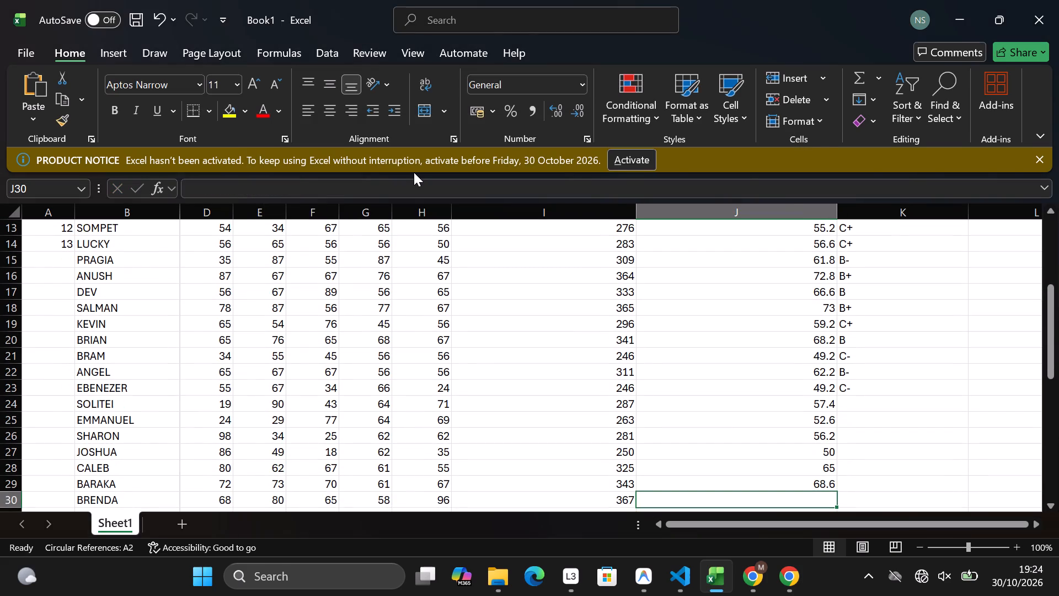
{"action": "left_click", "coordinate": [175, 193]}
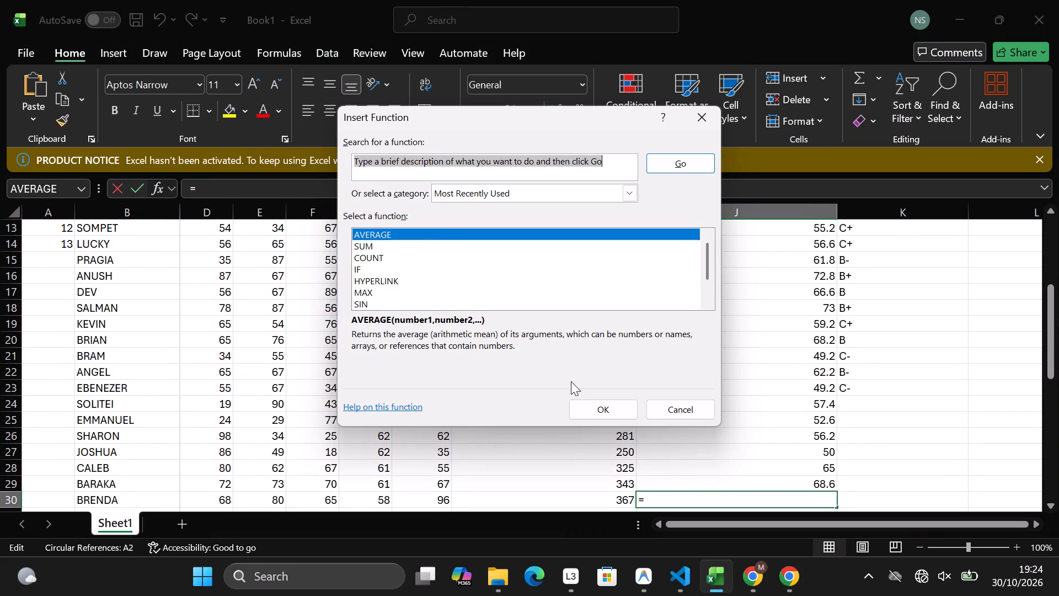
{"action": "left_click", "coordinate": [614, 415]}
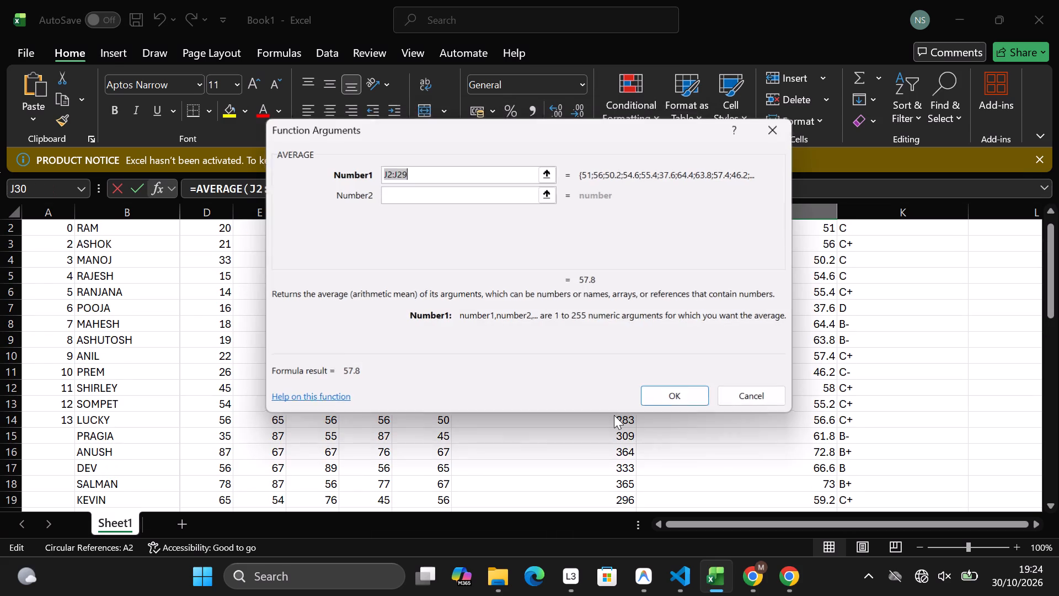
{"action": "key", "text": "BackSpace"}
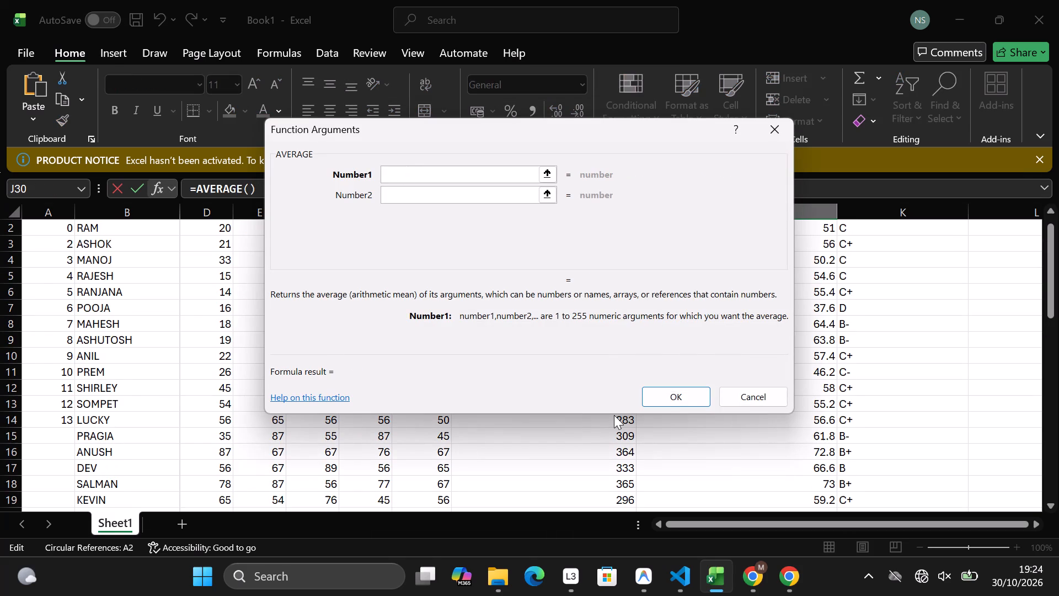
{"action": "key", "text": "d"}
{"action": "type", "text": "30;"}
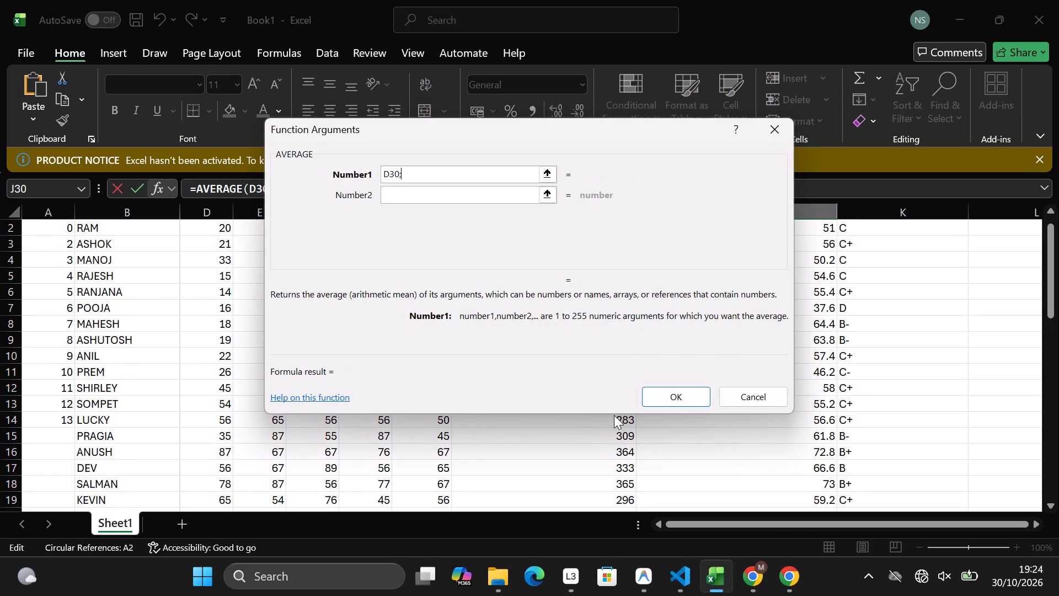
{"action": "key", "text": "BackSpace"}
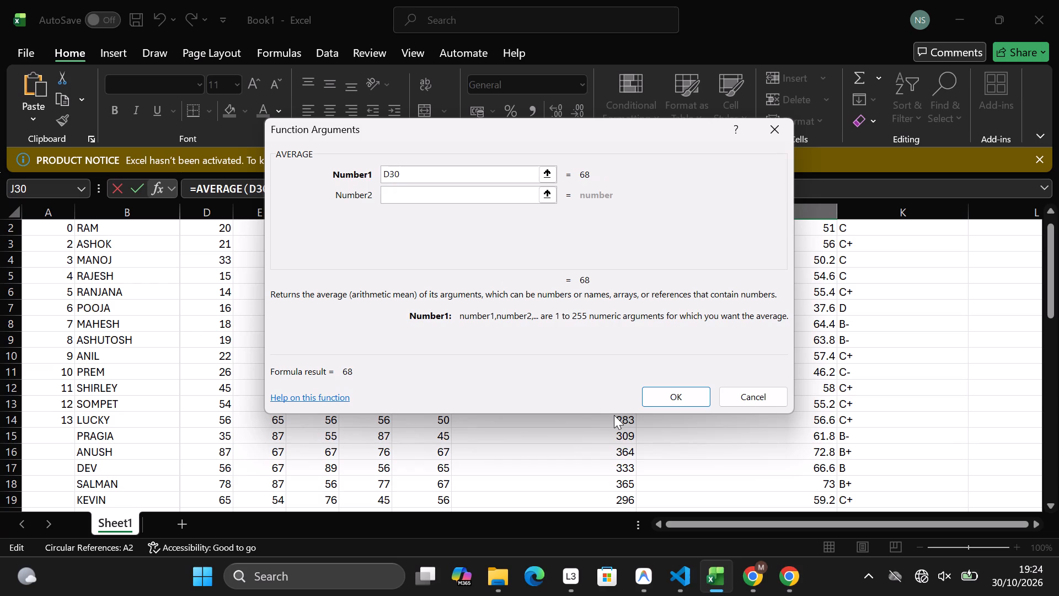
{"action": "type", "text": ":H"}
{"action": "type", "text": "30"}
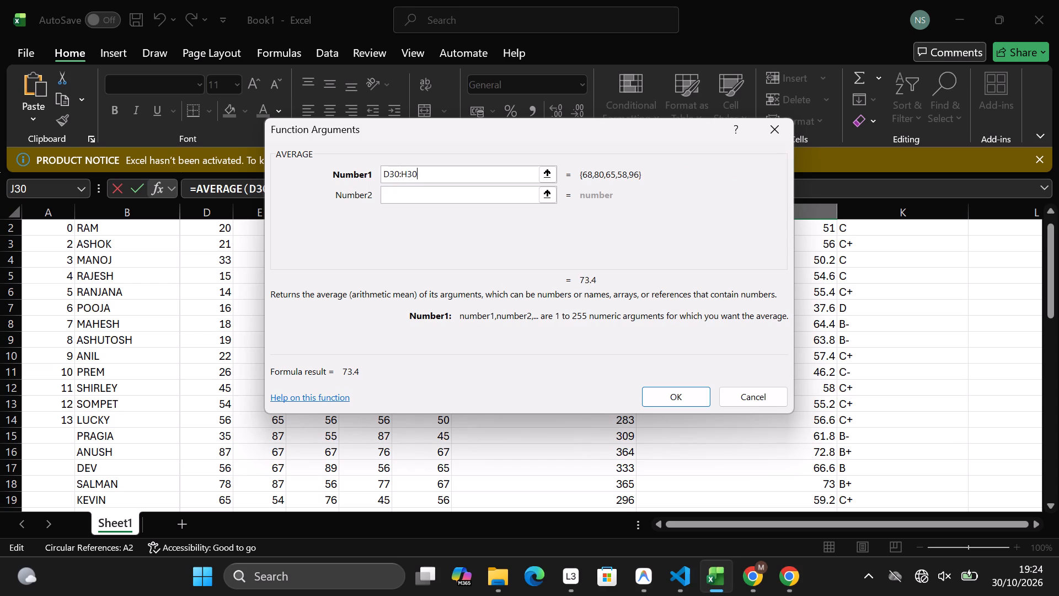
{"action": "left_click", "coordinate": [683, 402]}
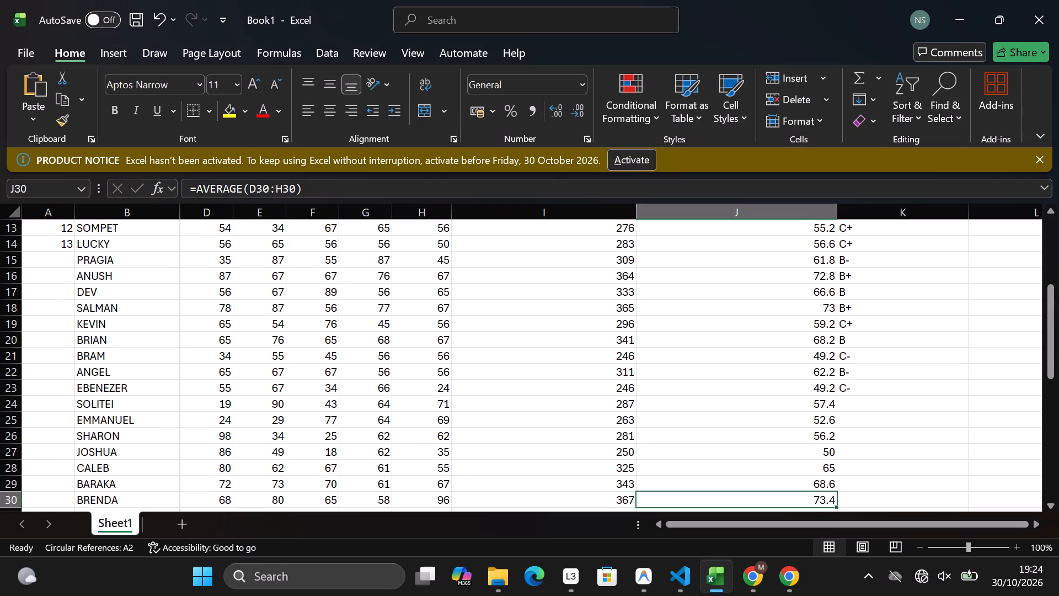
Insert an AVERAGE function over D31:H31 in CHARWI's average cell J31.
{"action": "key", "text": "Down"}
{"action": "key", "text": "Down"}
{"action": "key", "text": "Down"}
{"action": "key", "text": "Down"}
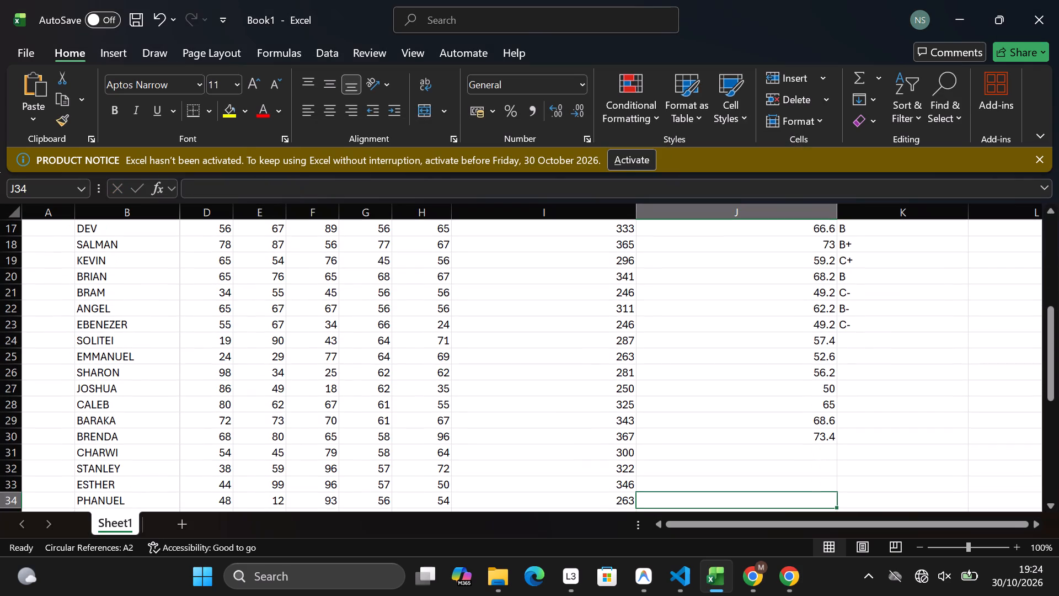
{"action": "left_click", "coordinate": [715, 449]}
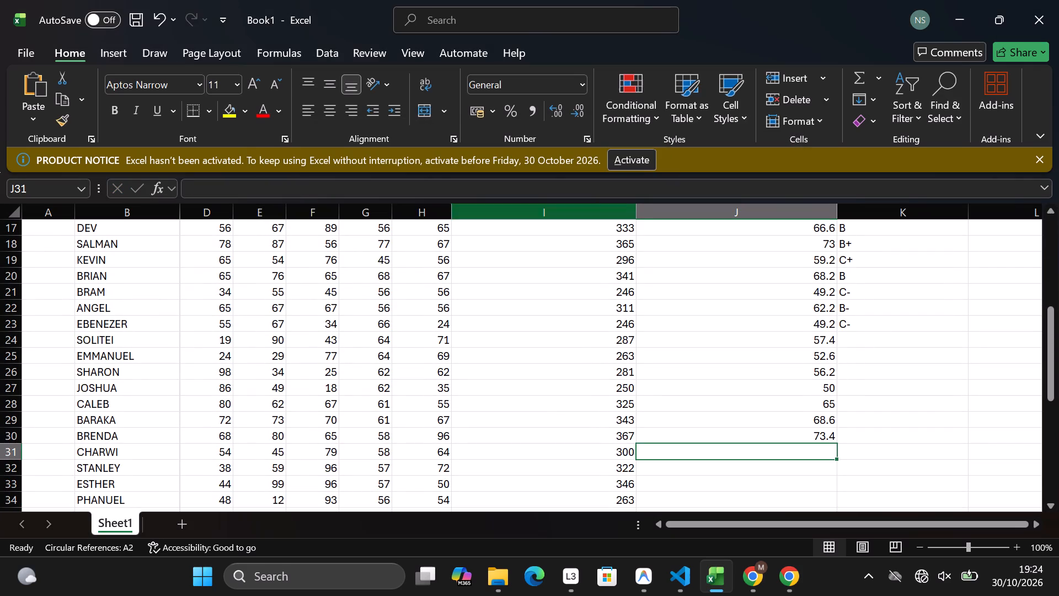
{"action": "left_click", "coordinate": [176, 186]}
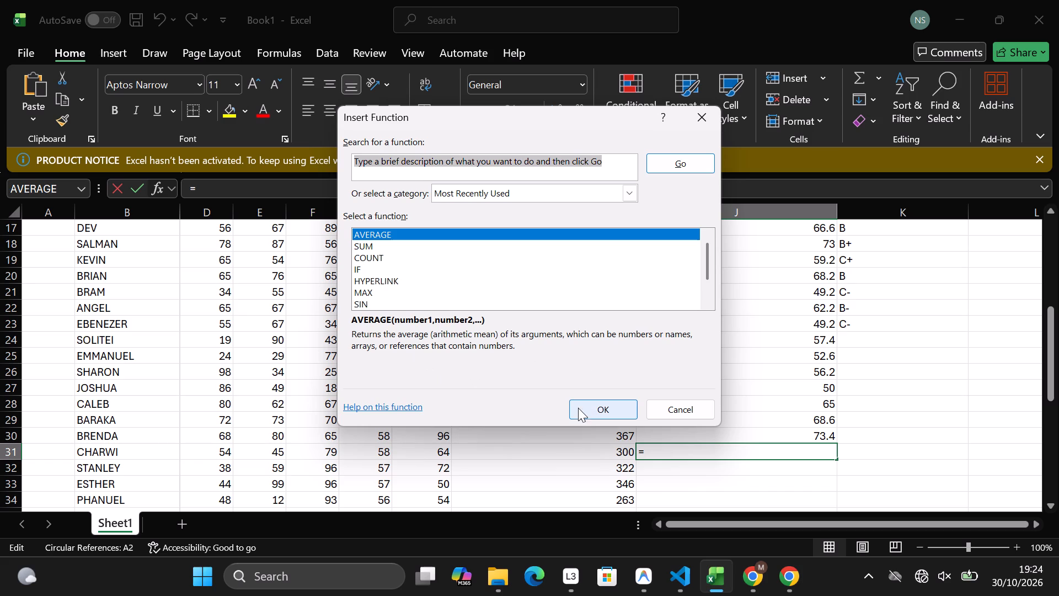
{"action": "left_click", "coordinate": [593, 407]}
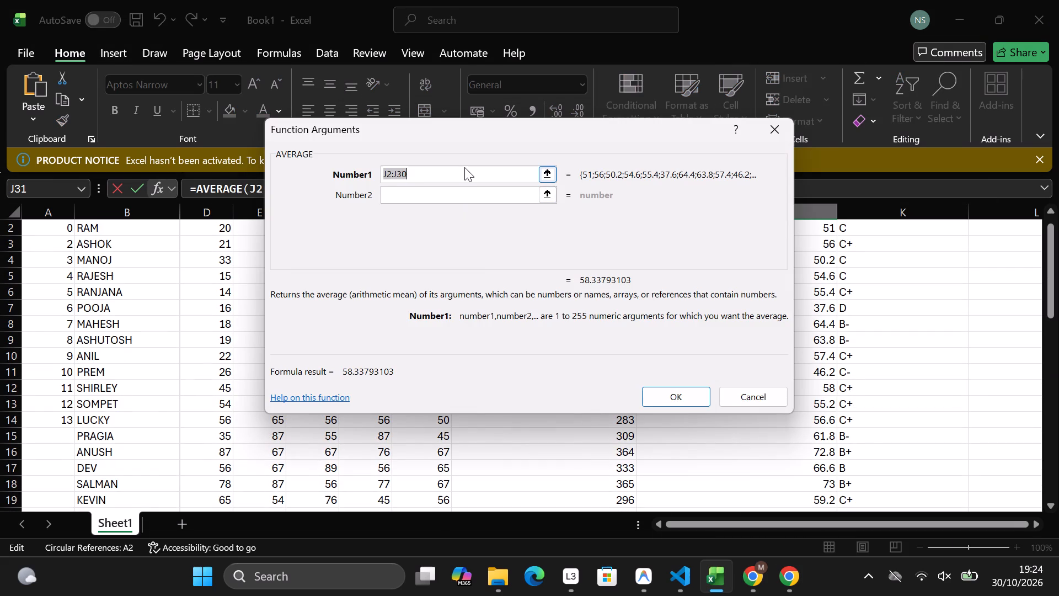
{"action": "key", "text": "BackSpace"}
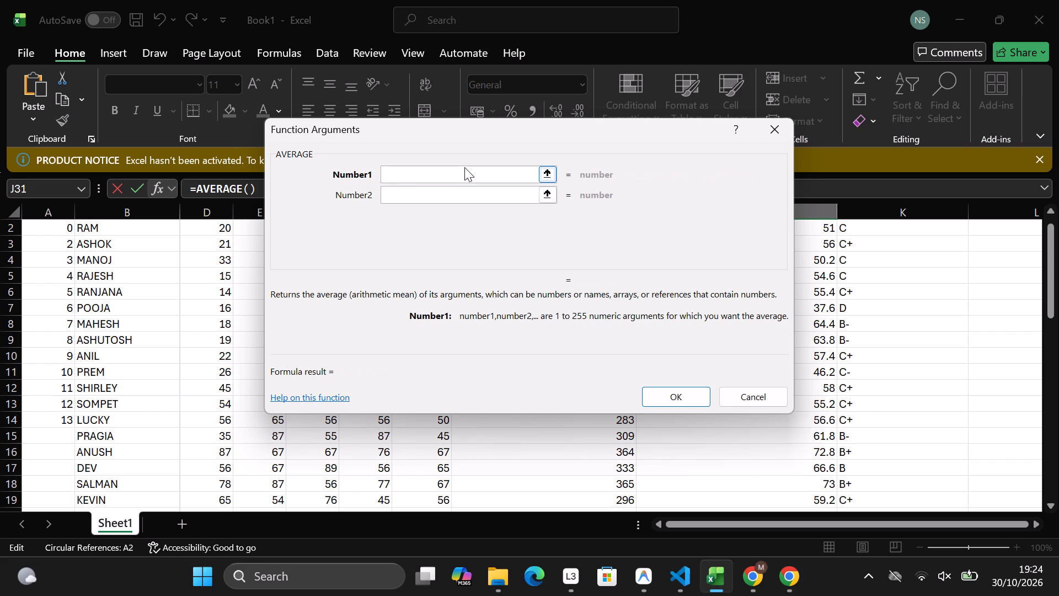
{"action": "type", "text": "D31"}
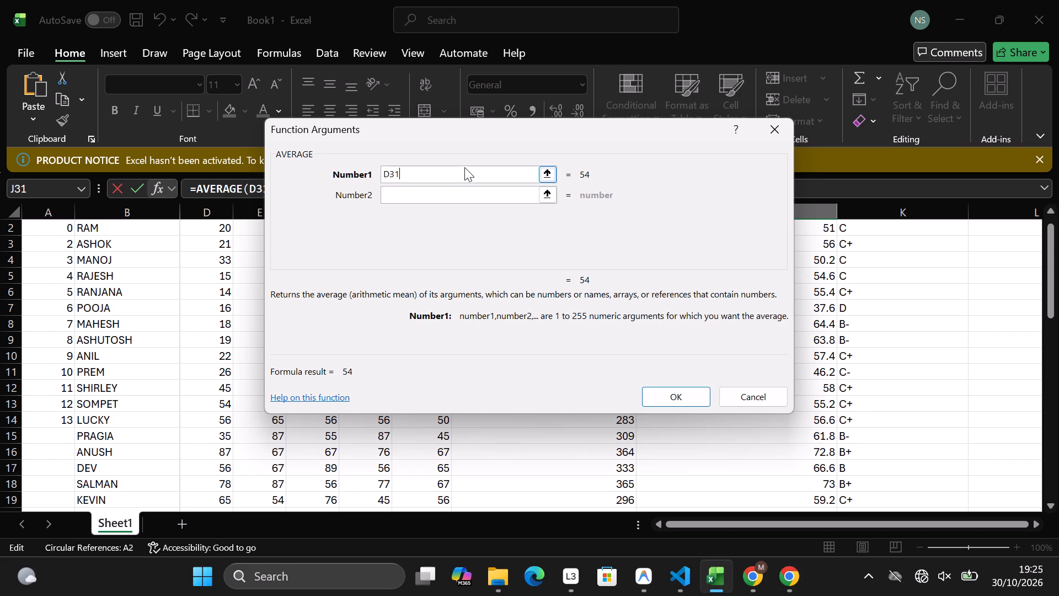
{"action": "key", "text": "shift+colon"}
{"action": "type", "text": "H31"}
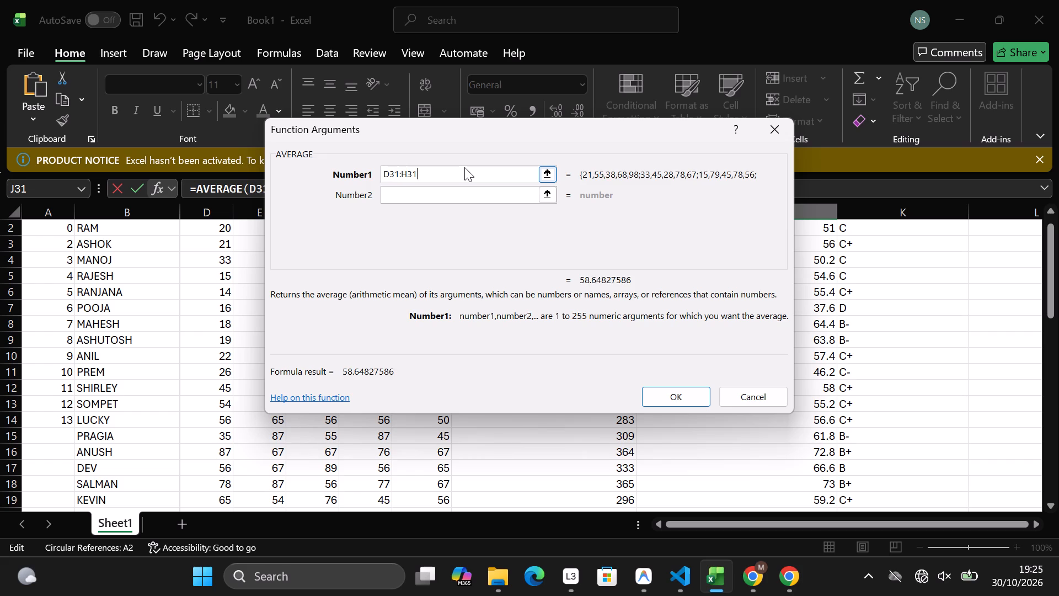
{"action": "left_click", "coordinate": [690, 395]}
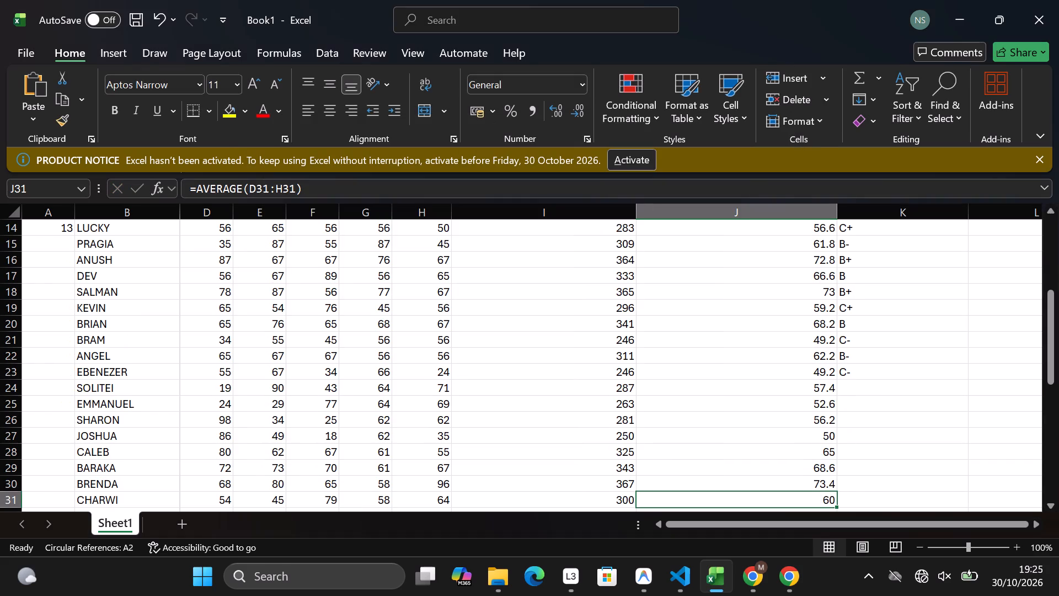
Insert an AVERAGE function over D32:H32 in STANLEY's average cell J32.
{"action": "key", "text": "Down"}
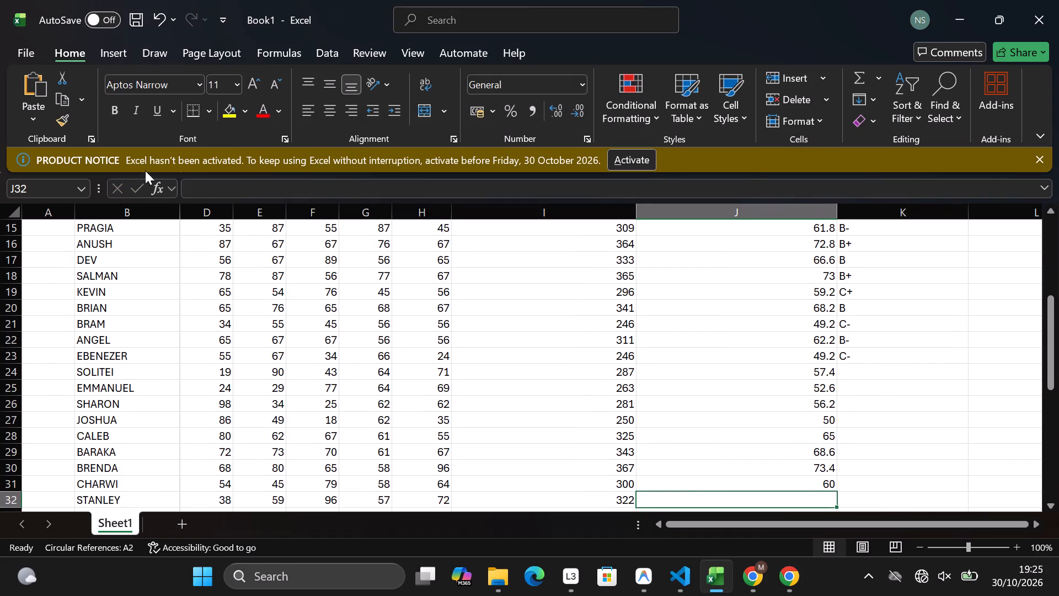
{"action": "left_click", "coordinate": [172, 189]}
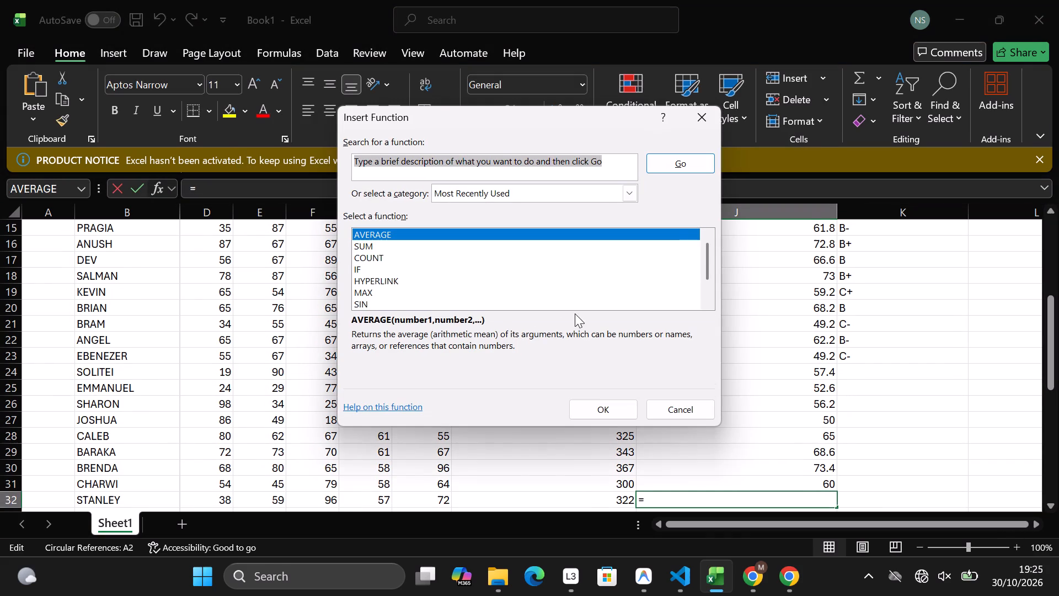
{"action": "left_click", "coordinate": [608, 409]}
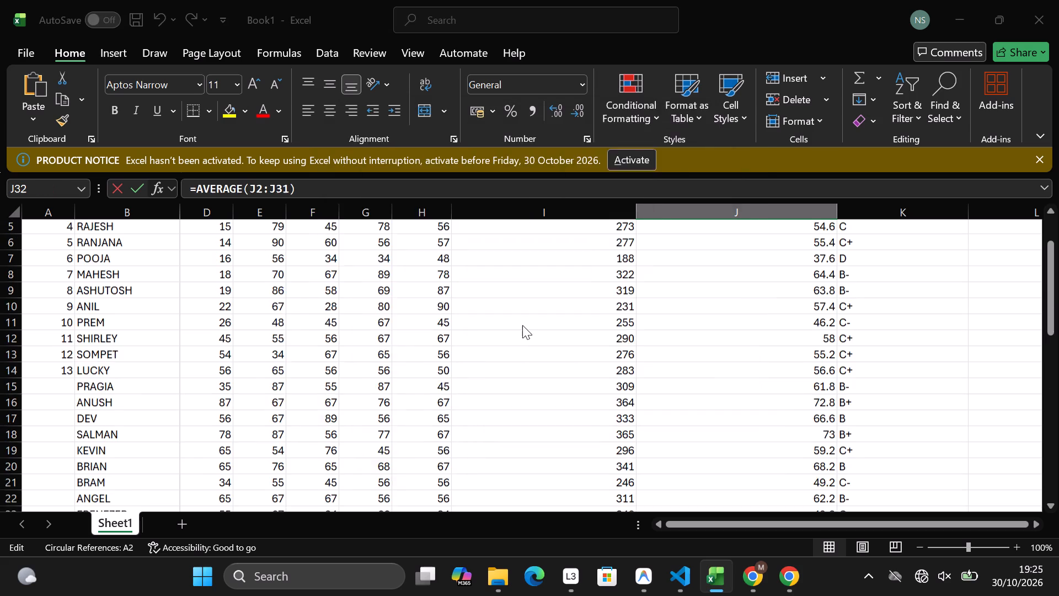
{"action": "key", "text": "BackSpace"}
{"action": "key", "text": "BackSpace"}
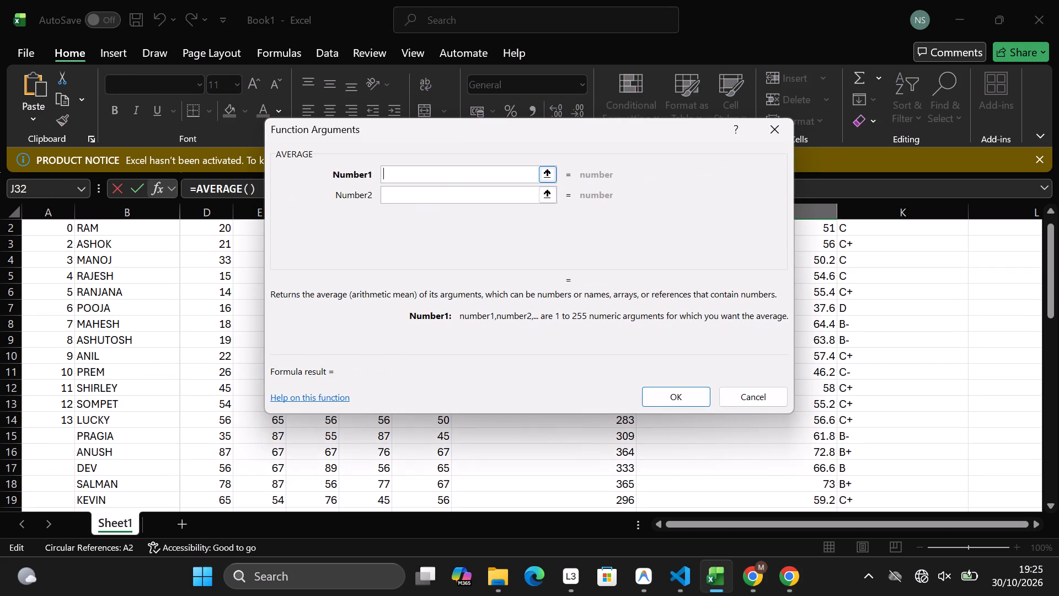
{"action": "type", "text": "D32"}
{"action": "key", "text": "shift+colon"}
{"action": "type", "text": "H32"}
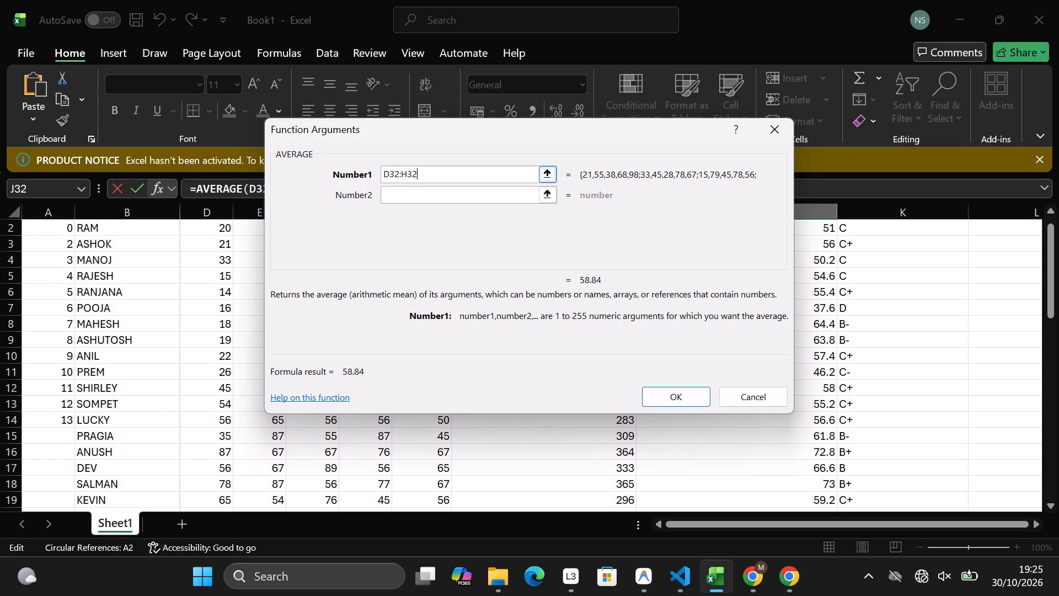
{"action": "left_click", "coordinate": [660, 389]}
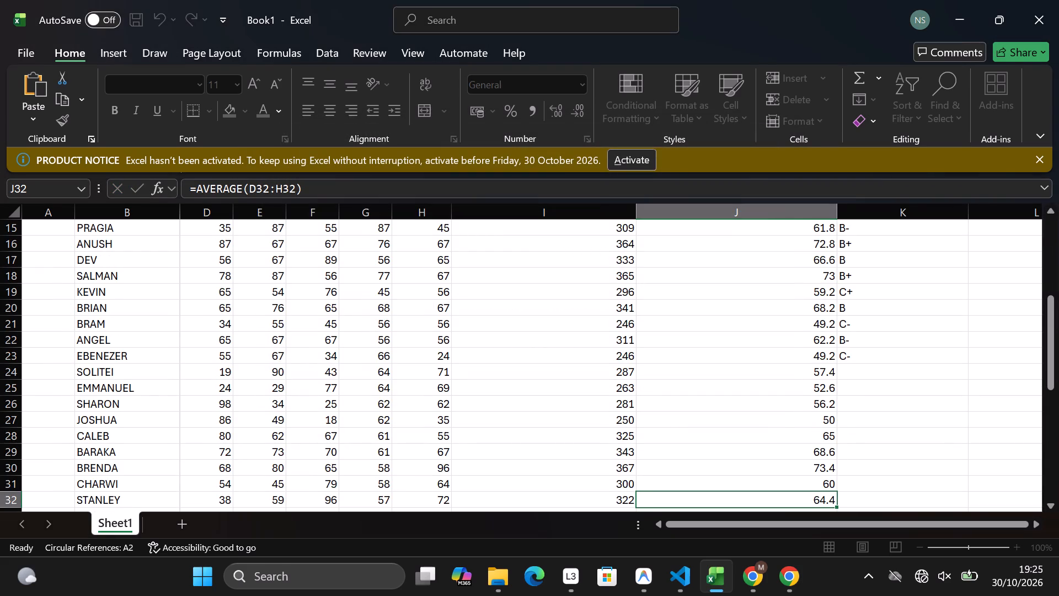
Insert an AVERAGE function over D33:H33 in ESTHER's average cell J33.
{"action": "key", "text": "Down"}
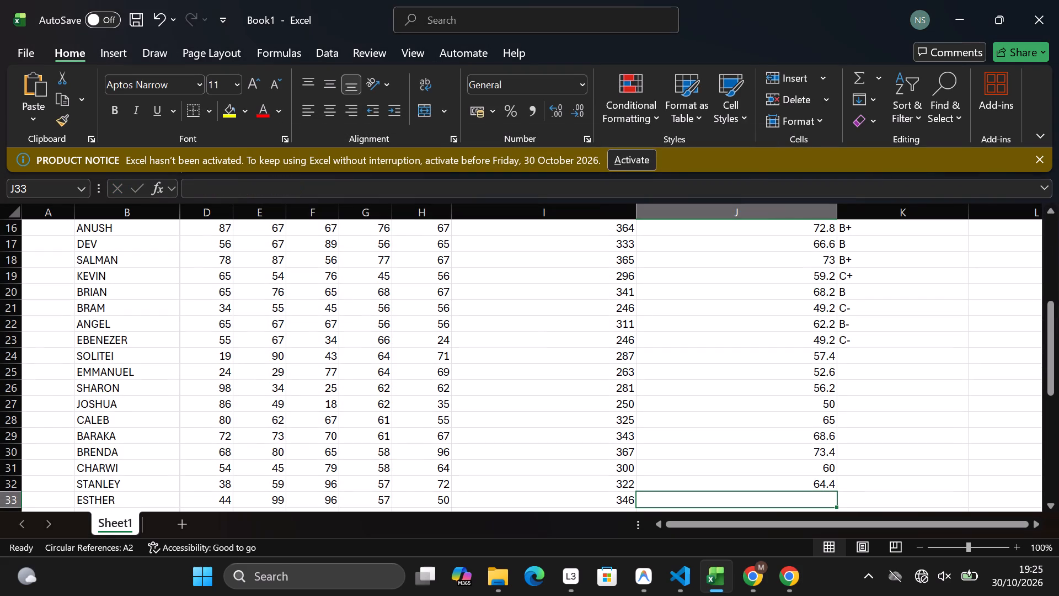
{"action": "left_click", "coordinate": [215, 189]}
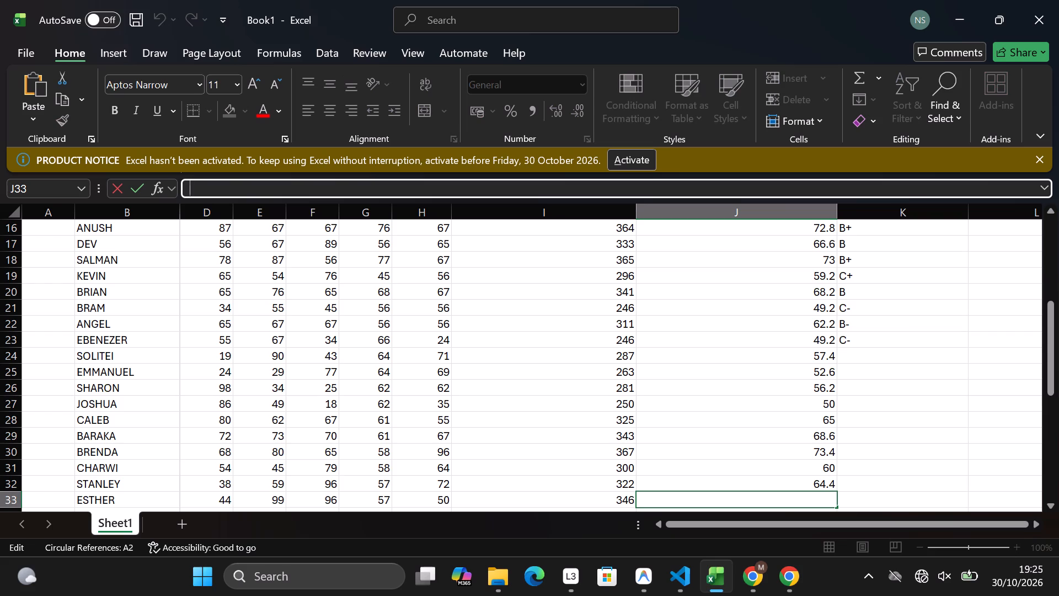
{"action": "left_click", "coordinate": [169, 184]}
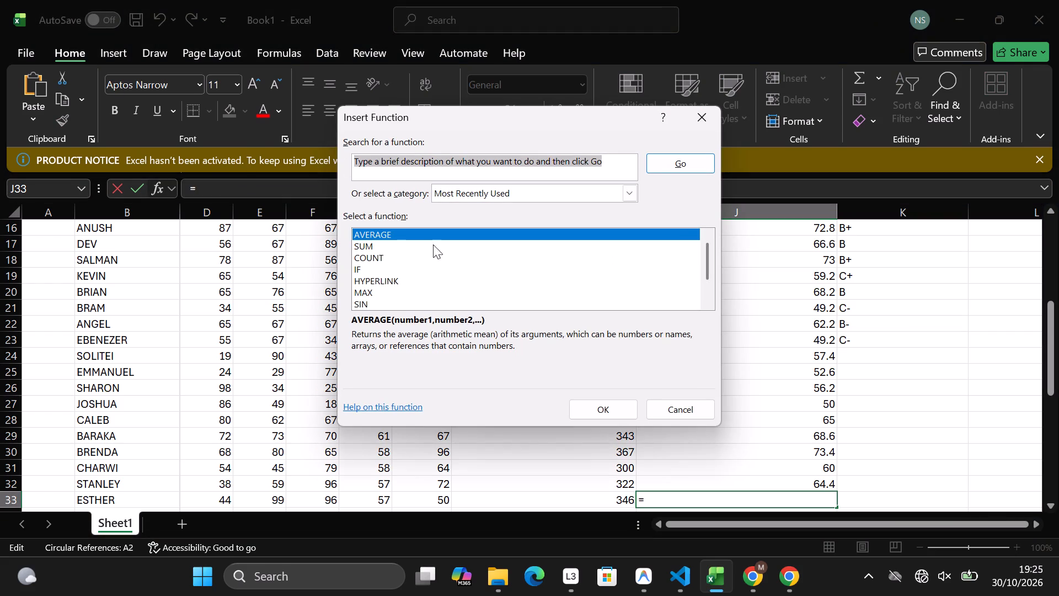
{"action": "left_click", "coordinate": [616, 409]}
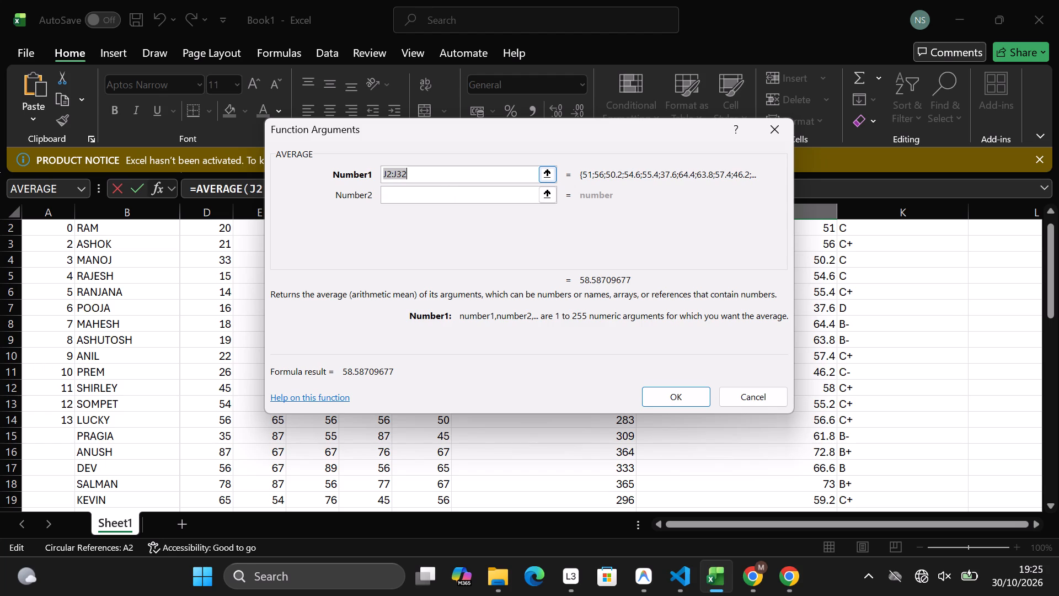
{"action": "key", "text": "BackSpace"}
{"action": "type", "text": "D33"}
{"action": "key", "text": "shift+colon"}
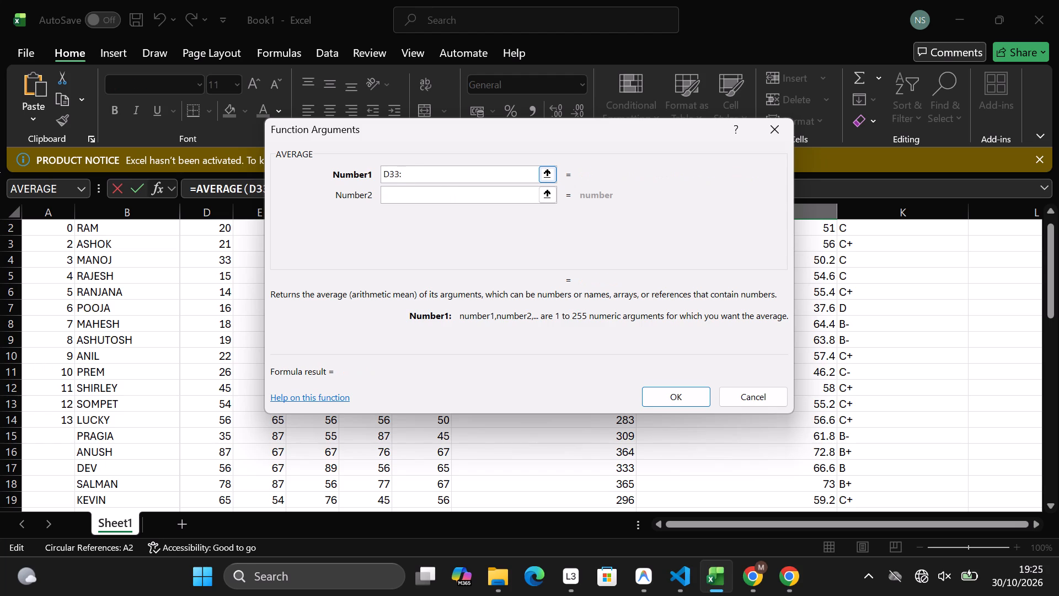
{"action": "type", "text": "H33"}
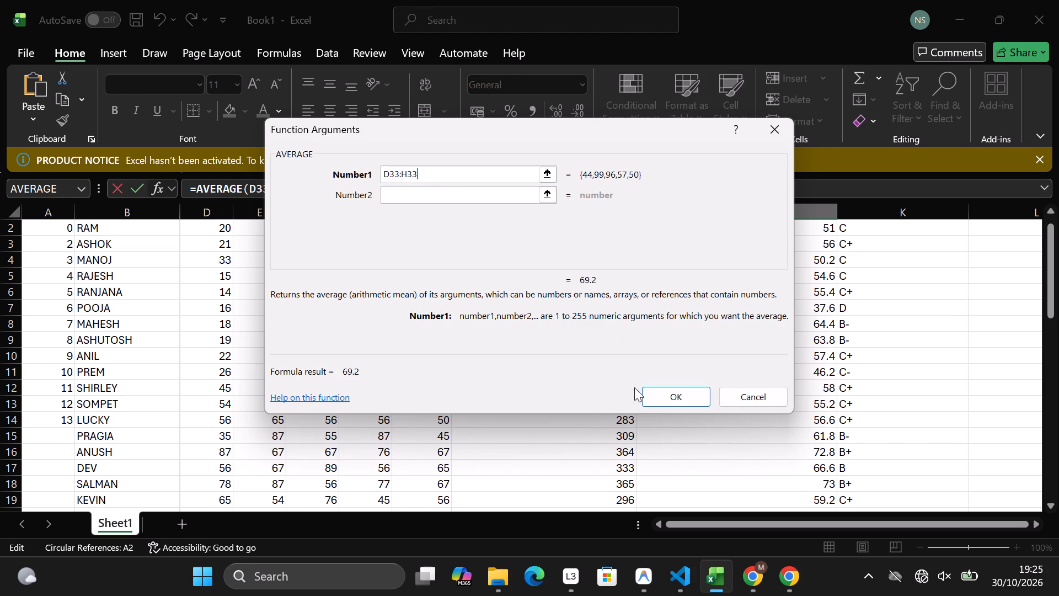
{"action": "left_click", "coordinate": [680, 405]}
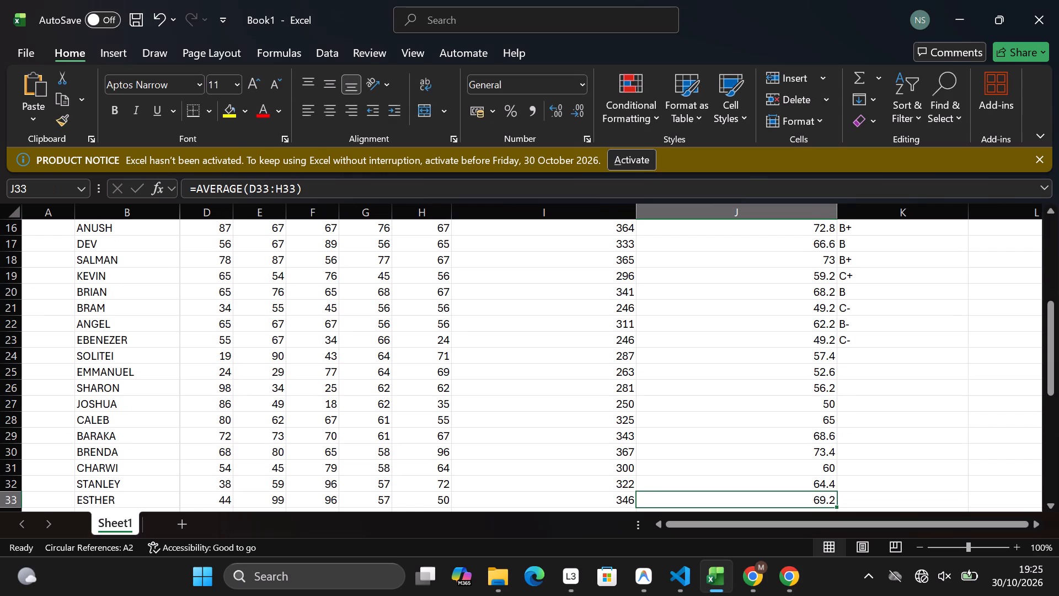
Insert an AVERAGE function over D34:H34 in PHANUEL's average cell J34.
{"action": "key", "text": "Down"}
{"action": "key", "text": "Down"}
{"action": "key", "text": "Down"}
{"action": "key", "text": "Down"}
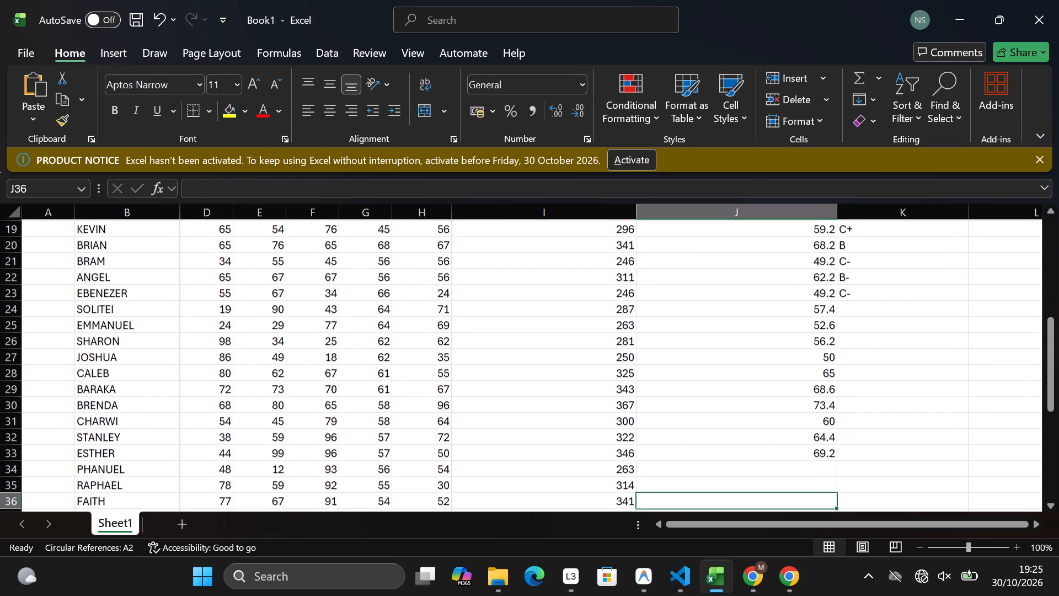
{"action": "left_click", "coordinate": [718, 450]}
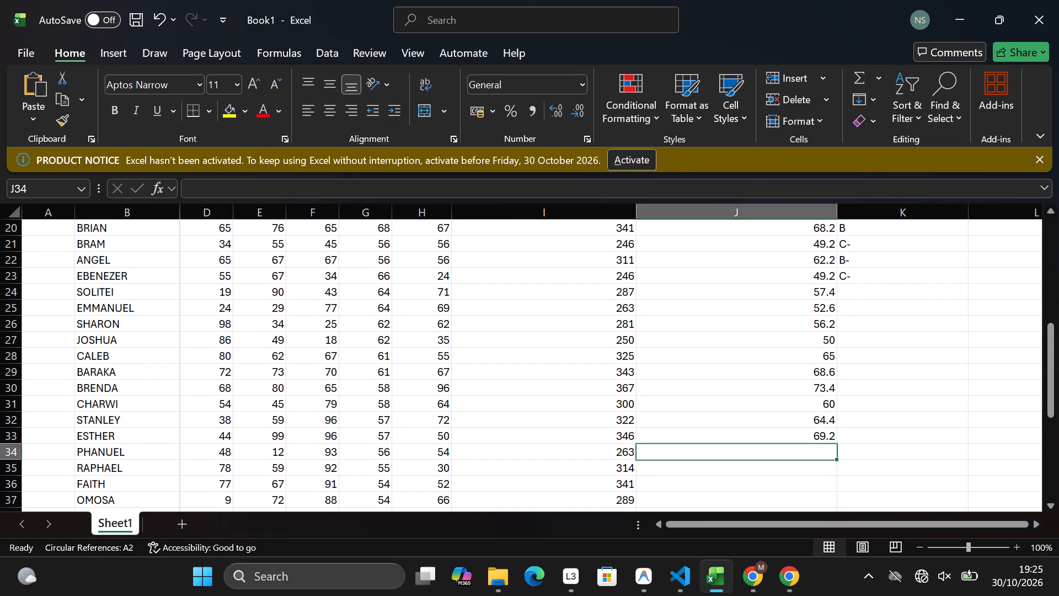
{"action": "left_click", "coordinate": [175, 192]}
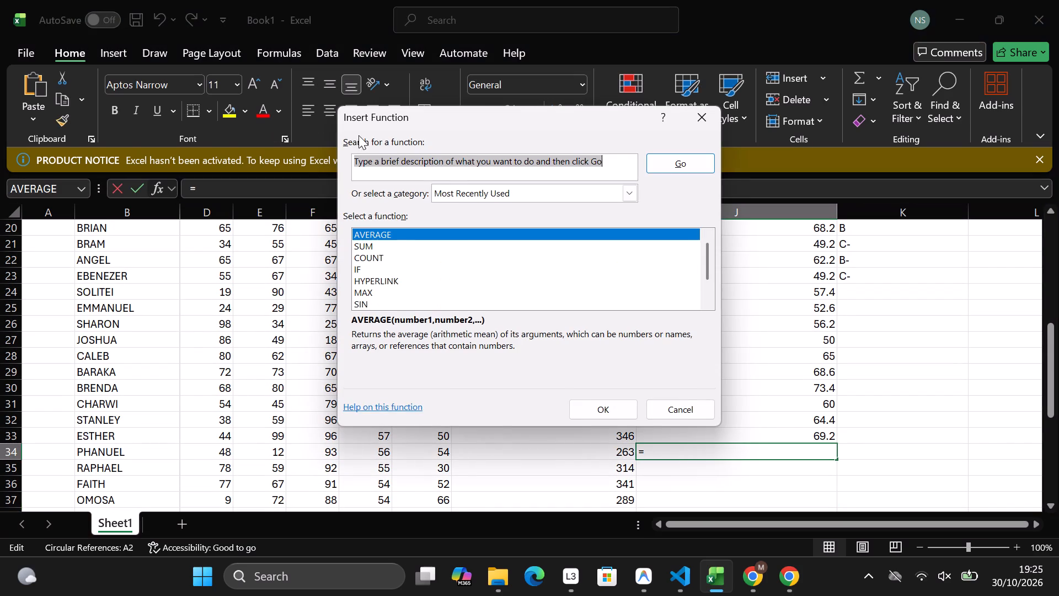
{"action": "left_click", "coordinate": [603, 411]}
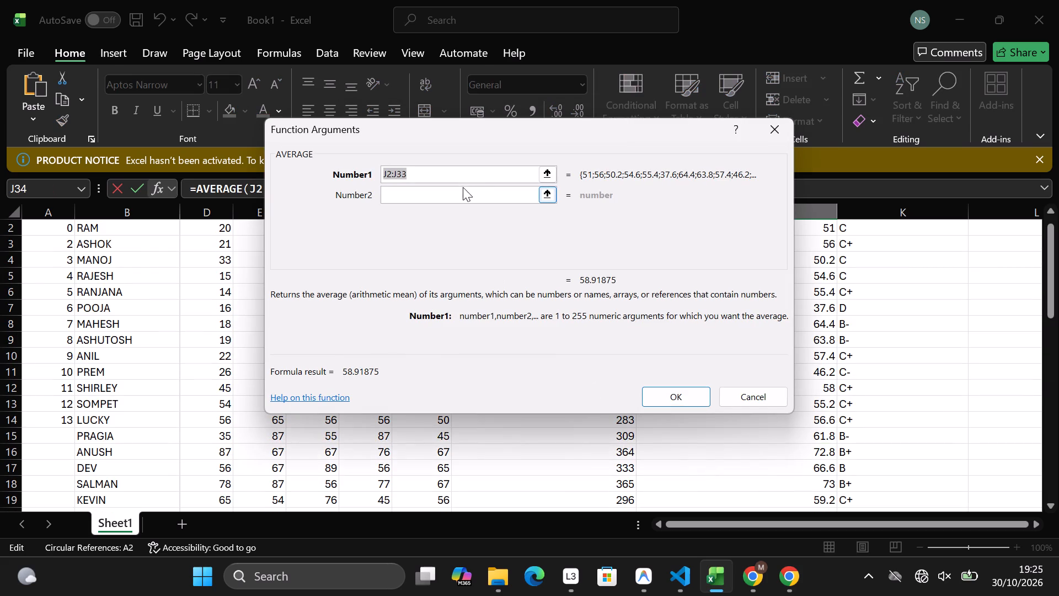
{"action": "key", "text": "BackSpace"}
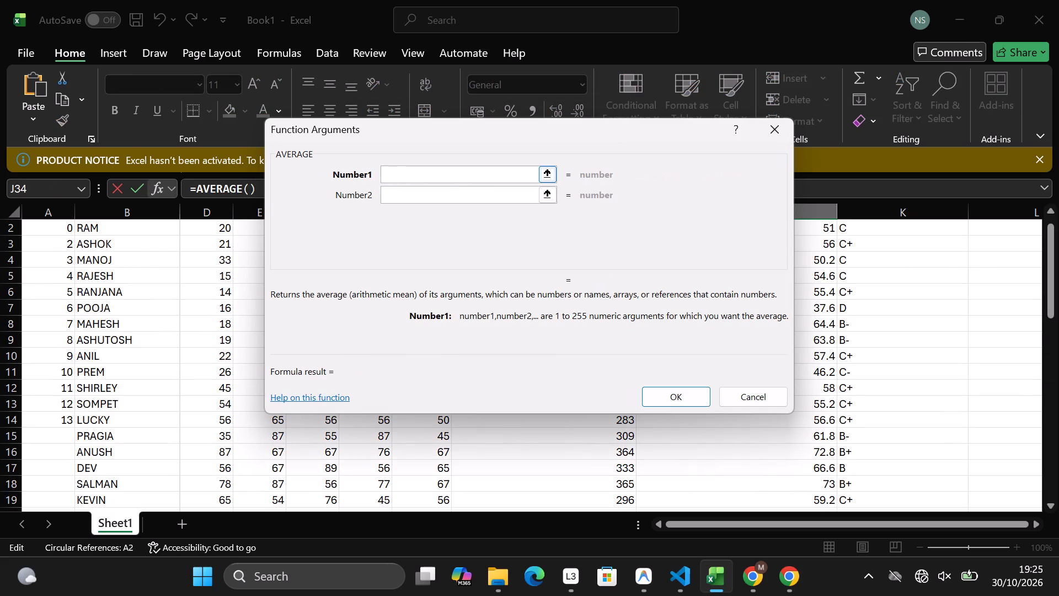
{"action": "key", "text": "d"}
{"action": "type", "text": "34"}
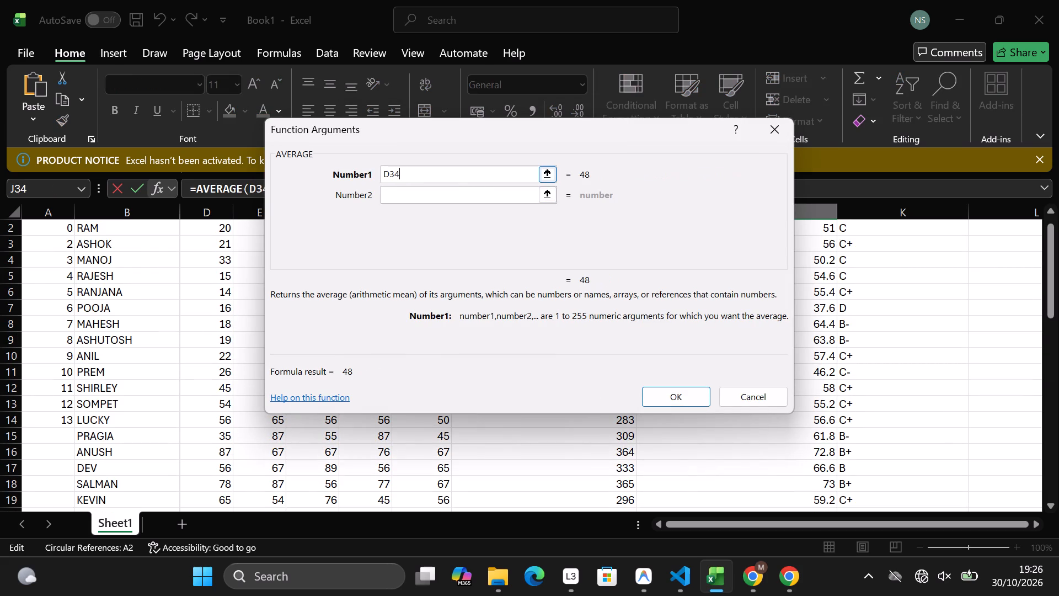
{"action": "key", "text": "shift+colon"}
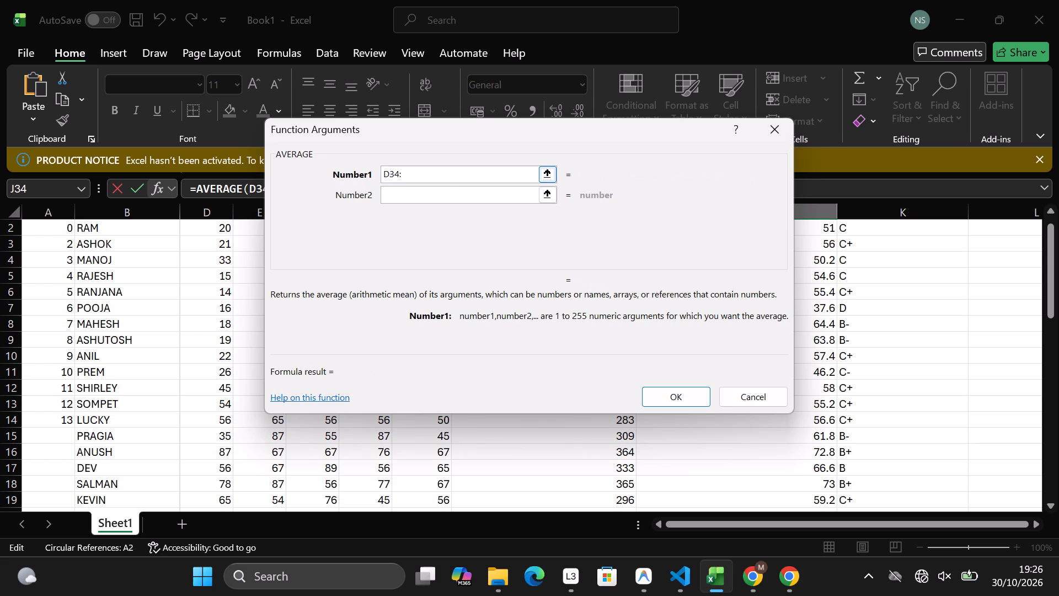
{"action": "type", "text": "H34"}
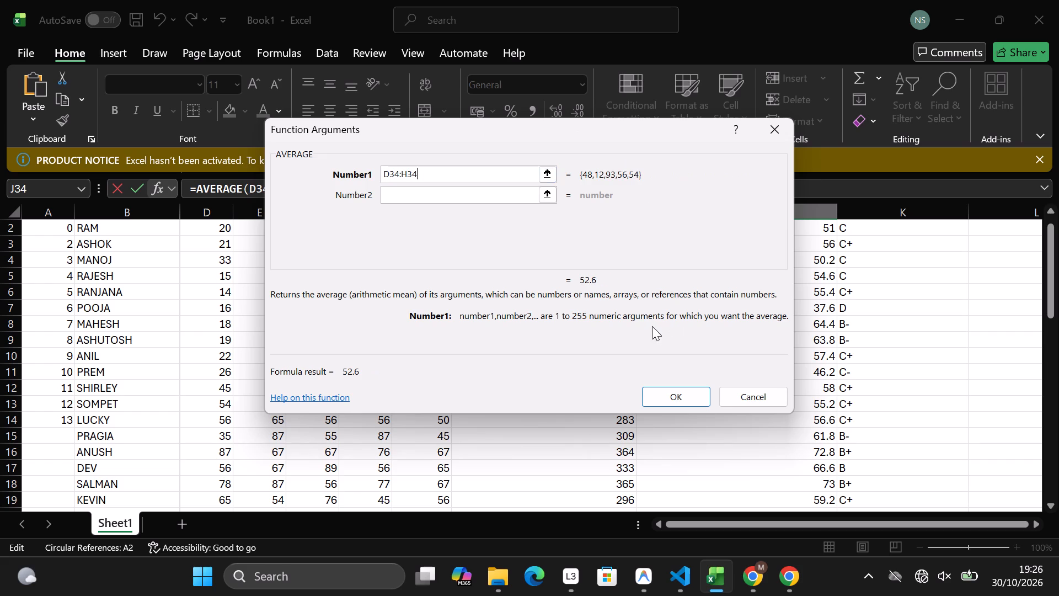
{"action": "left_click", "coordinate": [673, 403]}
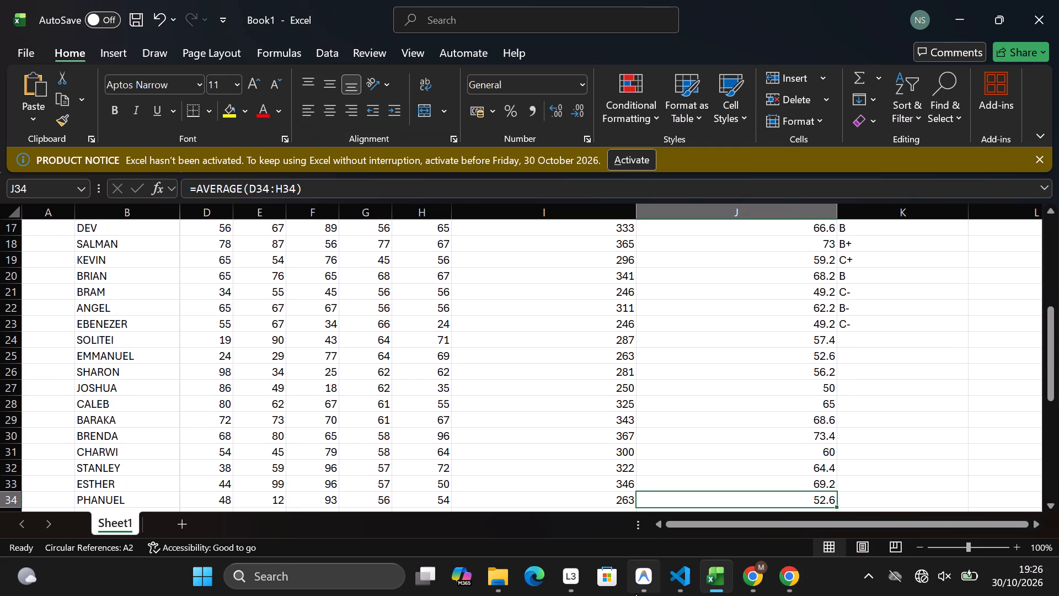
Switch to Loggy3, stop the current recording and try to start a new one.
{"action": "left_click", "coordinate": [570, 564]}
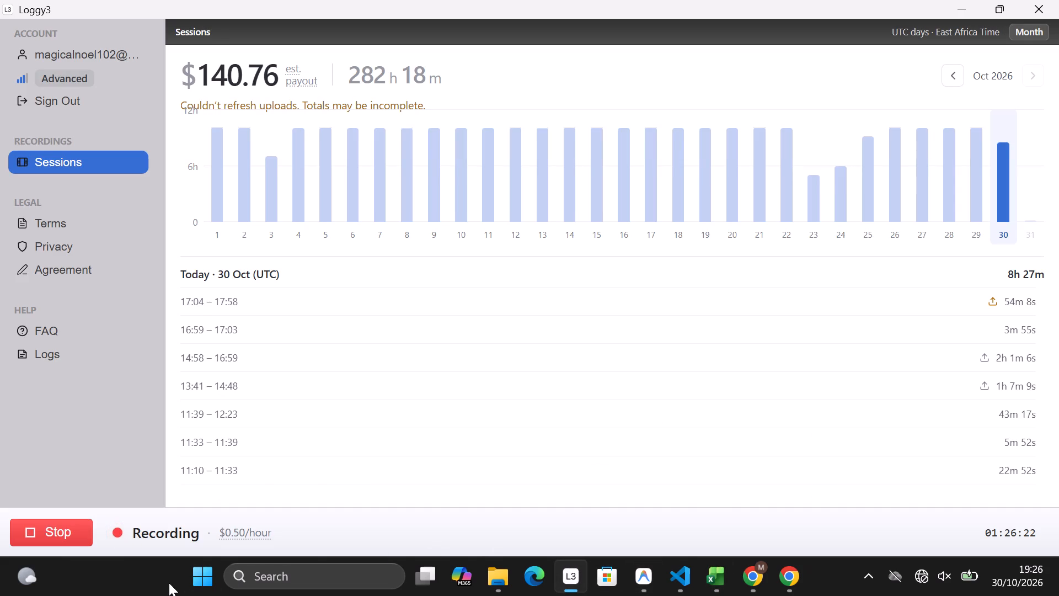
{"action": "left_click", "coordinate": [56, 541]}
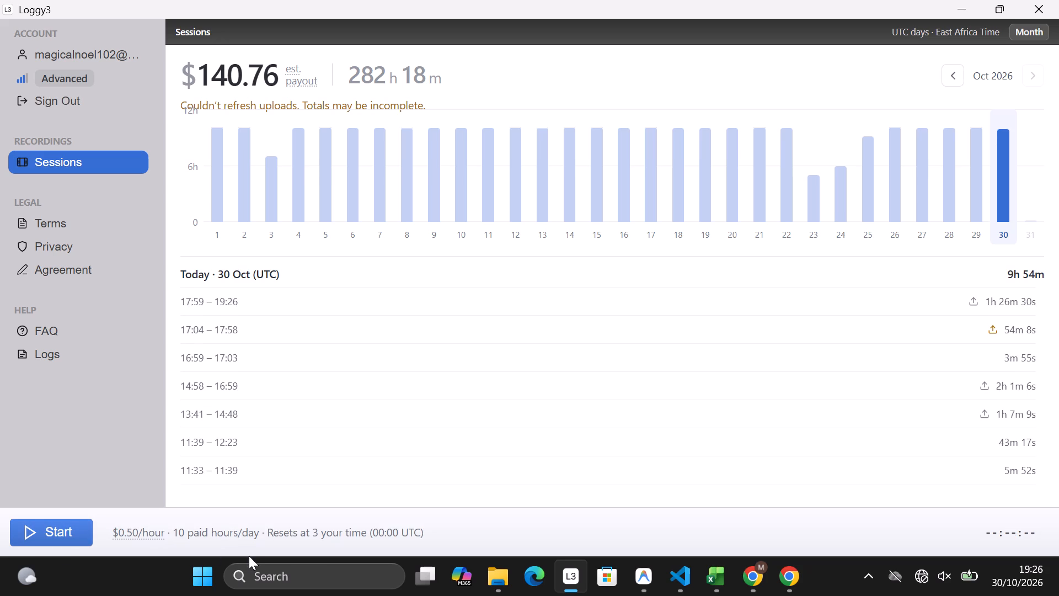
{"action": "left_click", "coordinate": [69, 531]}
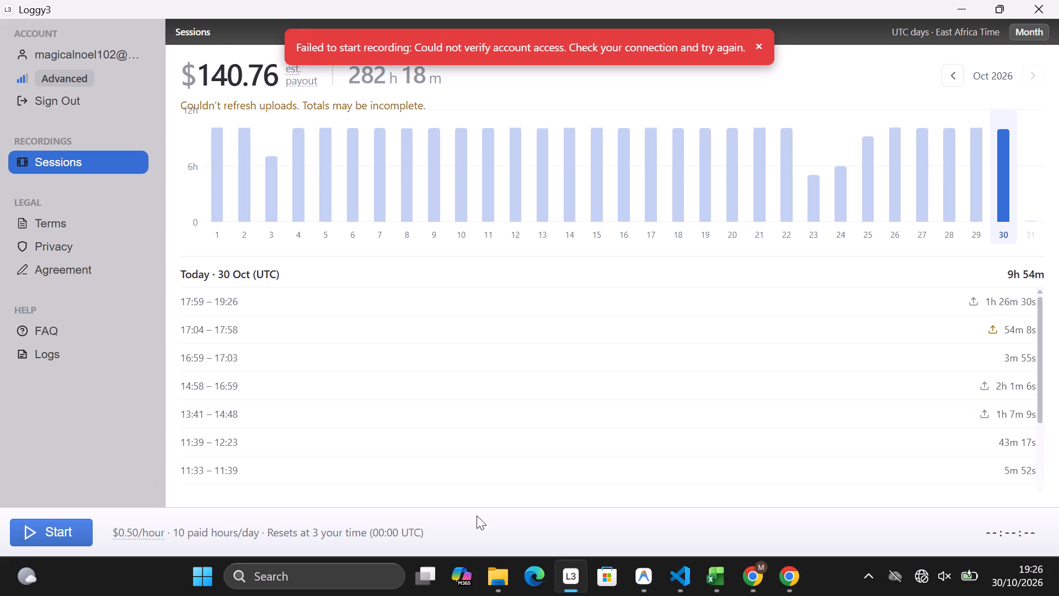
Back in Excel, open an AVERAGE function for RAPHAEL's average cell J35 and clear its suggested range.
{"action": "left_click", "coordinate": [710, 567]}
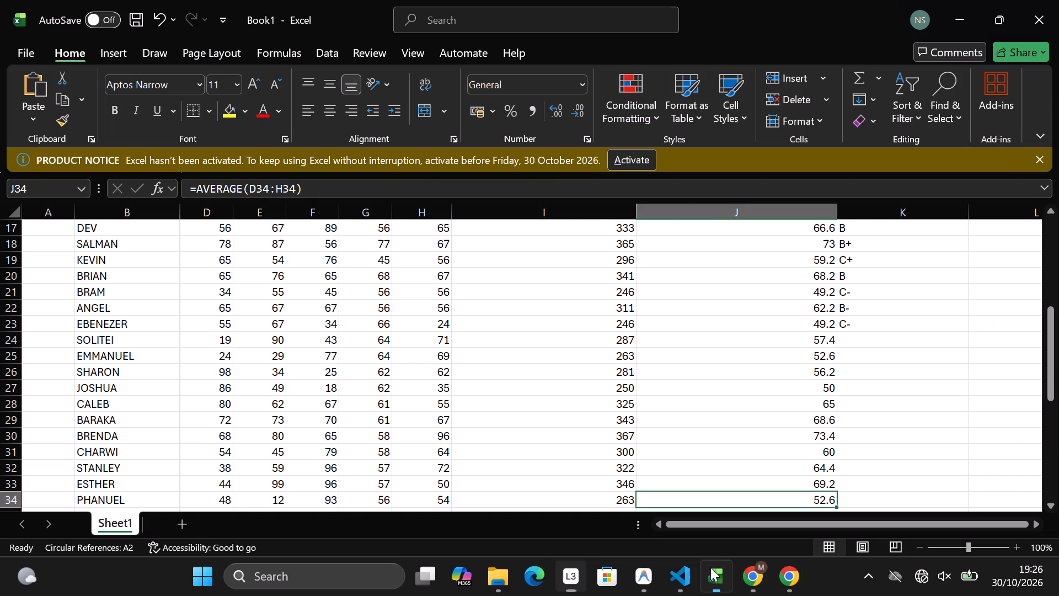
{"action": "key", "text": "Down"}
{"action": "key", "text": "Down"}
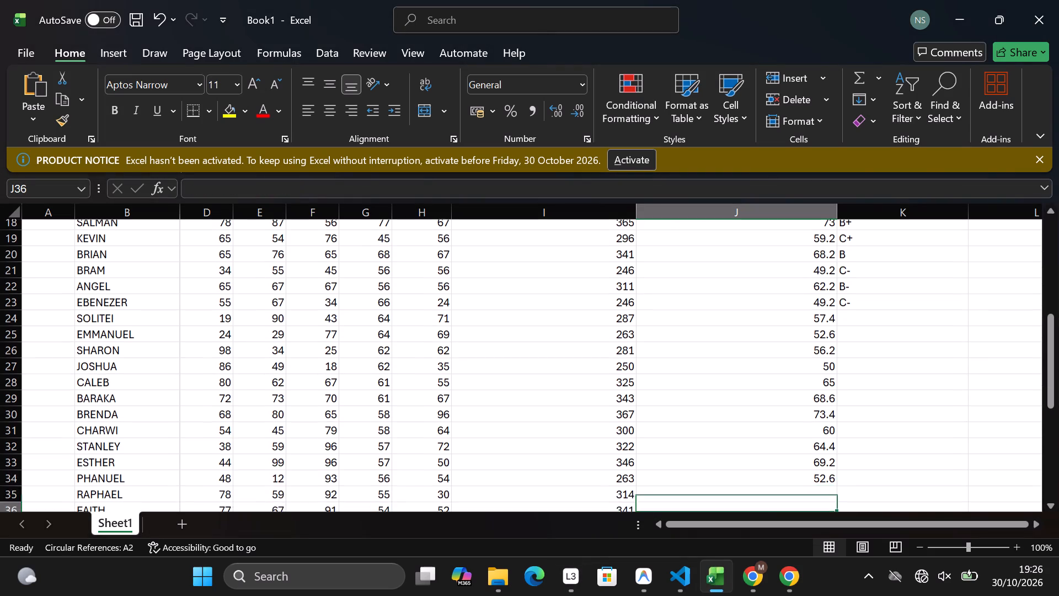
{"action": "key", "text": "Down"}
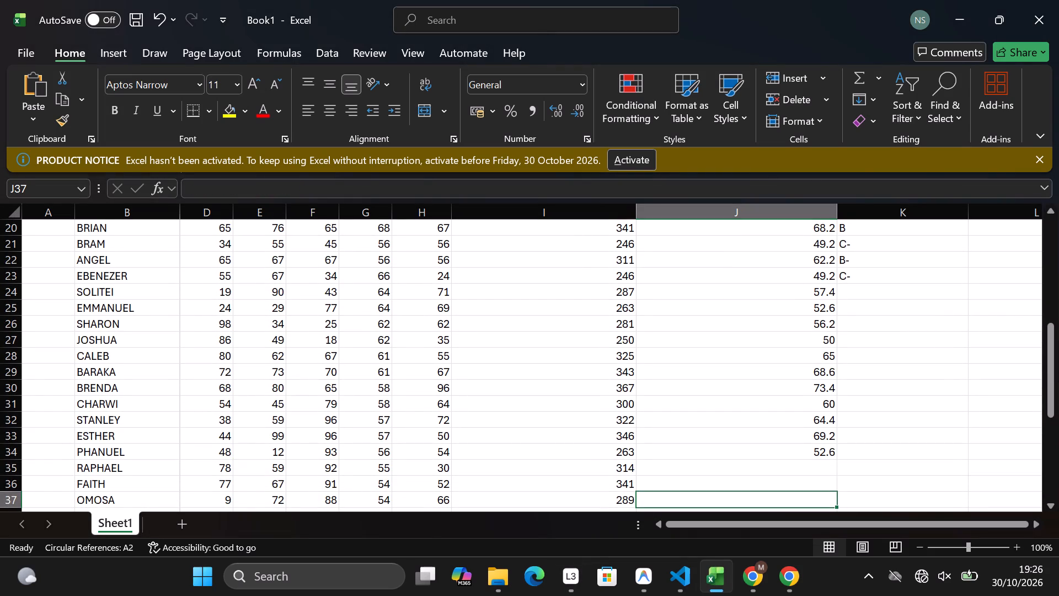
{"action": "left_click", "coordinate": [763, 475]}
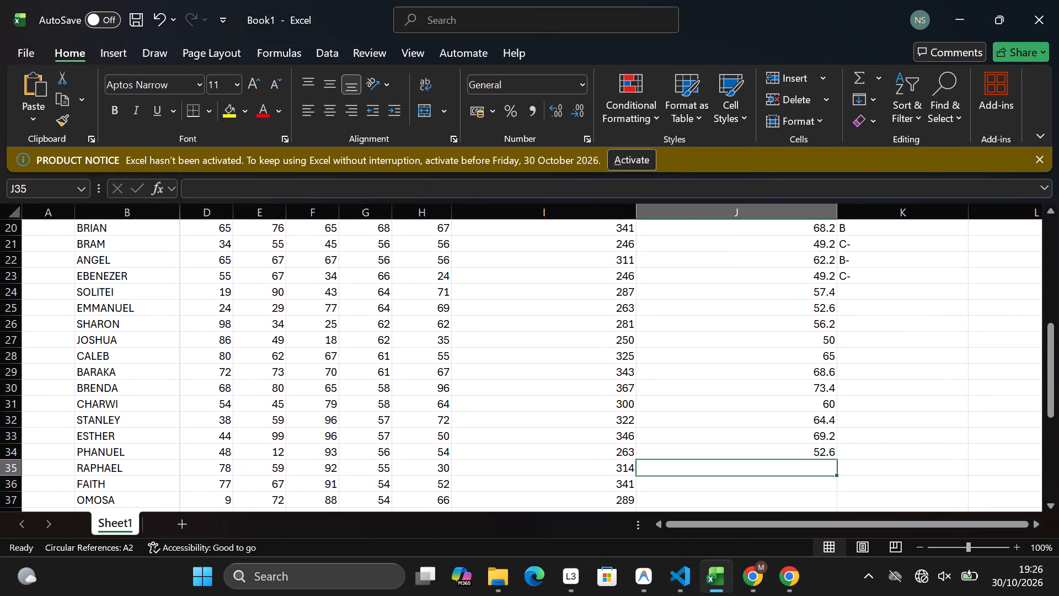
{"action": "left_click", "coordinate": [169, 197]}
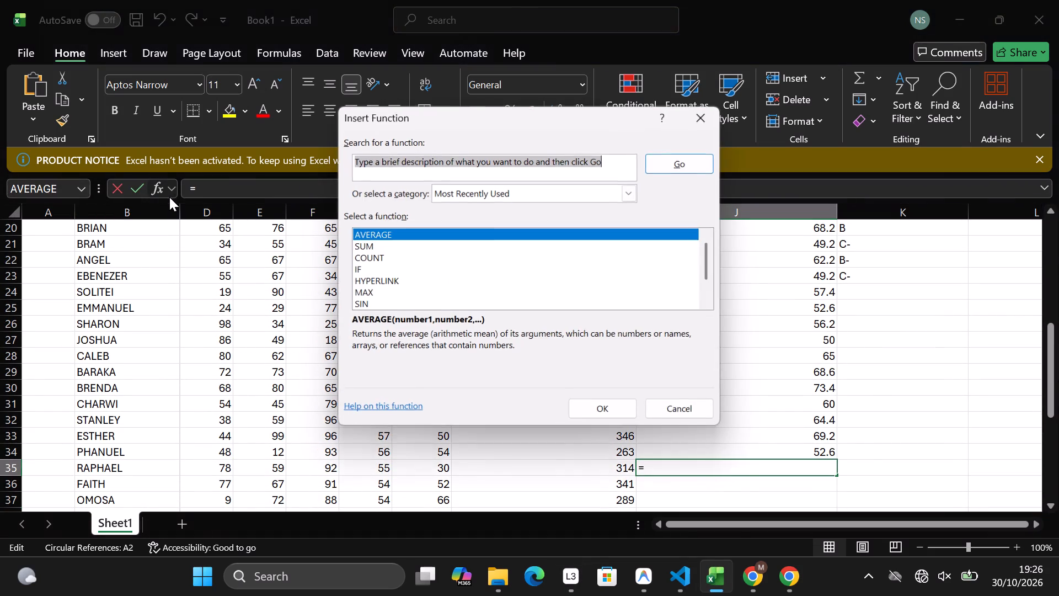
{"action": "left_click", "coordinate": [596, 405]}
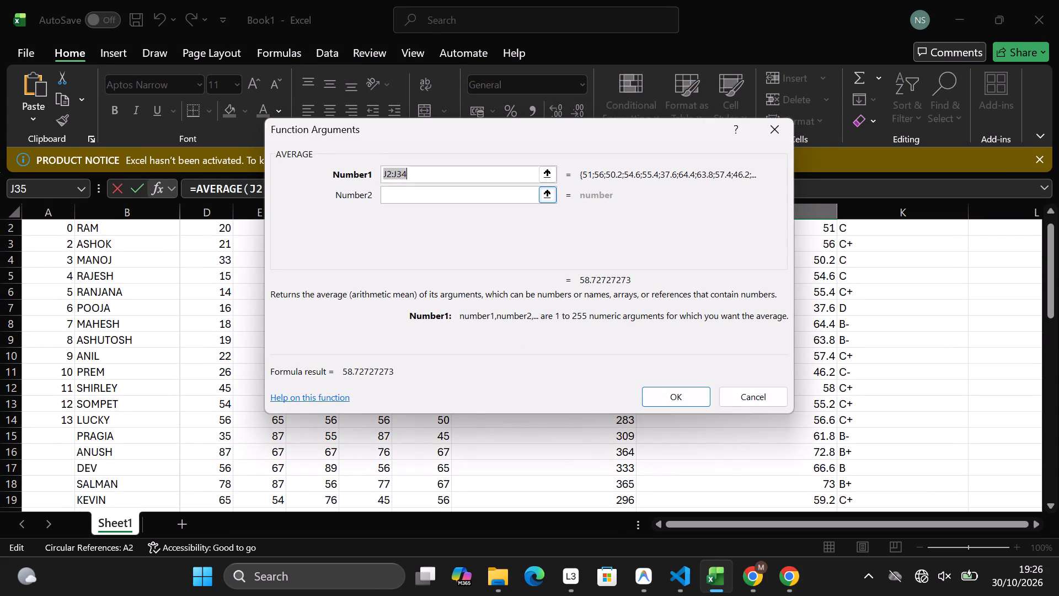
{"action": "key", "text": "BackSpace"}
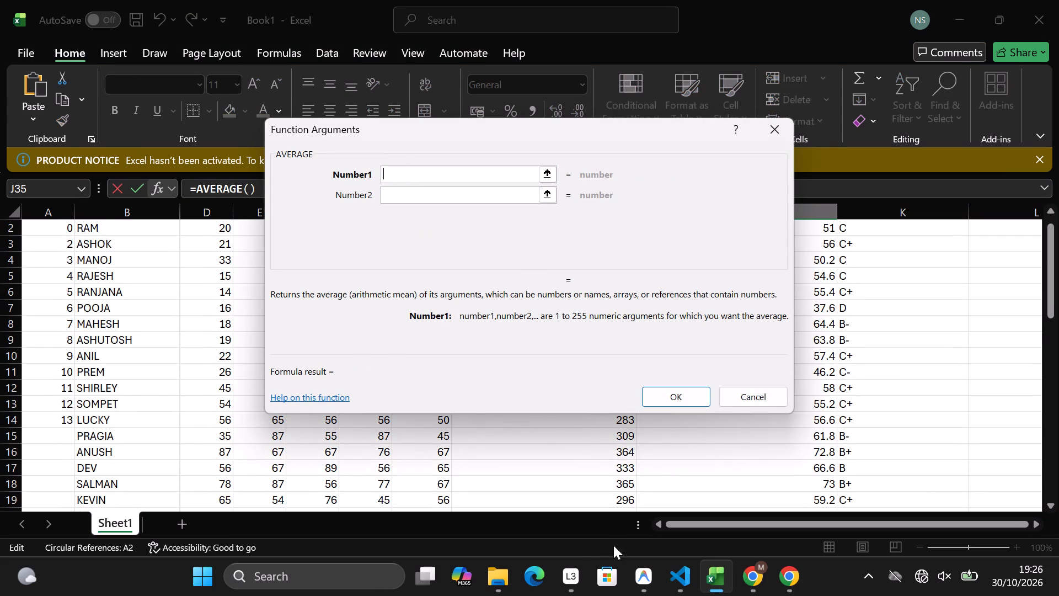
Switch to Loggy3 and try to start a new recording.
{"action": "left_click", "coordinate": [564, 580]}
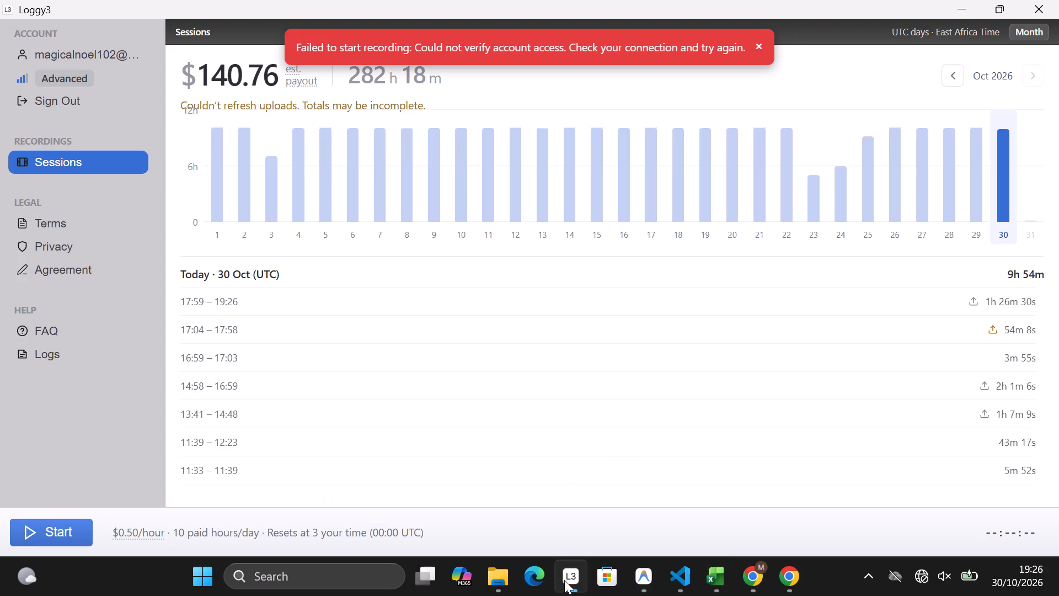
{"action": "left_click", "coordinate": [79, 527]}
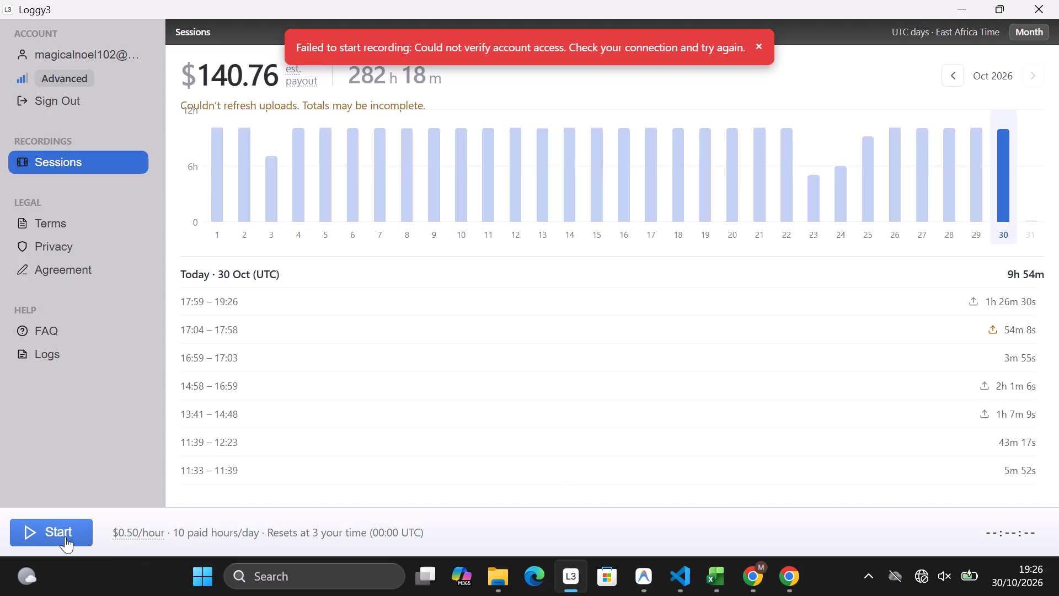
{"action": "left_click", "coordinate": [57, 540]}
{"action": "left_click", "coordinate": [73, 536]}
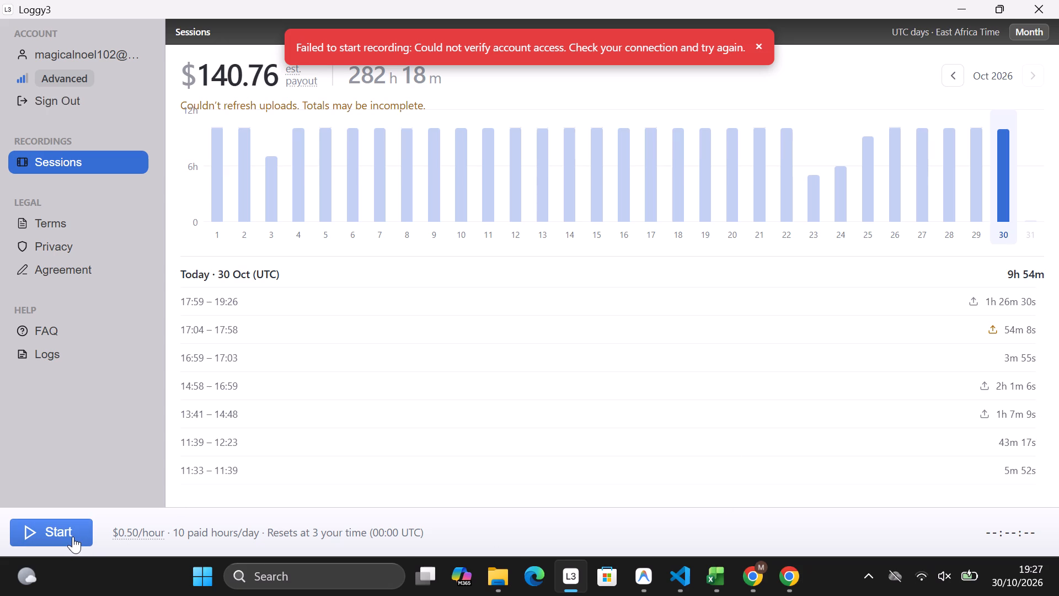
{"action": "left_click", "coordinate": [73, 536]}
Open the list of available Wi-Fi networks and look through it for a usable connection.
{"action": "left_click", "coordinate": [916, 572]}
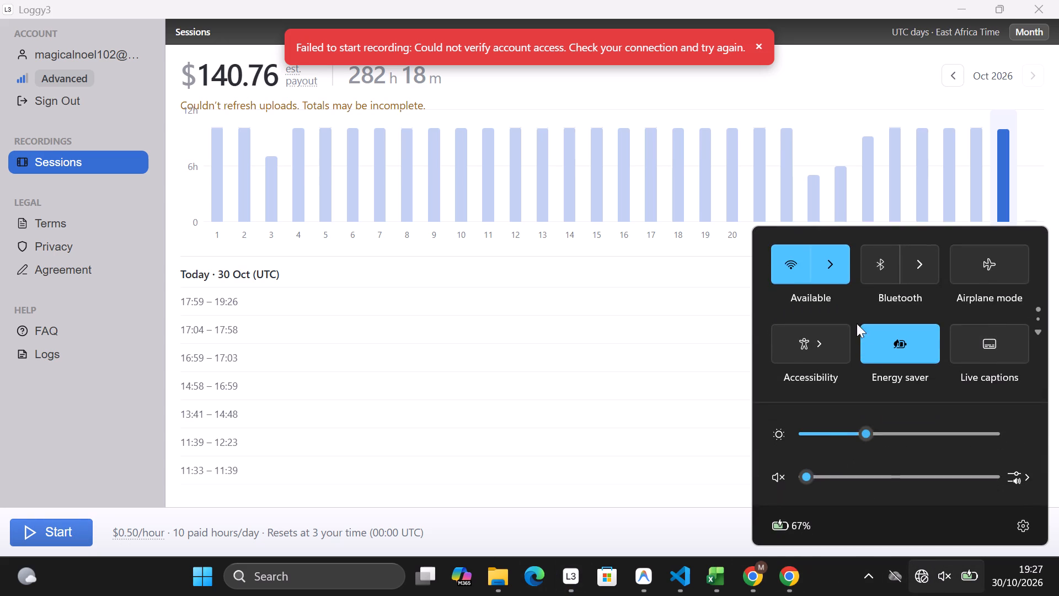
{"action": "left_click", "coordinate": [842, 249]}
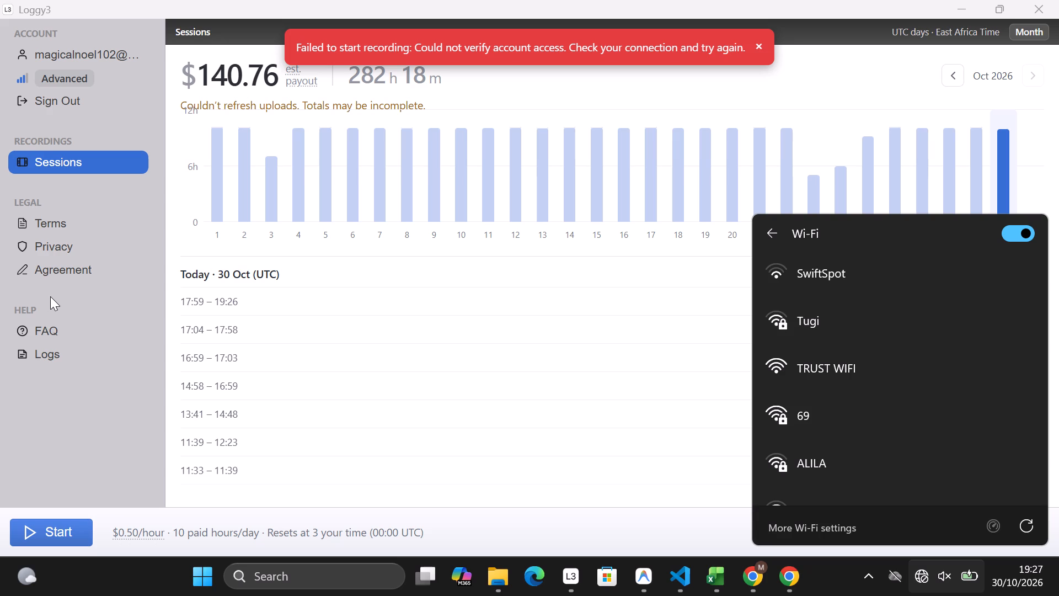
{"action": "scroll", "coordinate": [50, 296], "scroll_direction": "down", "scroll_amount": 1}
{"action": "scroll", "coordinate": [6, 545], "scroll_direction": "down", "scroll_amount": 1}
{"action": "scroll", "coordinate": [796, 367], "scroll_direction": "down", "scroll_amount": 7}
{"action": "scroll", "coordinate": [796, 367], "scroll_direction": "up", "scroll_amount": 3}
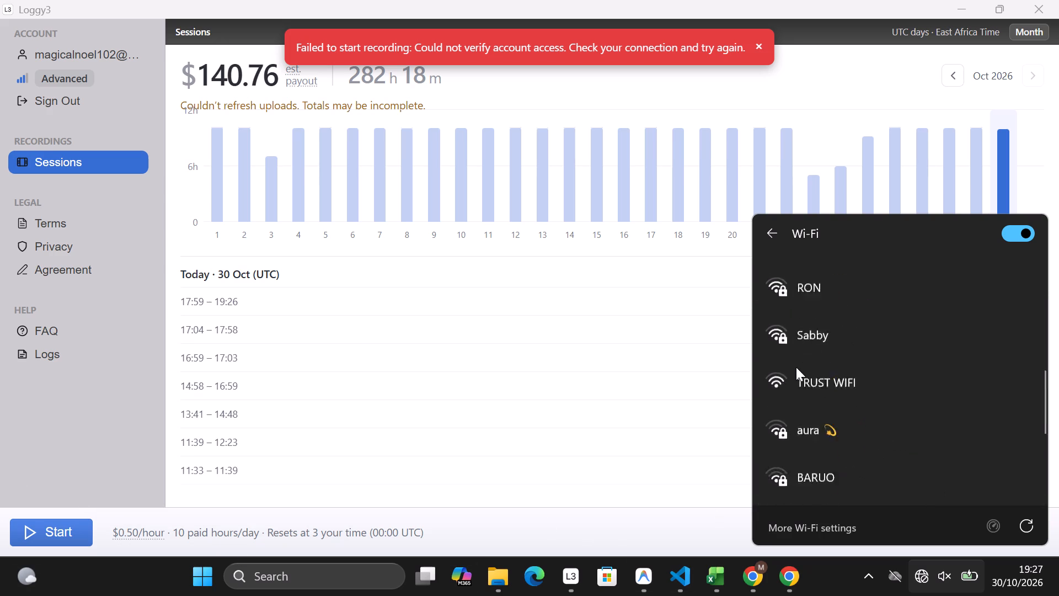
{"action": "scroll", "coordinate": [796, 367], "scroll_direction": "up", "scroll_amount": 6}
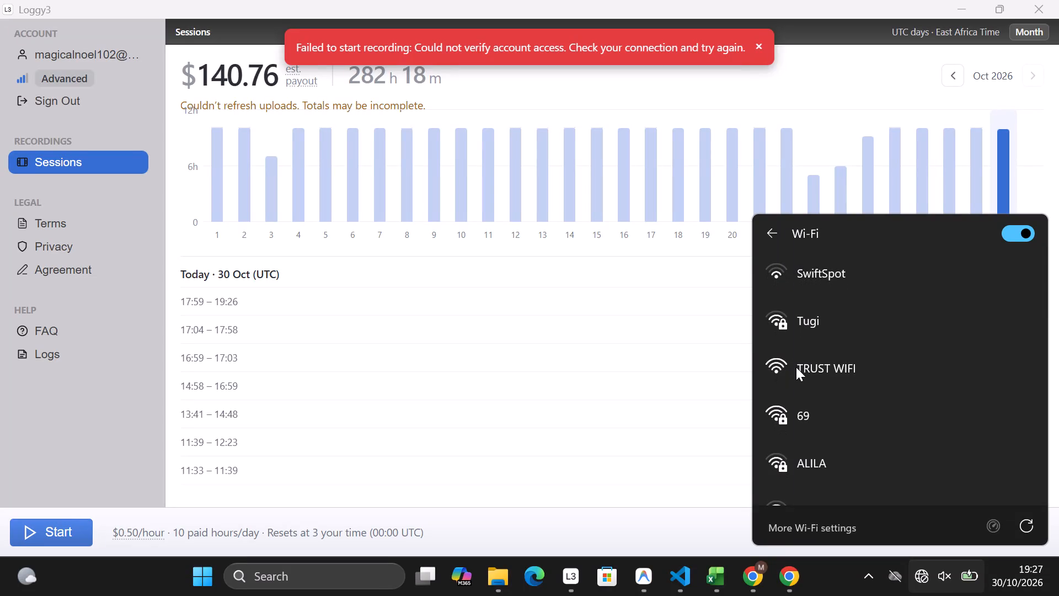
{"action": "scroll", "coordinate": [796, 367], "scroll_direction": "down", "scroll_amount": 1}
{"action": "scroll", "coordinate": [817, 339], "scroll_direction": "up", "scroll_amount": 4}
{"action": "scroll", "coordinate": [817, 339], "scroll_direction": "down", "scroll_amount": 6}
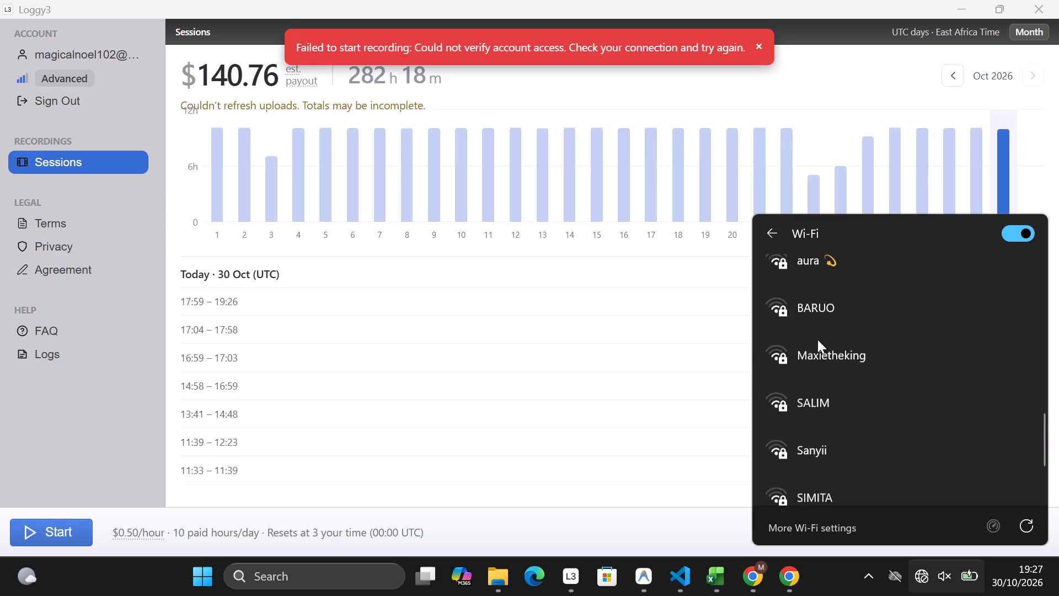
{"action": "scroll", "coordinate": [817, 339], "scroll_direction": "down", "scroll_amount": 4}
{"action": "scroll", "coordinate": [817, 339], "scroll_direction": "up", "scroll_amount": 12}
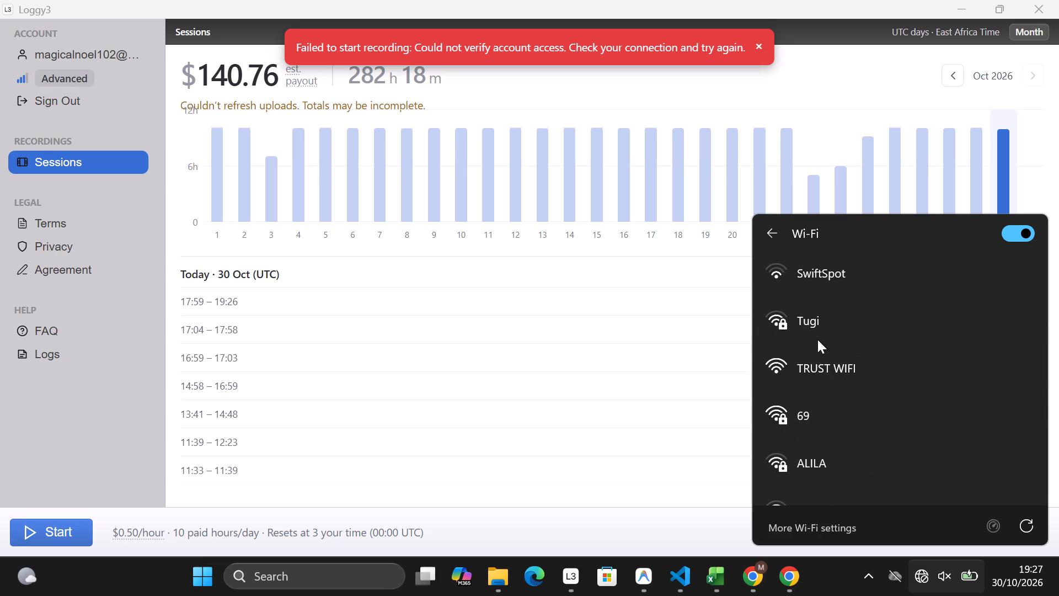
{"action": "scroll", "coordinate": [817, 339], "scroll_direction": "down", "scroll_amount": 1}
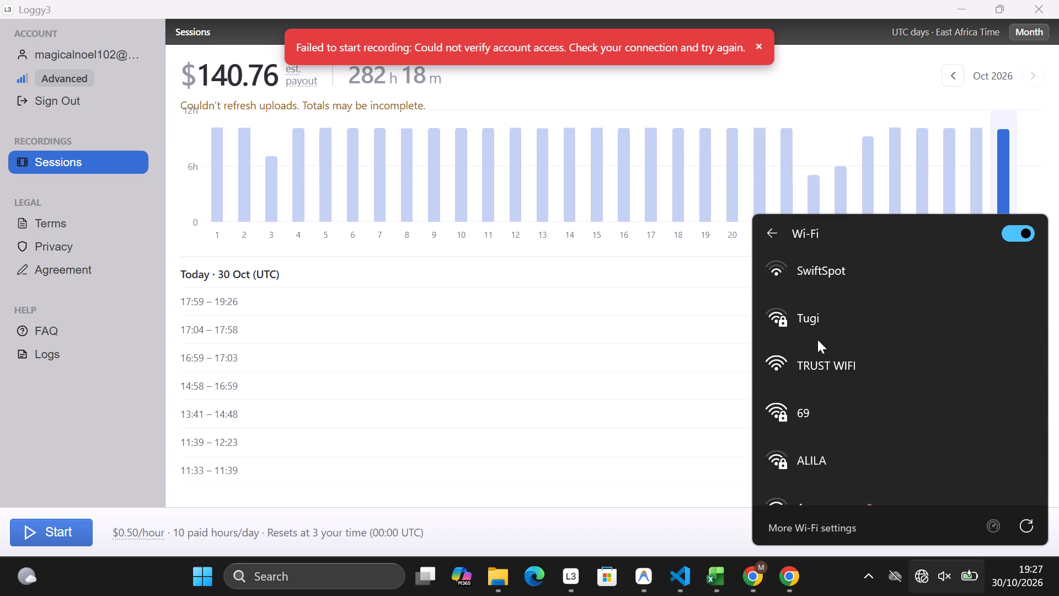
{"action": "scroll", "coordinate": [817, 339], "scroll_direction": "down", "scroll_amount": 1}
{"action": "left_click", "coordinate": [644, 358]}
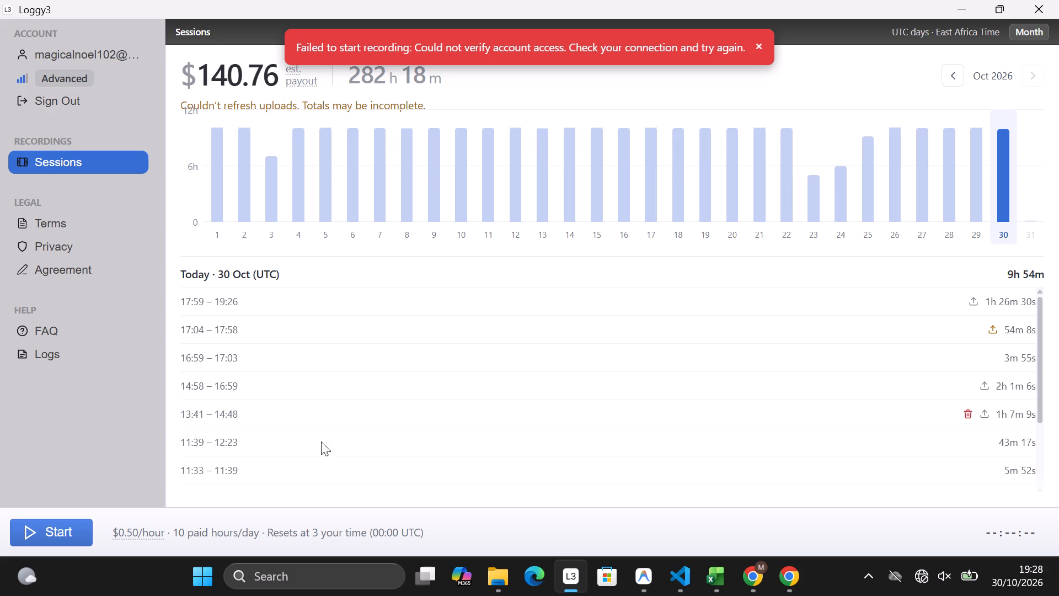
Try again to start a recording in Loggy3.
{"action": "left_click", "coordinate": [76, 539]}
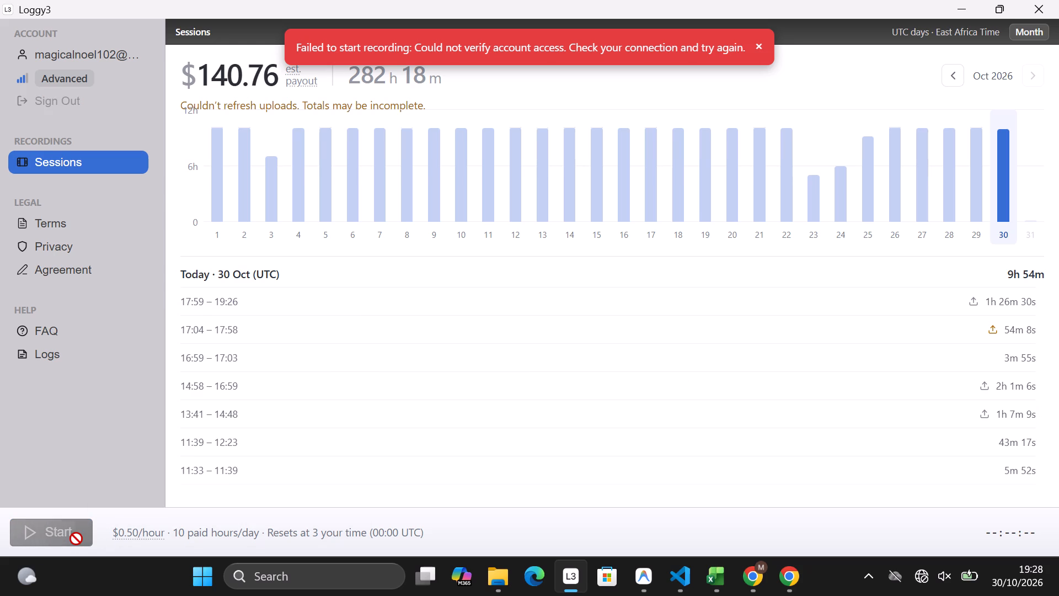
Connect the computer to the secured Wi-Fi network named "......".
{"action": "left_click", "coordinate": [923, 586]}
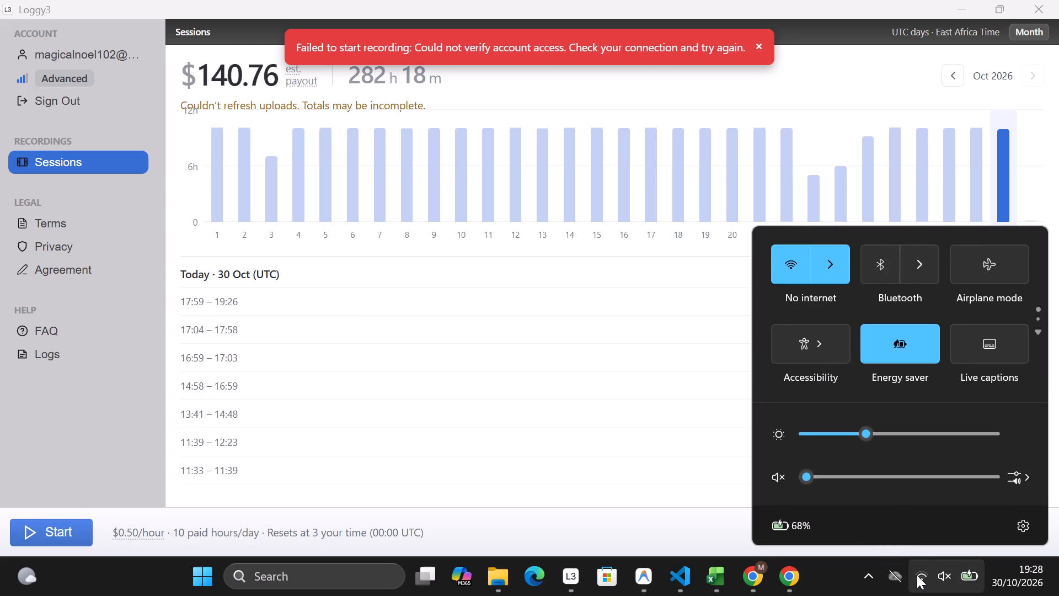
{"action": "left_click", "coordinate": [828, 265]}
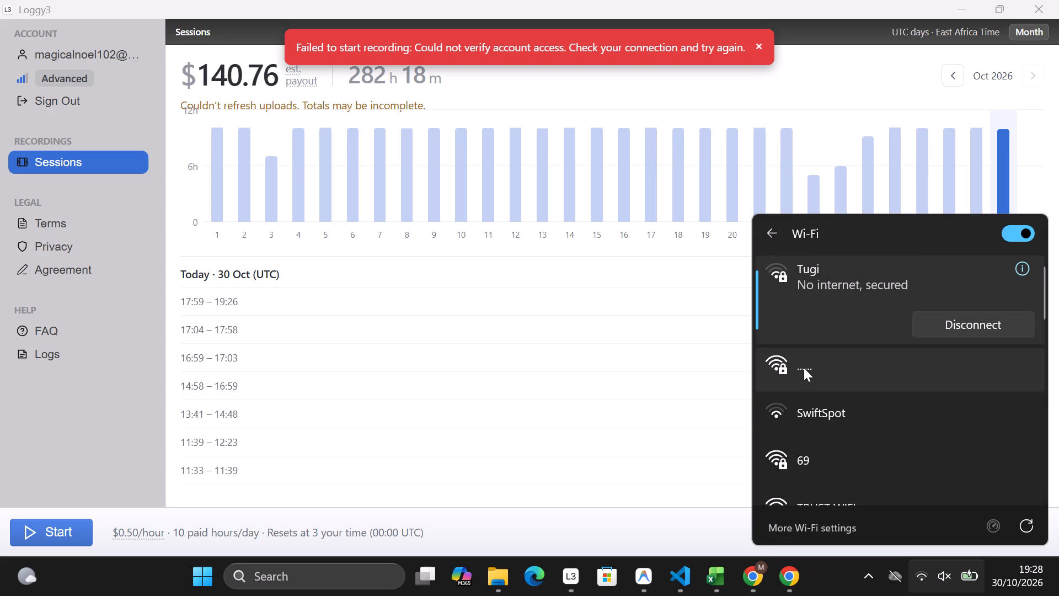
{"action": "left_click", "coordinate": [804, 368]}
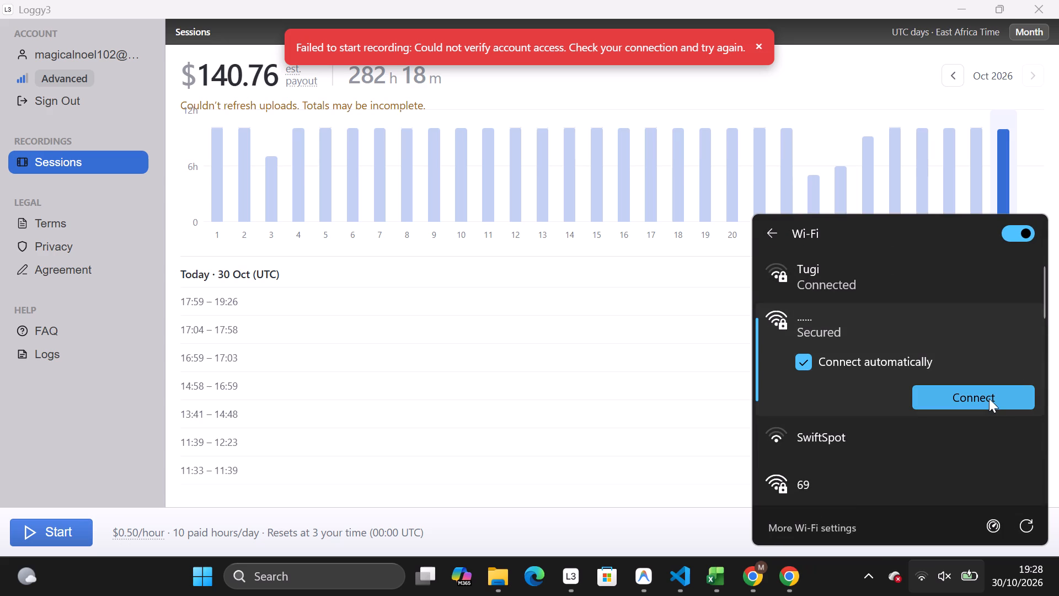
{"action": "left_click", "coordinate": [989, 398]}
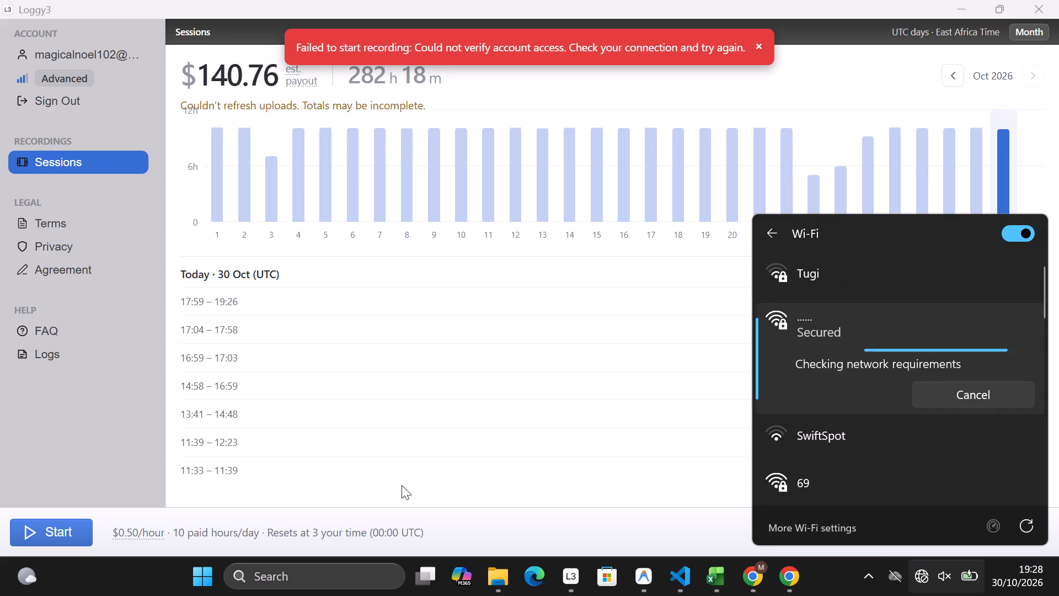
Start a new recording in Loggy3 over the new Wi-Fi connection.
{"action": "left_click", "coordinate": [84, 533]}
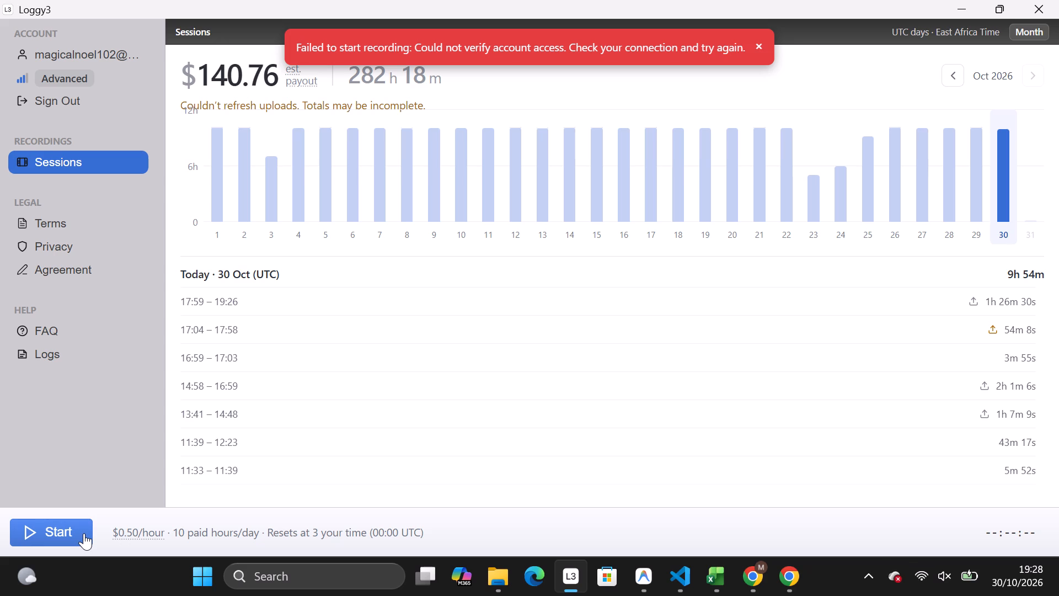
{"action": "left_click", "coordinate": [84, 533]}
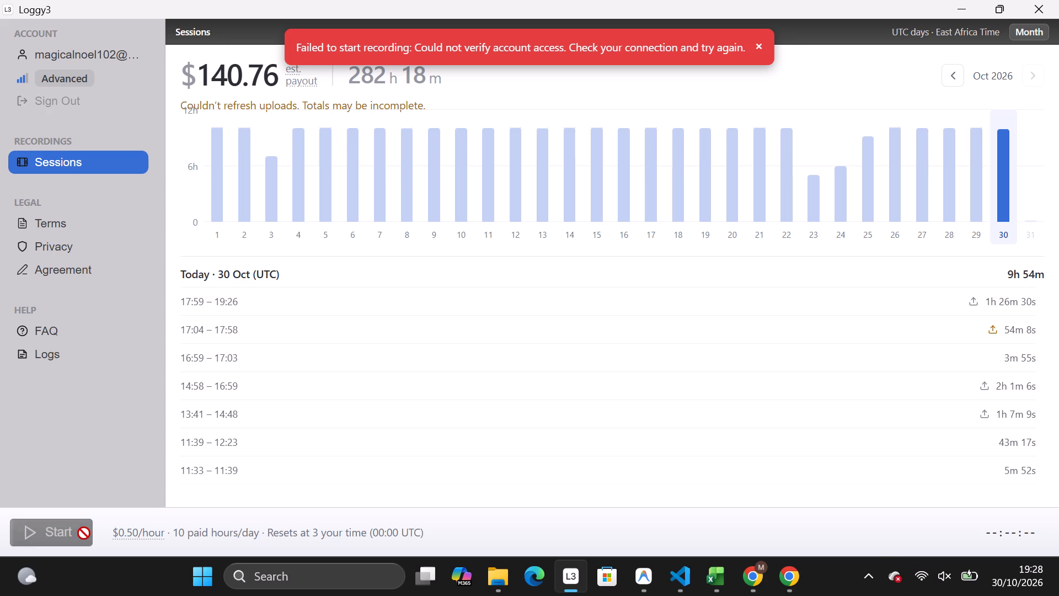
{"action": "left_click", "coordinate": [84, 533]}
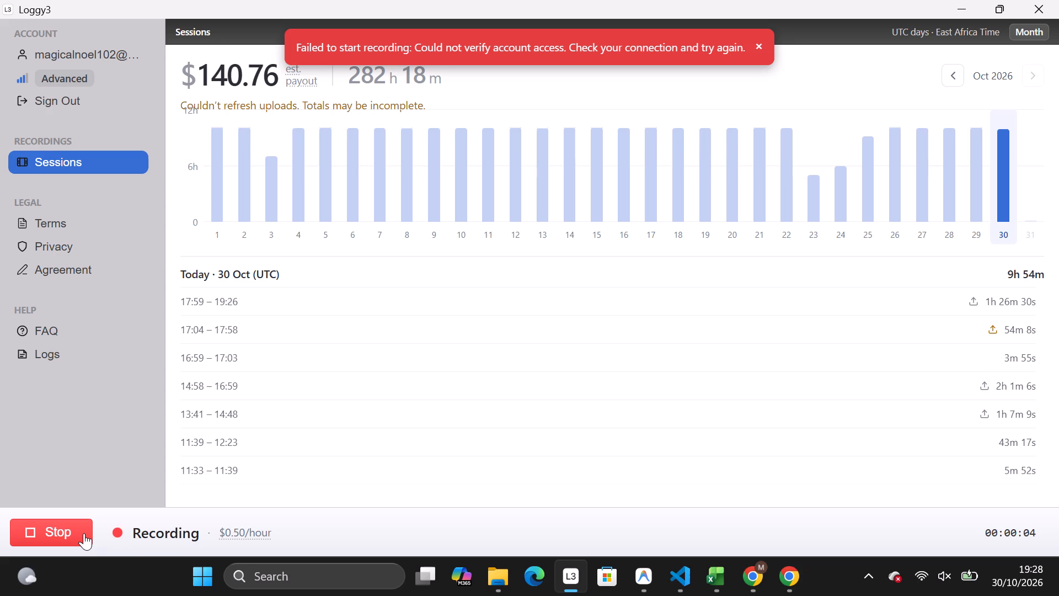
Check the current Wi-Fi connection and the running Loggy3 recording, and return to Excel.
{"action": "left_click", "coordinate": [717, 579]}
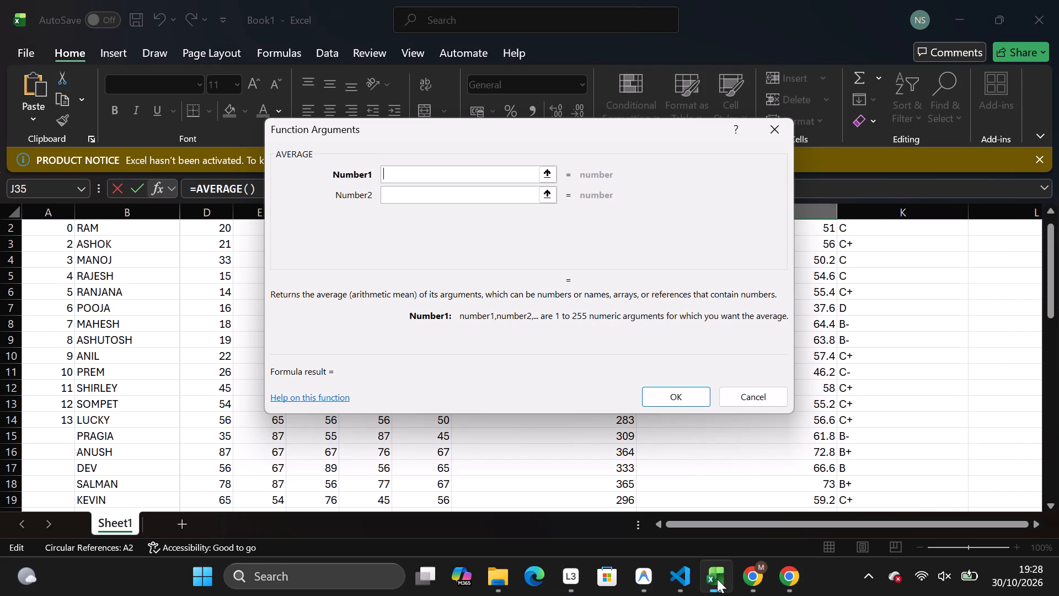
{"action": "left_click", "coordinate": [919, 563]}
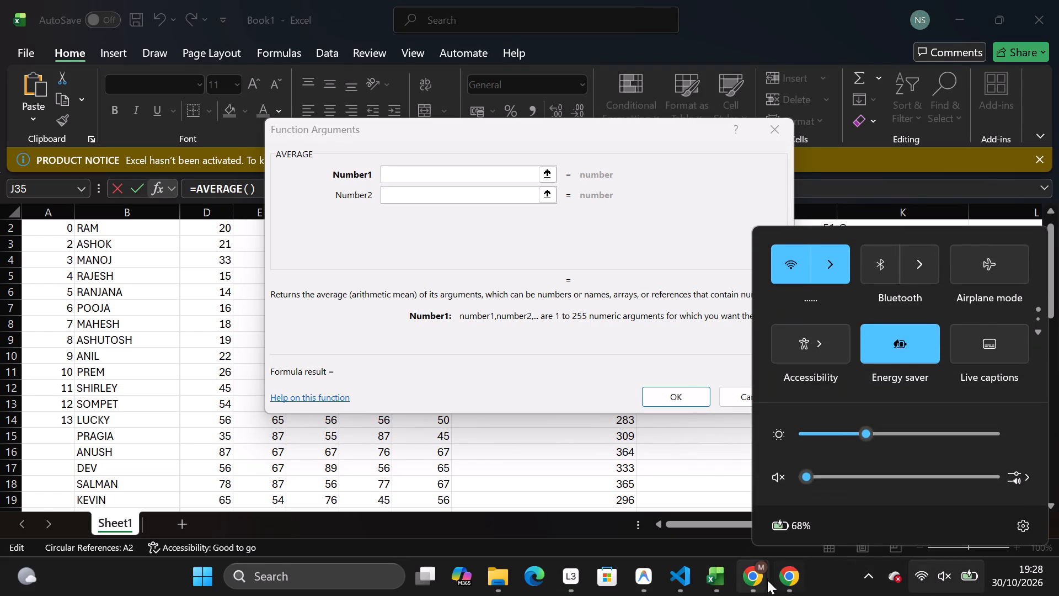
{"action": "left_click", "coordinate": [568, 590]}
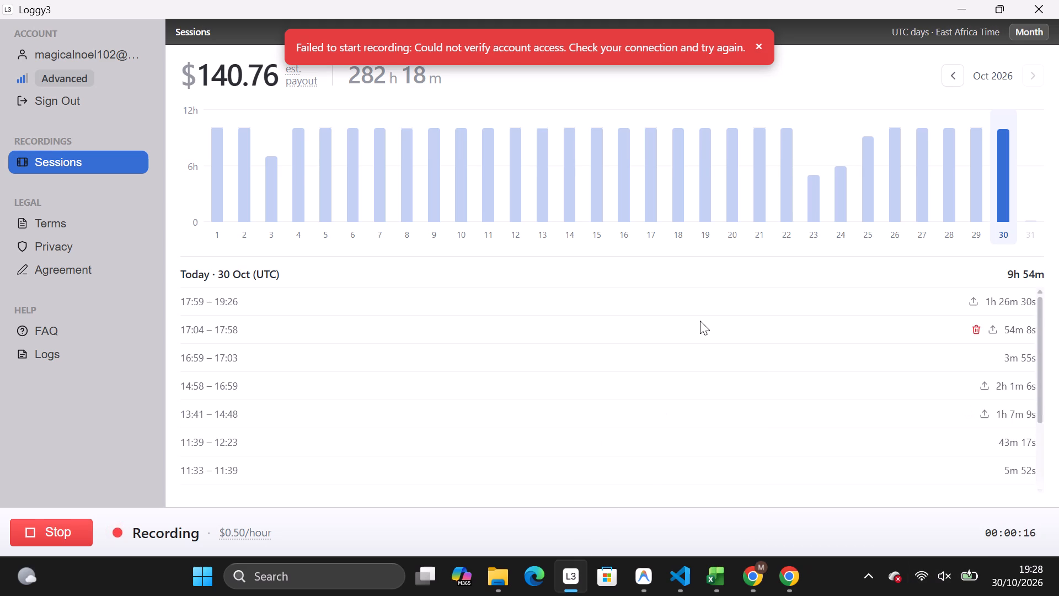
{"action": "left_click", "coordinate": [946, 0]}
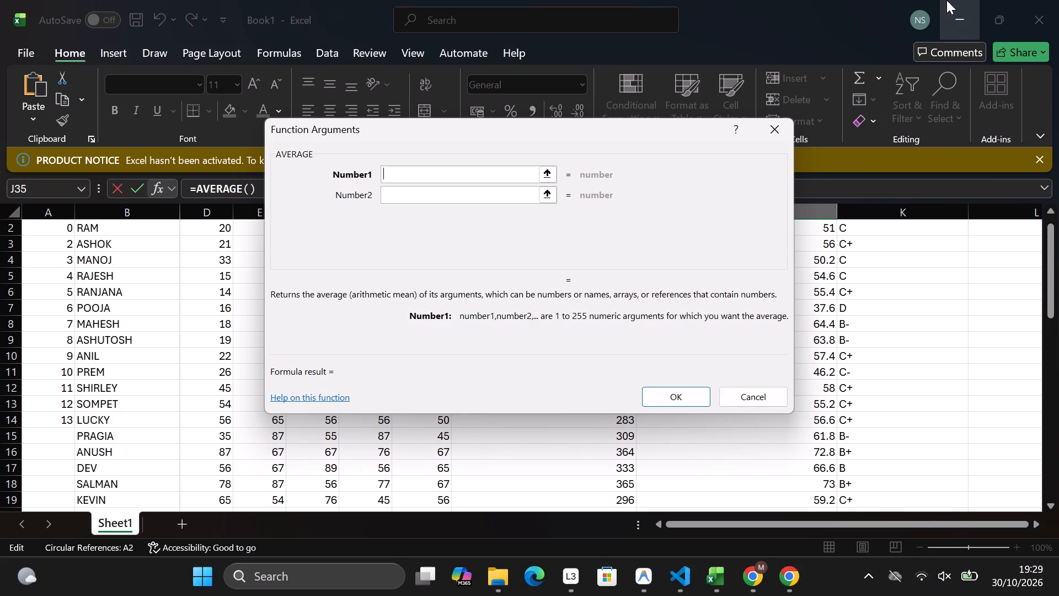
Discard the pending empty AVERAGE formula in J35 and open a fresh AVERAGE function for RAPHAEL's average cell.
{"action": "left_click", "coordinate": [767, 127]}
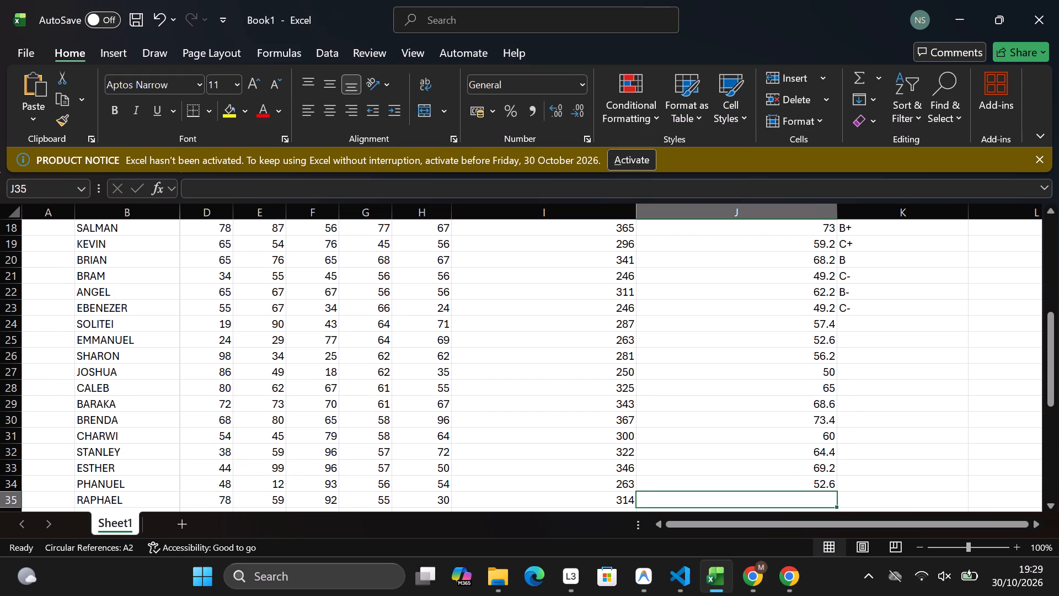
{"action": "left_click", "coordinate": [169, 182]}
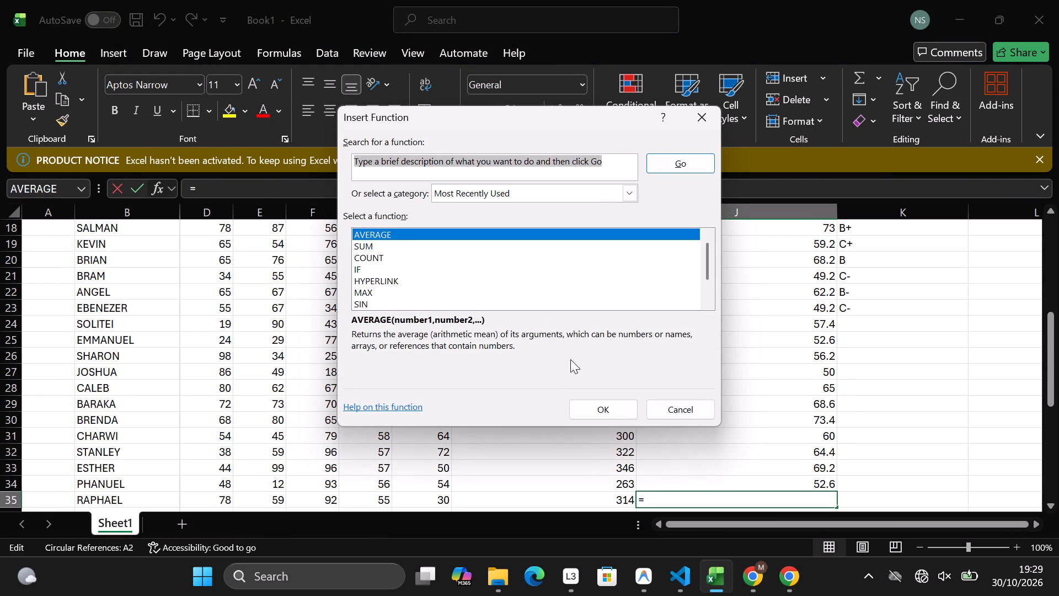
{"action": "left_click", "coordinate": [600, 413]}
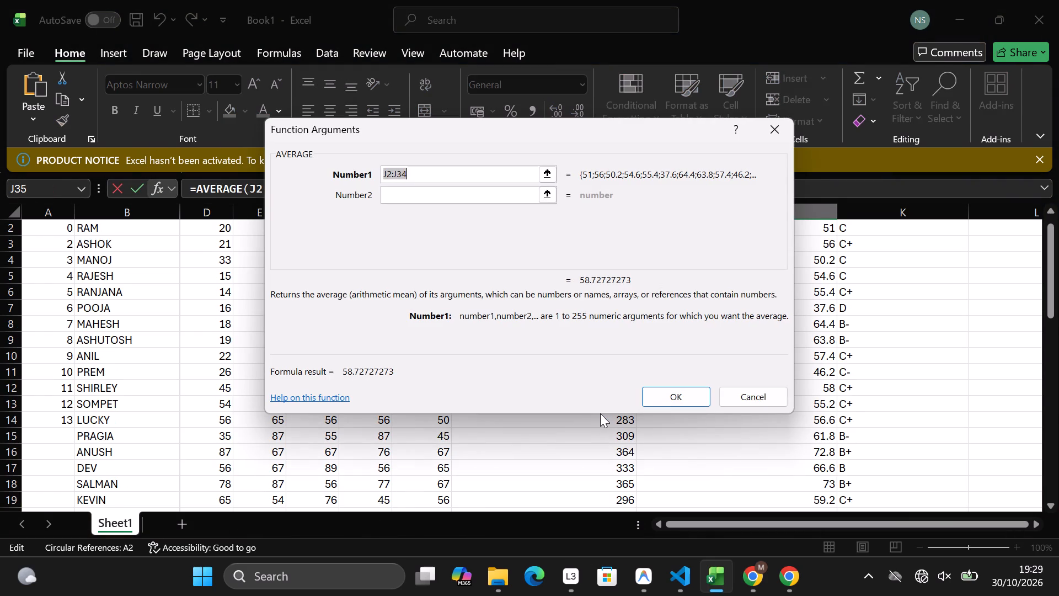
Replace the suggested range with D35:H35 and complete the AVERAGE function in RAPHAEL's average cell J35.
{"action": "key", "text": "BackSpace"}
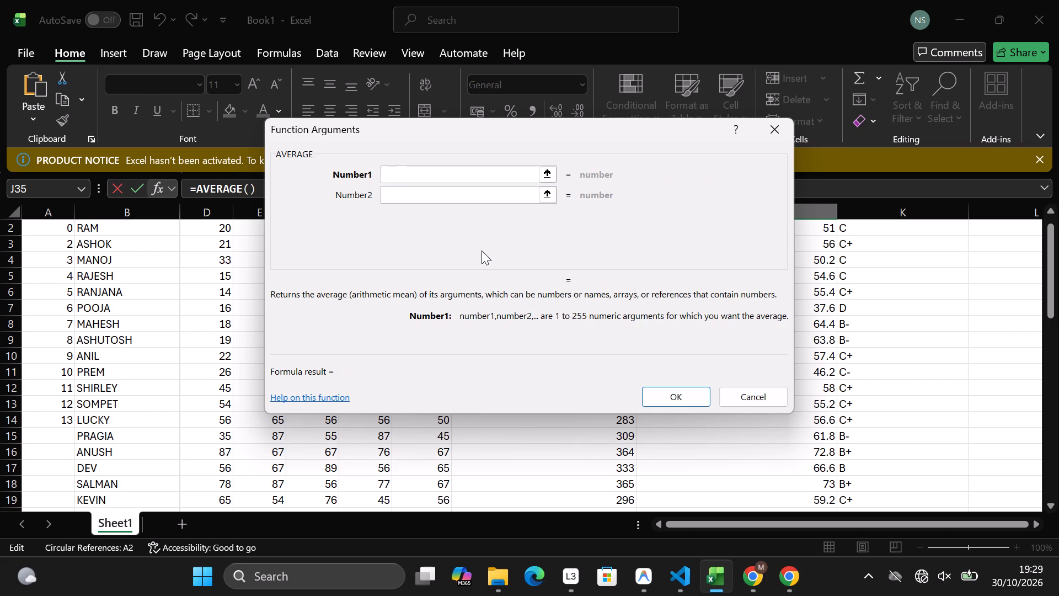
{"action": "key", "text": "d"}
{"action": "type", "text": "#%"}
{"action": "key", "text": "shift+BackSpace"}
{"action": "key", "text": "BackSpace"}
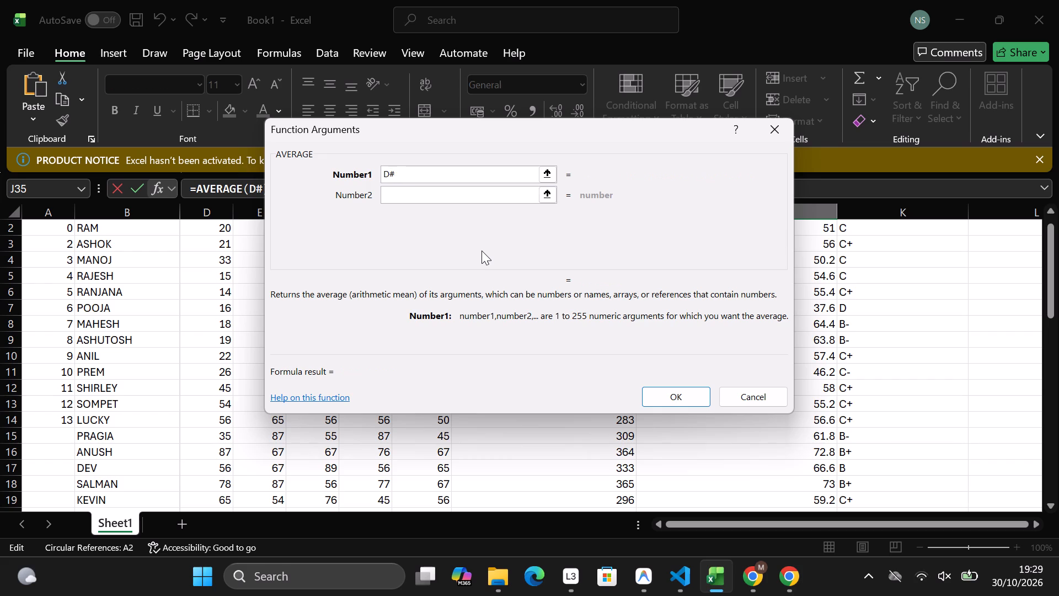
{"action": "type", "text": "35"}
{"action": "key", "text": "shift+colon"}
{"action": "type", "text": "H35"}
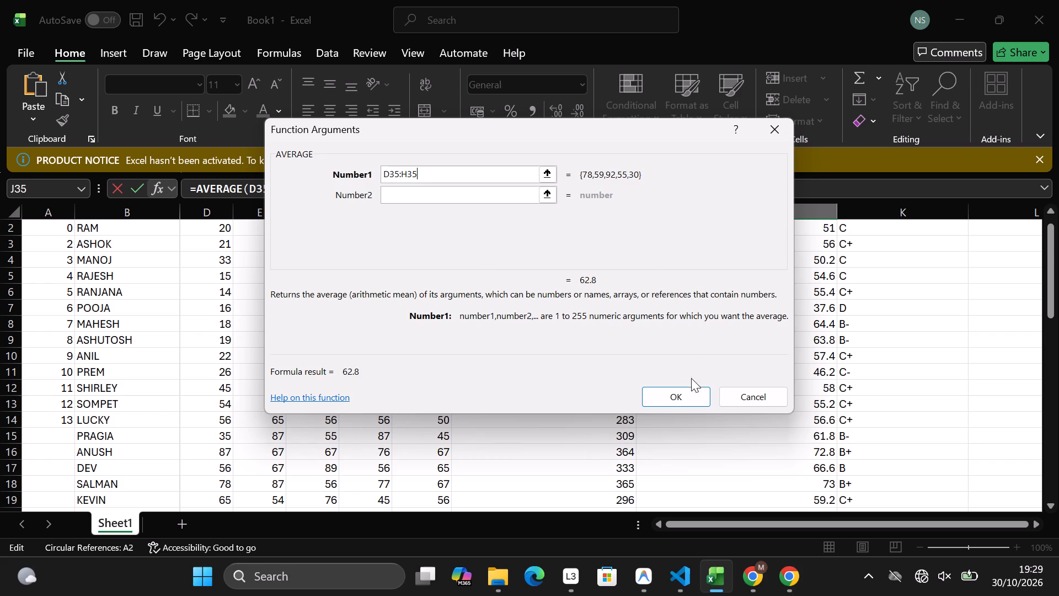
{"action": "left_click", "coordinate": [677, 387]}
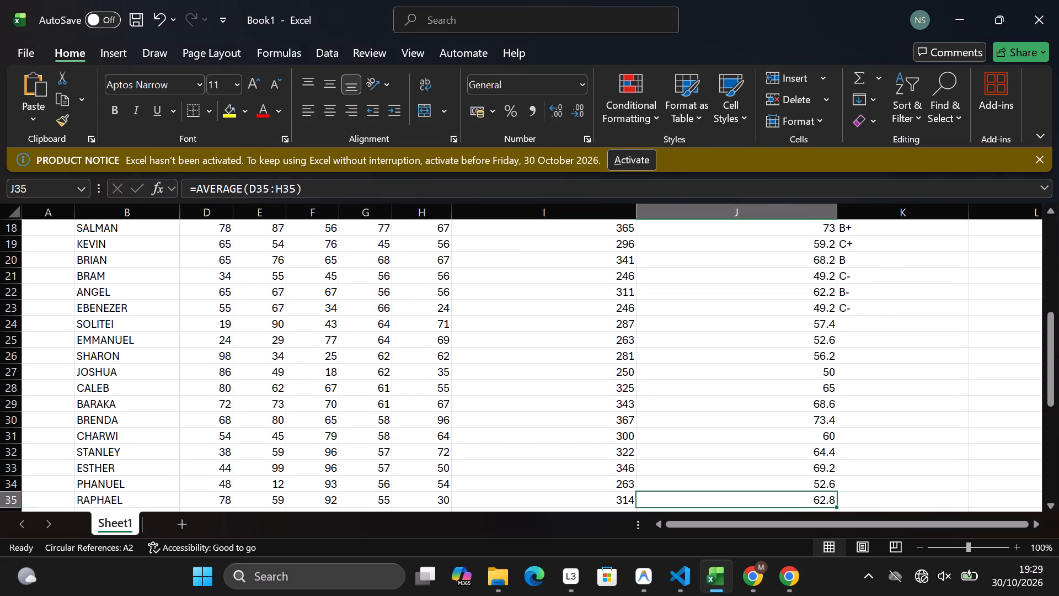
Insert an AVERAGE function over D36:H36 in FAITH's average cell J36, replacing the suggested range.
{"action": "key", "text": "Down"}
{"action": "key", "text": "Down"}
{"action": "key", "text": "Down"}
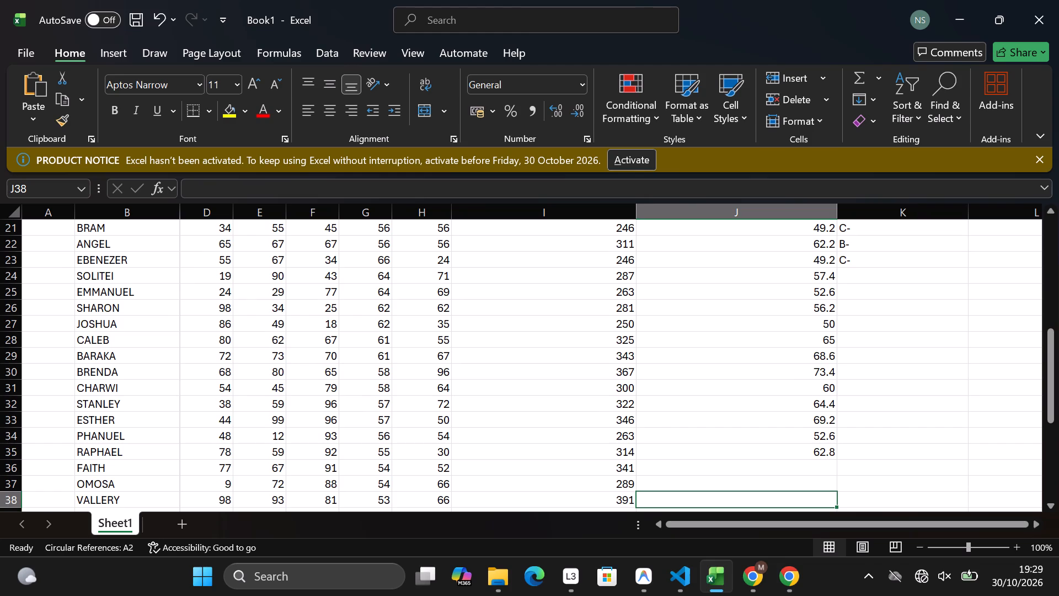
{"action": "left_click", "coordinate": [699, 473]}
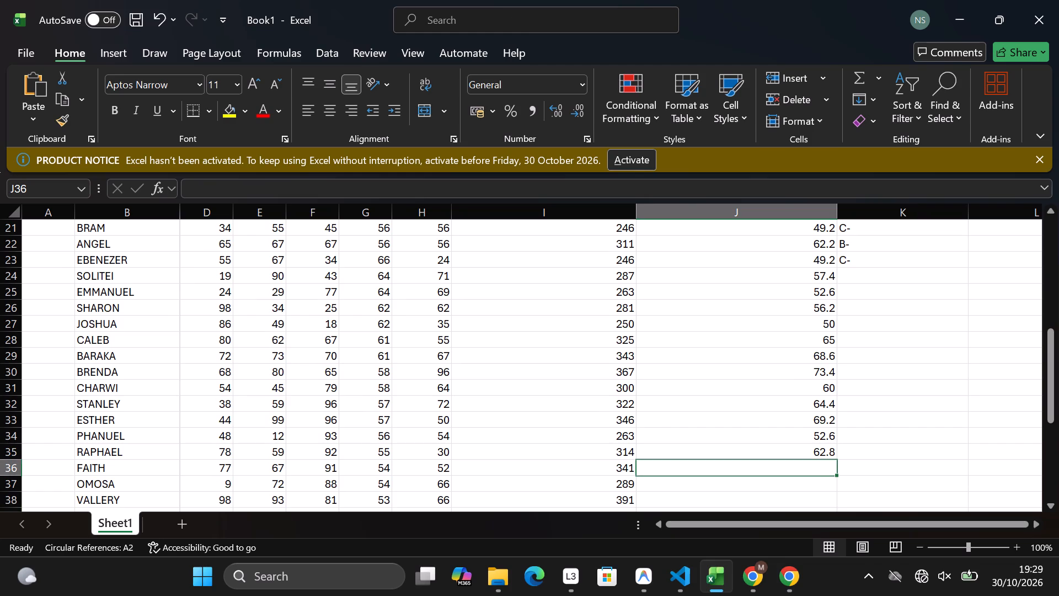
{"action": "left_click", "coordinate": [84, 187]}
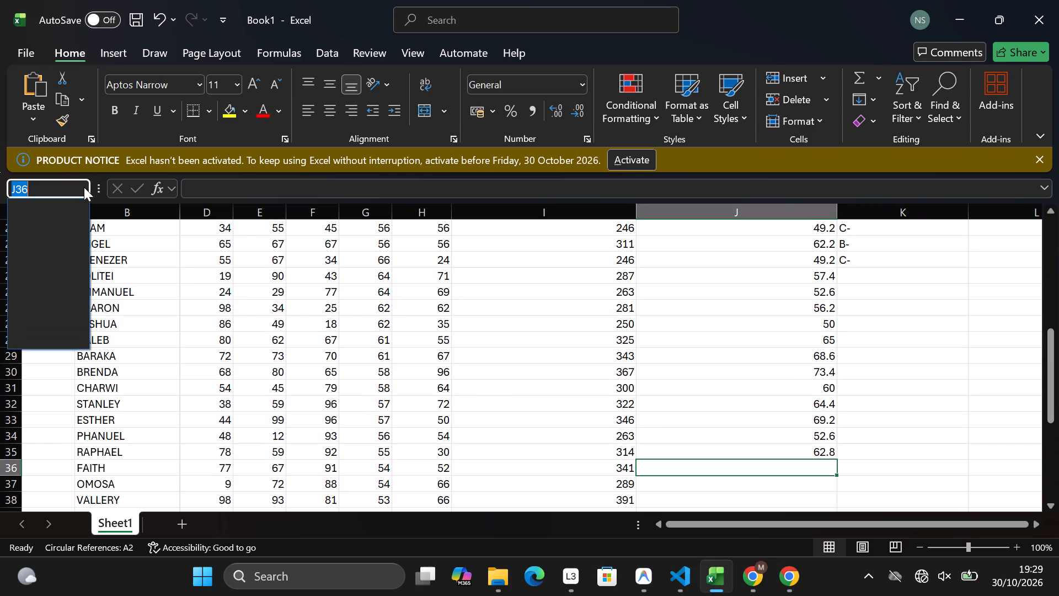
{"action": "left_click", "coordinate": [170, 182]}
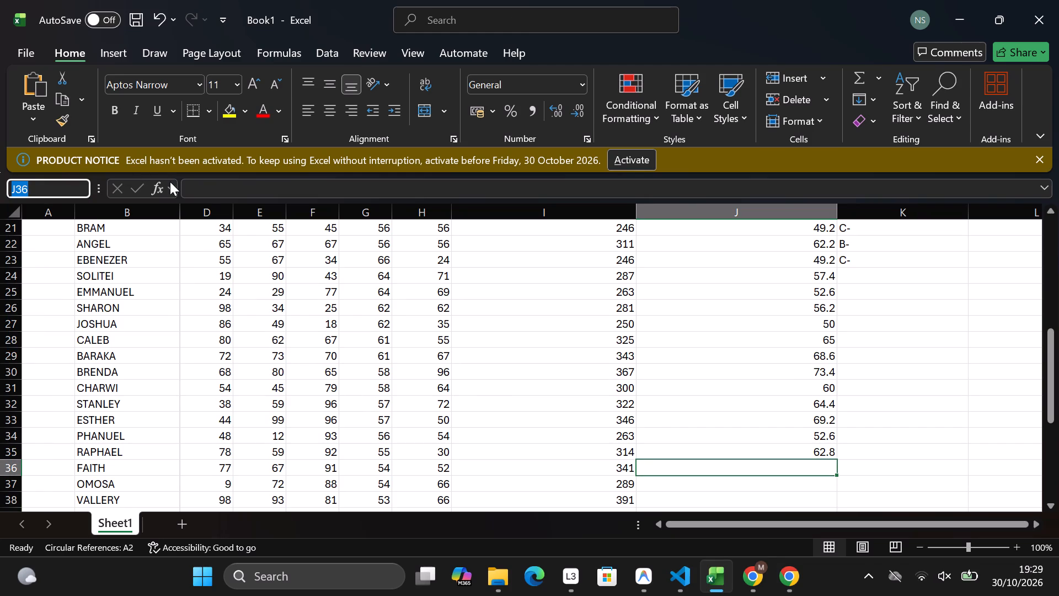
{"action": "left_click", "coordinate": [173, 188]}
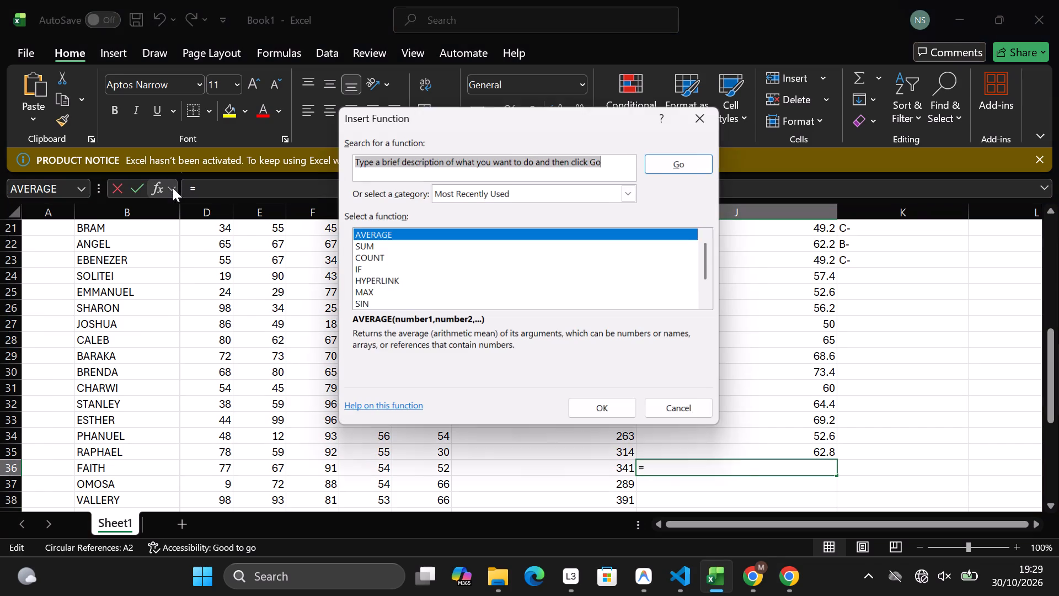
{"action": "left_click", "coordinate": [597, 401]}
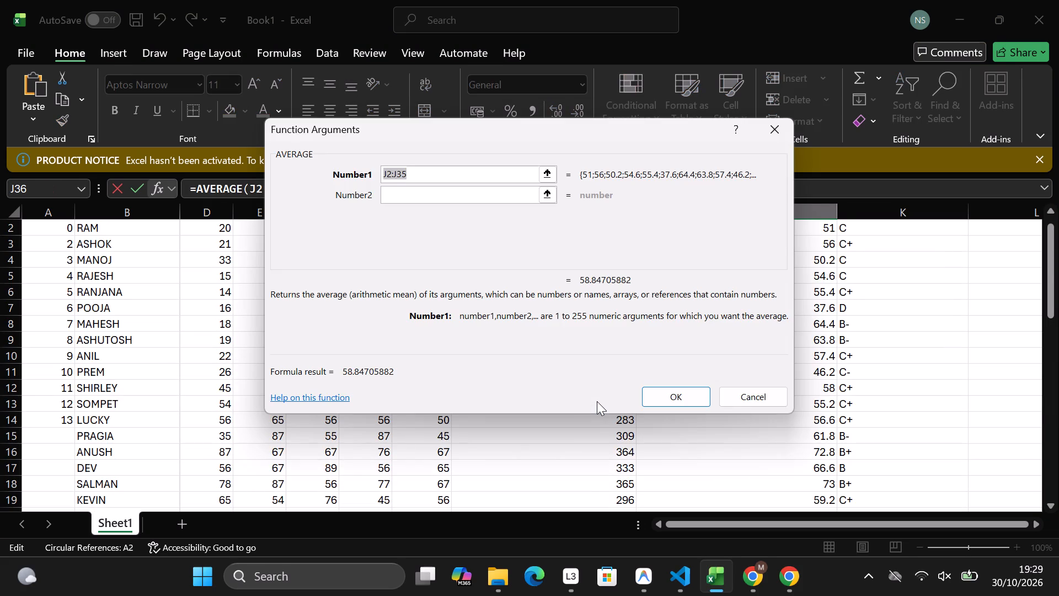
{"action": "key", "text": "BackSpace"}
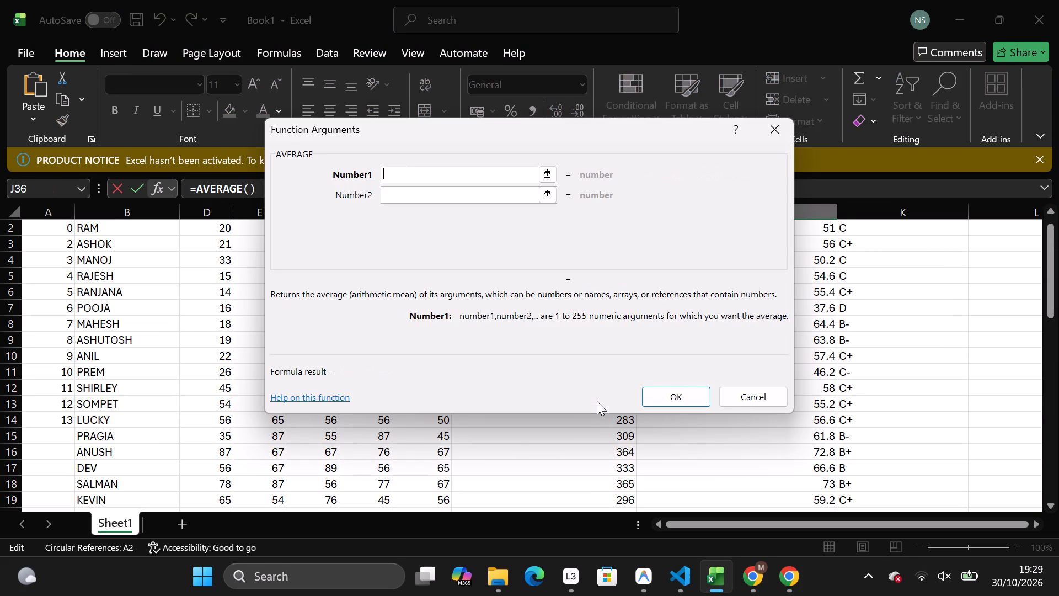
{"action": "type", "text": "D36"}
{"action": "type", "text": ":H36"}
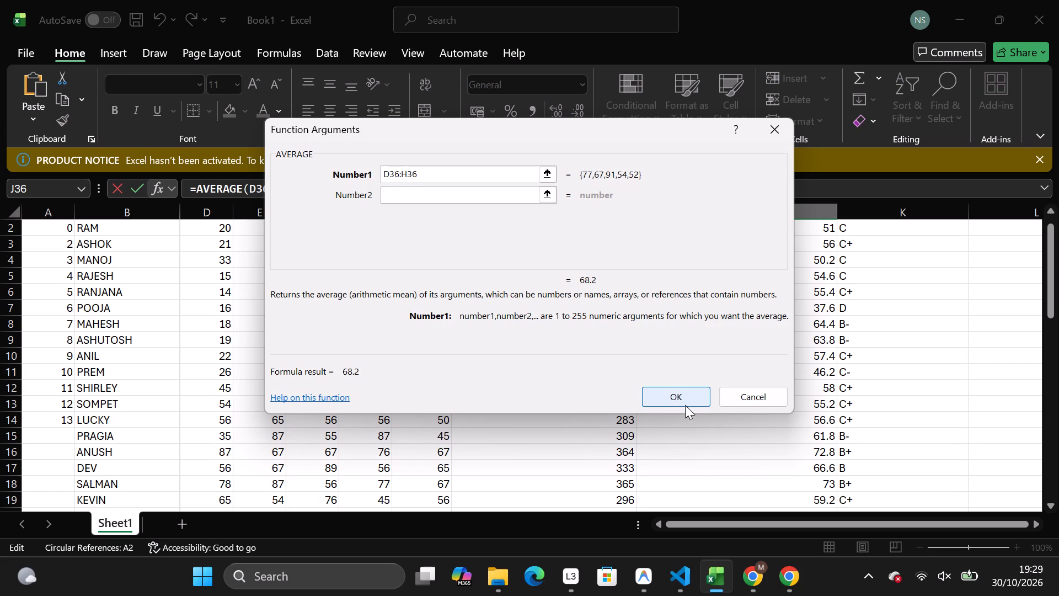
{"action": "left_click", "coordinate": [685, 398]}
Insert an AVERAGE function over D37:H37 in OMOSA's average cell J37, replacing the suggested range.
{"action": "key", "text": "Down"}
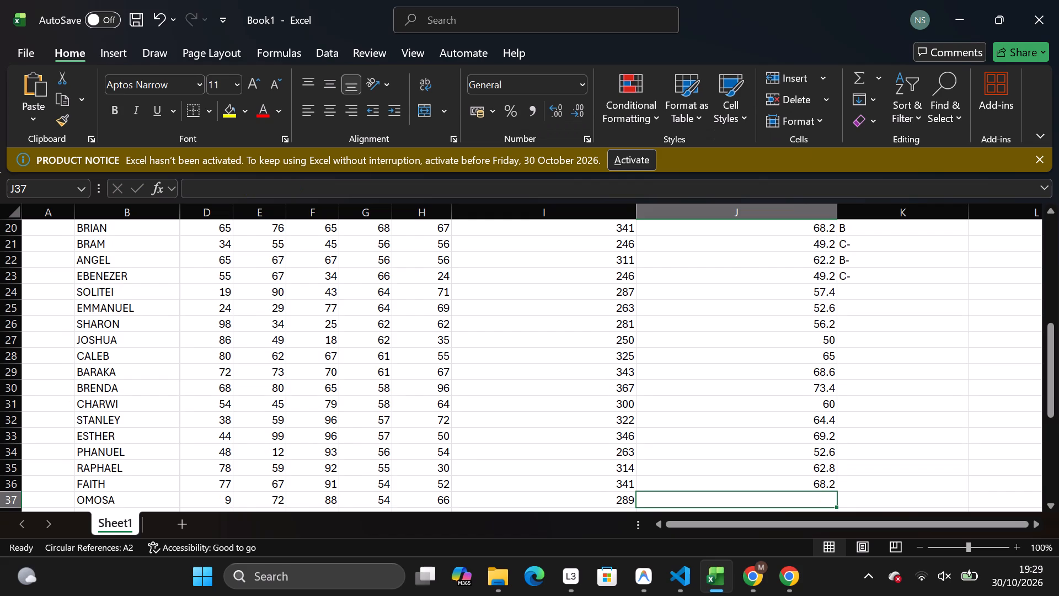
{"action": "left_click", "coordinate": [169, 190]}
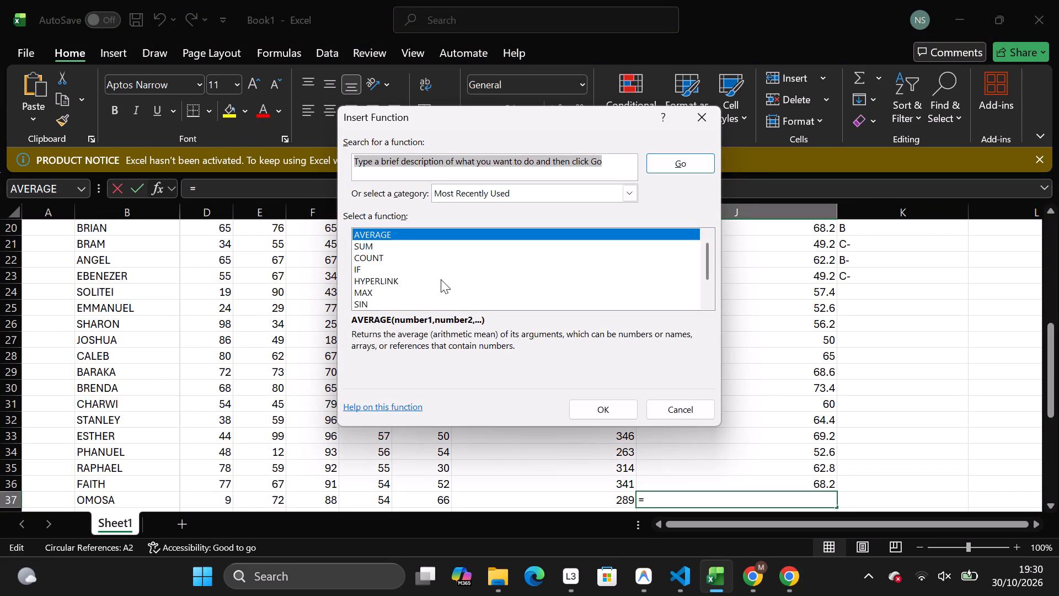
{"action": "left_click", "coordinate": [603, 412]}
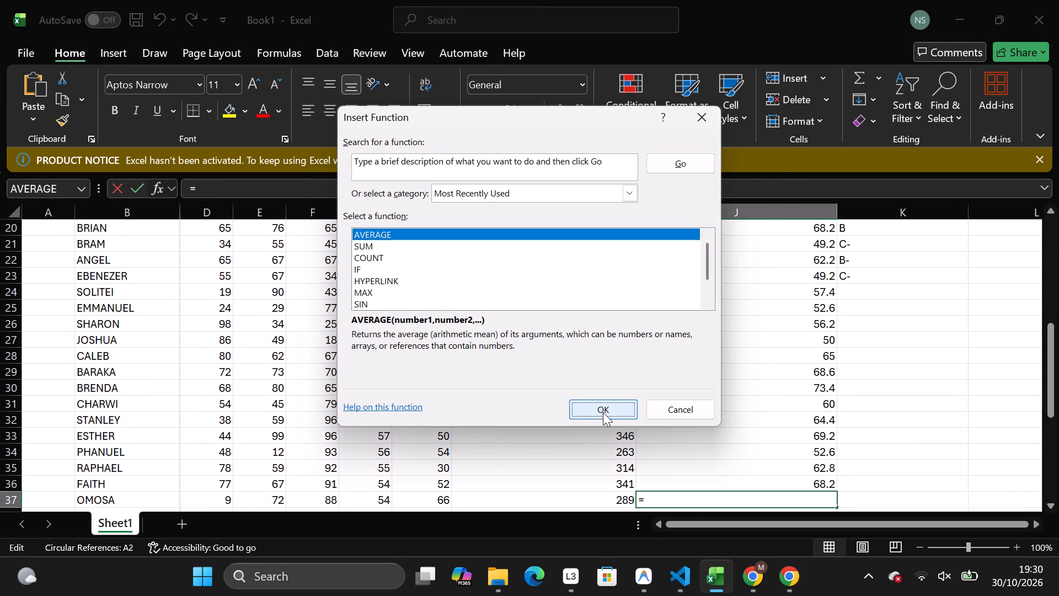
{"action": "key", "text": "BackSpace"}
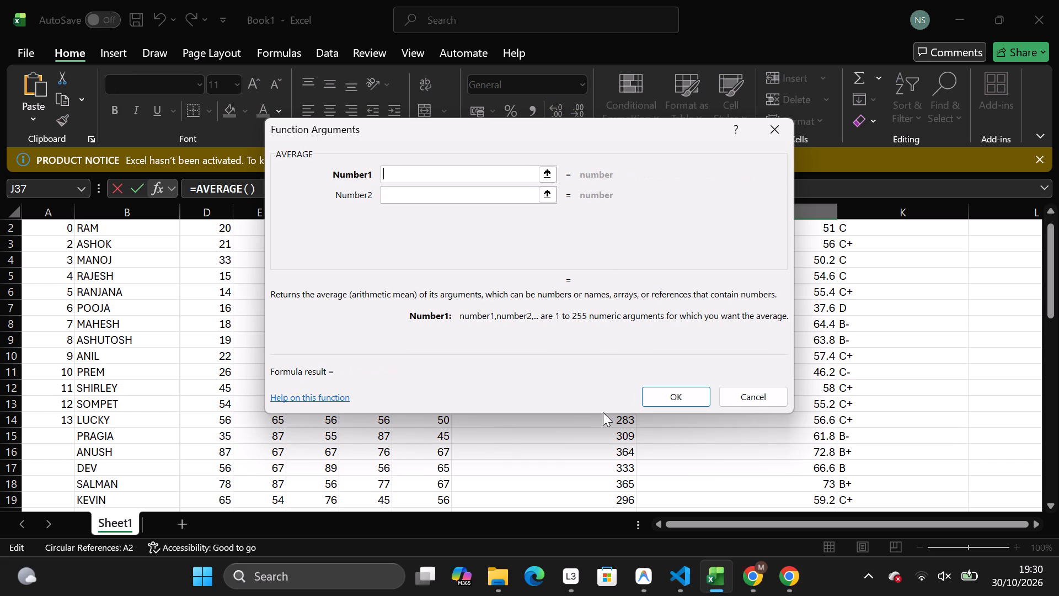
{"action": "key", "text": "d"}
{"action": "type", "text": "37"}
{"action": "key", "text": "shift+colon"}
{"action": "type", "text": "H37"}
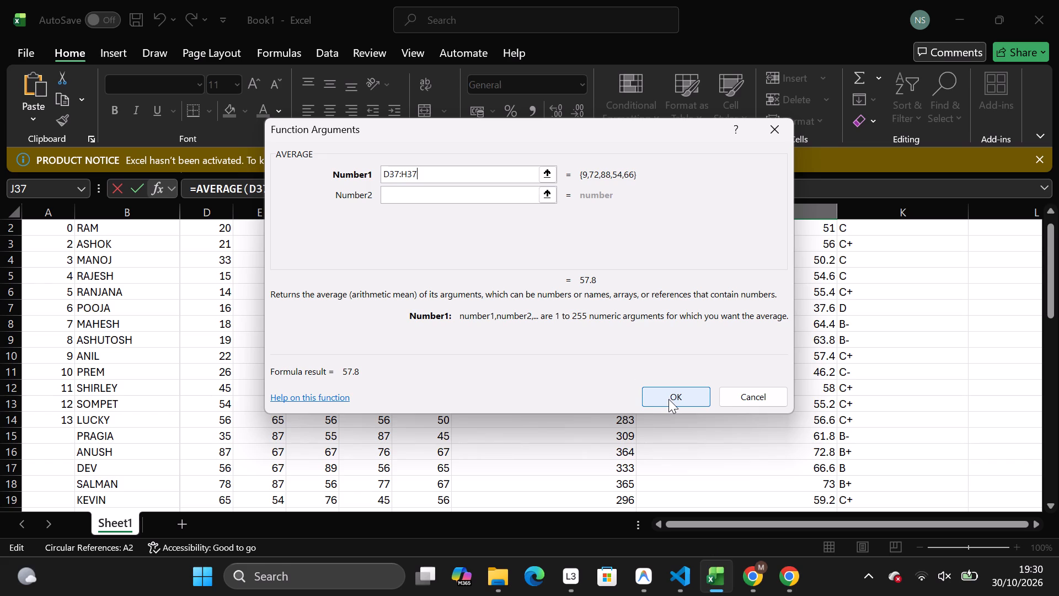
{"action": "left_click", "coordinate": [668, 399]}
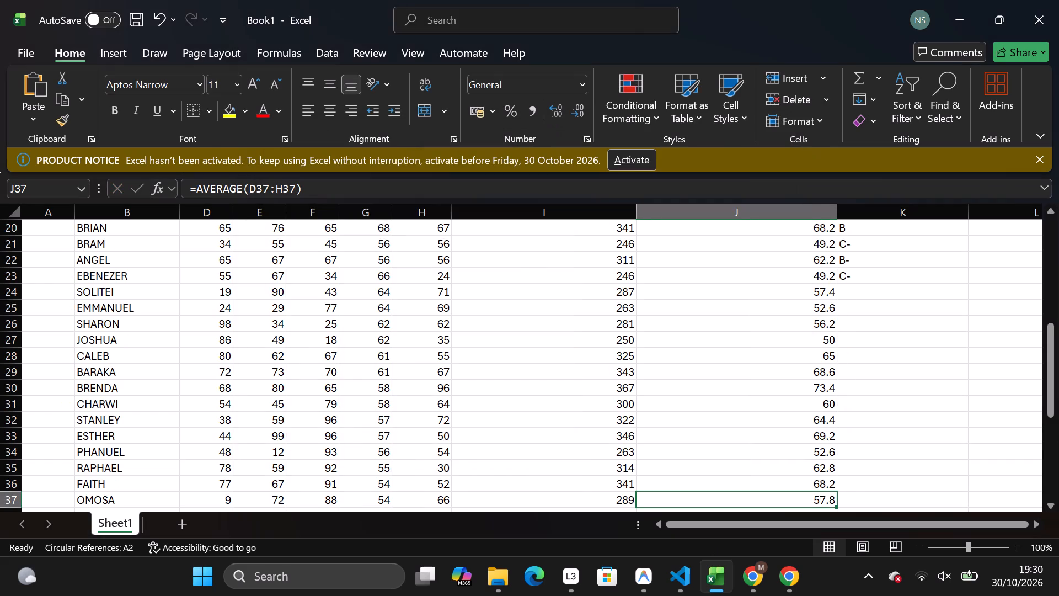
Insert an AVERAGE function over D38:H38 in VALLERY's average cell J38, replacing the suggested range.
{"action": "key", "text": "Down"}
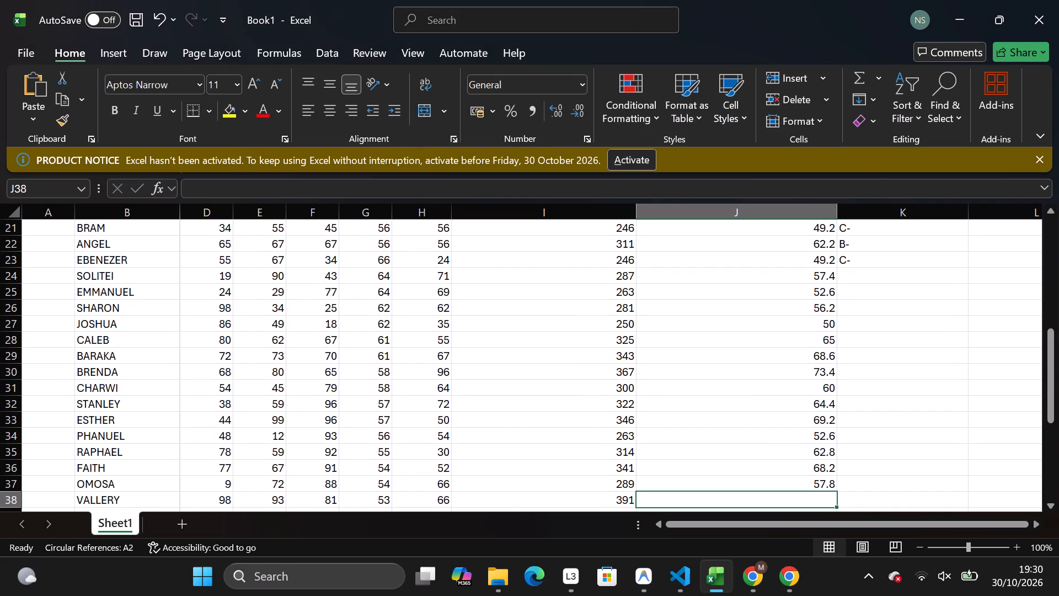
{"action": "left_click", "coordinate": [173, 182]}
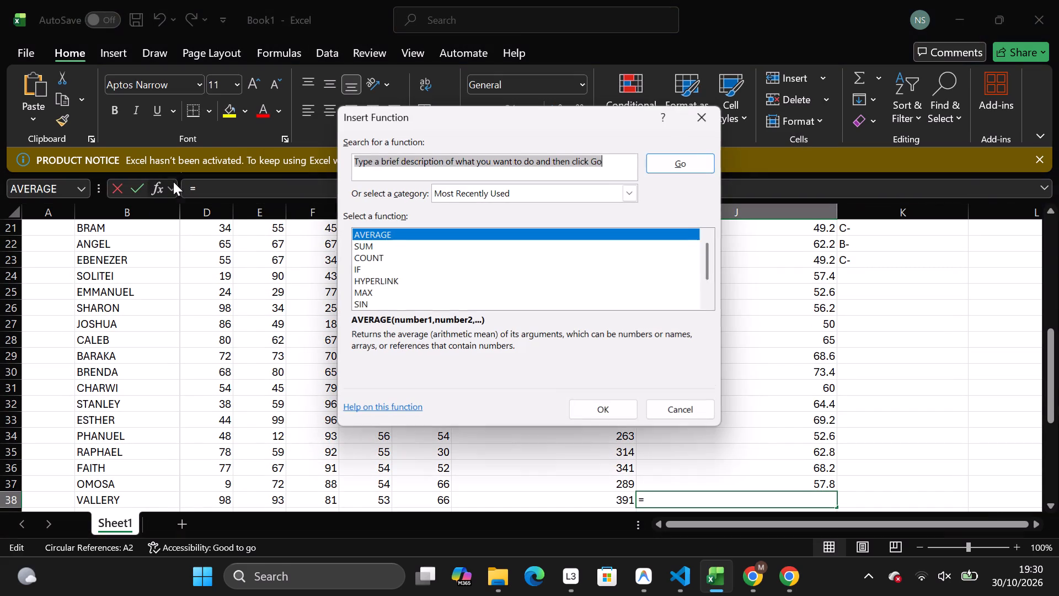
{"action": "left_click", "coordinate": [595, 402]}
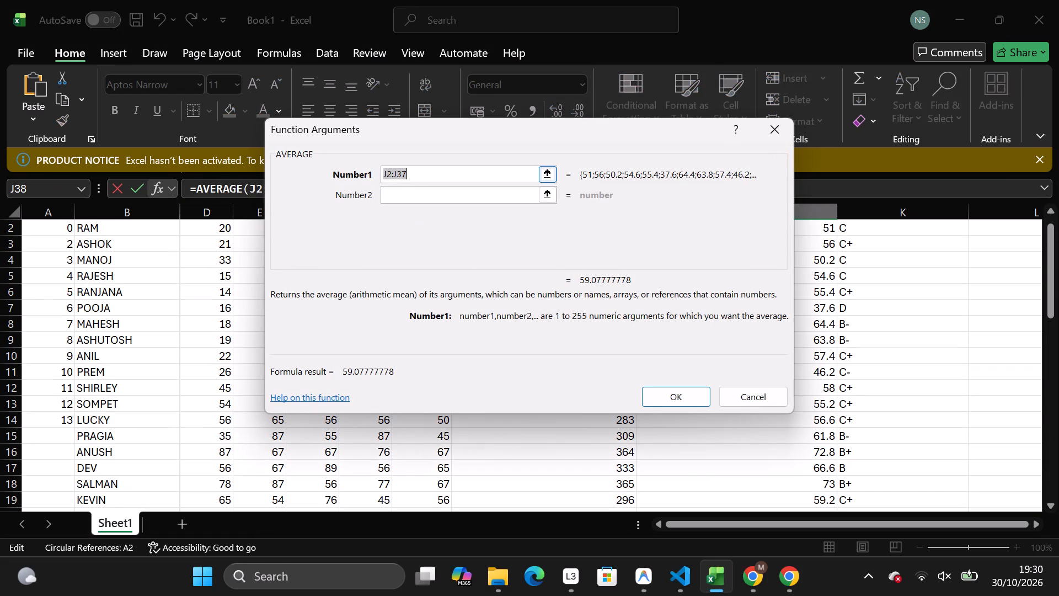
{"action": "key", "text": "BackSpace"}
{"action": "type", "text": "D3"}
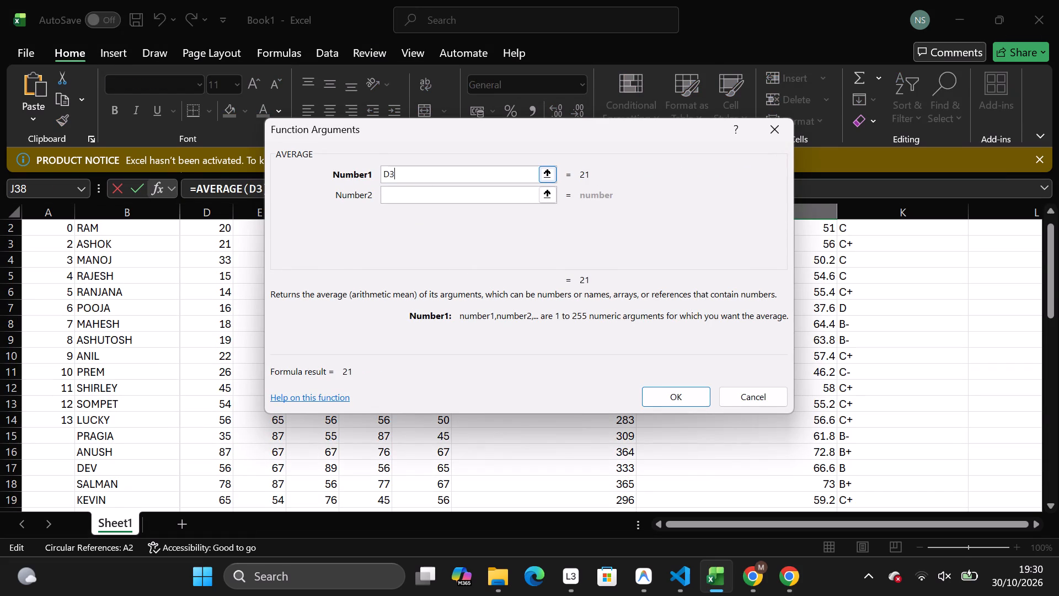
{"action": "key", "text": "8"}
{"action": "key", "text": "shift+colon"}
{"action": "key", "text": "h"}
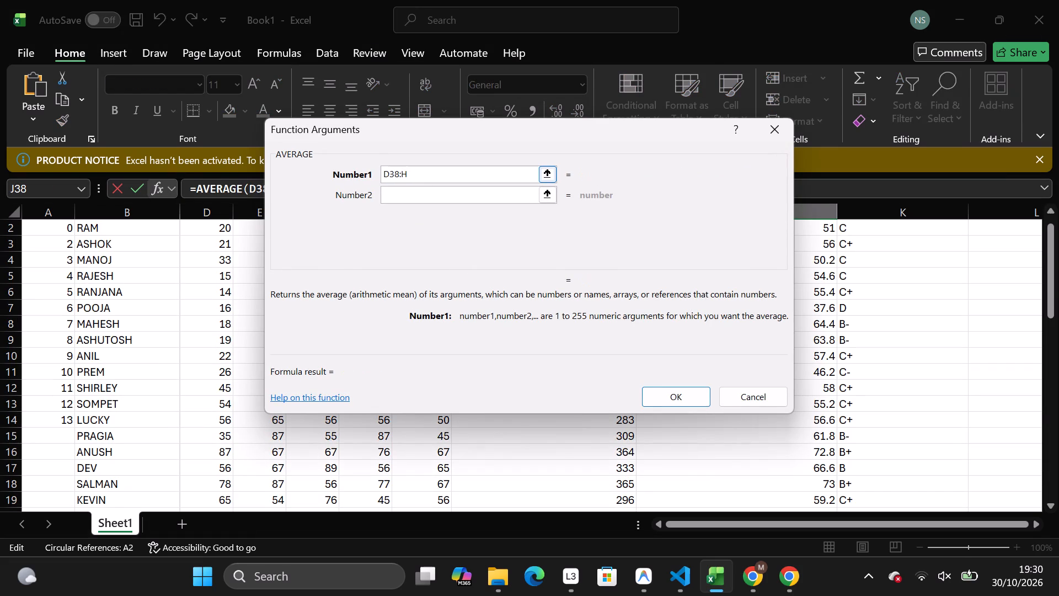
{"action": "key", "text": "3"}
{"action": "key", "text": "8"}
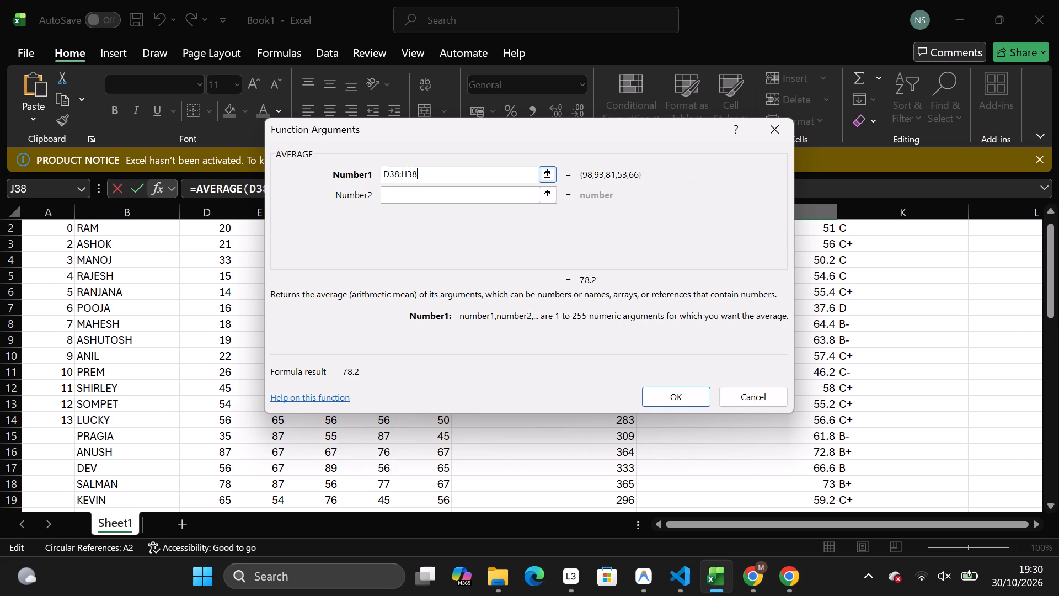
{"action": "left_click", "coordinate": [665, 395]}
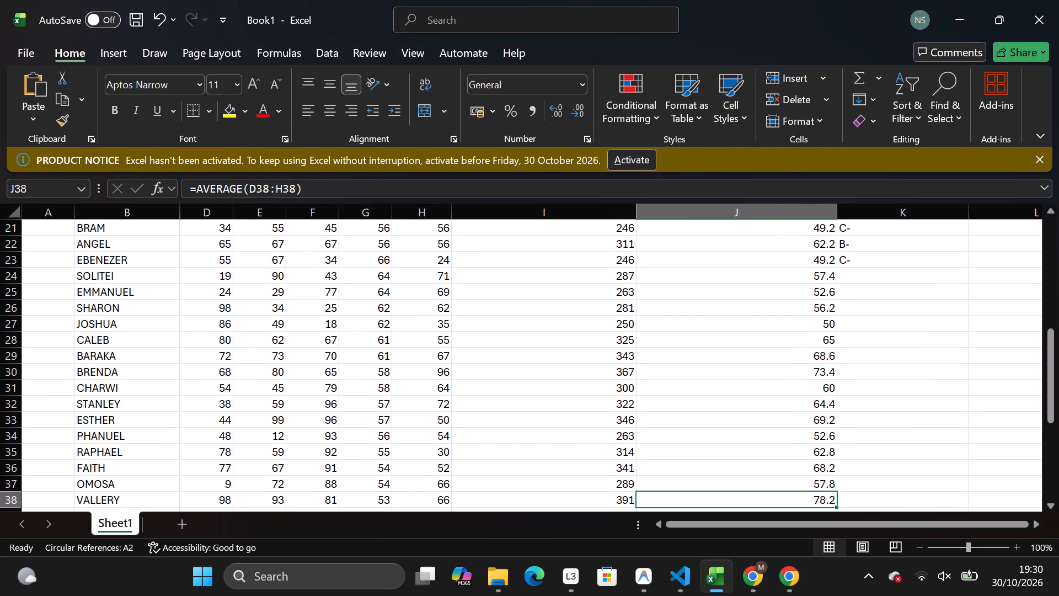
Insert an AVERAGE function over D39:H39 in ROSE's average cell J39, replacing the suggested range.
{"action": "key", "text": "Down"}
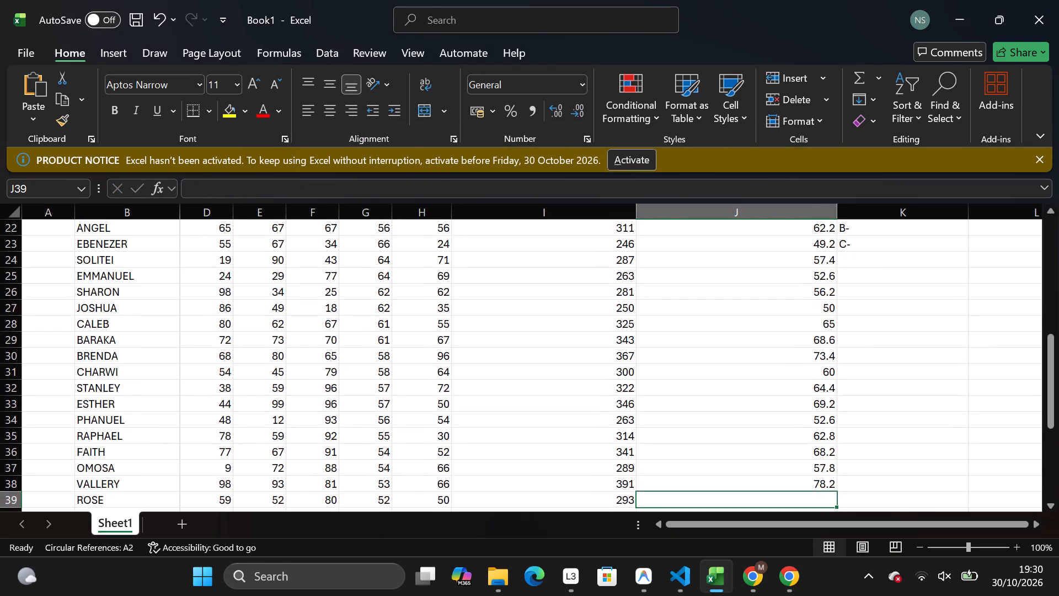
{"action": "left_click", "coordinate": [169, 194]}
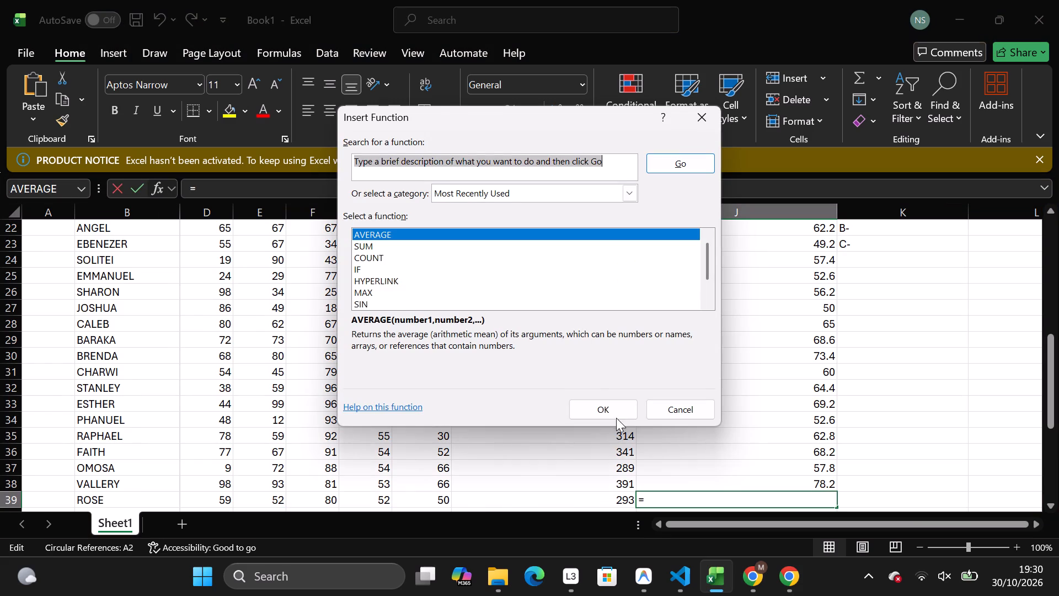
{"action": "left_click", "coordinate": [616, 414]}
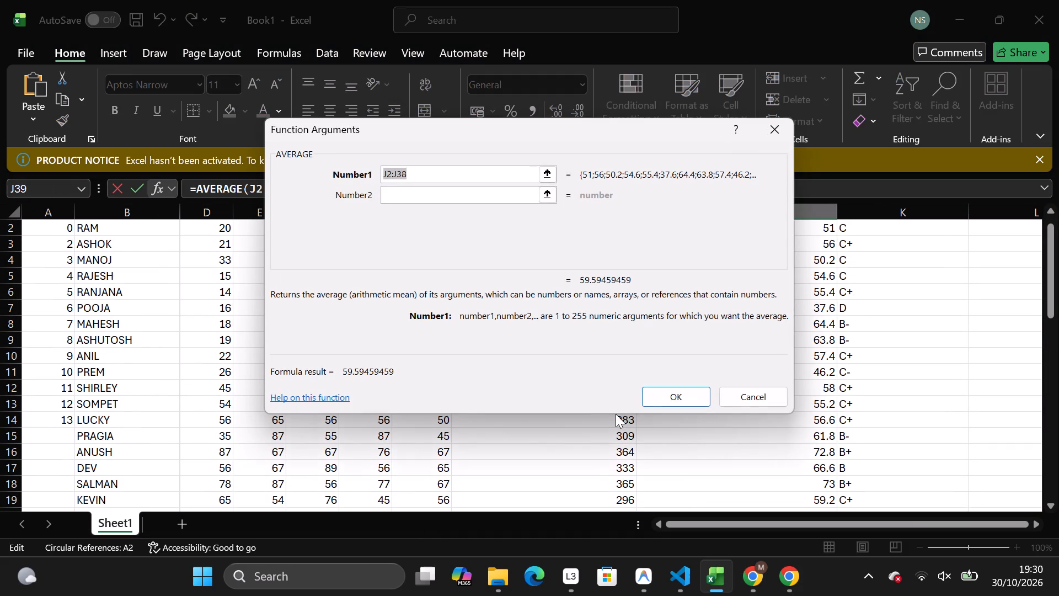
{"action": "key", "text": "BackSpace"}
{"action": "type", "text": "D3"}
{"action": "key", "text": "9"}
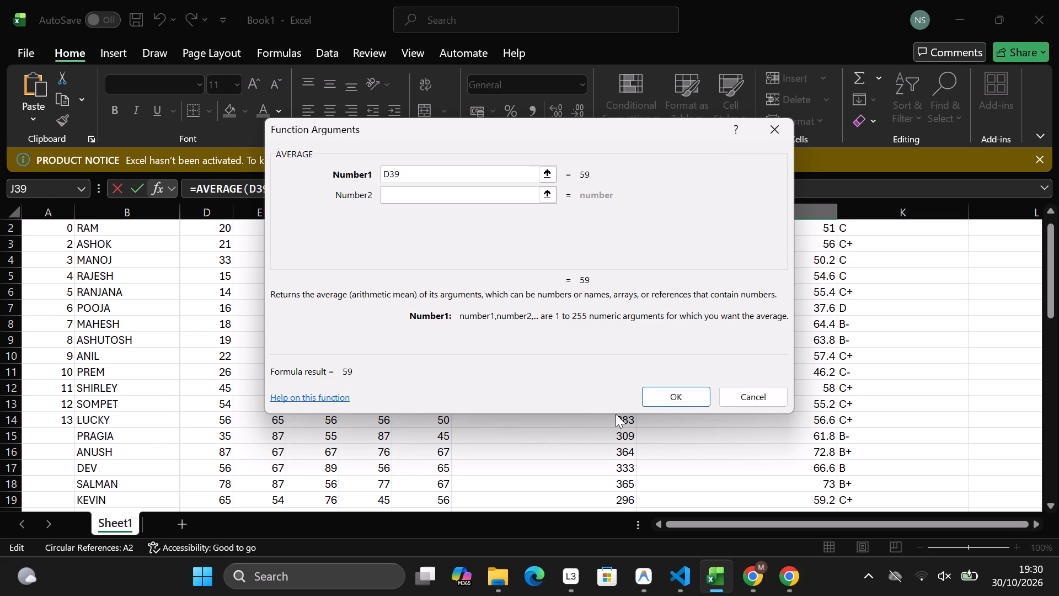
{"action": "key", "text": "shift+colon"}
{"action": "type", "text": "H3"}
{"action": "key", "text": "9"}
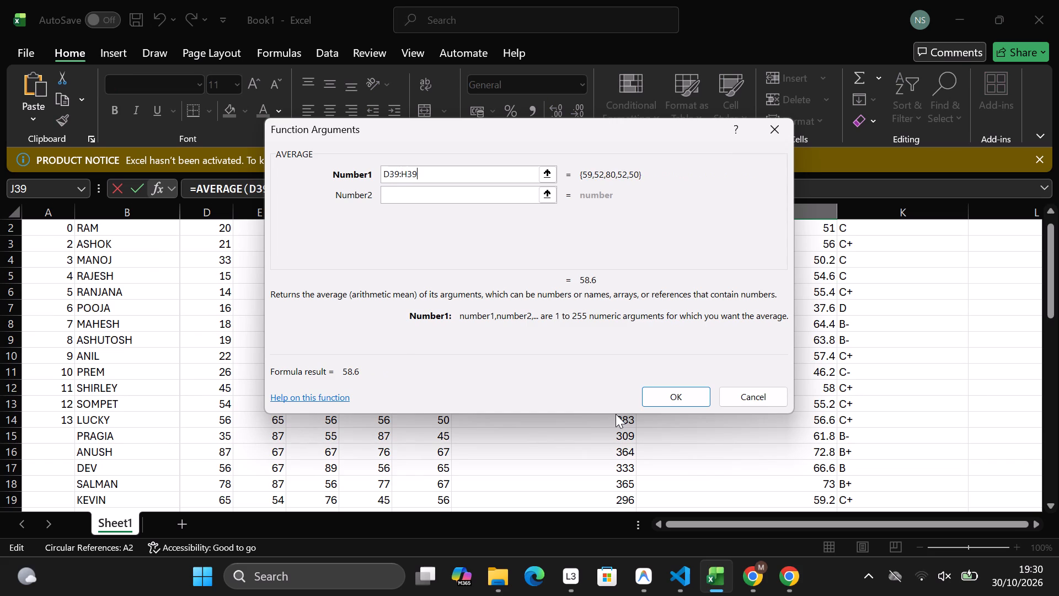
{"action": "key", "text": "Return"}
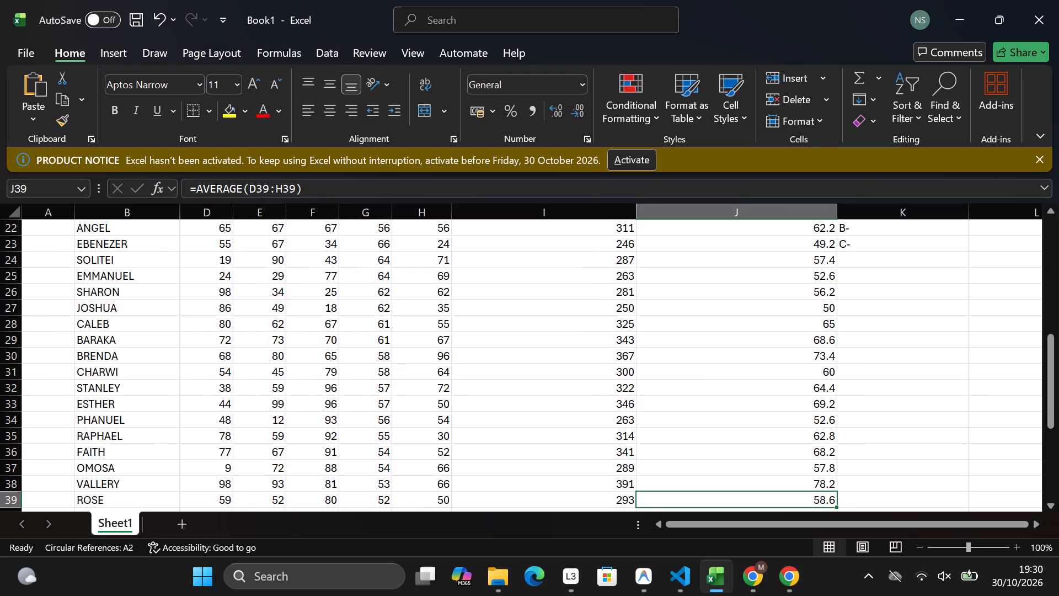
Insert an AVERAGE function over D40:H40 in HAVILLAH's average cell J40, replacing the suggested range.
{"action": "key", "text": "Down"}
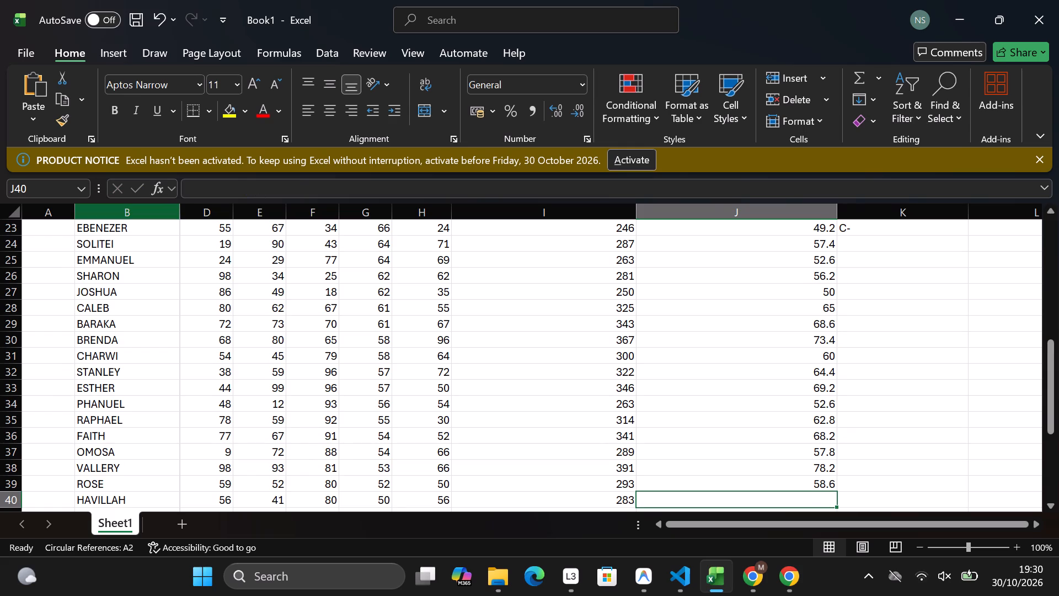
{"action": "left_click", "coordinate": [172, 194]}
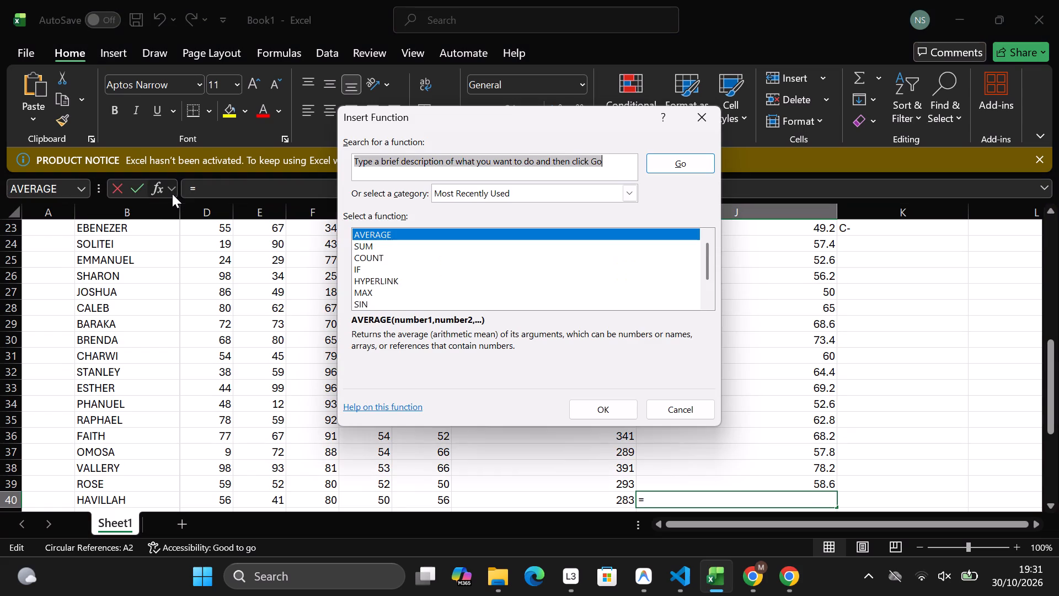
{"action": "left_click", "coordinate": [613, 417]}
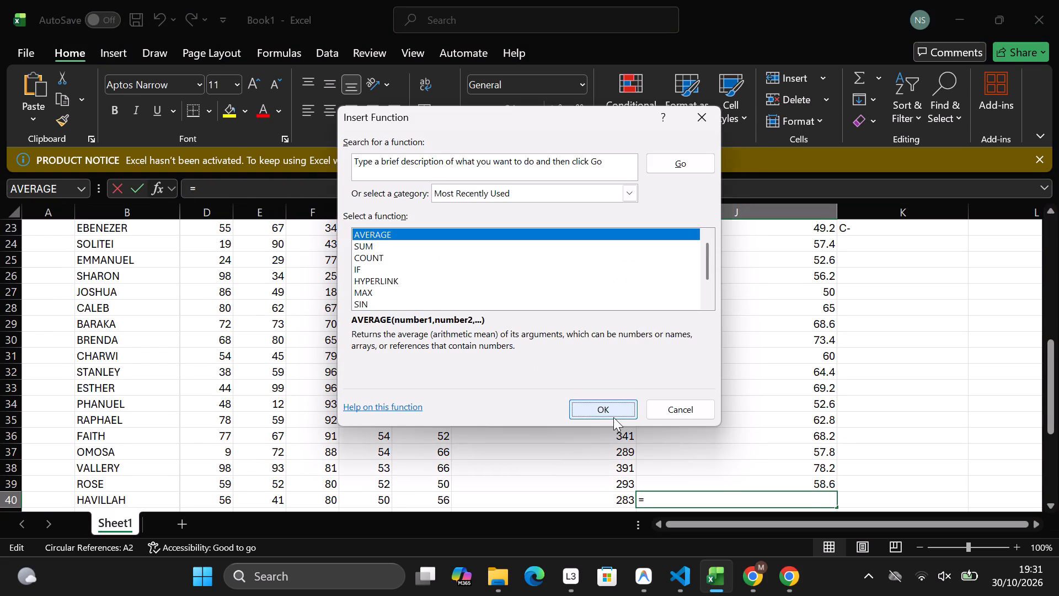
{"action": "key", "text": "BackSpace"}
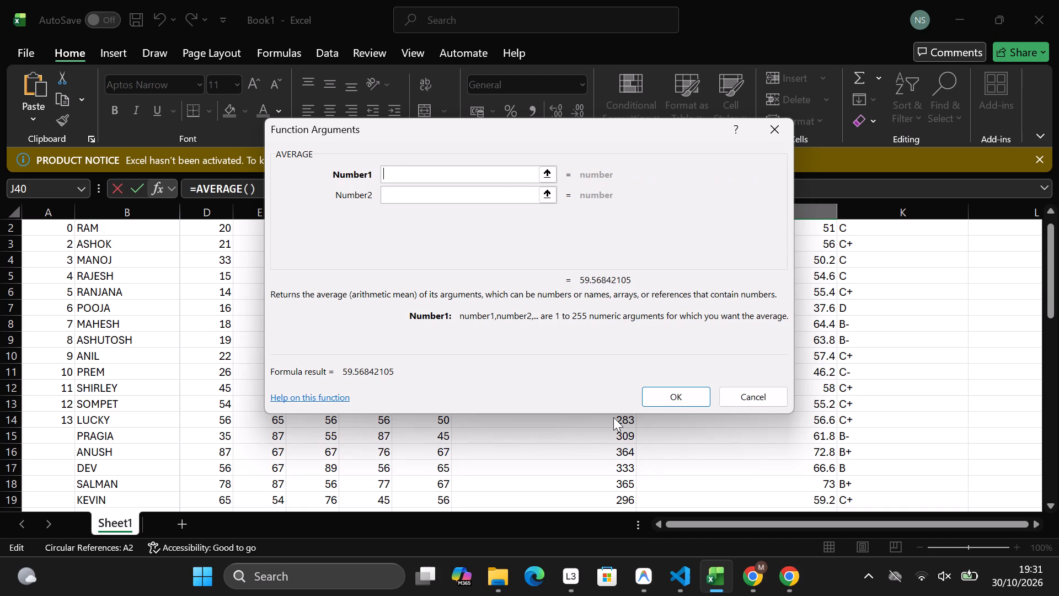
{"action": "key", "text": "d"}
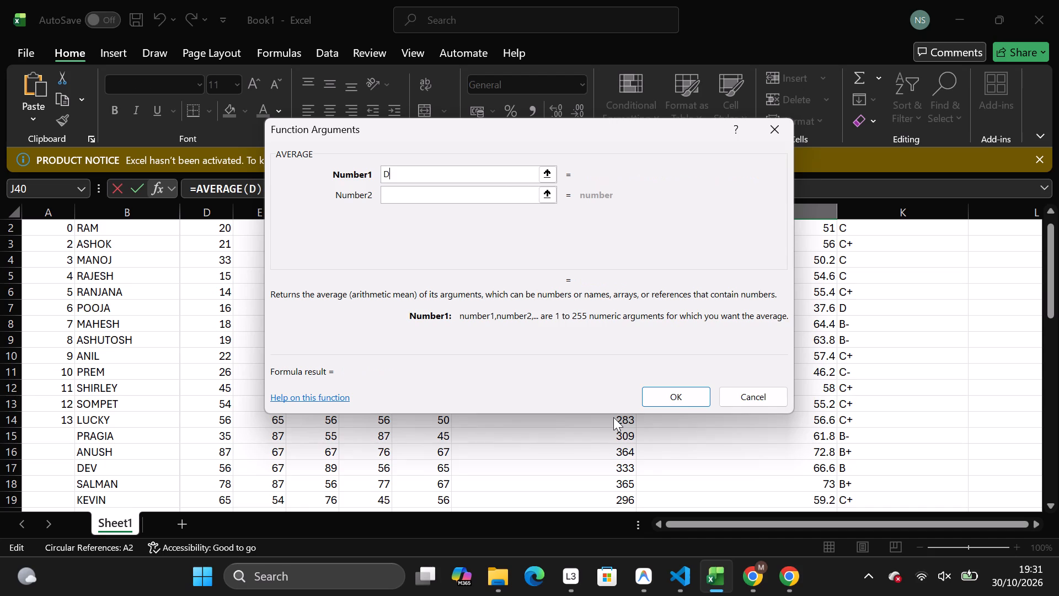
{"action": "key", "text": "4"}
{"action": "key", "text": "0"}
{"action": "key", "text": "shift+colon"}
{"action": "type", "text": "H40"}
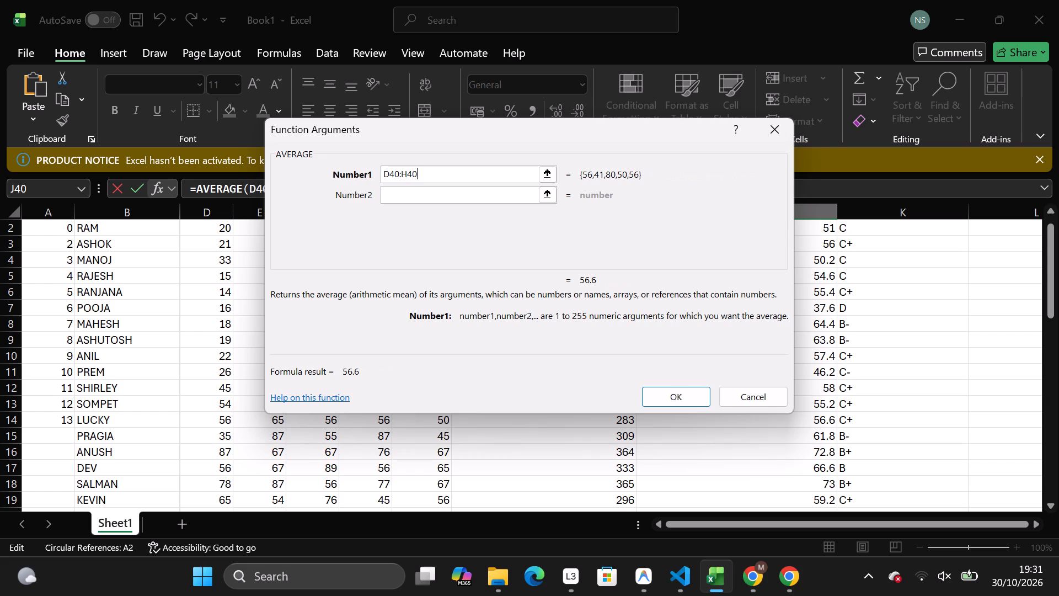
{"action": "left_click", "coordinate": [681, 388]}
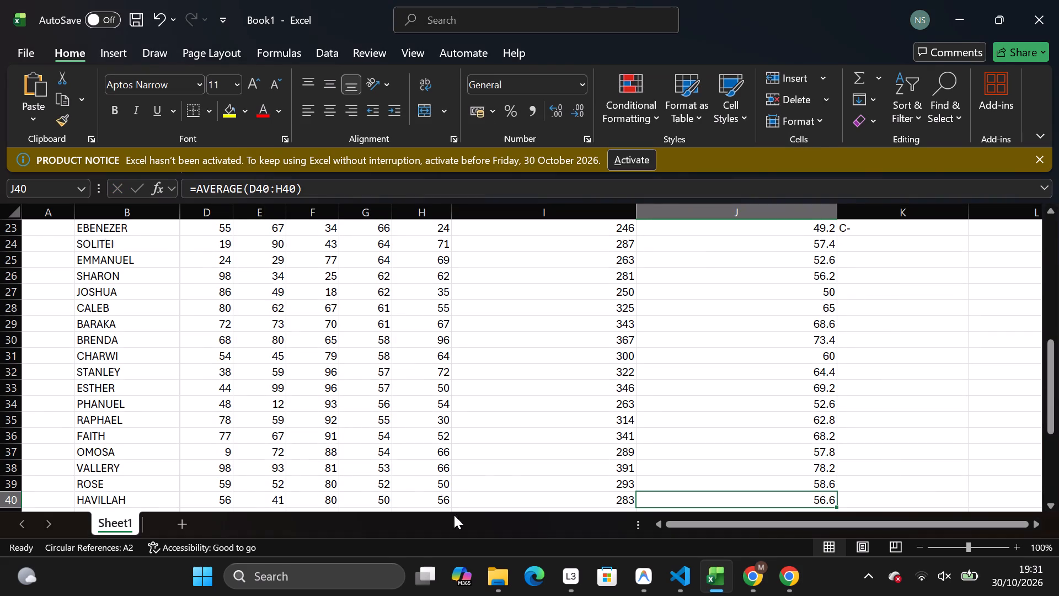
Insert an AVERAGE function over D41:H41 in ALBERT's average cell J41, replacing the suggested range.
{"action": "key", "text": "Down"}
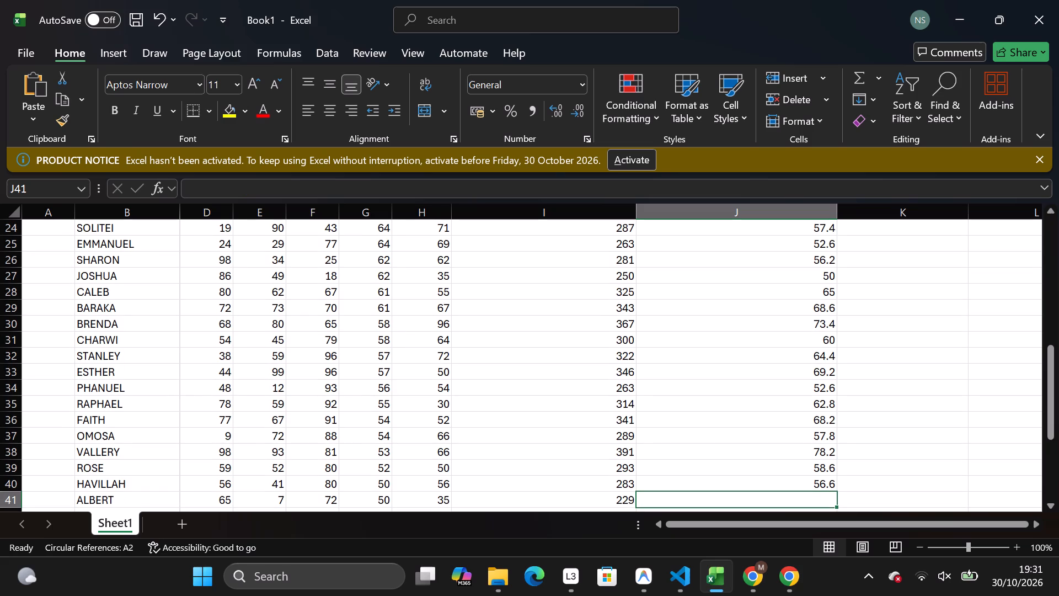
{"action": "left_click", "coordinate": [170, 196]}
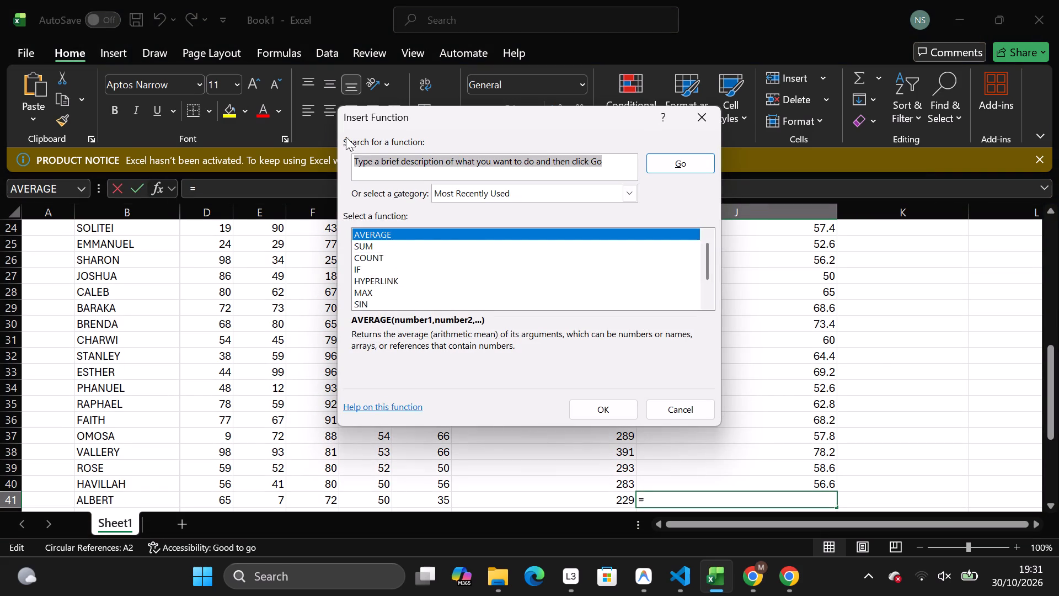
{"action": "left_click", "coordinate": [614, 411]}
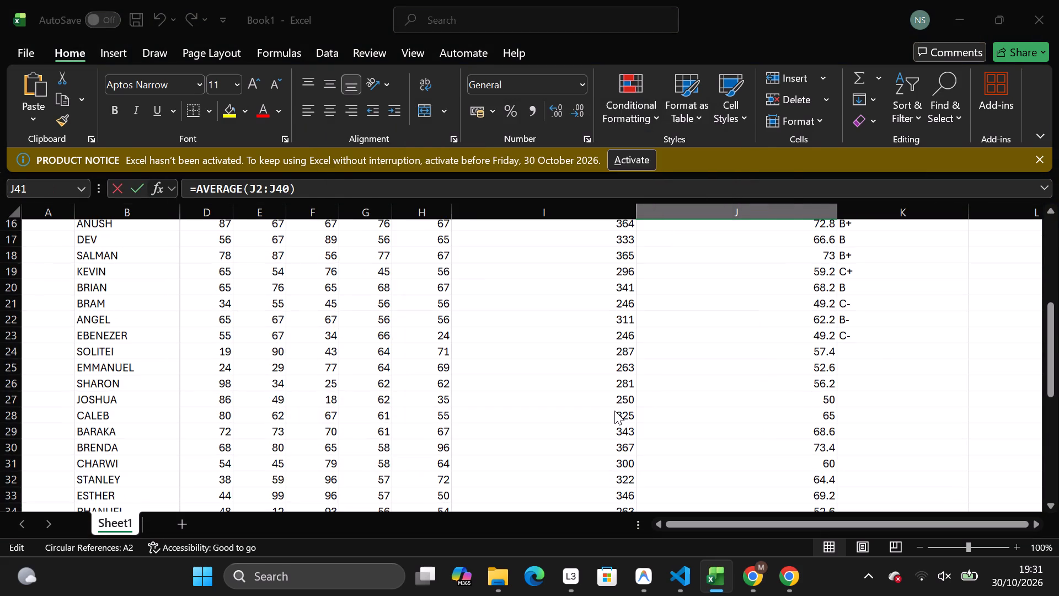
{"action": "key", "text": "BackSpace"}
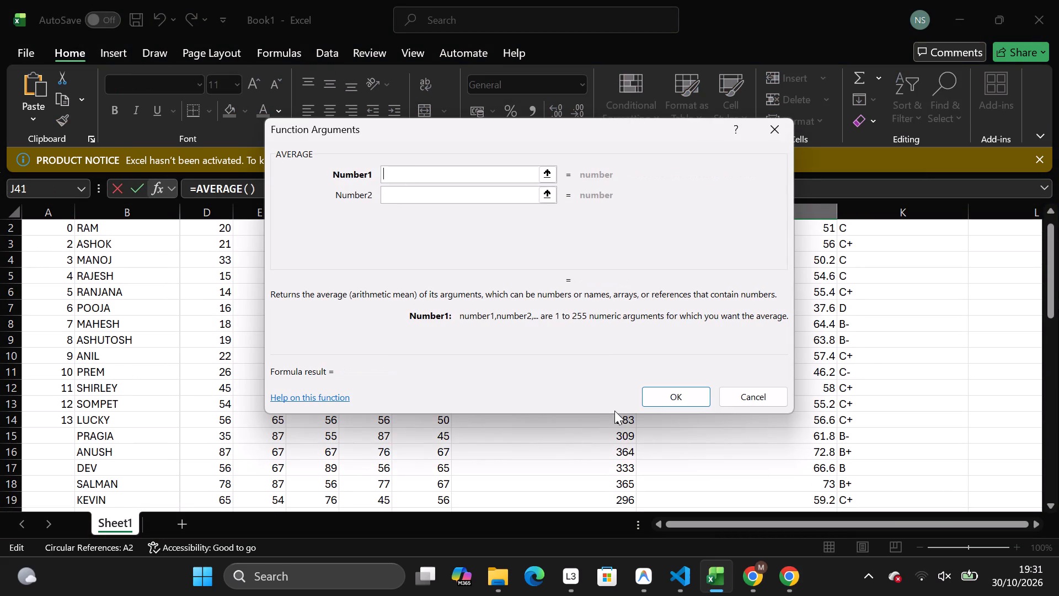
{"action": "type", "text": "D41"}
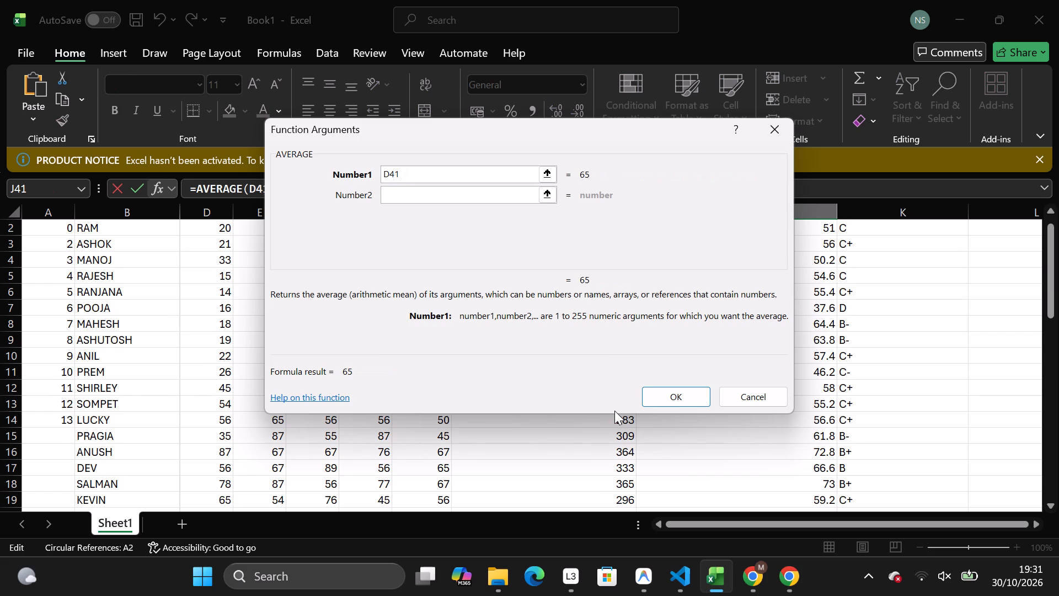
{"action": "type", "text": ":H41"}
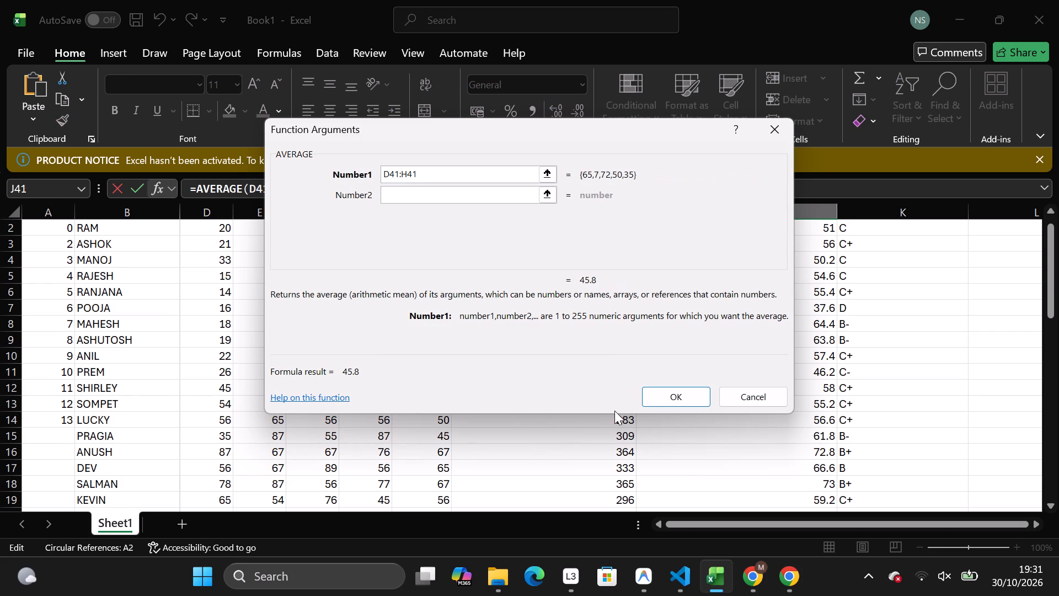
{"action": "left_click", "coordinate": [678, 400]}
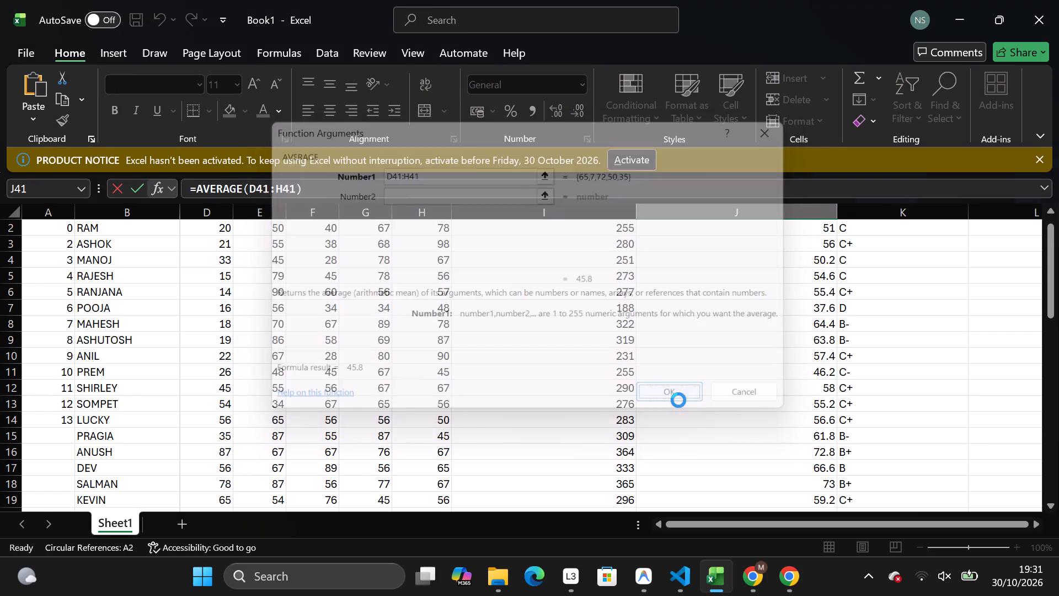
Insert an AVERAGE function over D42:H42 in NYAKIE's average cell J42, replacing the suggested range.
{"action": "key", "text": "Down"}
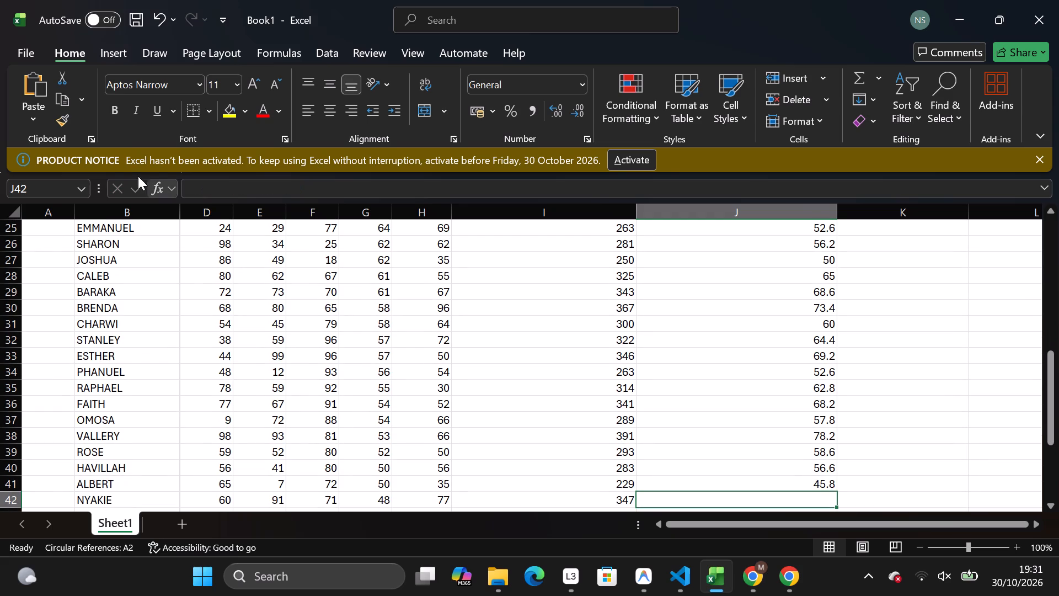
{"action": "left_click", "coordinate": [168, 183]}
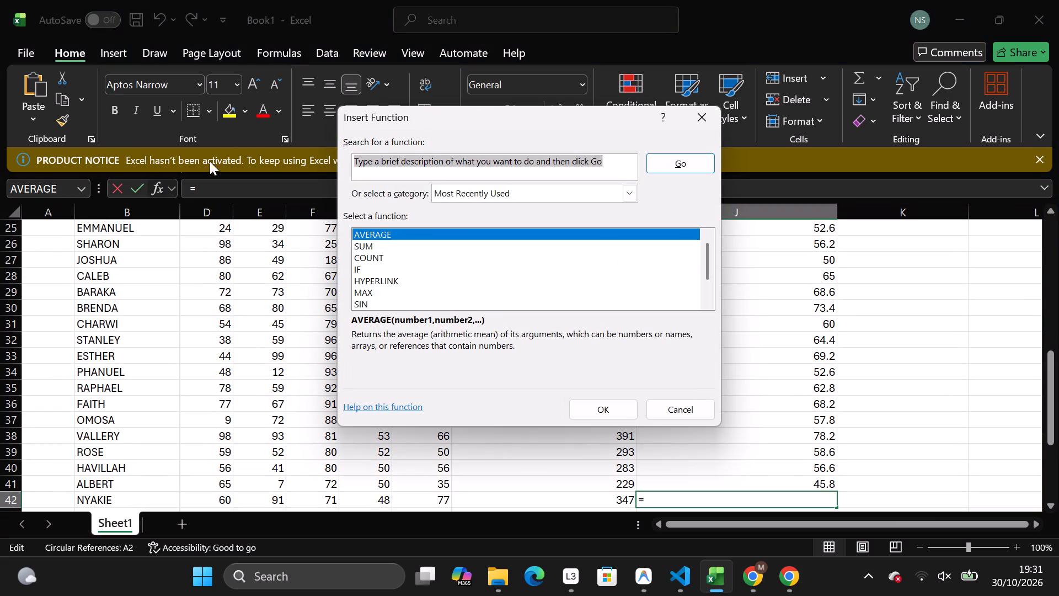
{"action": "left_click", "coordinate": [607, 412]}
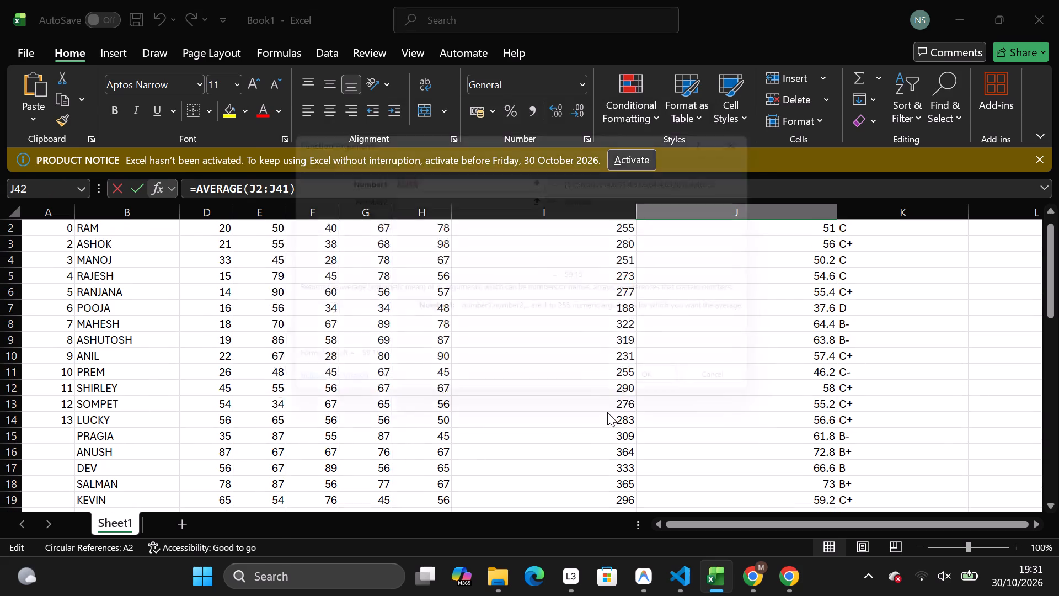
{"action": "key", "text": "BackSpace"}
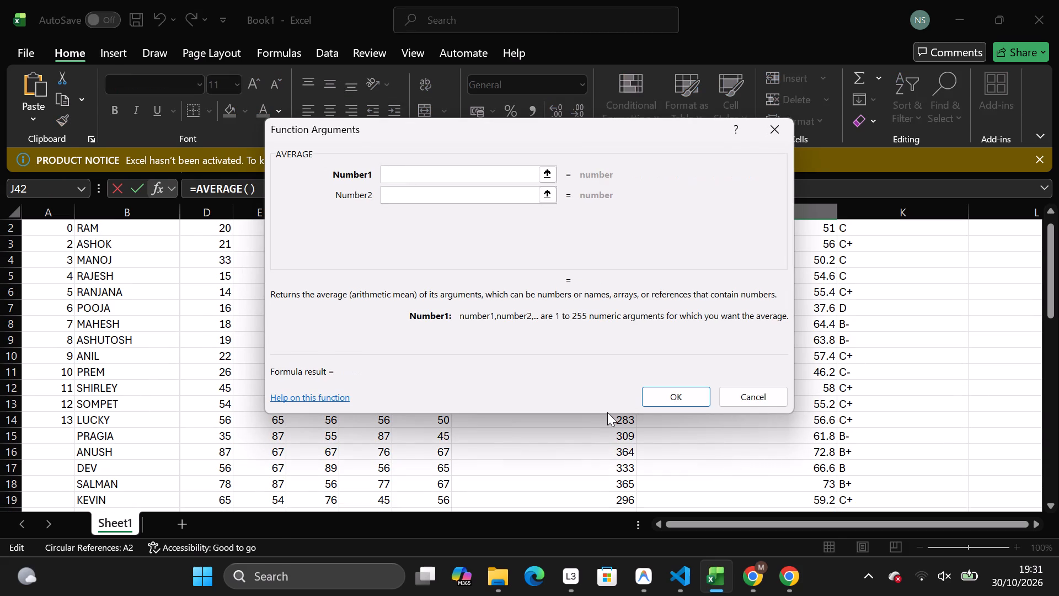
{"action": "type", "text": "D42"}
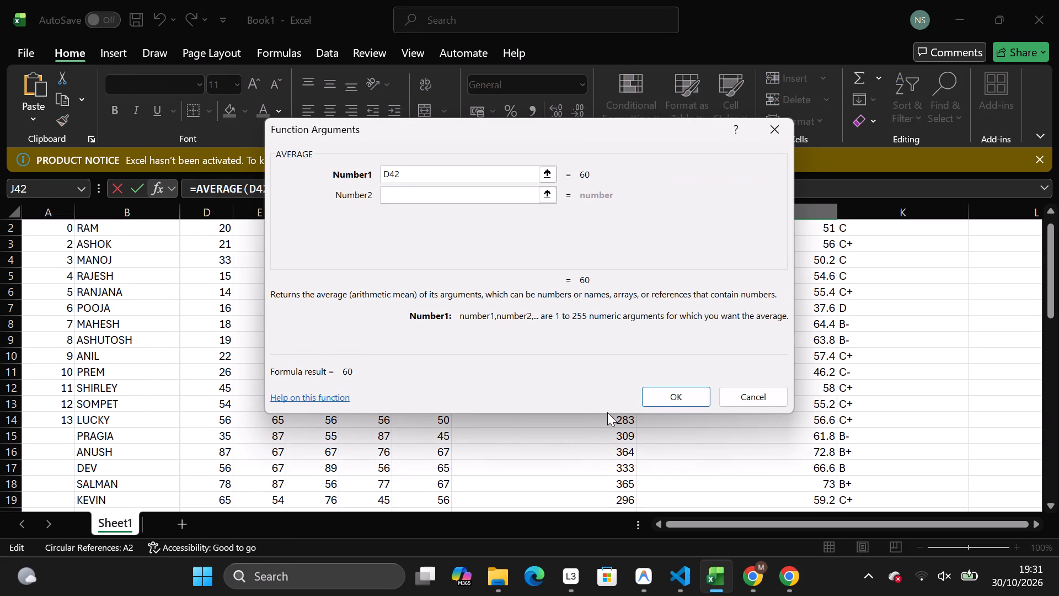
{"action": "key", "text": "shift+colon"}
{"action": "type", "text": "H42"}
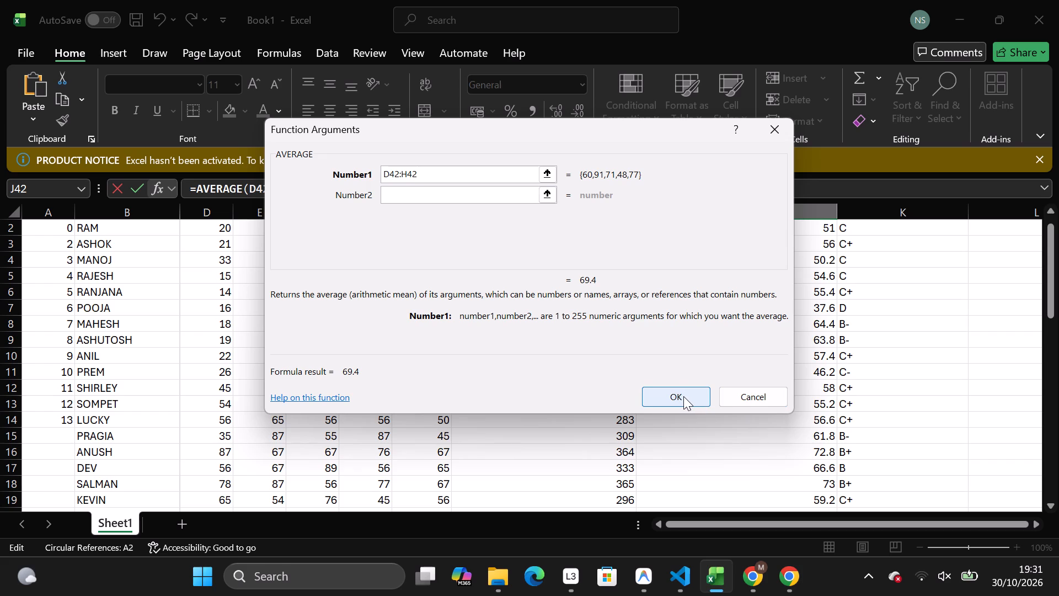
{"action": "left_click", "coordinate": [683, 396]}
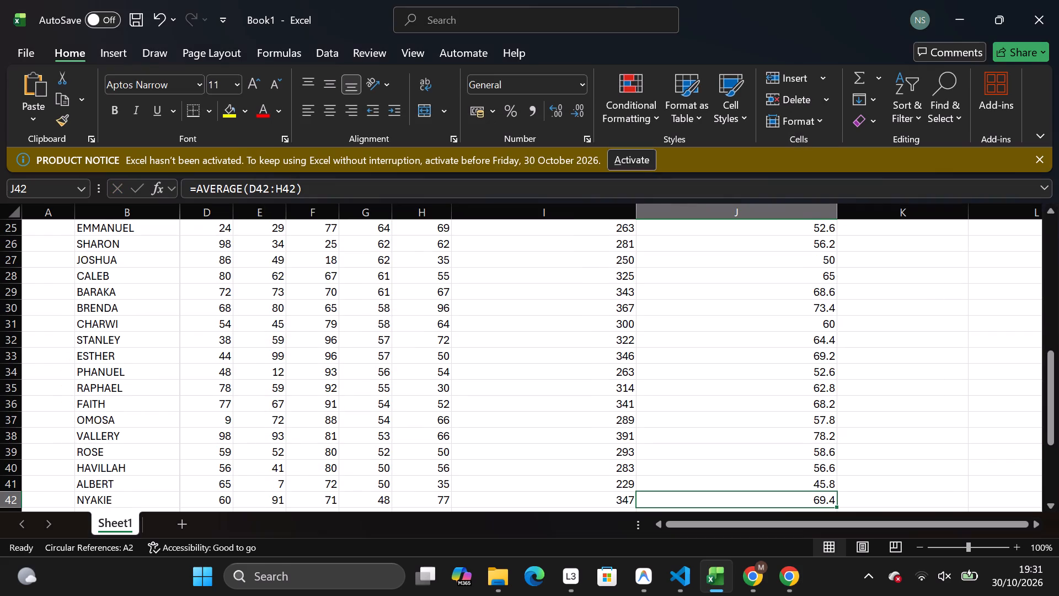
Insert an AVERAGE function over D43:H43 in HADASAH's average cell J43, replacing the suggested range.
{"action": "key", "text": "Down"}
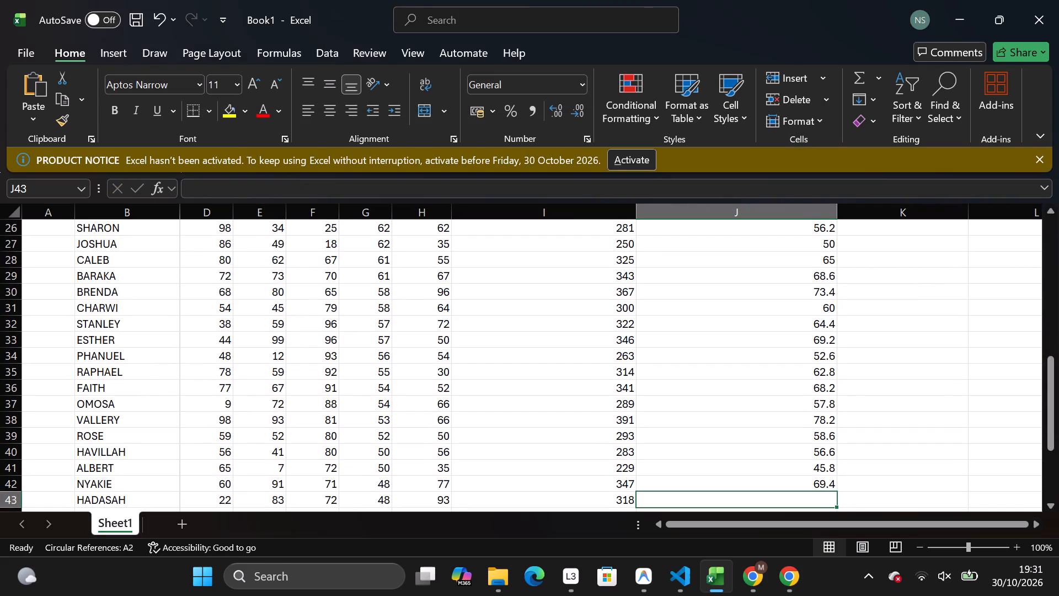
{"action": "left_click", "coordinate": [171, 194]}
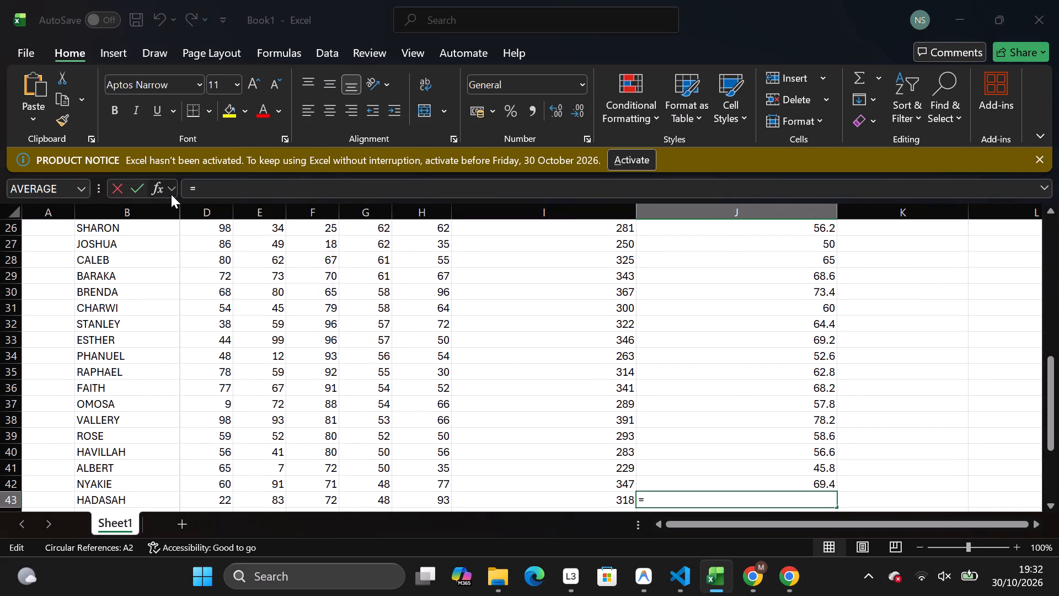
{"action": "left_click", "coordinate": [609, 405]}
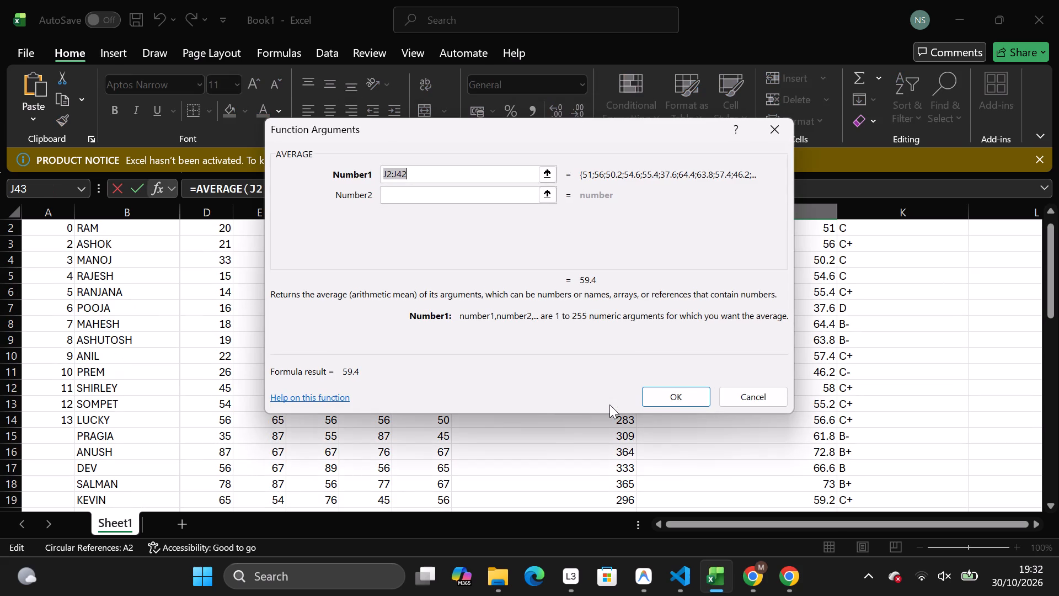
{"action": "key", "text": "BackSpace"}
{"action": "type", "text": "D43"}
{"action": "type", "text": ":H43"}
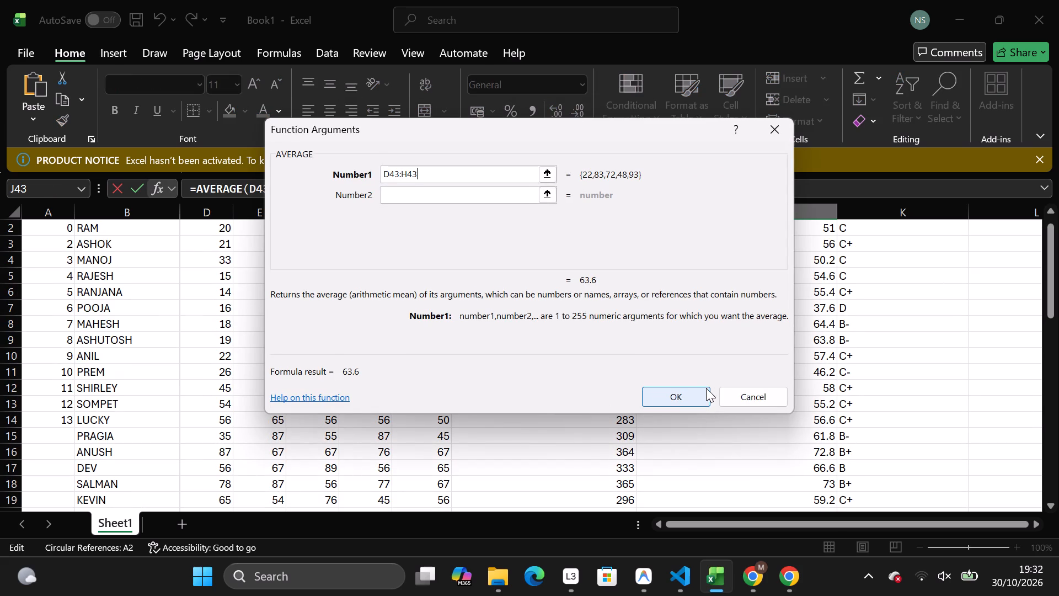
{"action": "left_click", "coordinate": [697, 389]}
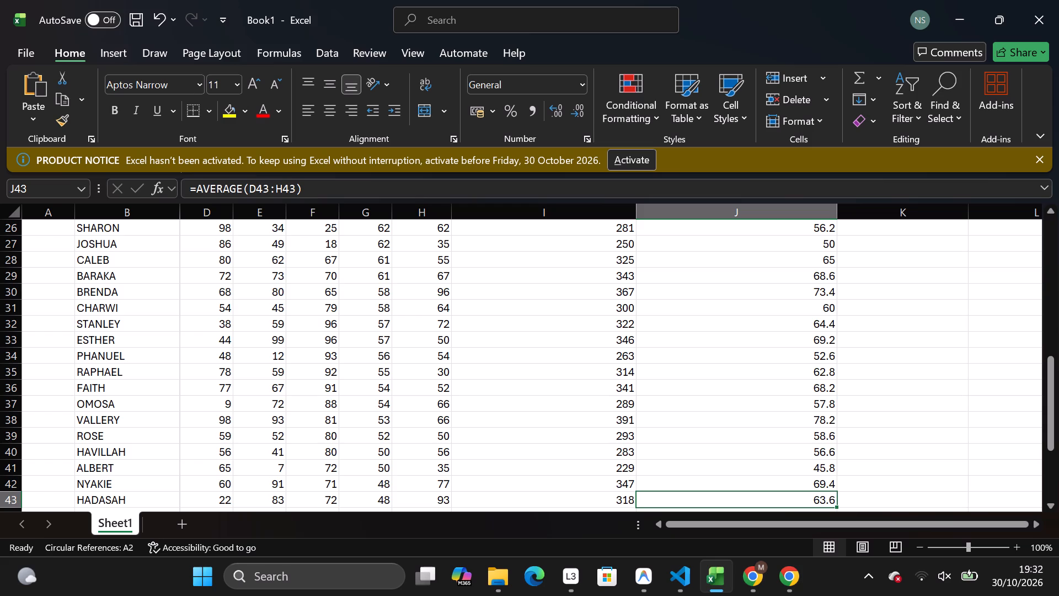
Insert an AVERAGE function for RONNEY's marks in his average cell J44.
{"action": "key", "text": "Down"}
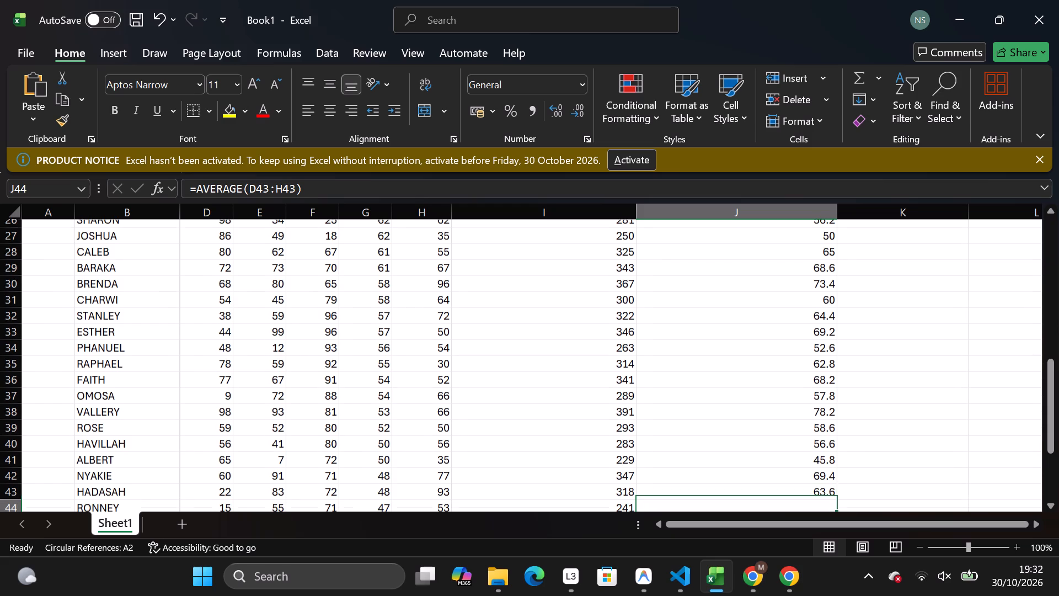
{"action": "left_click", "coordinate": [174, 187]}
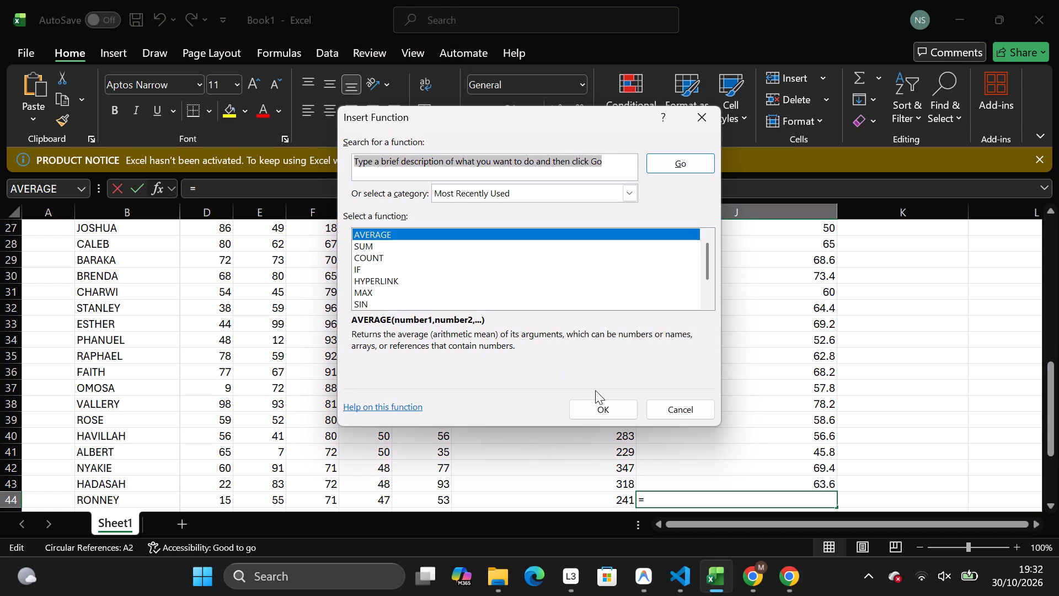
{"action": "left_click", "coordinate": [607, 412]}
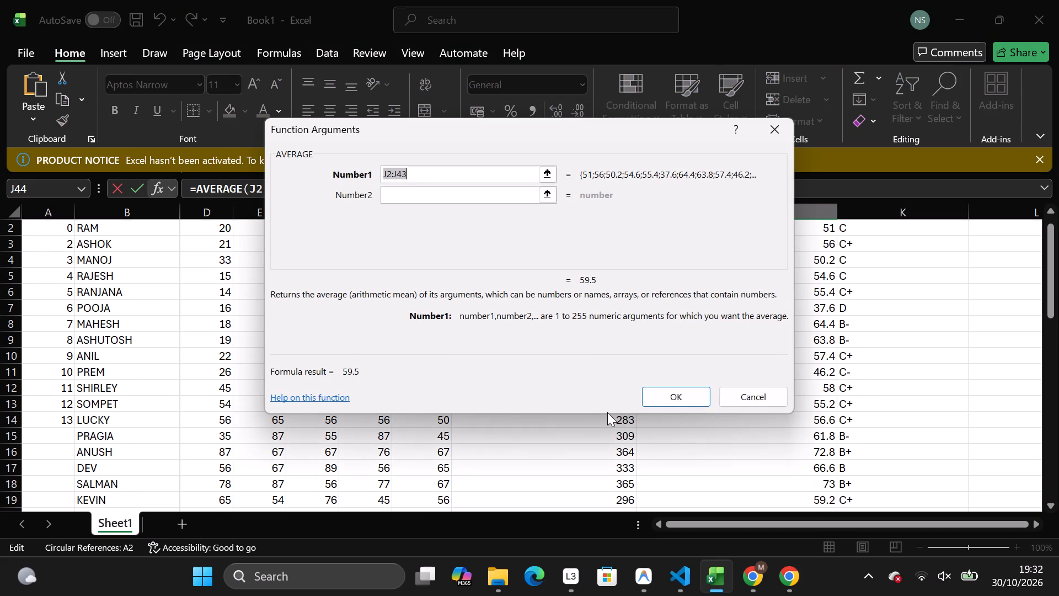
Replace the suggested range with D44:H44 in the AVERAGE function for RONNEY's average cell J44.
{"action": "key", "text": "BackSpace"}
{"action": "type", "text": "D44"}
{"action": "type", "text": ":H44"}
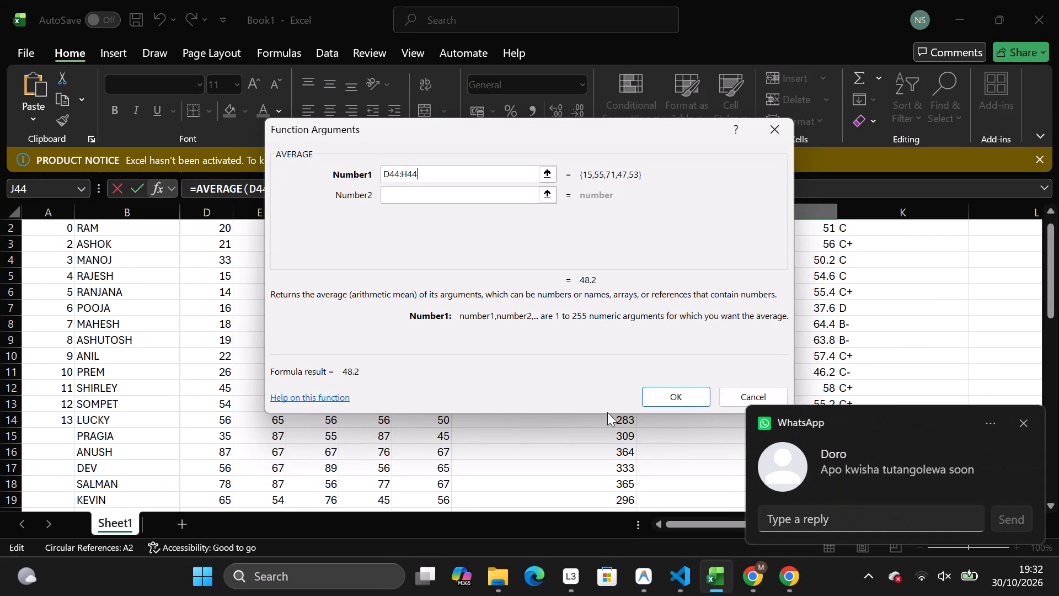
{"action": "left_click", "coordinate": [666, 395]}
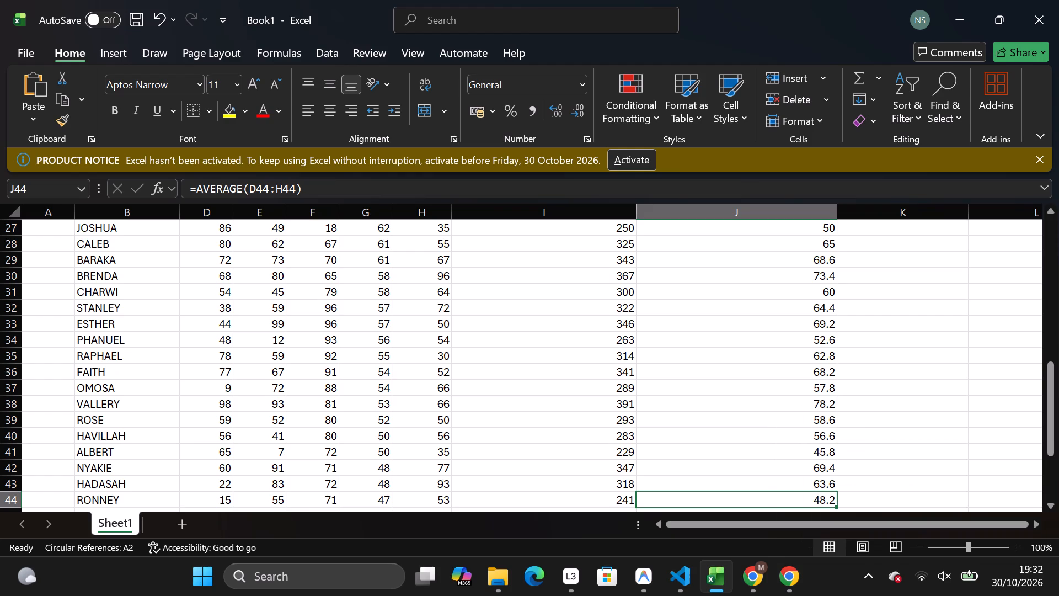
Start inserting a function in TAJI's average cell J45.
{"action": "key", "text": "Down"}
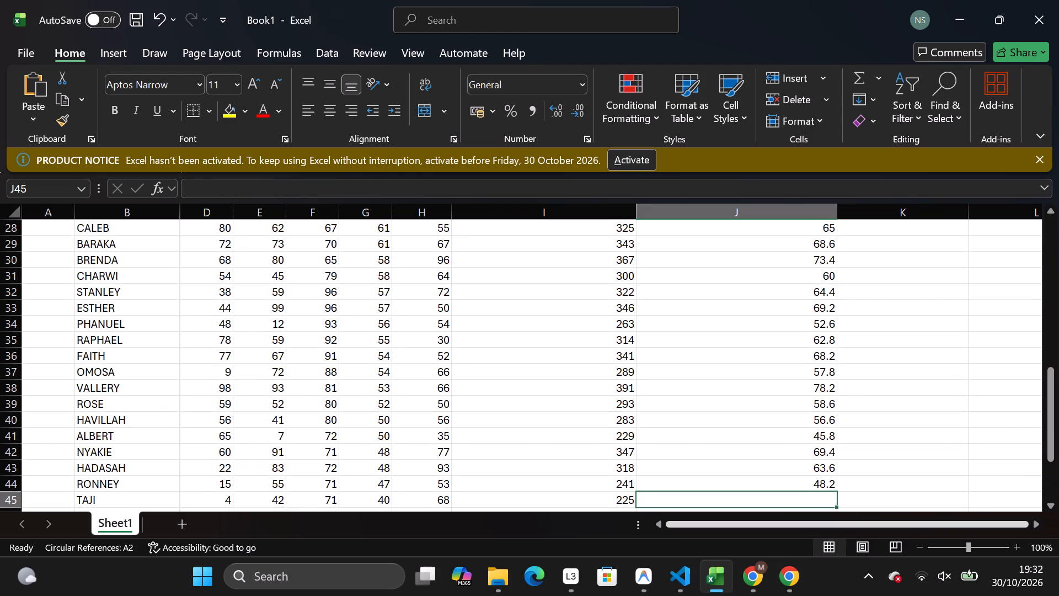
{"action": "left_click", "coordinate": [170, 191]}
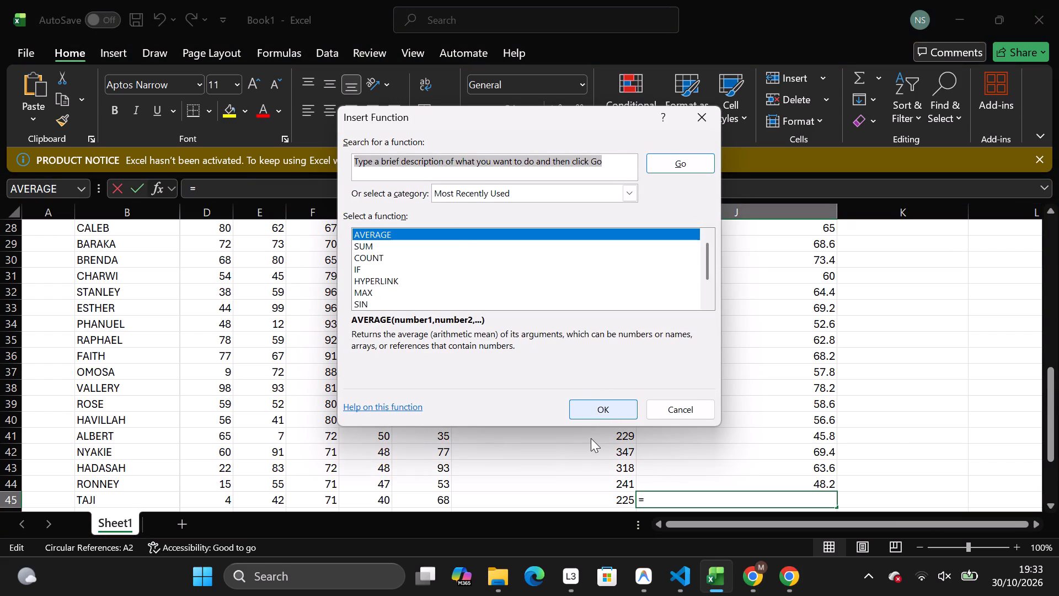
Insert an AVERAGE function over D45:H45 in TAJI's average cell J45, replacing the suggested range.
{"action": "left_click", "coordinate": [594, 412]}
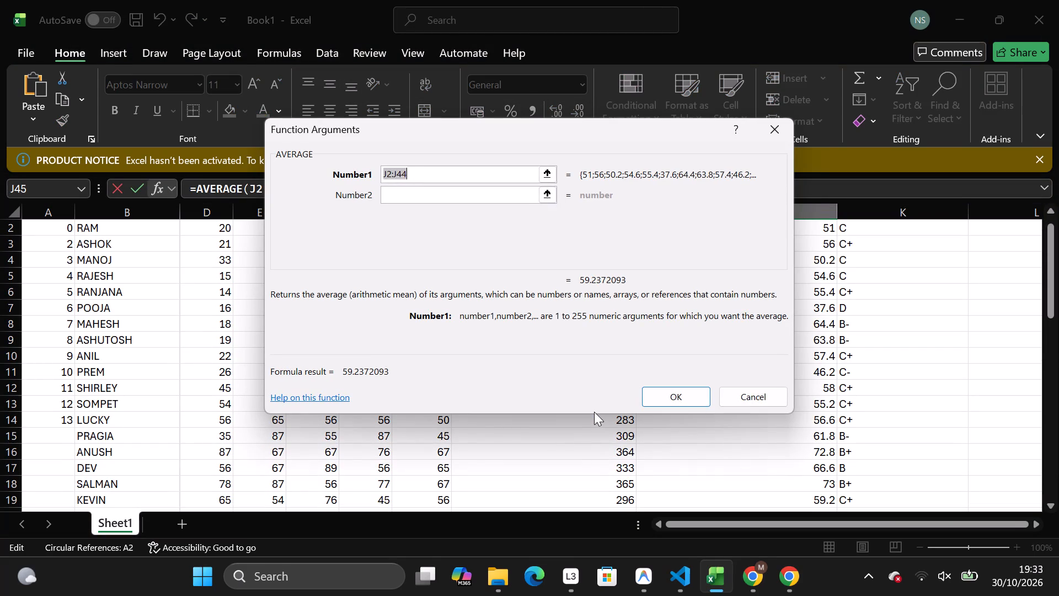
{"action": "key", "text": "BackSpace"}
{"action": "key", "text": "d"}
{"action": "type", "text": "45"}
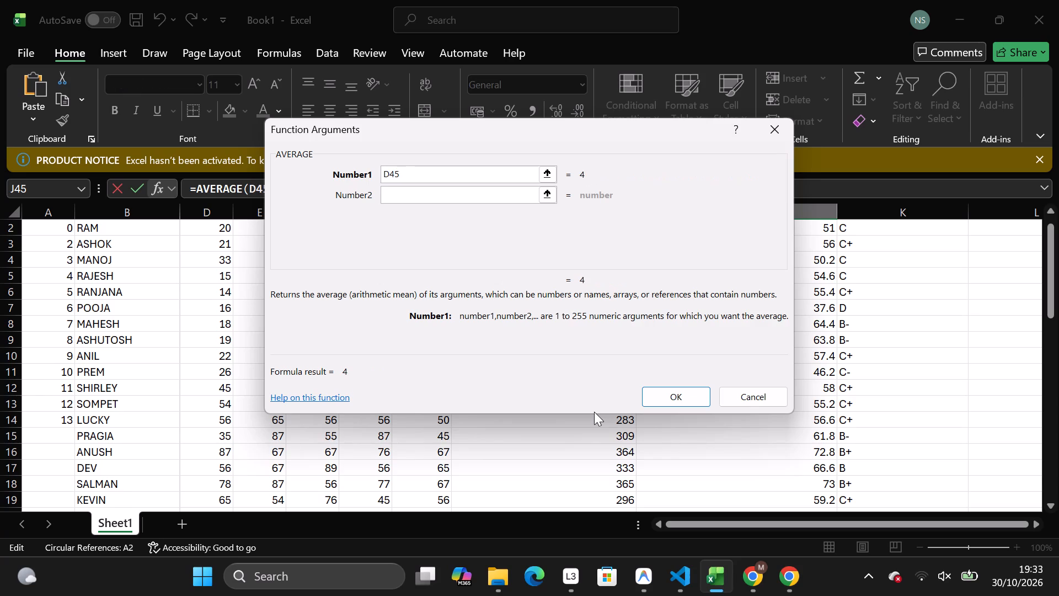
{"action": "key", "text": "shift+colon"}
{"action": "type", "text": "45"}
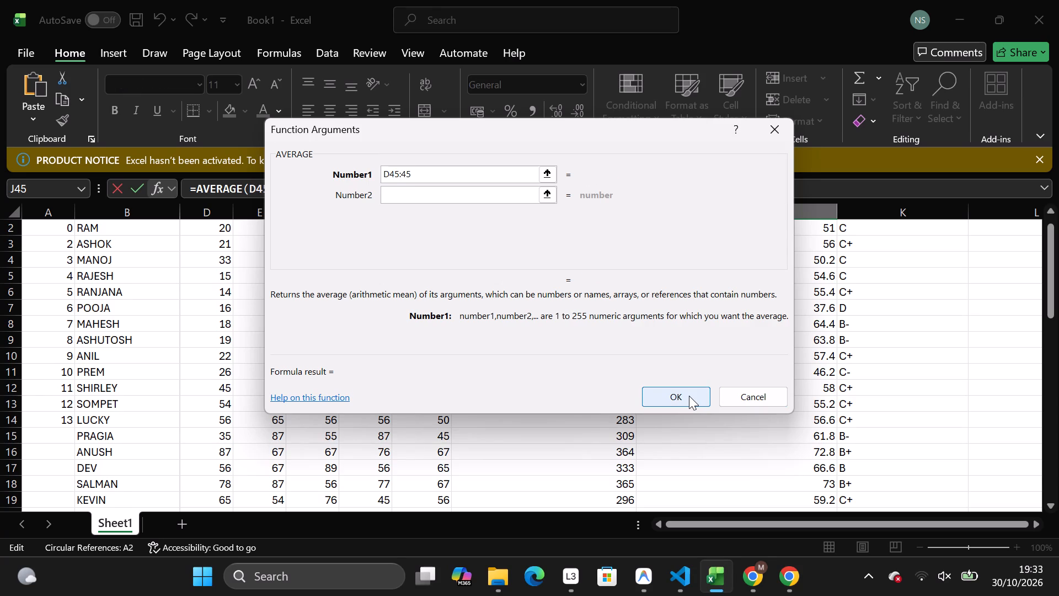
{"action": "left_click", "coordinate": [689, 396]}
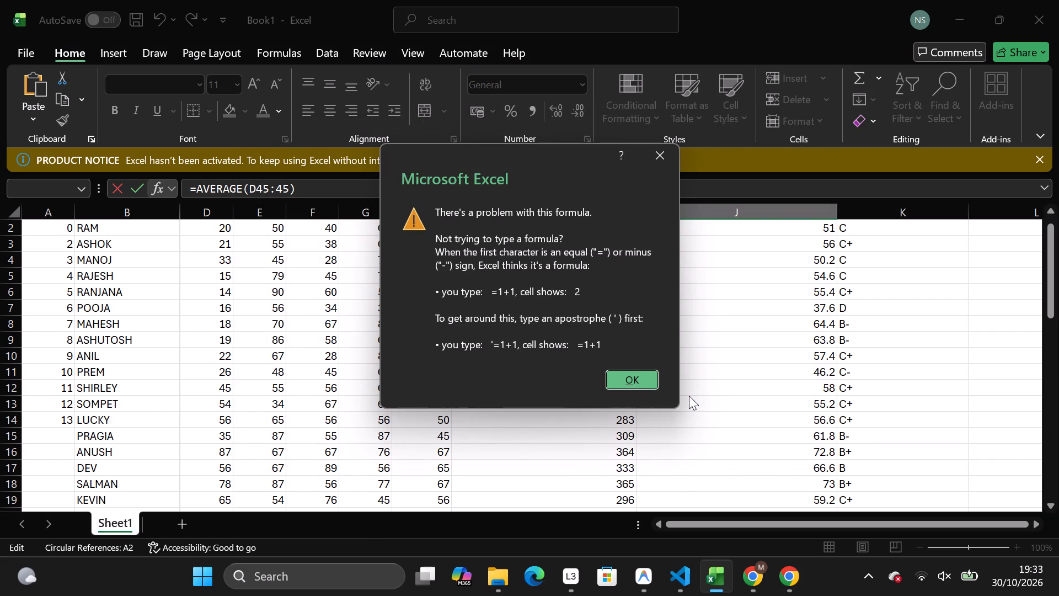
{"action": "left_click", "coordinate": [630, 389]}
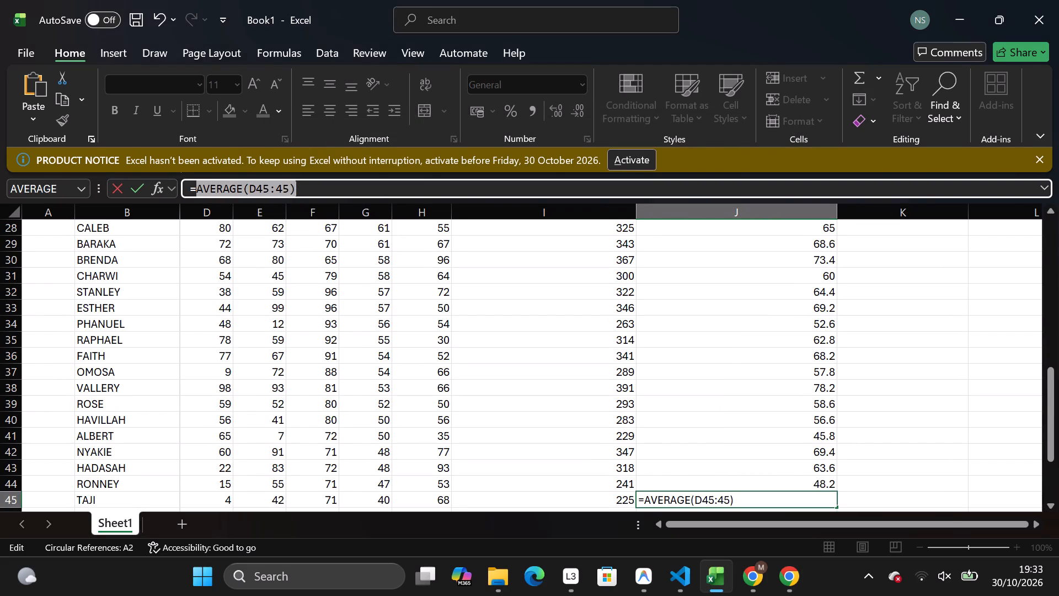
{"action": "left_click", "coordinate": [171, 186]}
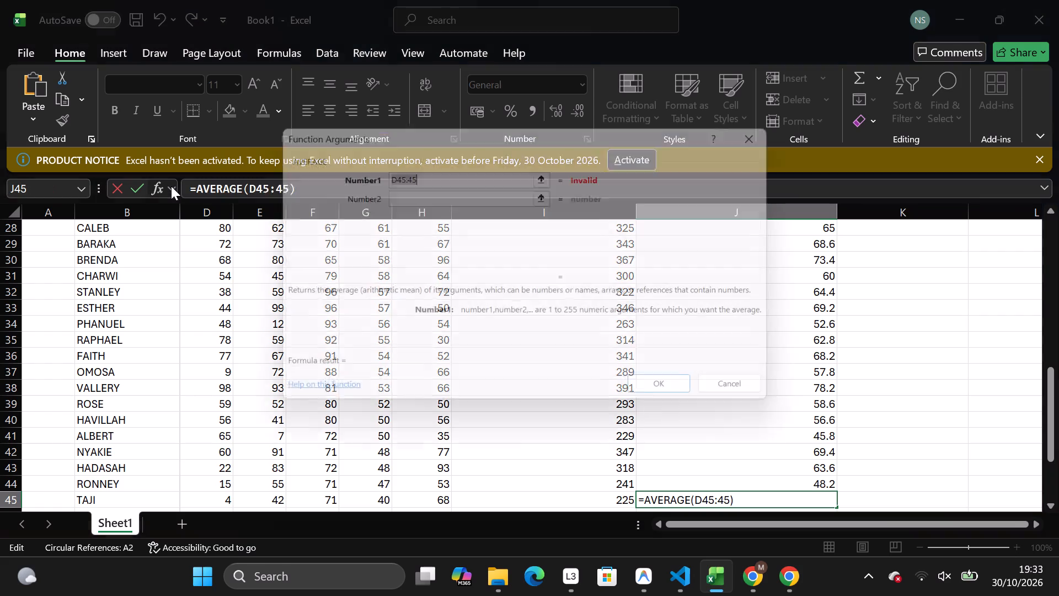
{"action": "key", "text": "BackSpace"}
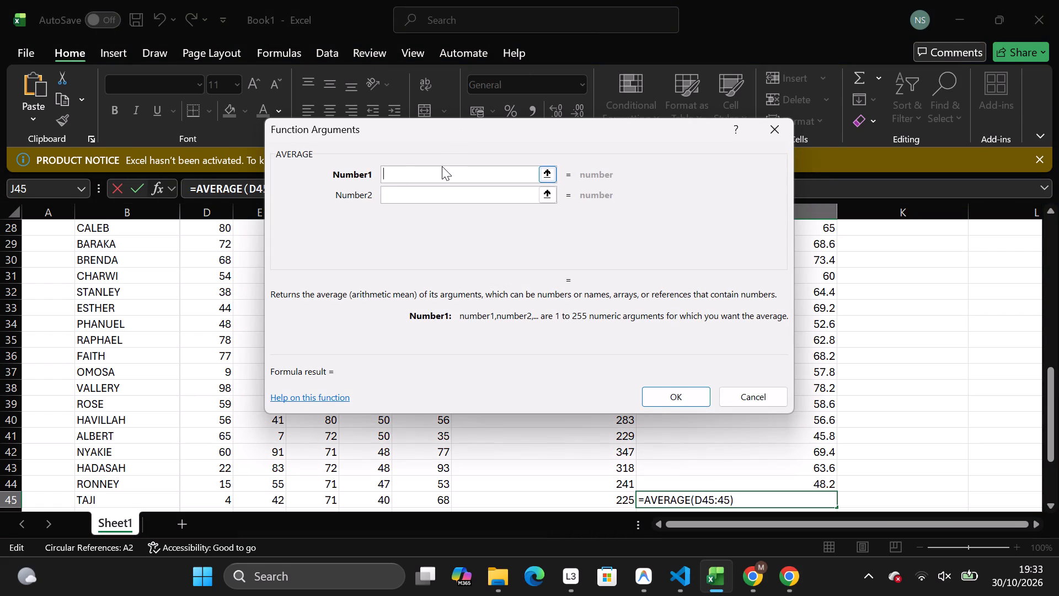
{"action": "key", "text": "BackSpace"}
{"action": "type", "text": "D45"}
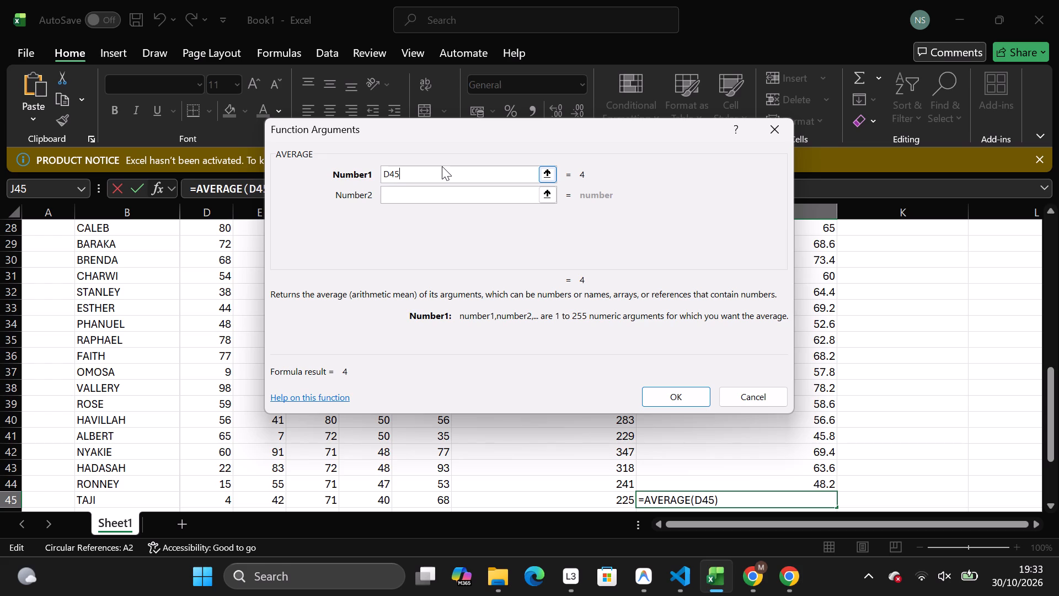
{"action": "key", "text": "shift+colon"}
{"action": "type", "text": "H45"}
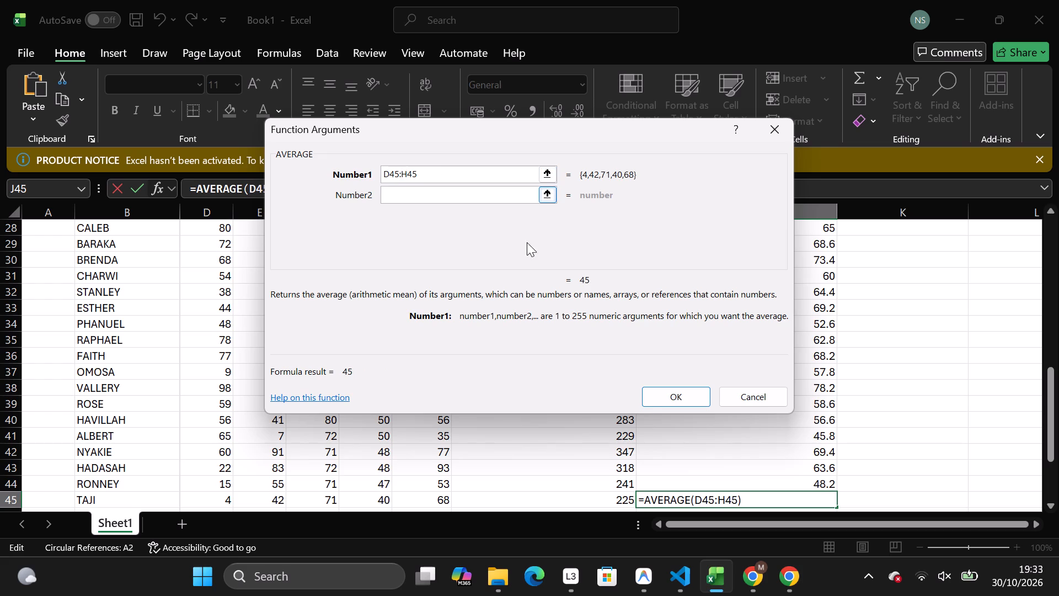
{"action": "left_click", "coordinate": [647, 395]}
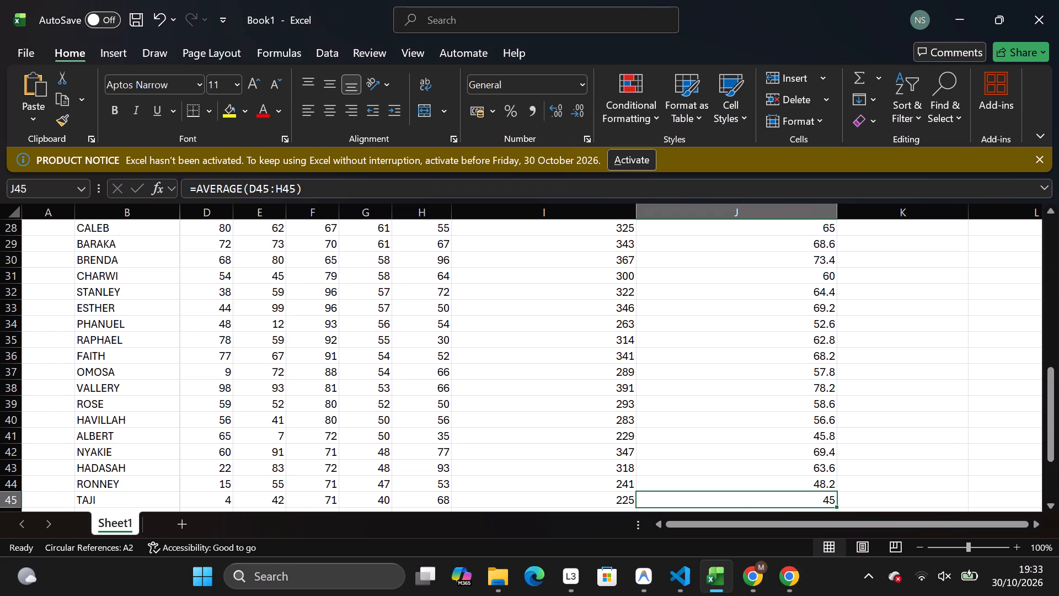
Switch to Loggy3, stop the running recording and try to start a new one.
{"action": "left_click", "coordinate": [573, 581]}
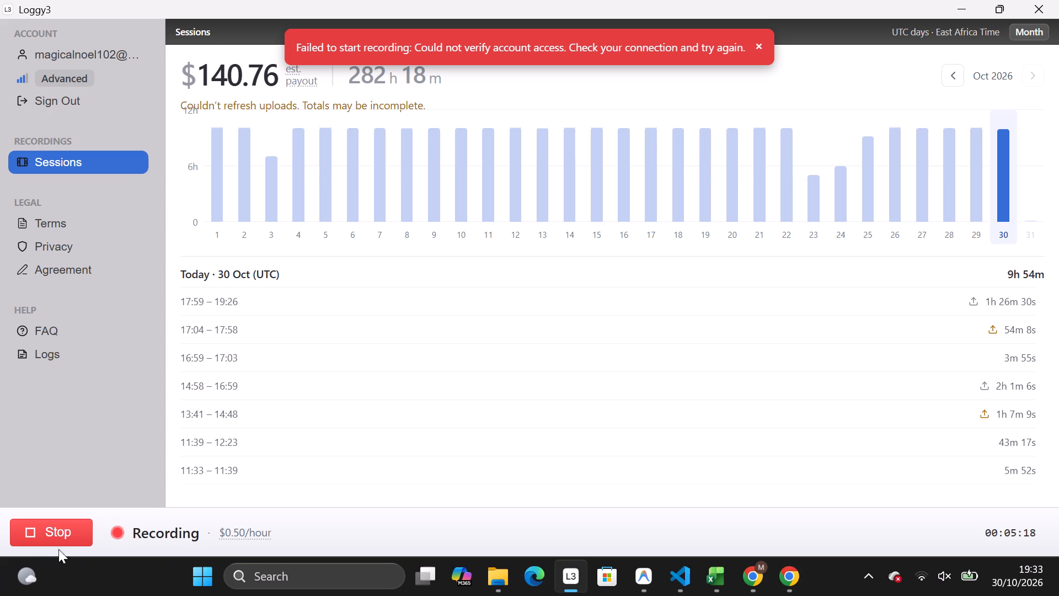
{"action": "left_click", "coordinate": [52, 522]}
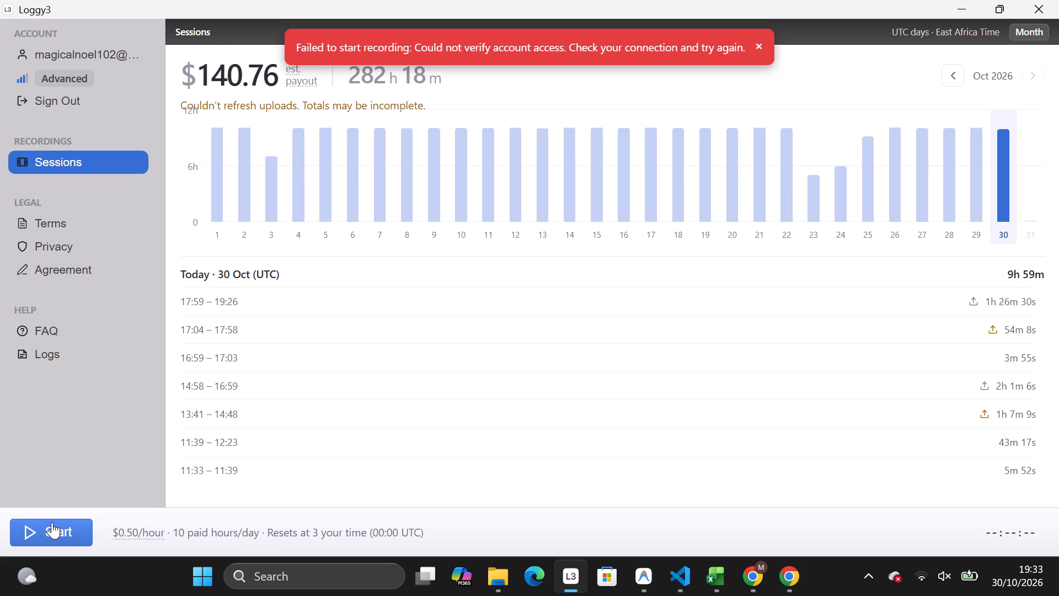
{"action": "left_click", "coordinate": [52, 522]}
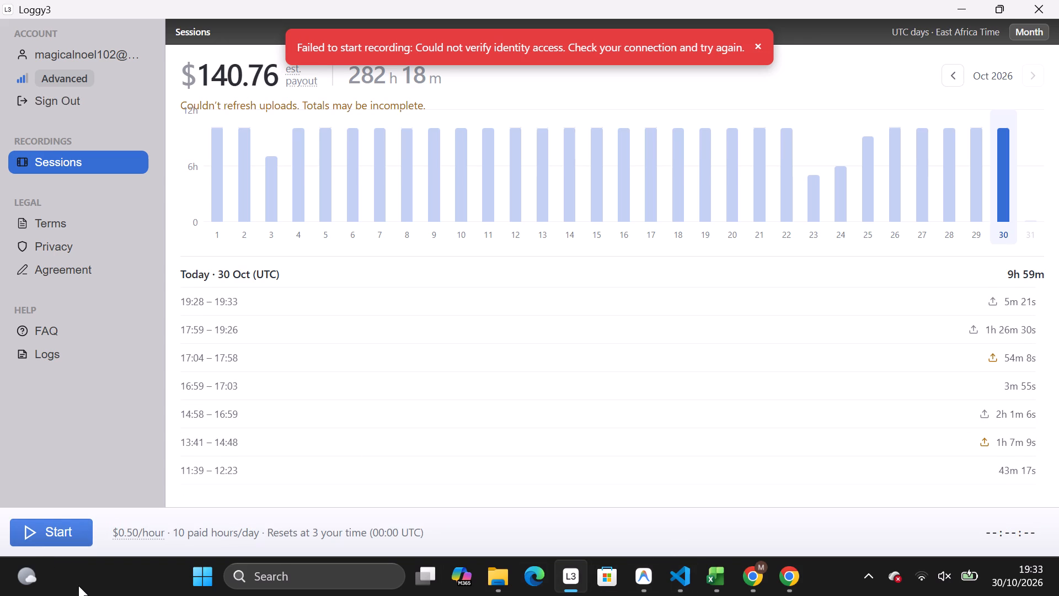
{"action": "left_click", "coordinate": [55, 530]}
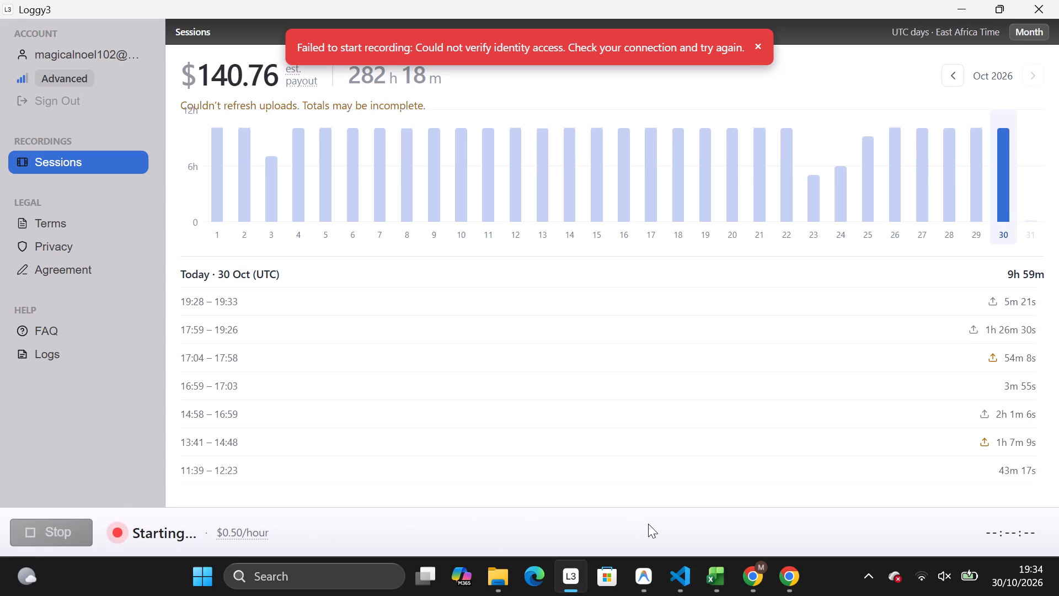
Return to the Excel marks sheet and check how far the averages and the grades in column K have been filled in.
{"action": "left_click", "coordinate": [718, 583]}
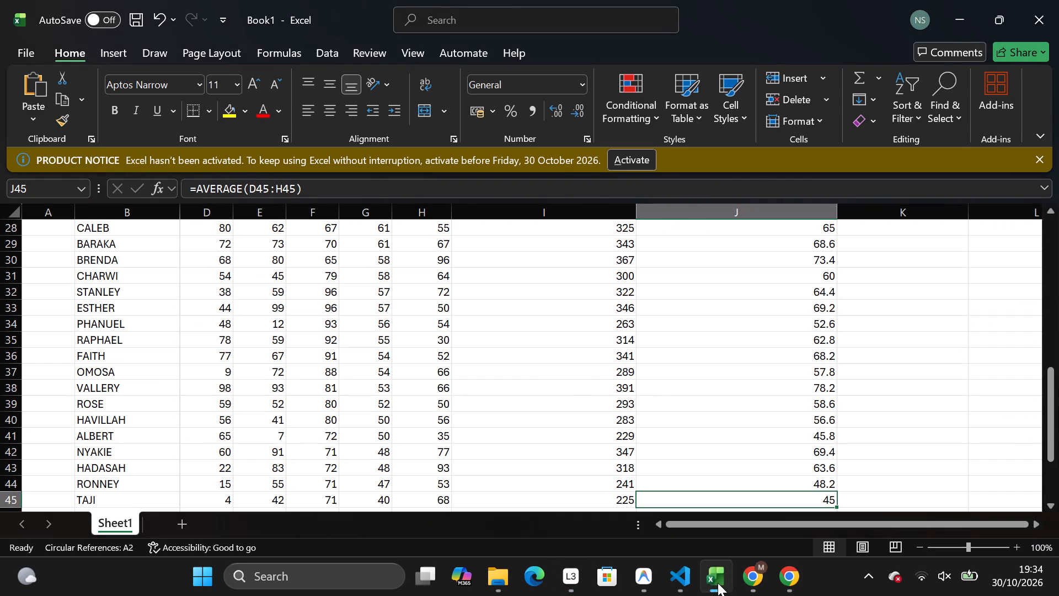
{"action": "key", "text": "Down"}
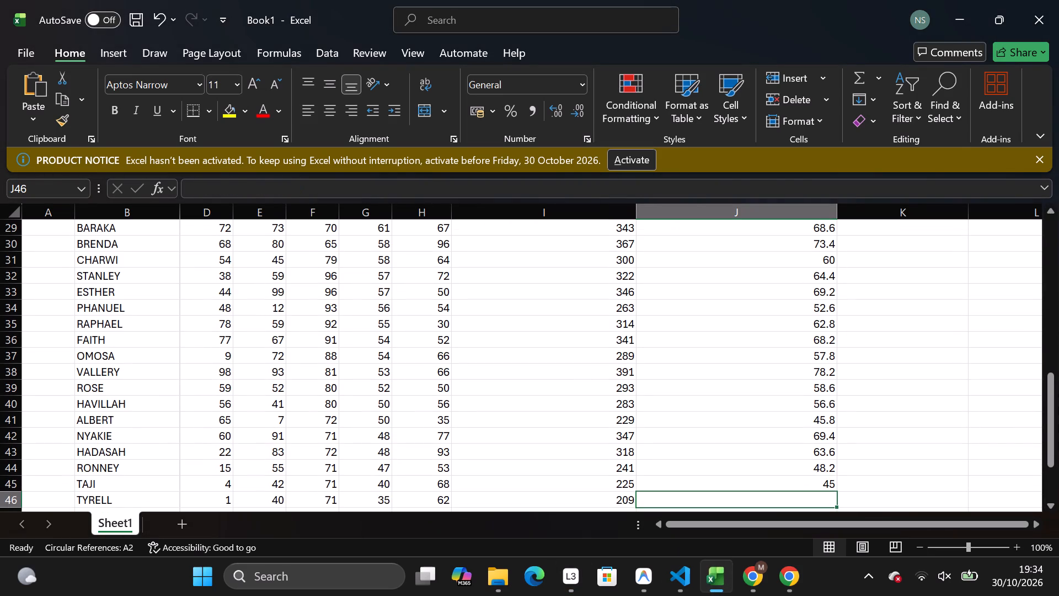
{"action": "key", "text": "Up"}
{"action": "key", "text": "Up"}
{"action": "key", "text": "Up"}
{"action": "key", "text": "Up"}
{"action": "key", "text": "Up"}
{"action": "key", "text": "Up"}
{"action": "key", "text": "Up"}
{"action": "key", "text": "Up"}
{"action": "key", "text": "Up"}
{"action": "key", "text": "Up"}
{"action": "key", "text": "Up"}
{"action": "key", "text": "Up"}
{"action": "key", "text": "Up"}
{"action": "key", "text": "Up"}
{"action": "key", "text": "Up"}
{"action": "key", "text": "Up"}
{"action": "key", "text": "Up"}
{"action": "key", "text": "Up"}
{"action": "key", "text": "Up"}
{"action": "key", "text": "Up"}
{"action": "key", "text": "Up"}
{"action": "key", "text": "Up"}
{"action": "key", "text": "Up"}
{"action": "key", "text": "Up"}
{"action": "key", "text": "Up"}
{"action": "key", "text": "Up"}
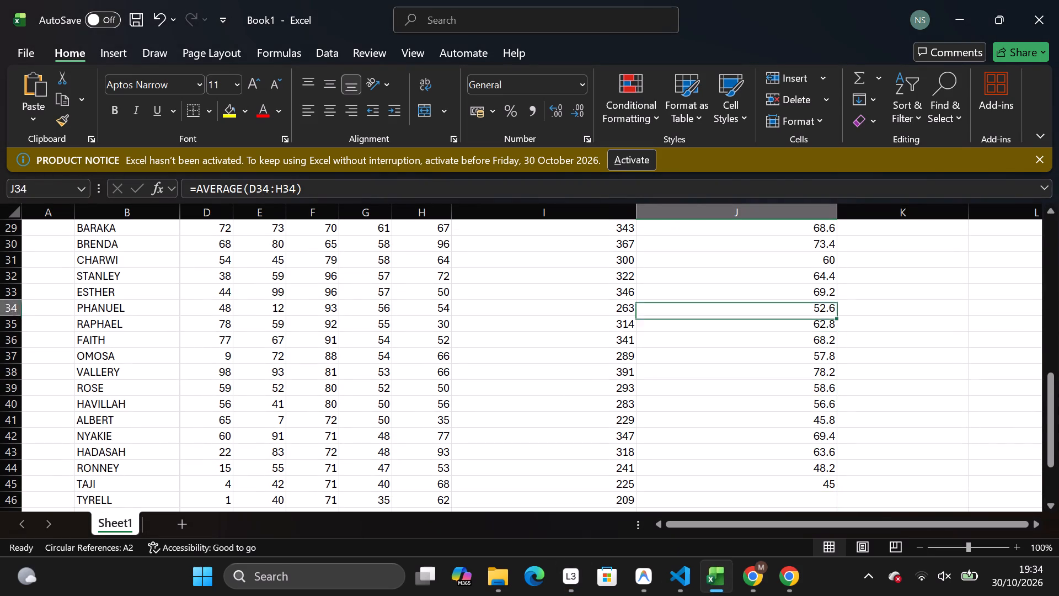
{"action": "key", "text": "Up"}
{"action": "key", "text": "Down"}
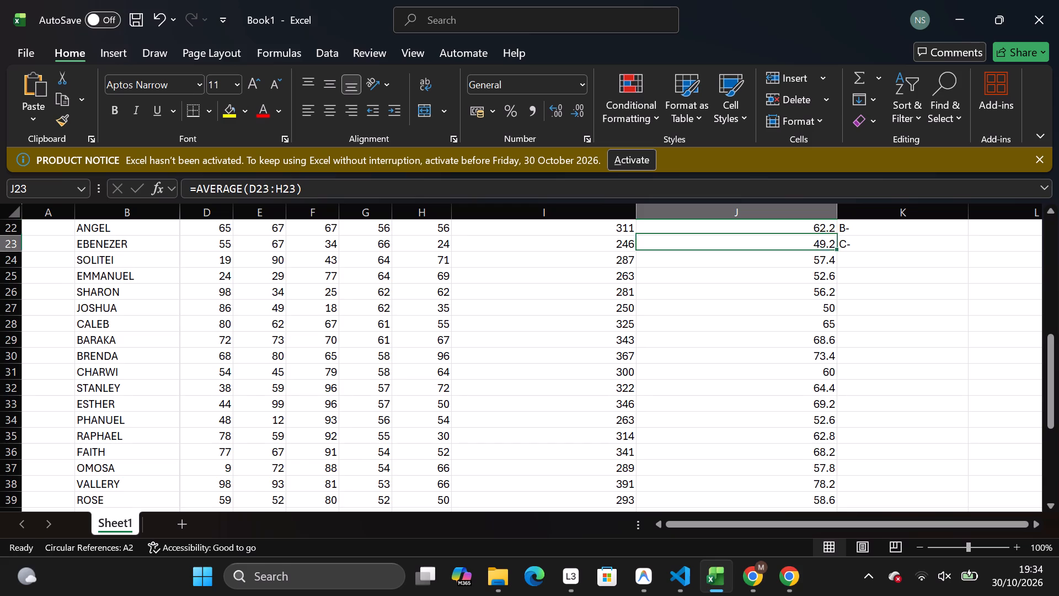
{"action": "key", "text": "Down"}
{"action": "key", "text": "Right"}
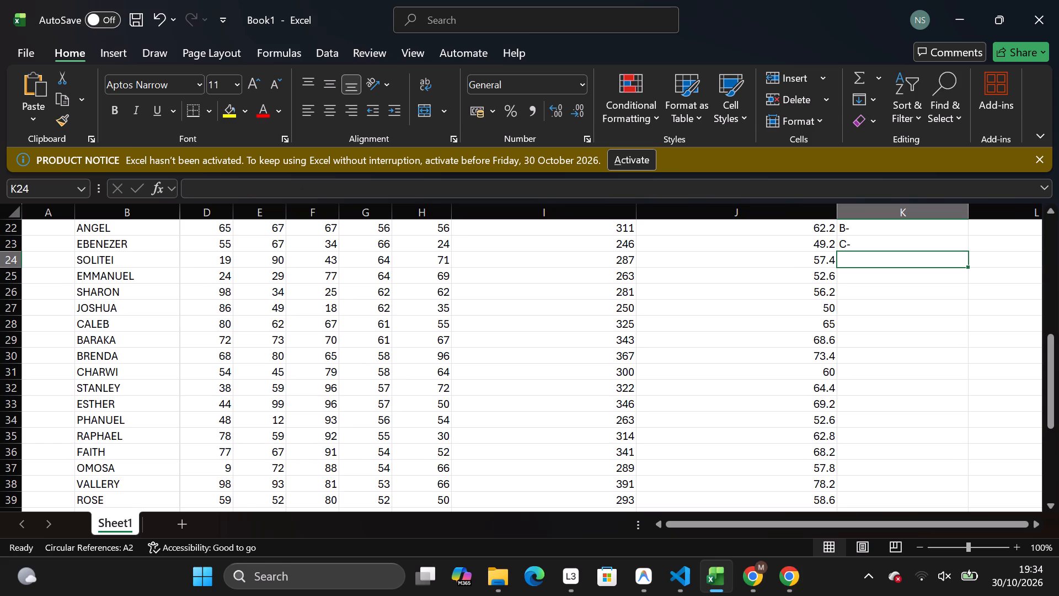
Insert an AVERAGE function over D46:H46 in TYRELL's average cell J46, replacing the suggested range.
{"action": "left_click", "coordinate": [811, 355]}
{"action": "key", "text": "Down"}
{"action": "key", "text": "Down"}
{"action": "key", "text": "Down"}
{"action": "key", "text": "Down"}
{"action": "key", "text": "Down"}
{"action": "key", "text": "Down"}
{"action": "key", "text": "Down"}
{"action": "key", "text": "Down"}
{"action": "key", "text": "Down"}
{"action": "key", "text": "Down"}
{"action": "key", "text": "Down"}
{"action": "key", "text": "Down"}
{"action": "key", "text": "Down"}
{"action": "key", "text": "Down"}
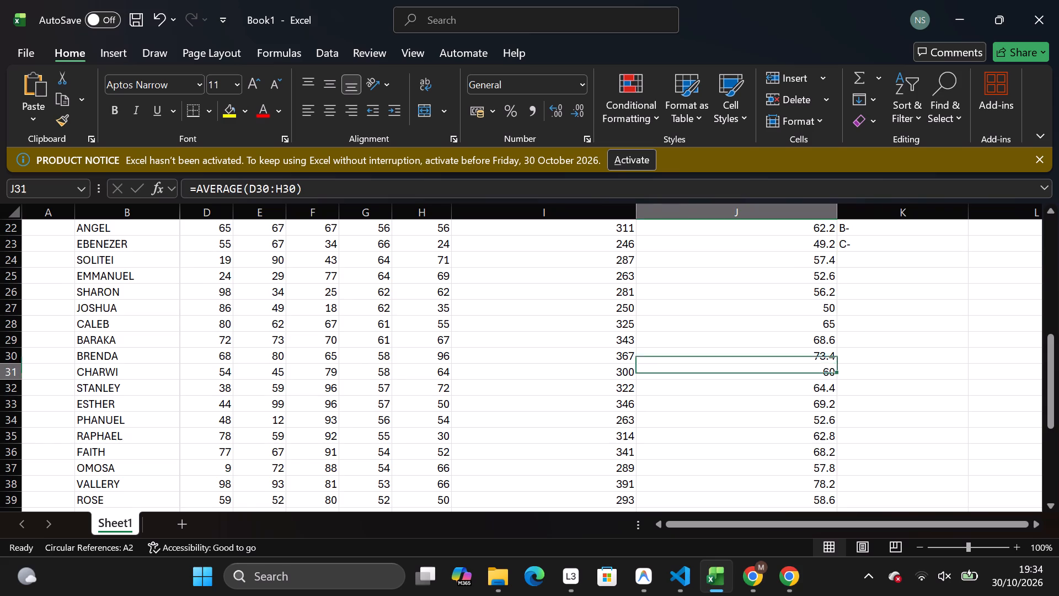
{"action": "key", "text": "Down"}
{"action": "key", "text": "Down"}
{"action": "key", "text": "Down"}
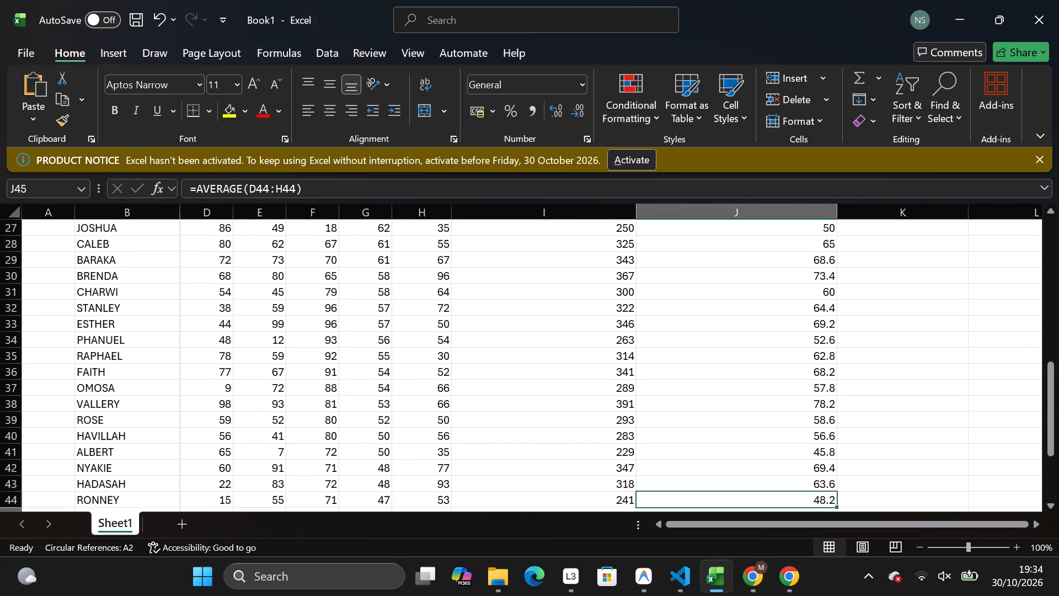
{"action": "key", "text": "Down"}
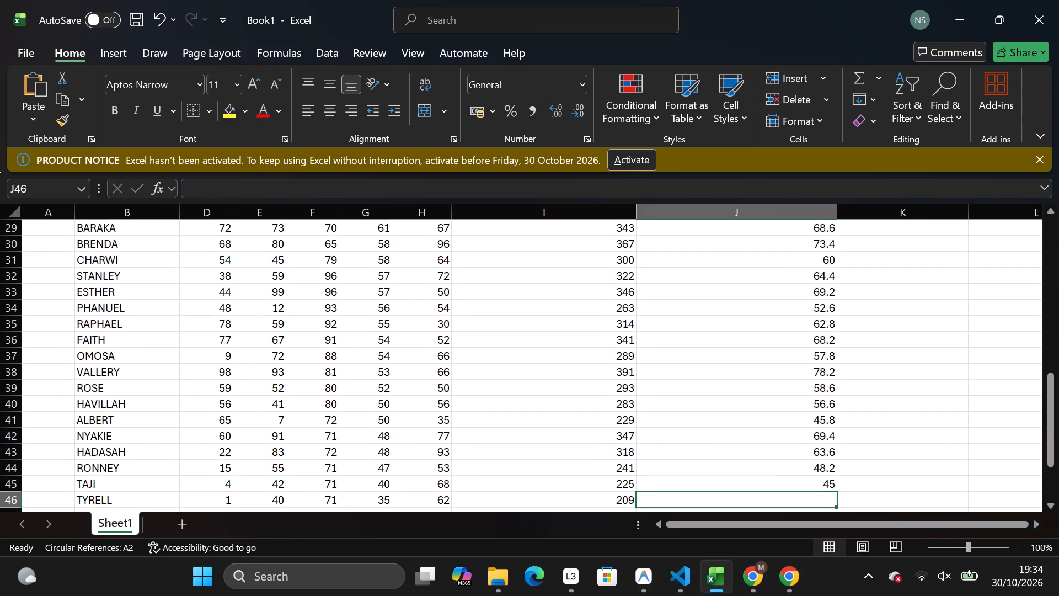
{"action": "left_click", "coordinate": [174, 185]}
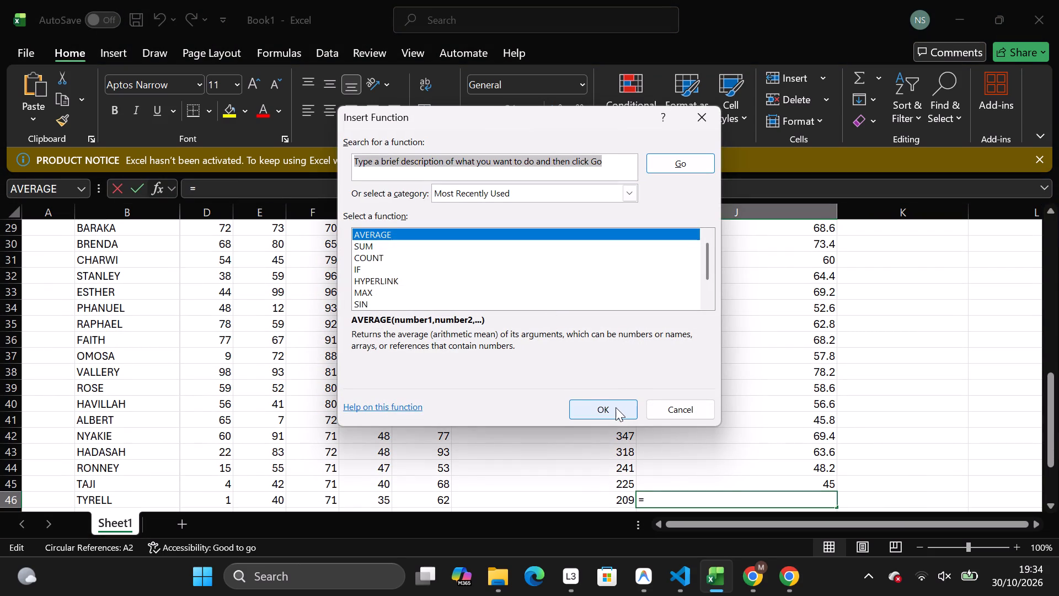
{"action": "left_click", "coordinate": [616, 407]}
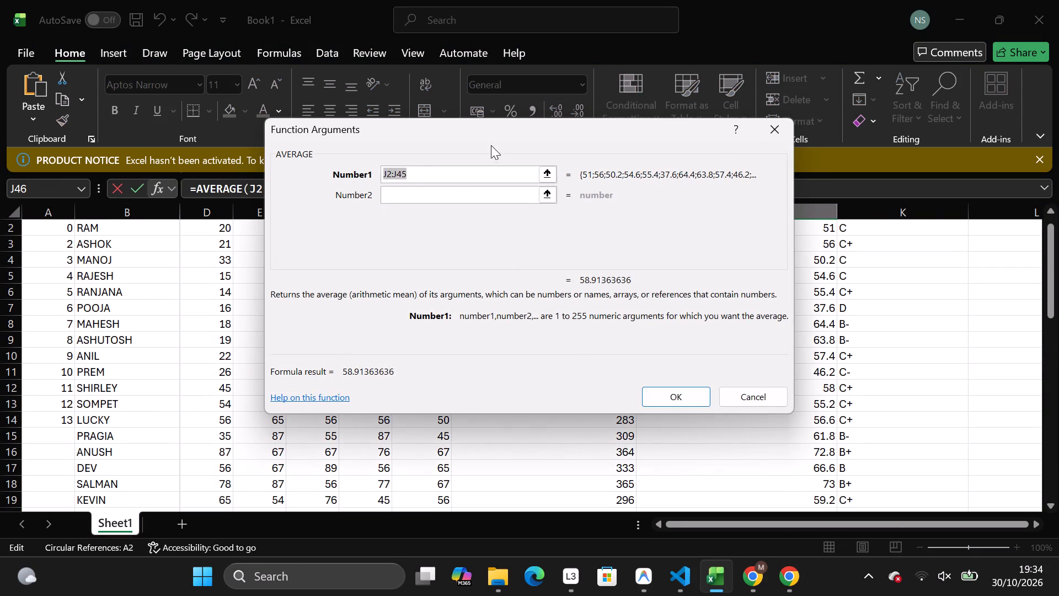
{"action": "key", "text": "BackSpace"}
{"action": "type", "text": "D46"}
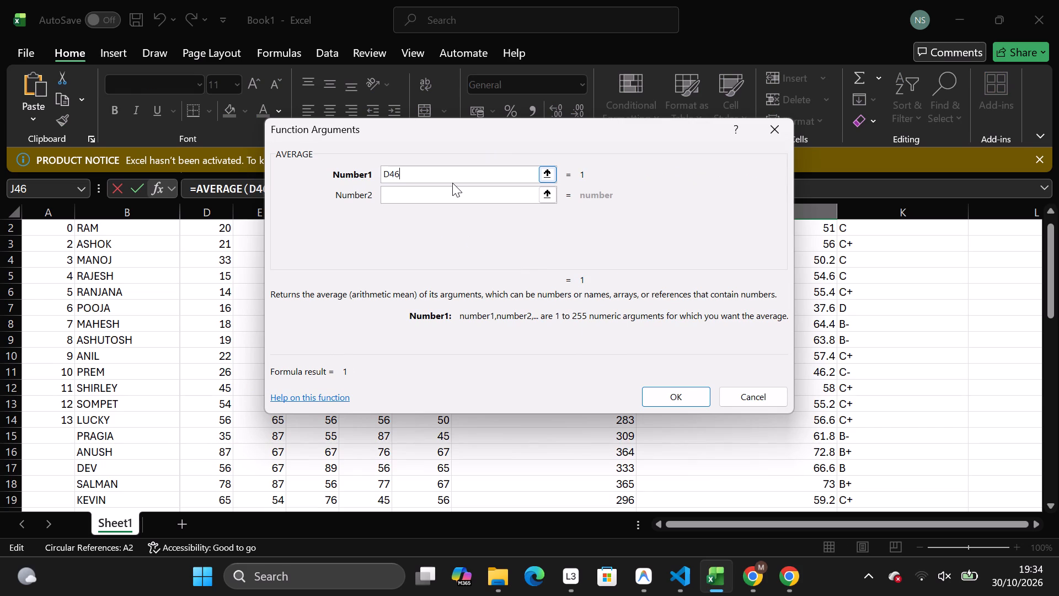
{"action": "key", "text": "shift+colon"}
{"action": "type", "text": "H46"}
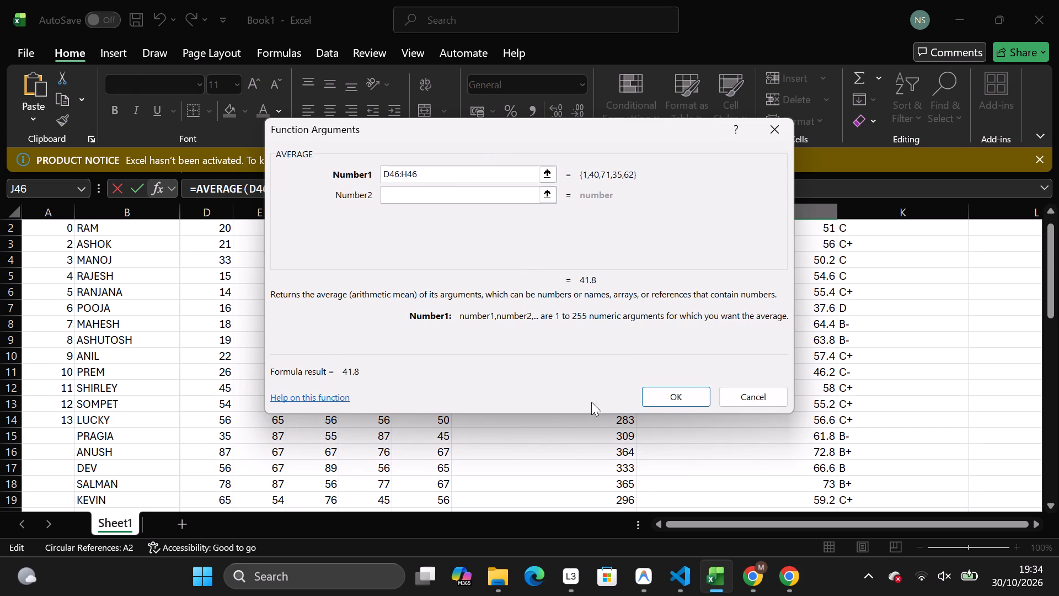
{"action": "left_click", "coordinate": [676, 400]}
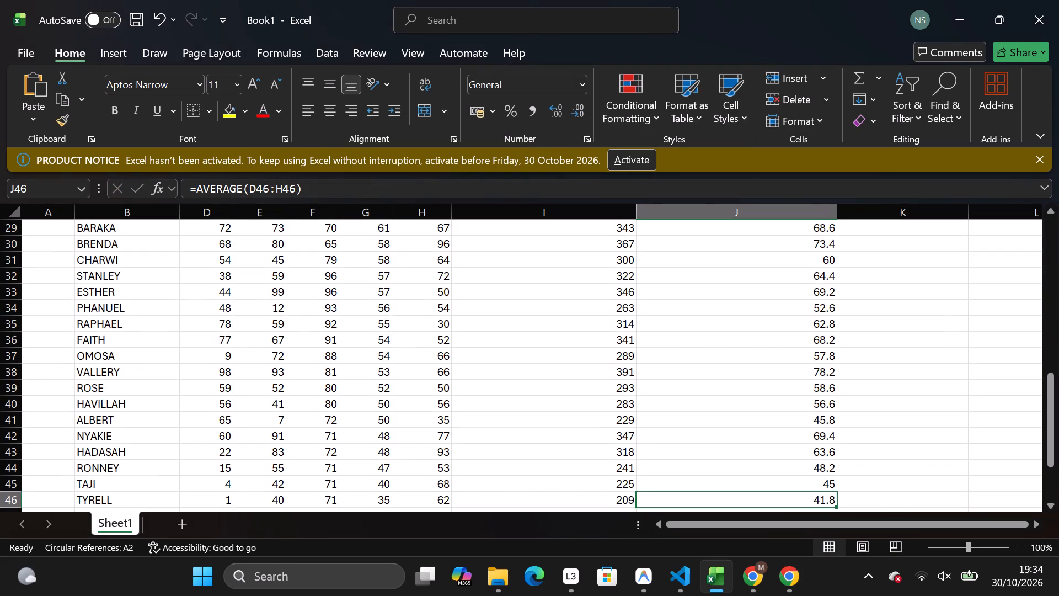
{"action": "left_click", "coordinate": [124, 407]}
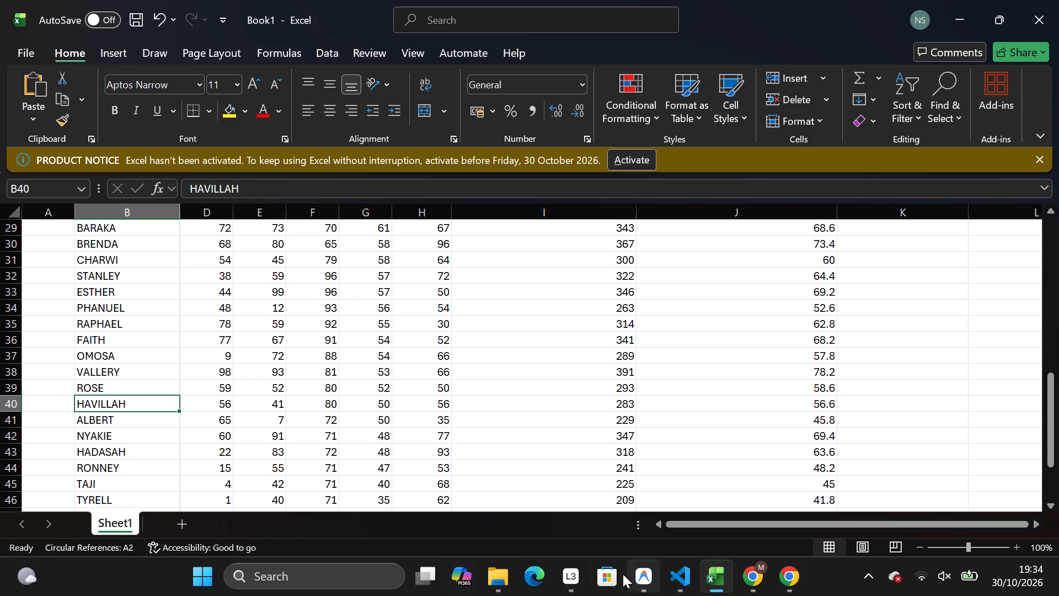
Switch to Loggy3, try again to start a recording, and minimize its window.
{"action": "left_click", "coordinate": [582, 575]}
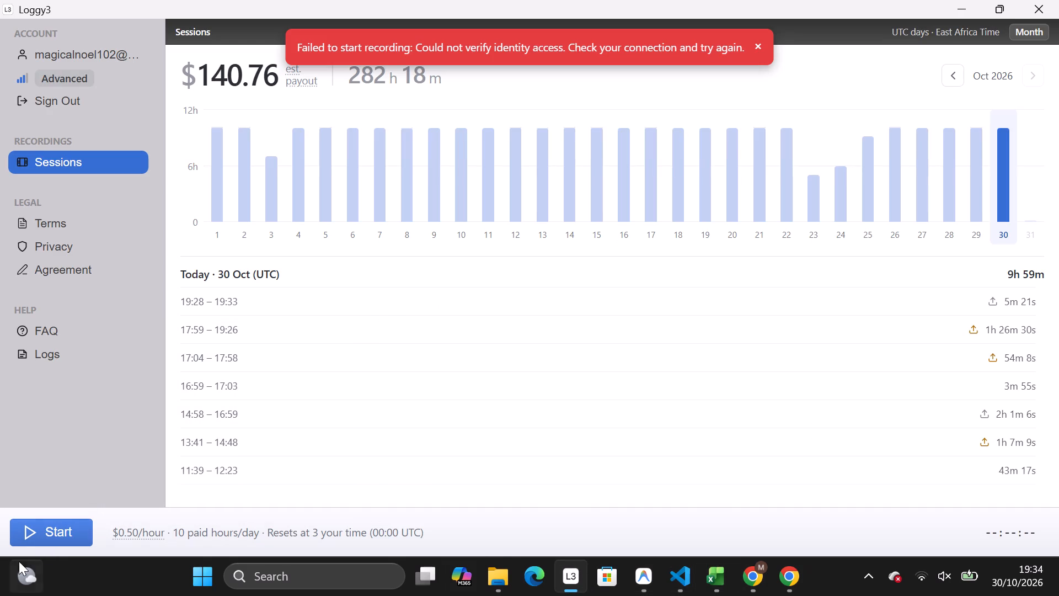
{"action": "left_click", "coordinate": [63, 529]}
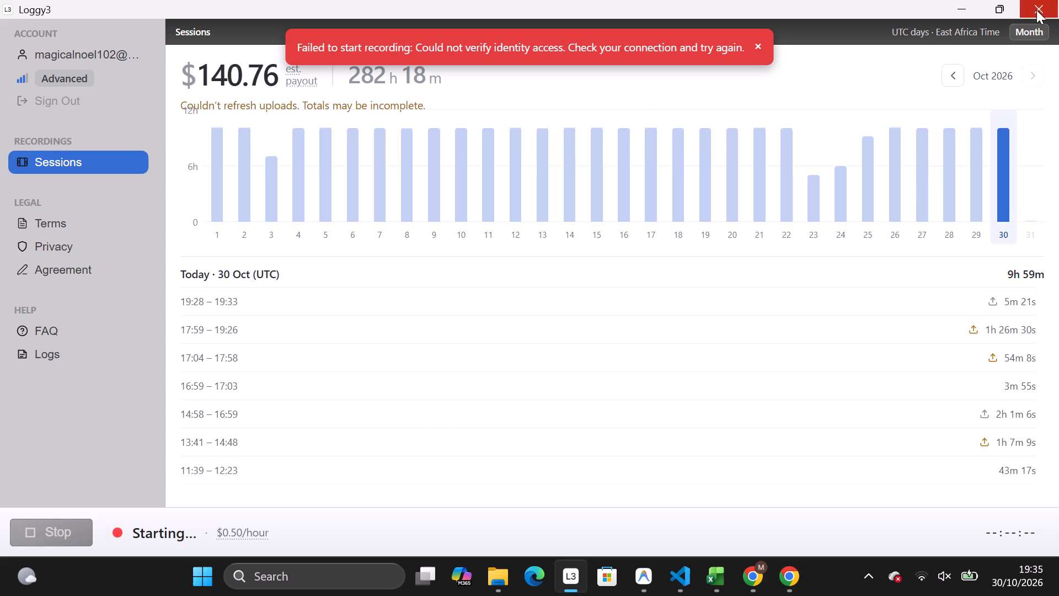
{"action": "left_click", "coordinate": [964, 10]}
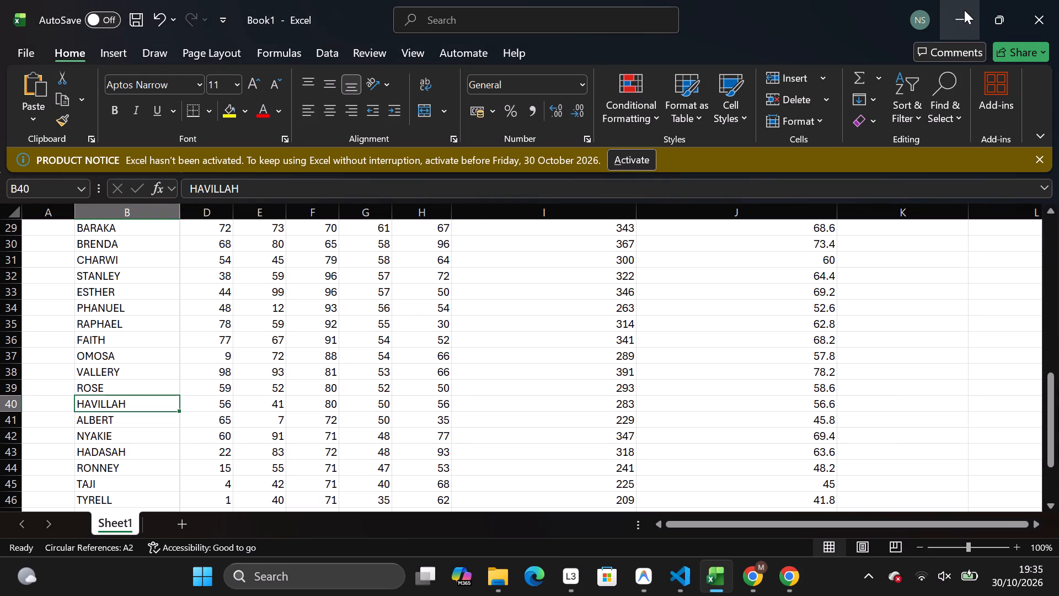
Reopen Loggy3 to view the sessions summary by pay period, and return to the Excel sheet.
{"action": "left_click", "coordinate": [575, 592]}
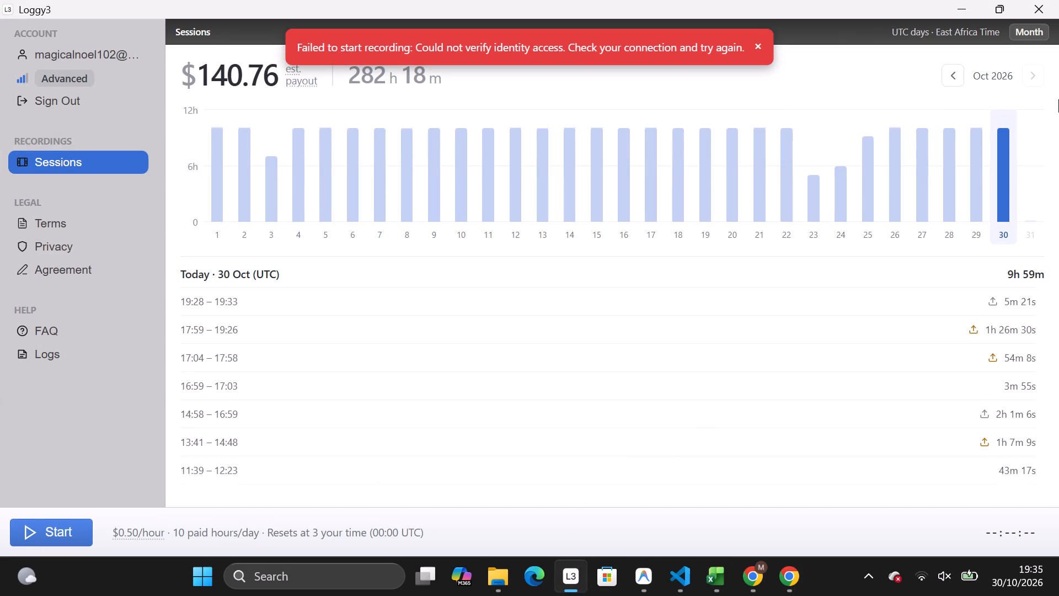
{"action": "left_click", "coordinate": [1030, 30]}
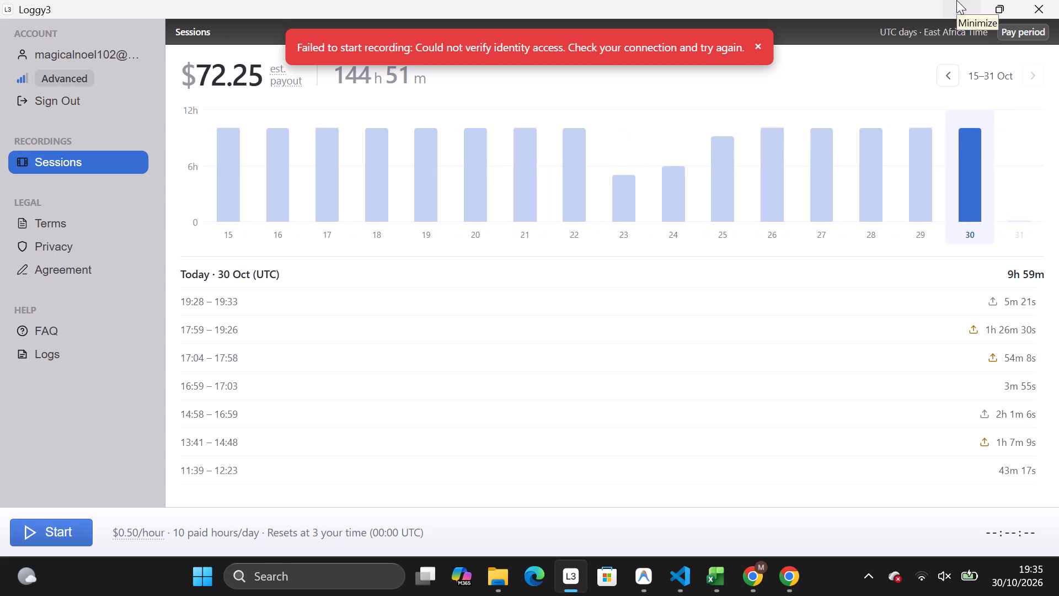
{"action": "left_click", "coordinate": [956, 0]}
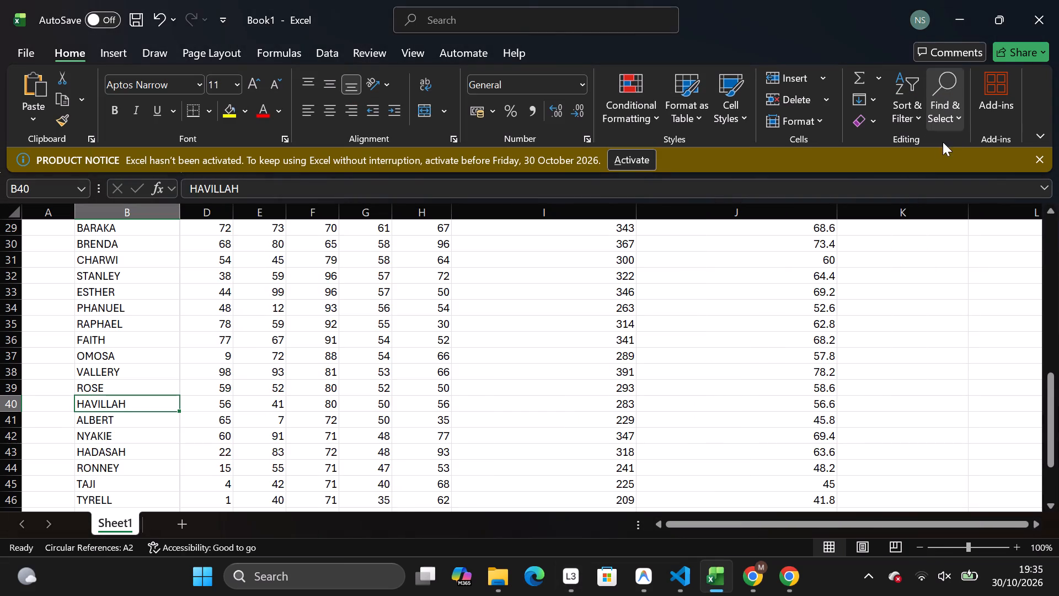
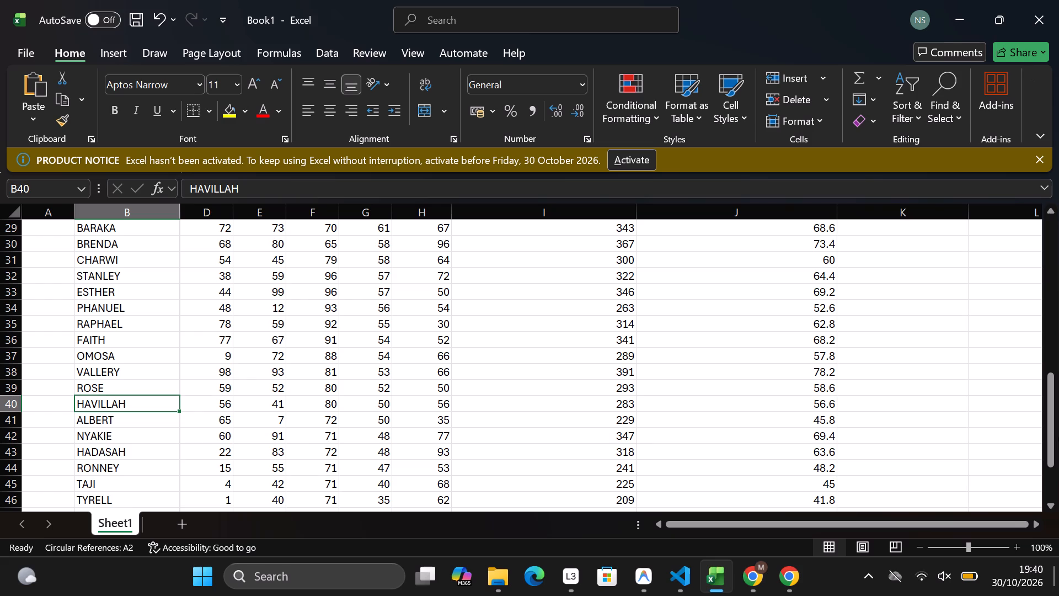
Open the list of available Wi-Fi networks and expand the Branton network's connection options.
{"action": "left_click", "coordinate": [926, 579]}
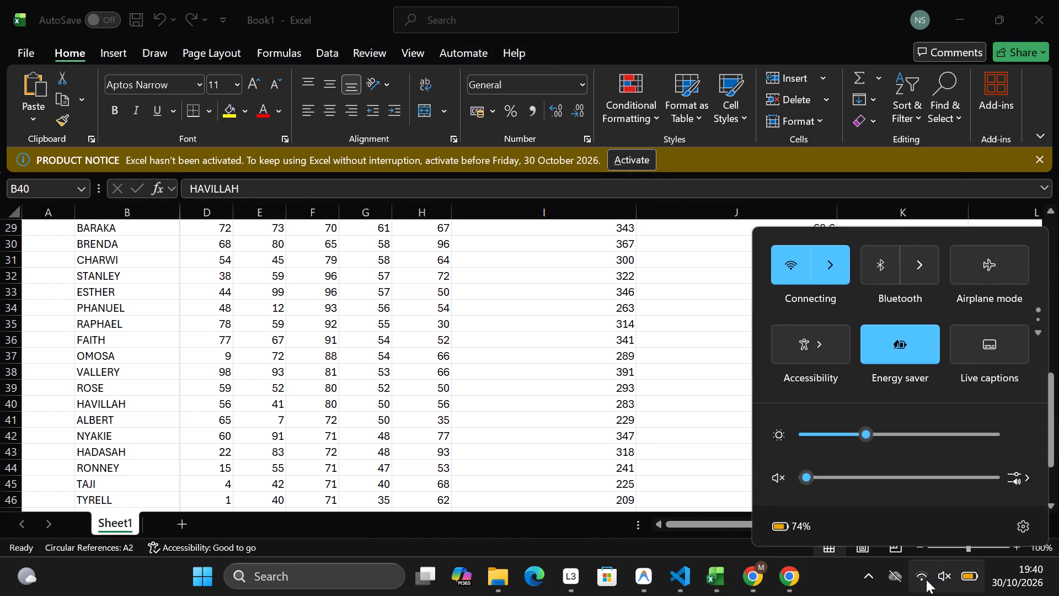
{"action": "left_click", "coordinate": [832, 274]}
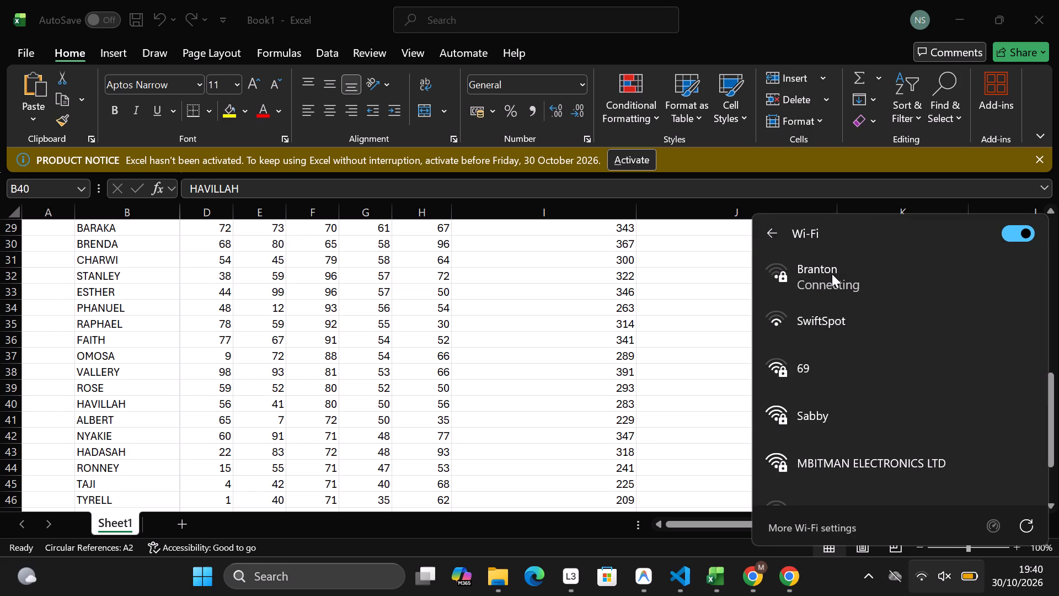
{"action": "double_click", "coordinate": [832, 274]}
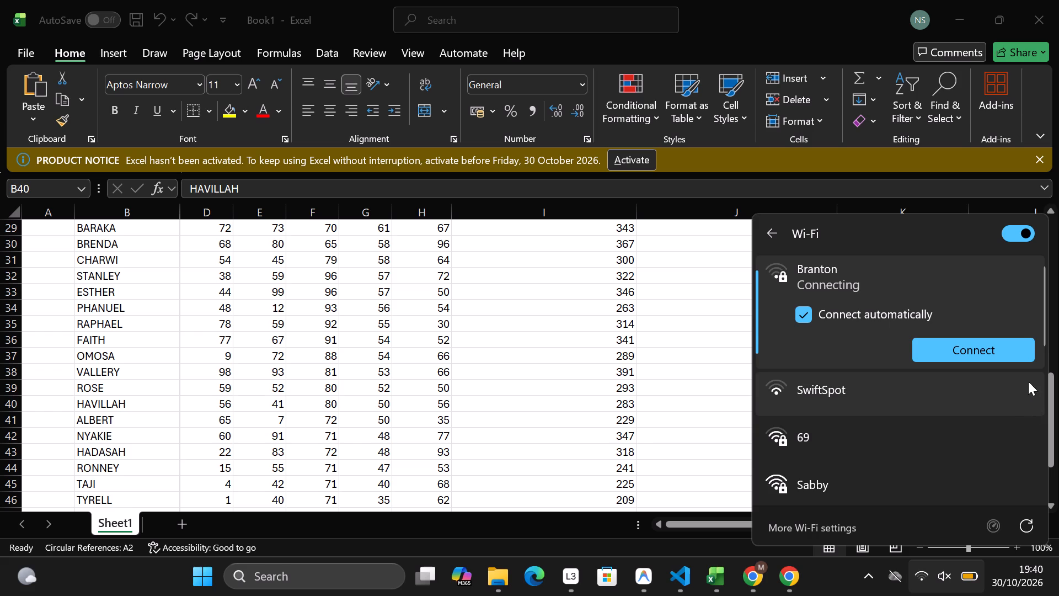